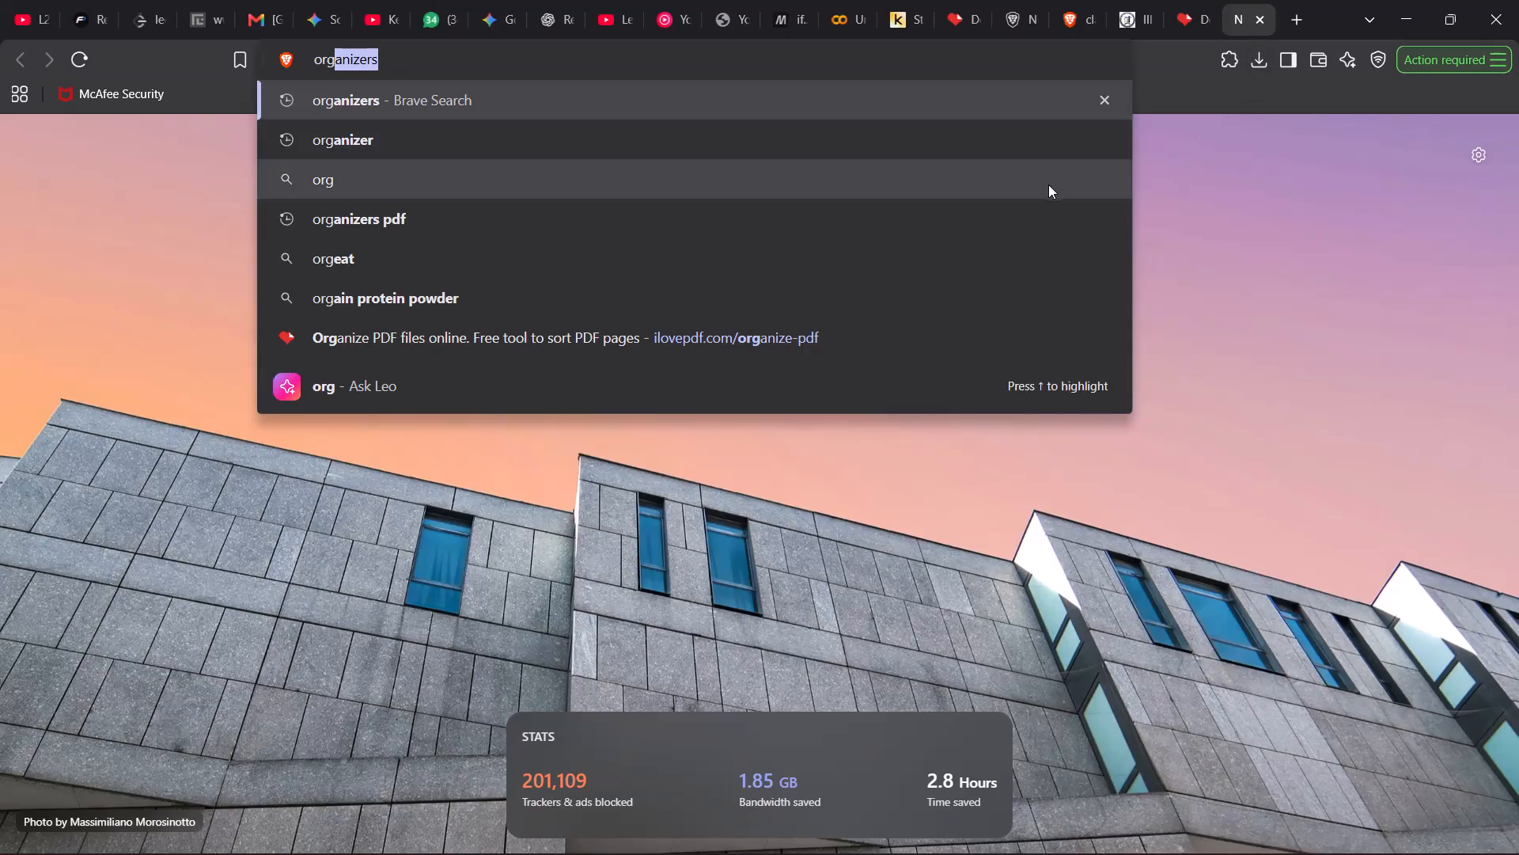
Search the web for "organizers pdf" and open iLovePDF's Organize PDF tool.
{"action": "left_click", "coordinate": [1040, 212]}
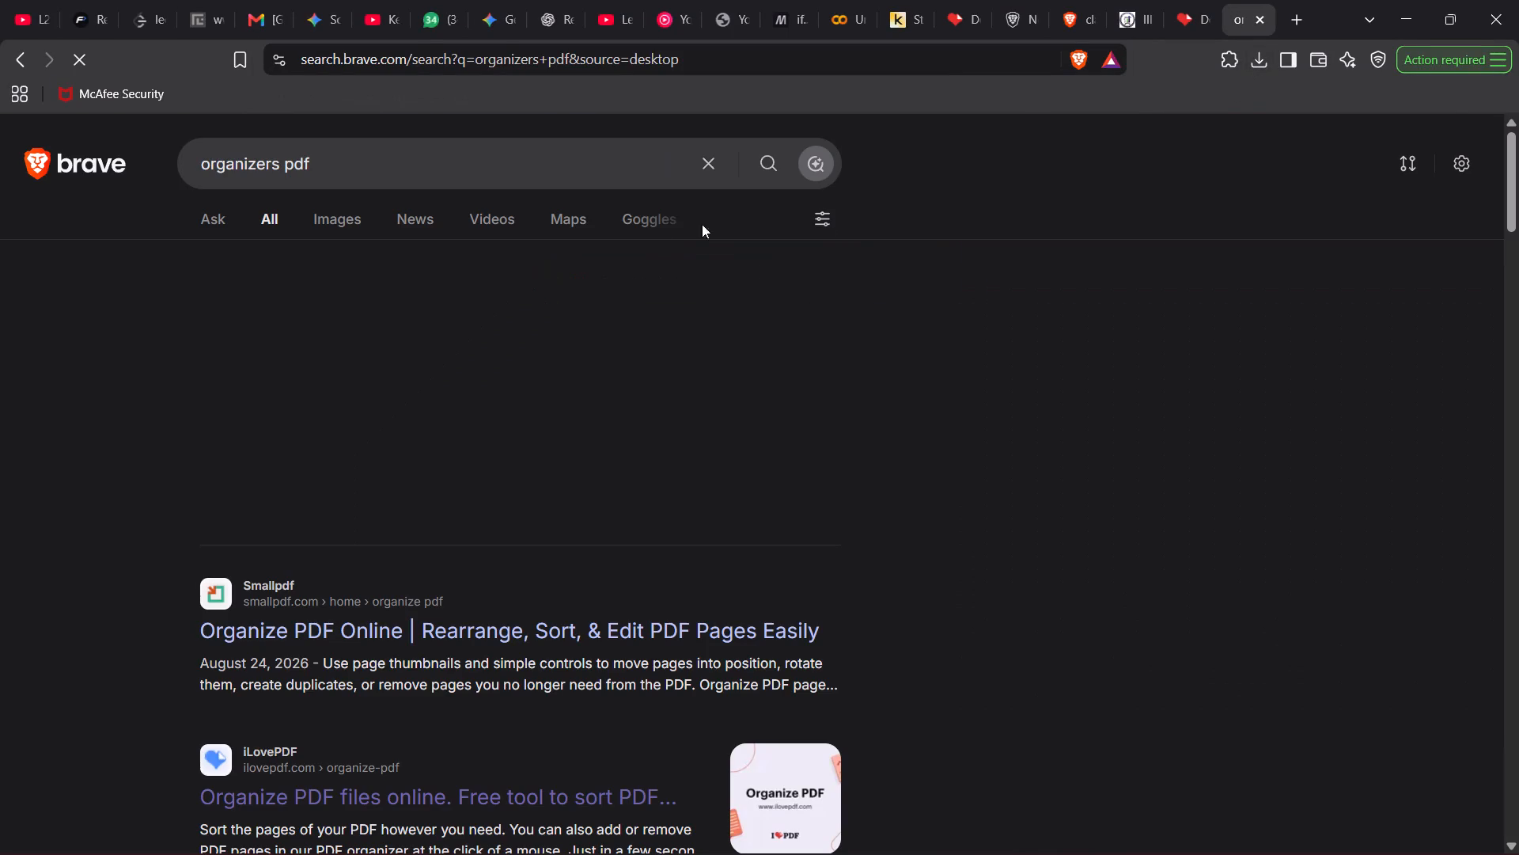
{"action": "left_click", "coordinate": [355, 776]}
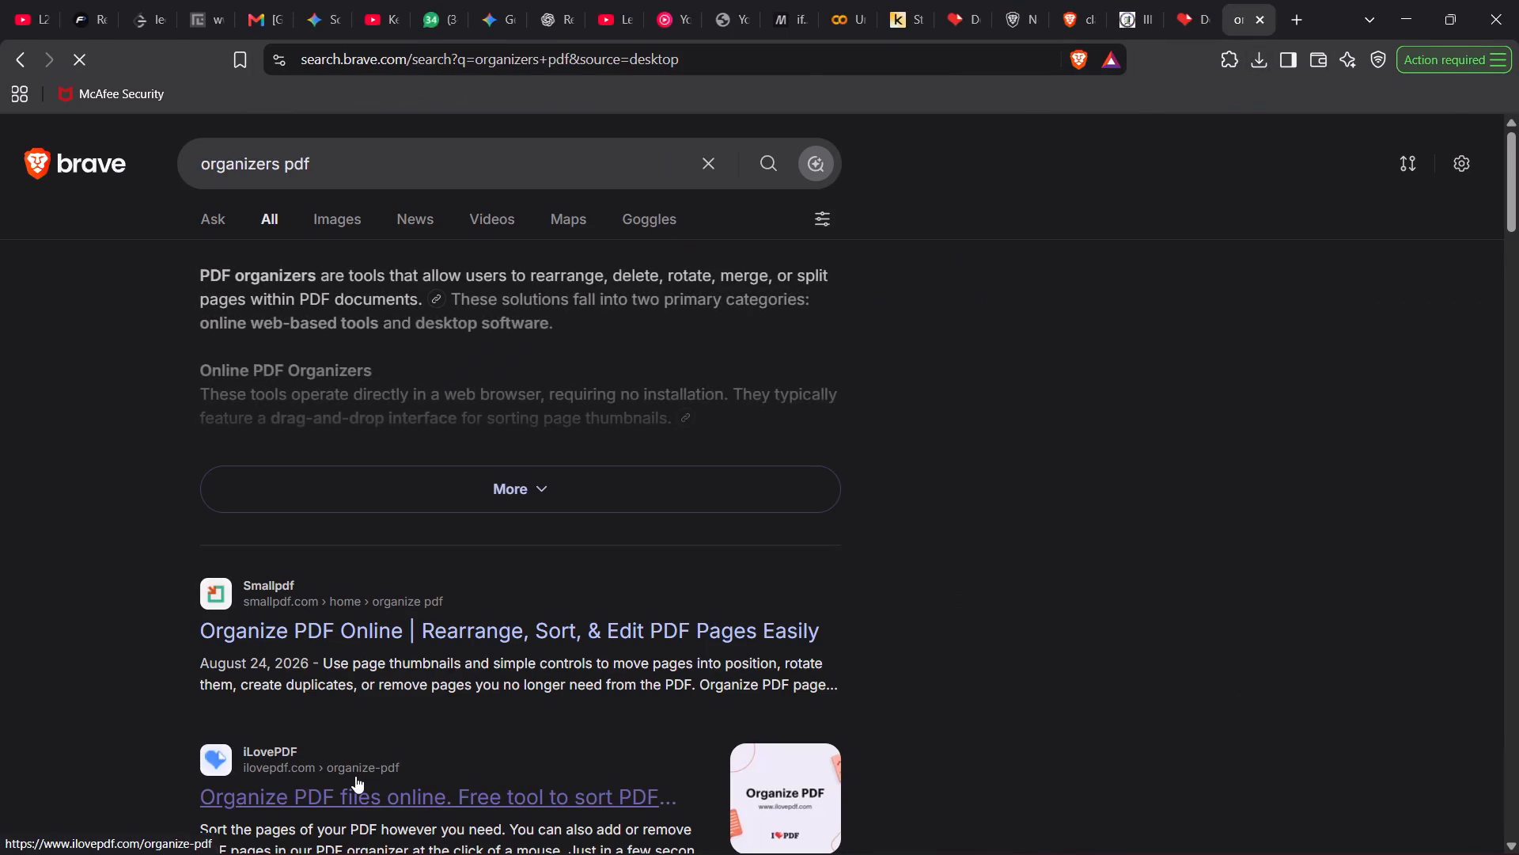
Open the PDF file chooser and look through the Desktop and Downloads folders for the file to upload.
{"action": "left_click", "coordinate": [793, 419]}
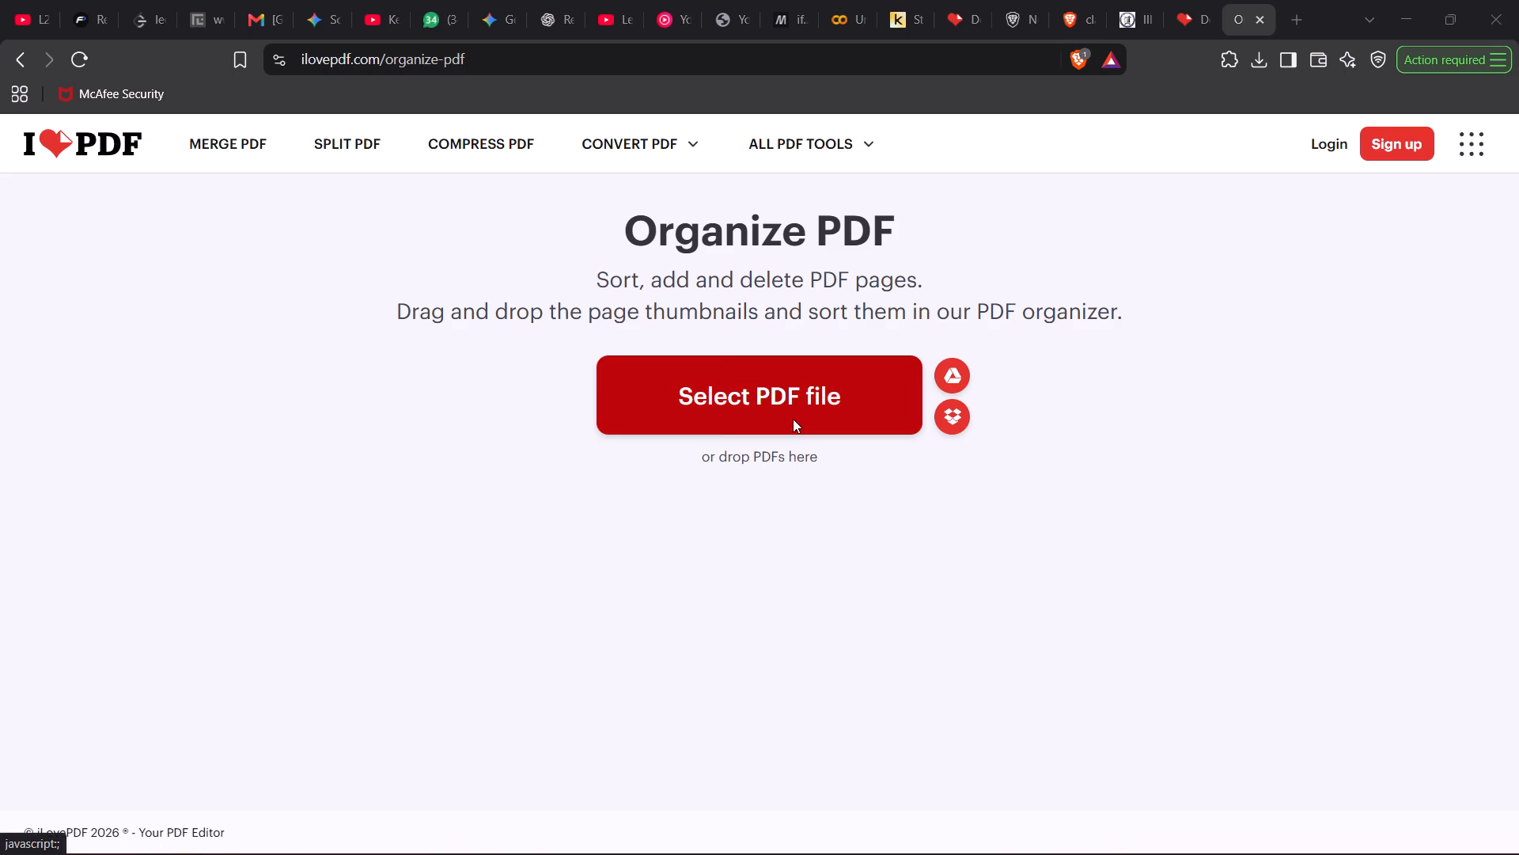
{"action": "left_click", "coordinate": [387, 329]}
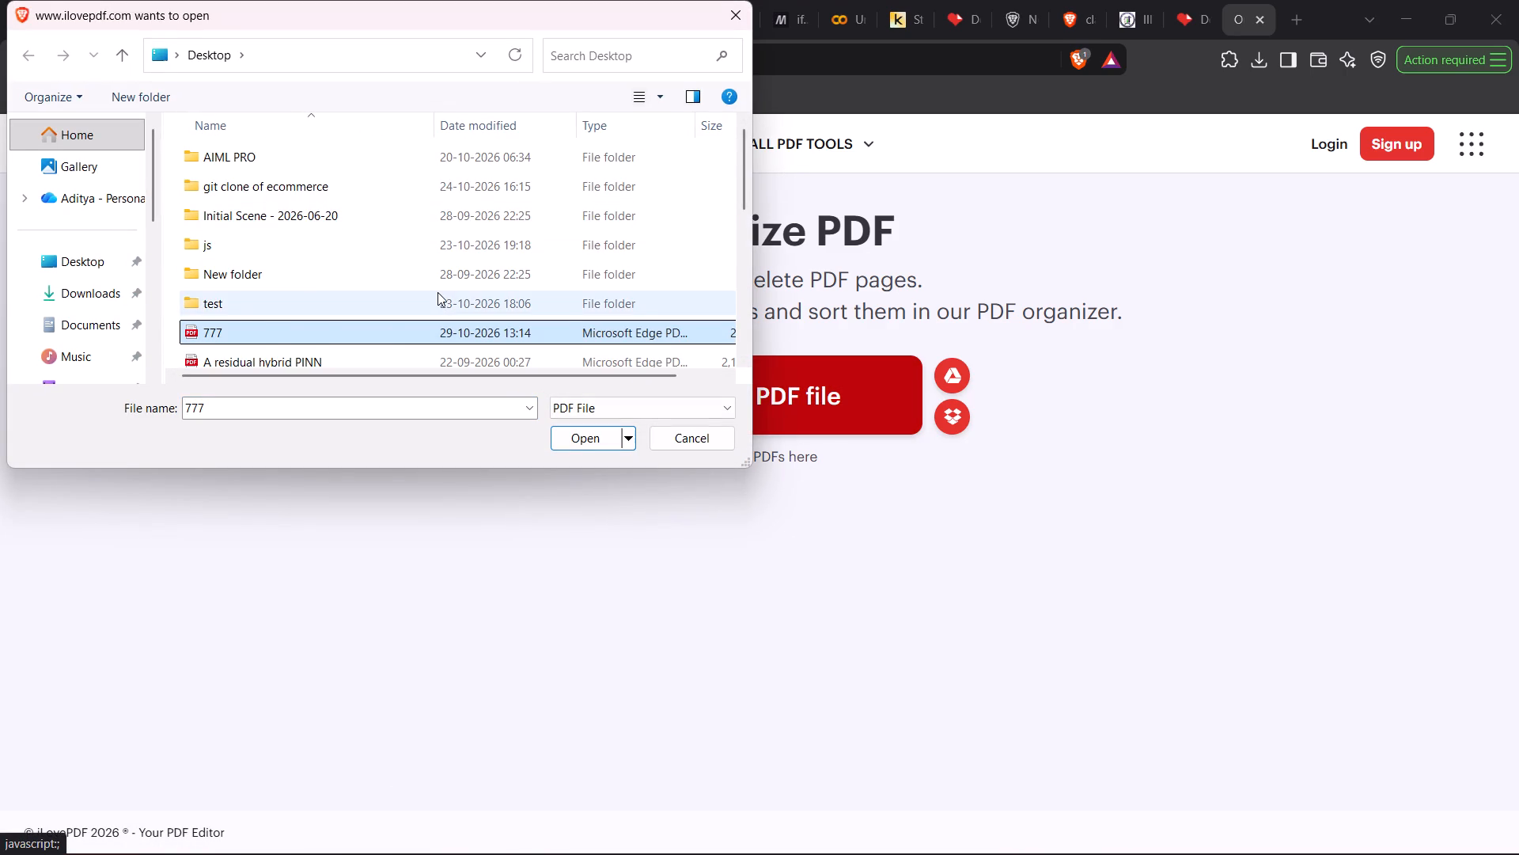
{"action": "scroll", "coordinate": [438, 292], "scroll_direction": "down", "scroll_amount": 2}
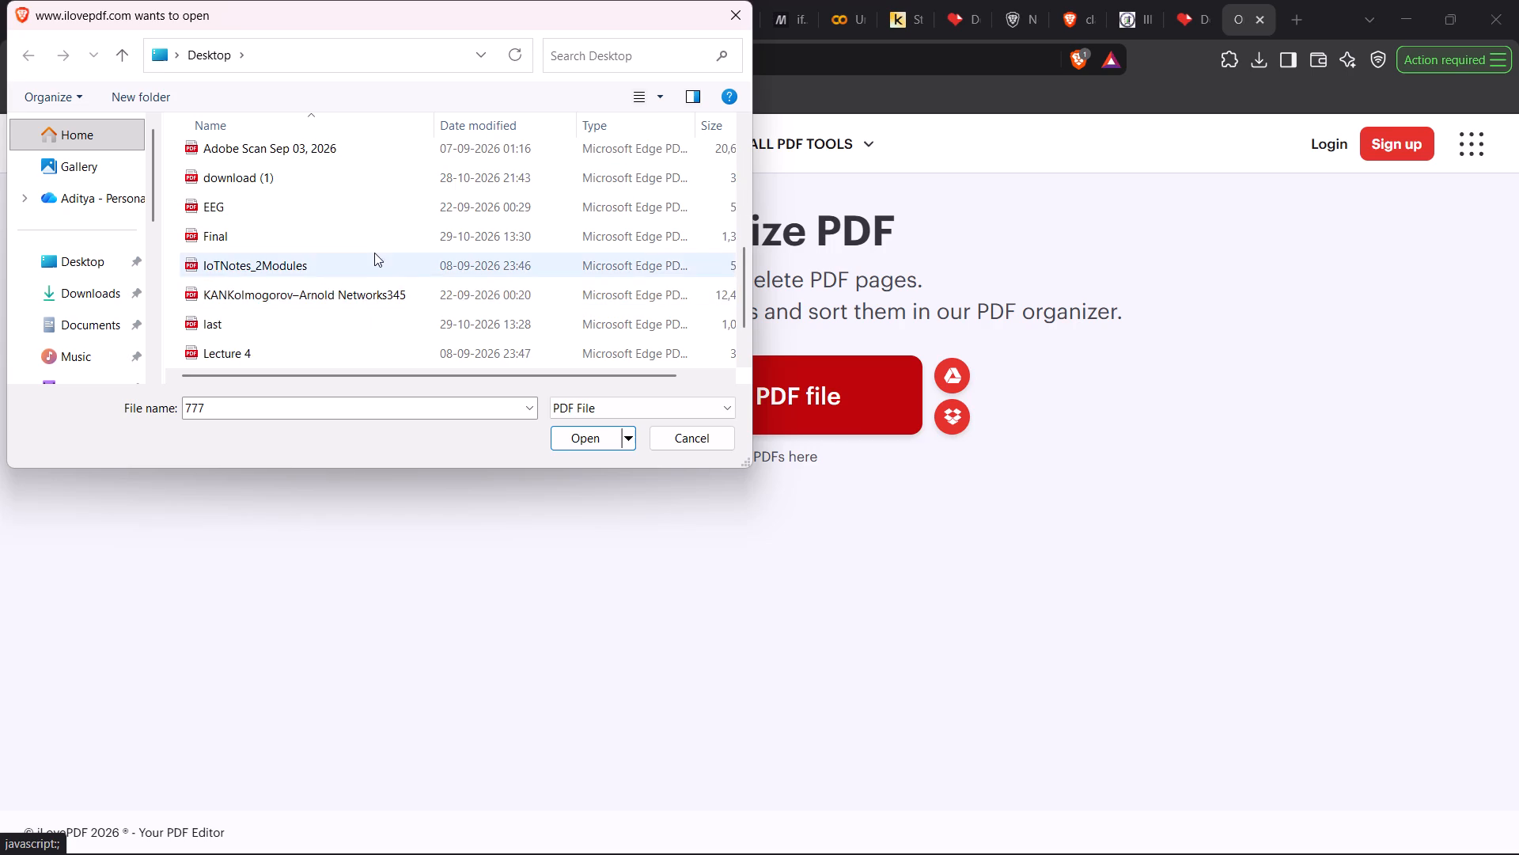
{"action": "left_click", "coordinate": [362, 246]}
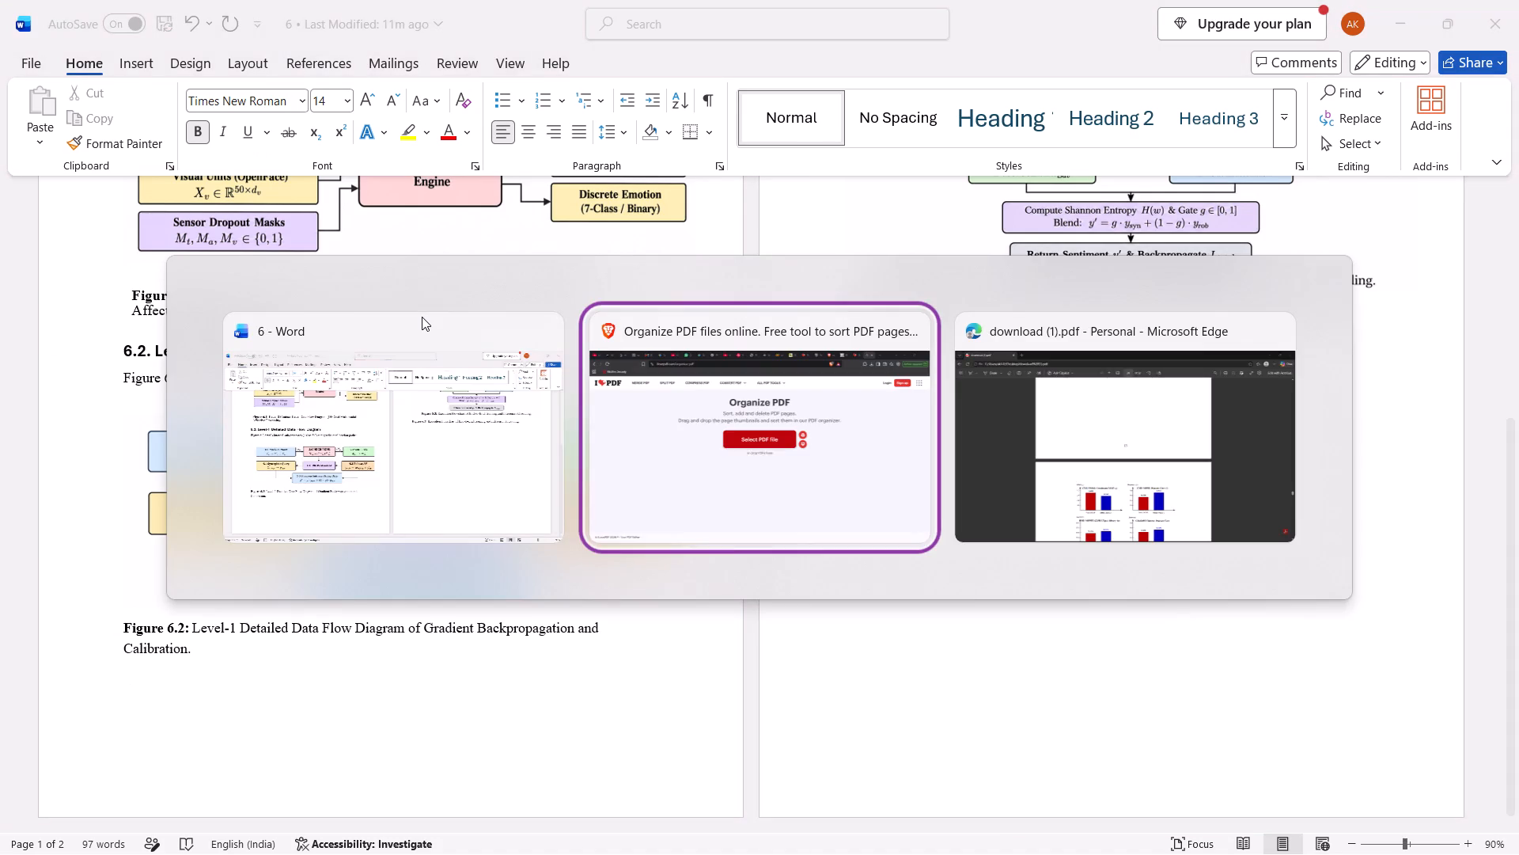
{"action": "scroll", "coordinate": [416, 284], "scroll_direction": "down", "scroll_amount": 3}
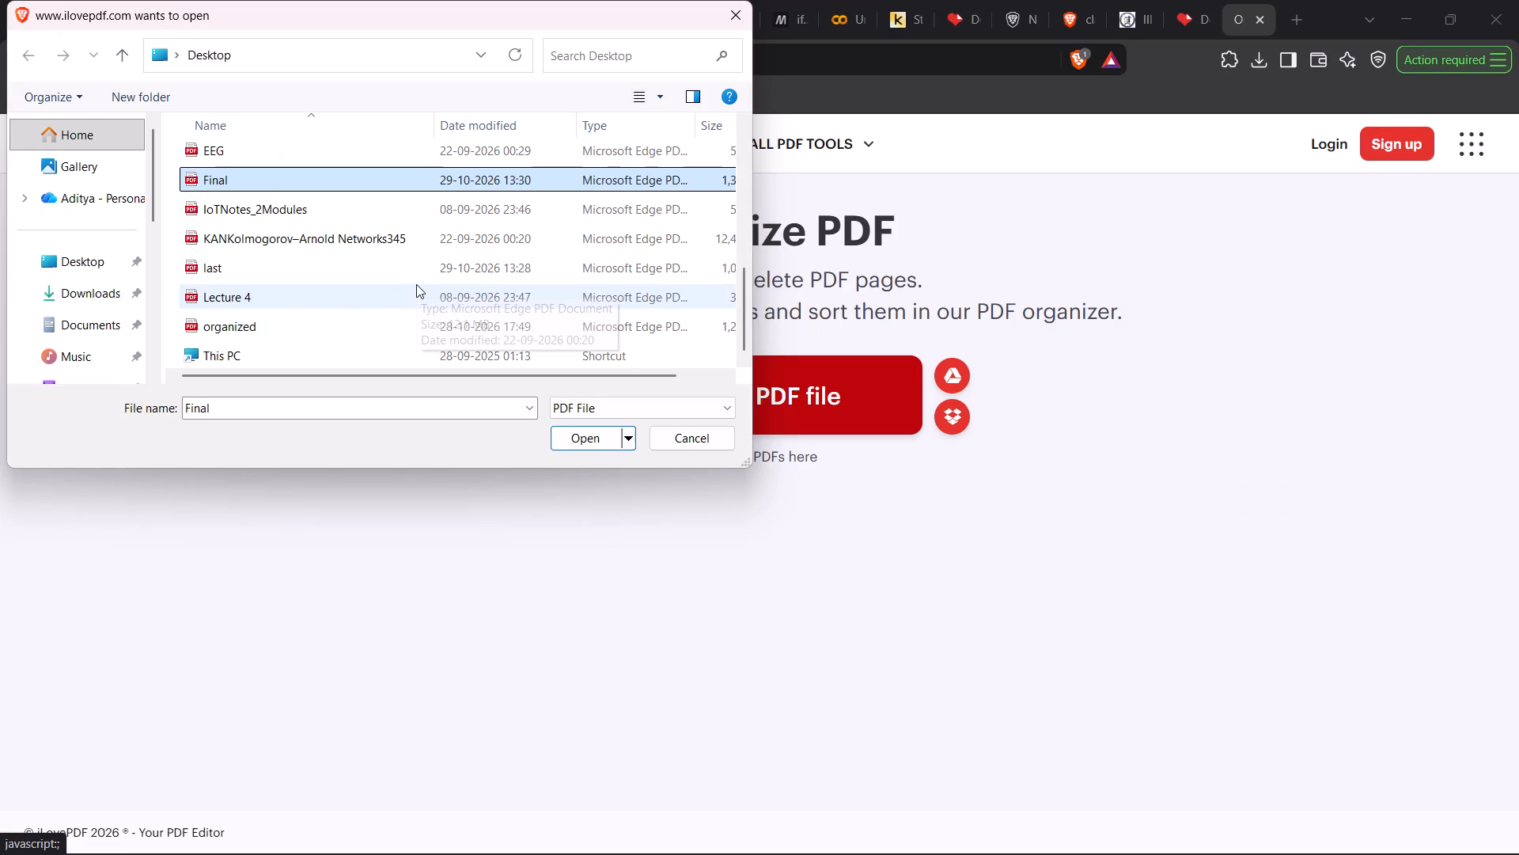
{"action": "scroll", "coordinate": [416, 284], "scroll_direction": "down", "scroll_amount": 1}
{"action": "scroll", "coordinate": [416, 284], "scroll_direction": "up", "scroll_amount": 4}
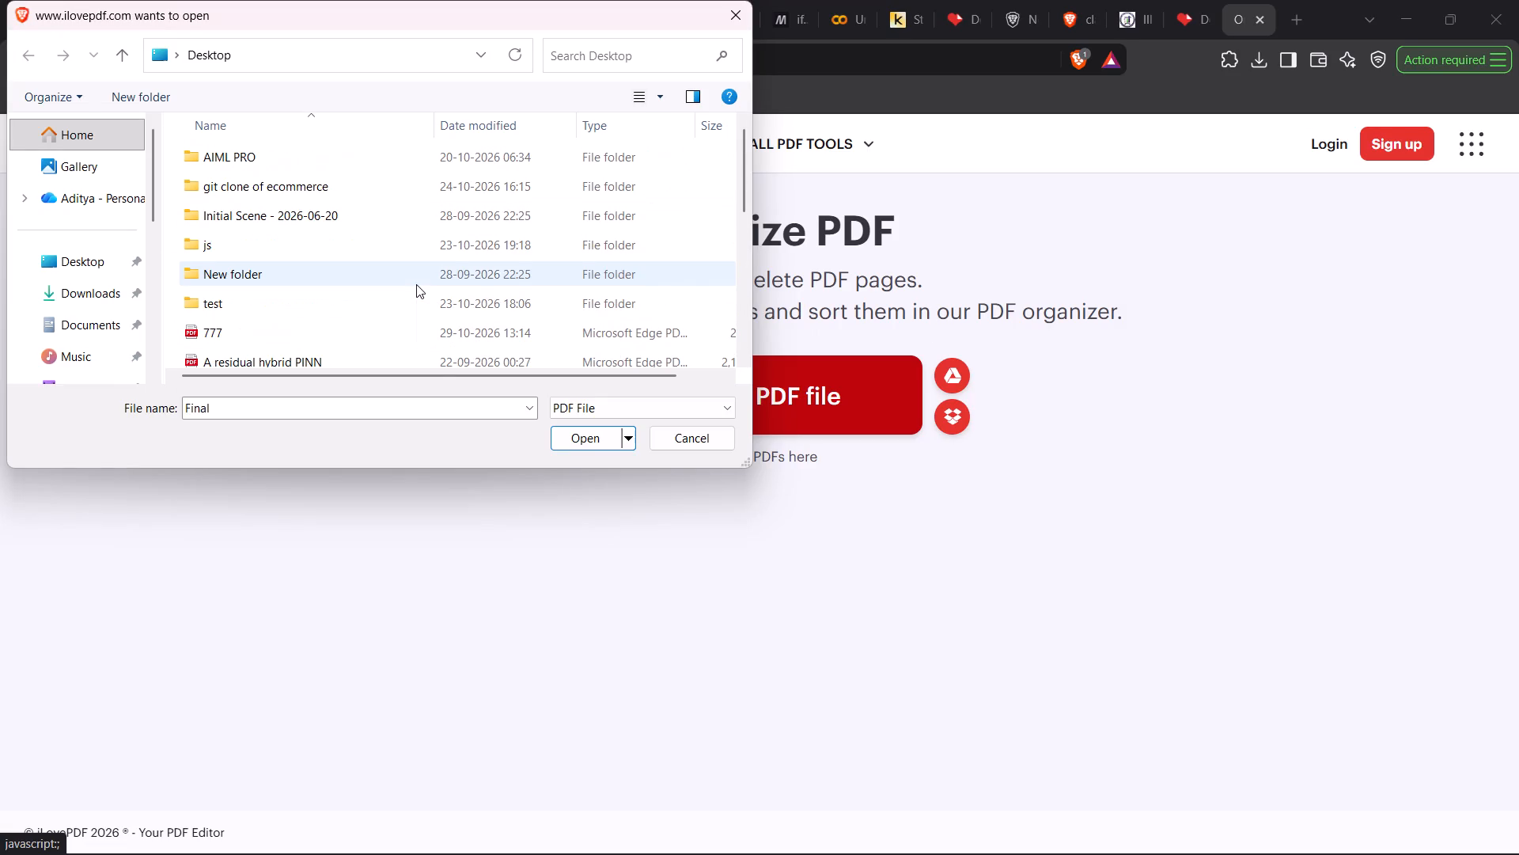
{"action": "scroll", "coordinate": [416, 284], "scroll_direction": "down", "scroll_amount": 3}
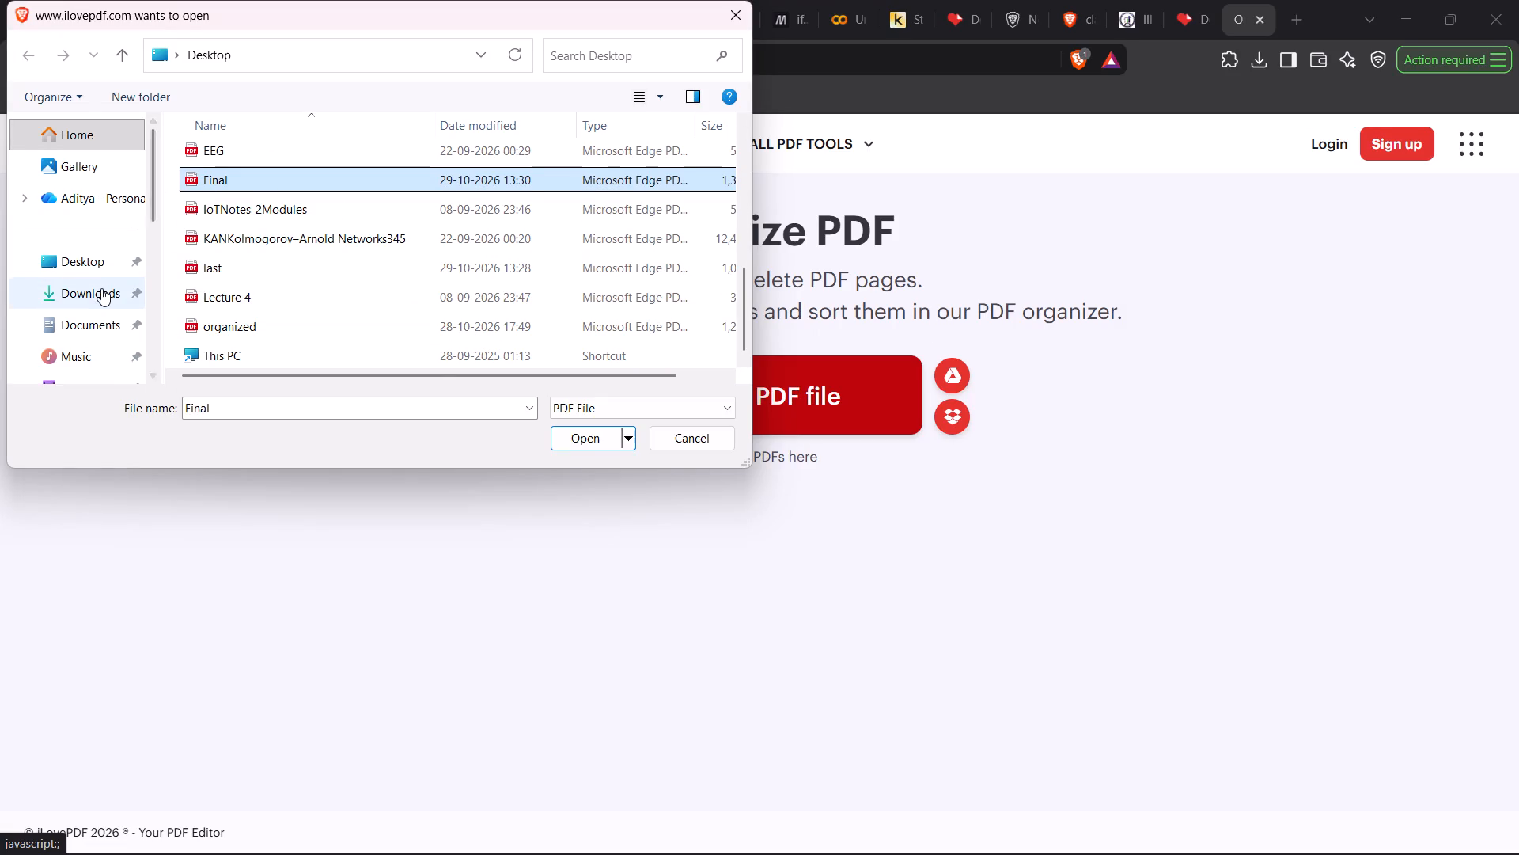
{"action": "left_click", "coordinate": [101, 288]}
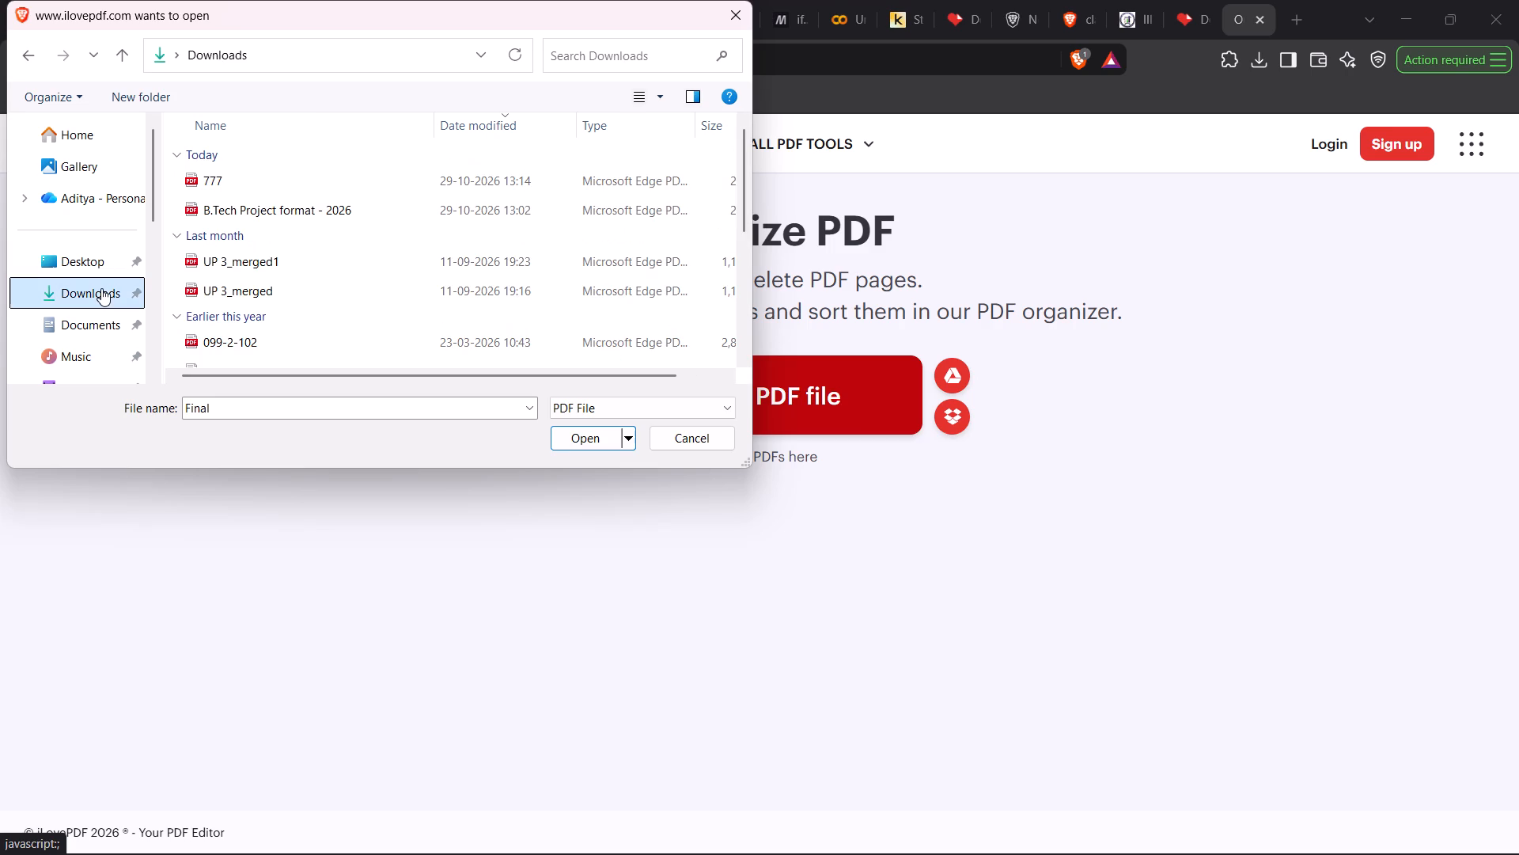
{"action": "scroll", "coordinate": [288, 264], "scroll_direction": "up", "scroll_amount": 1}
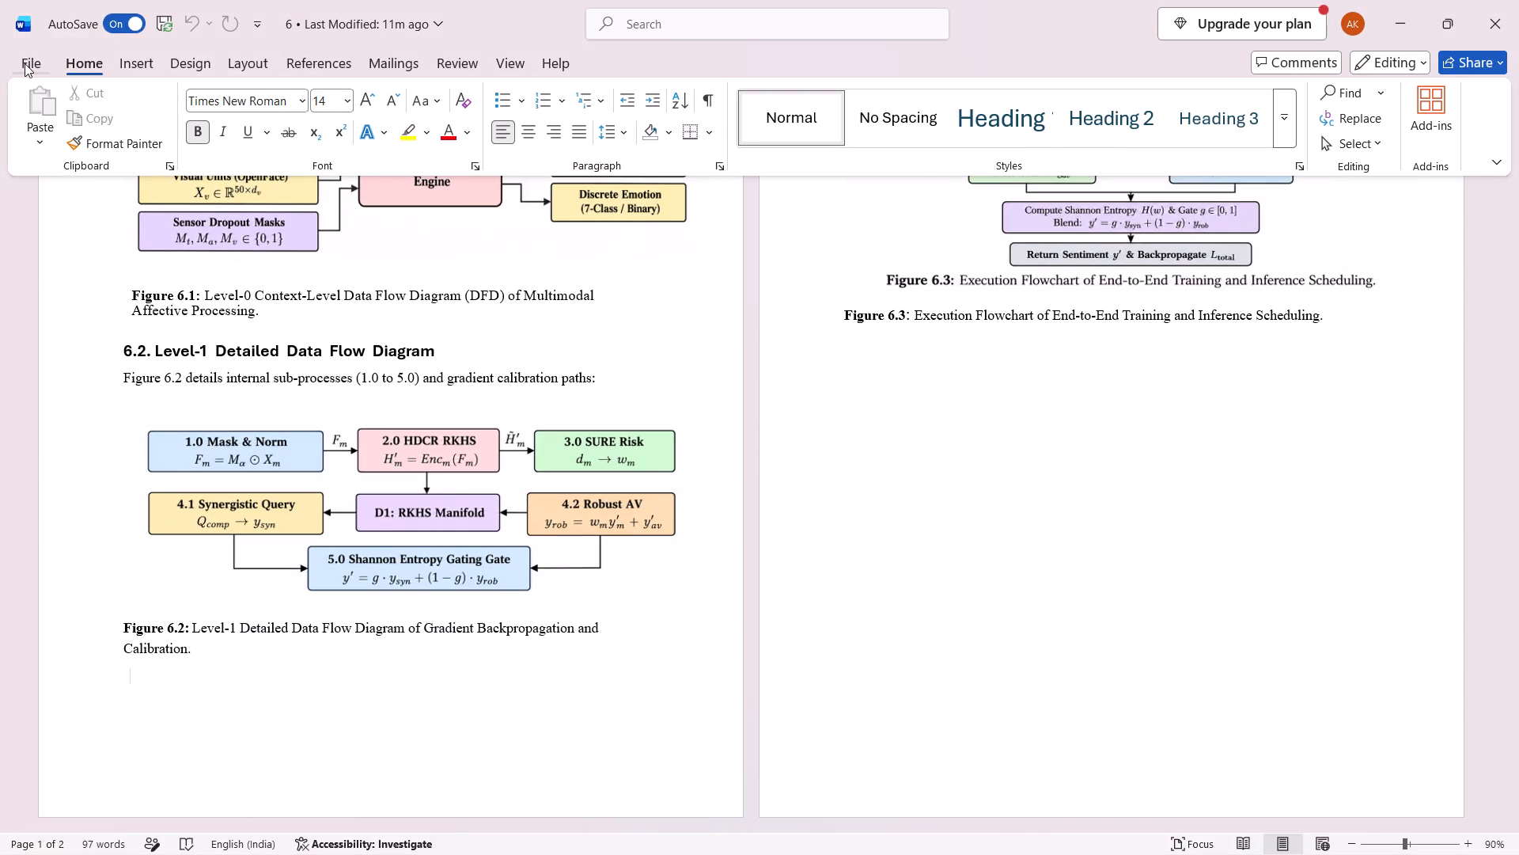
Switch to Edge, reopen the closed pages.pdf to check its file location, and close it again.
{"action": "left_click", "coordinate": [25, 63]}
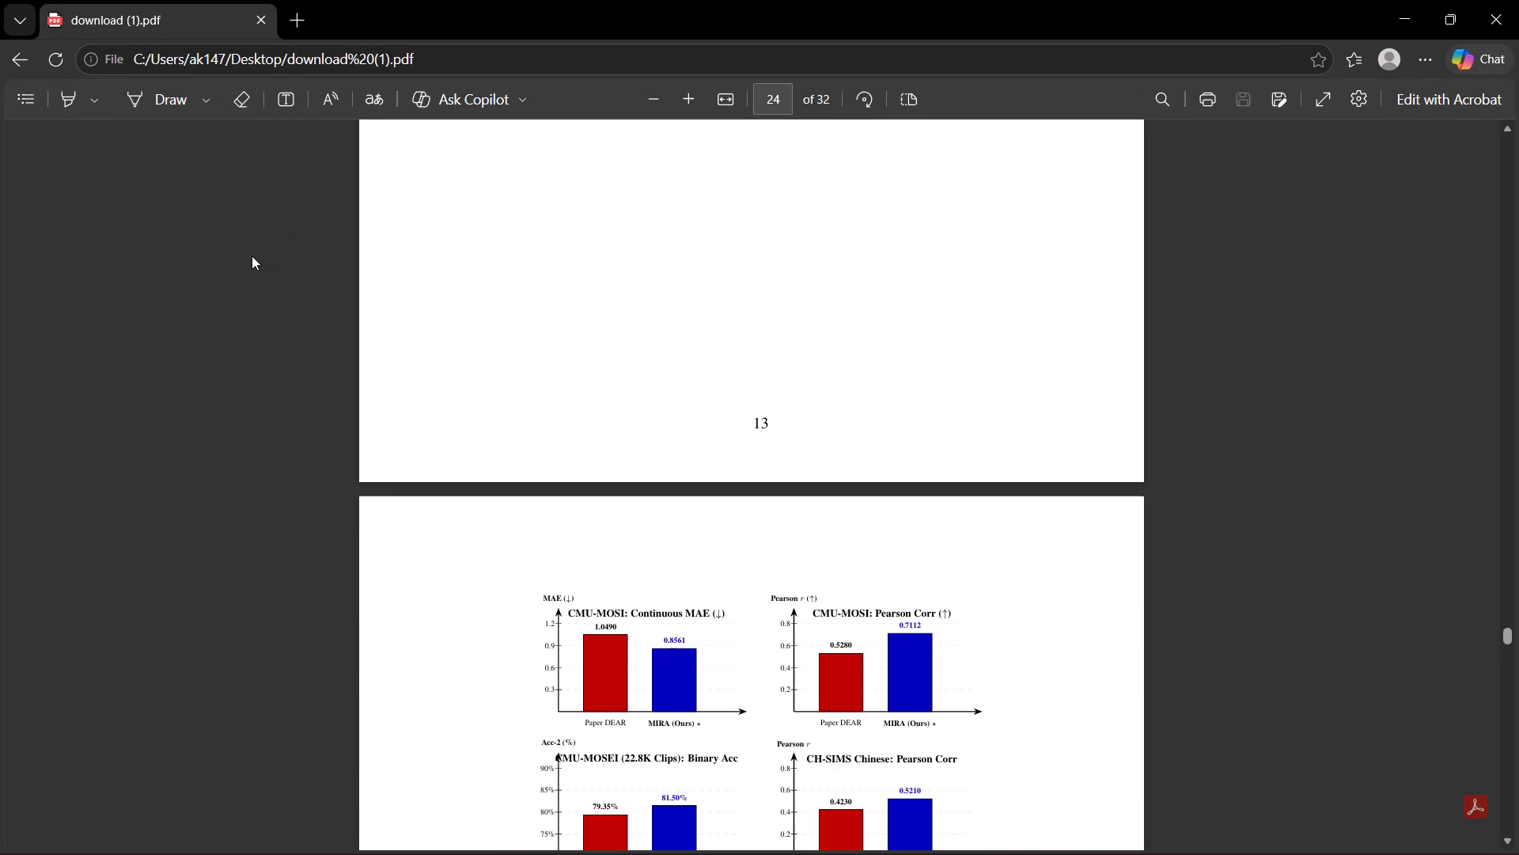
{"action": "scroll", "coordinate": [194, 211], "scroll_direction": "up", "scroll_amount": 2}
{"action": "scroll", "coordinate": [194, 211], "scroll_direction": "down", "scroll_amount": 1}
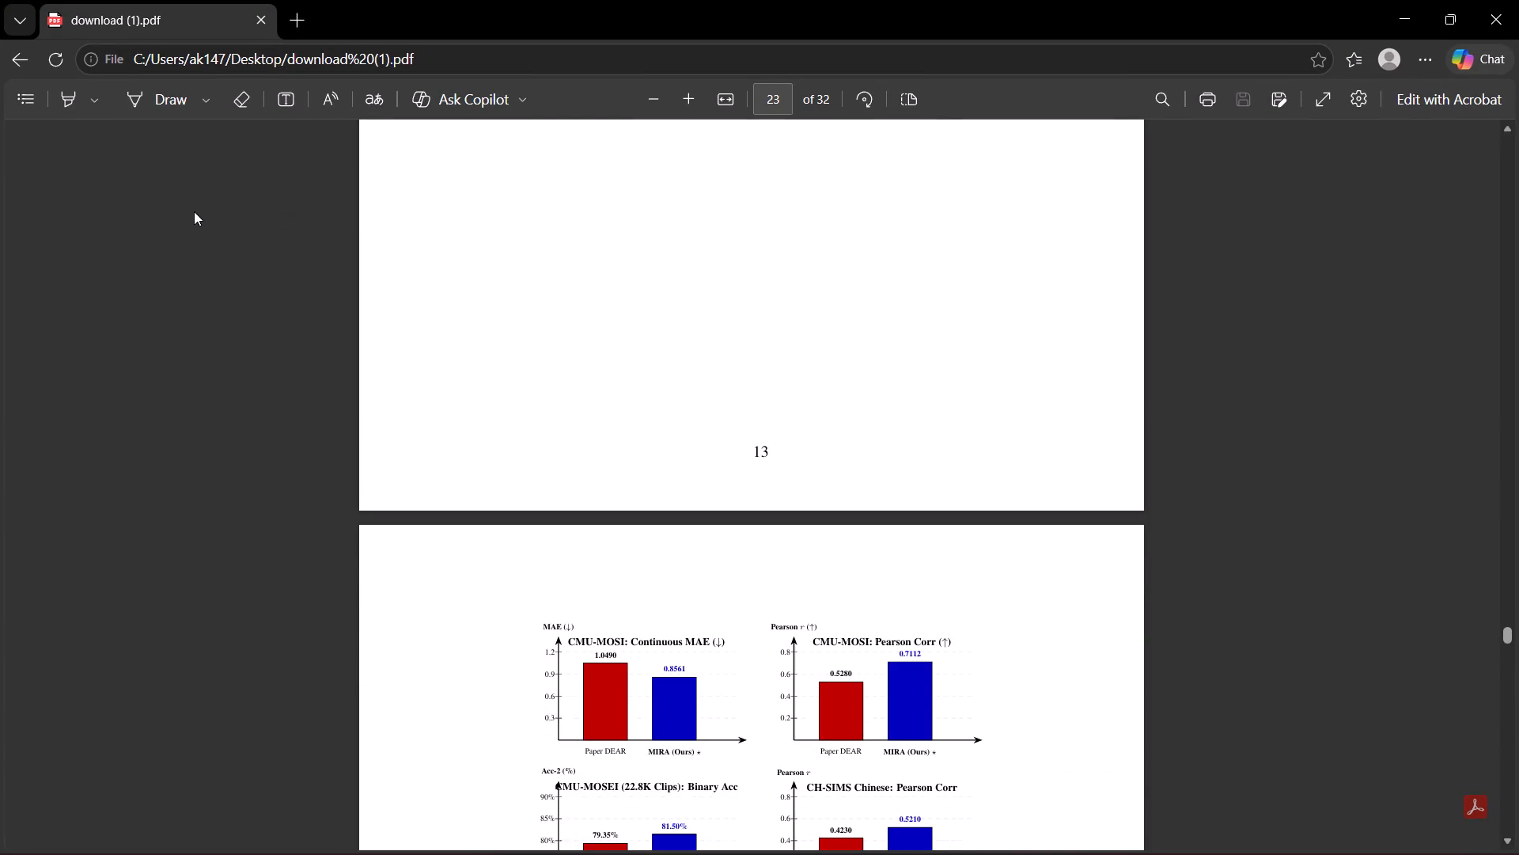
{"action": "scroll", "coordinate": [194, 211], "scroll_direction": "down", "scroll_amount": 1}
{"action": "key", "text": "ctrl+shift+t"}
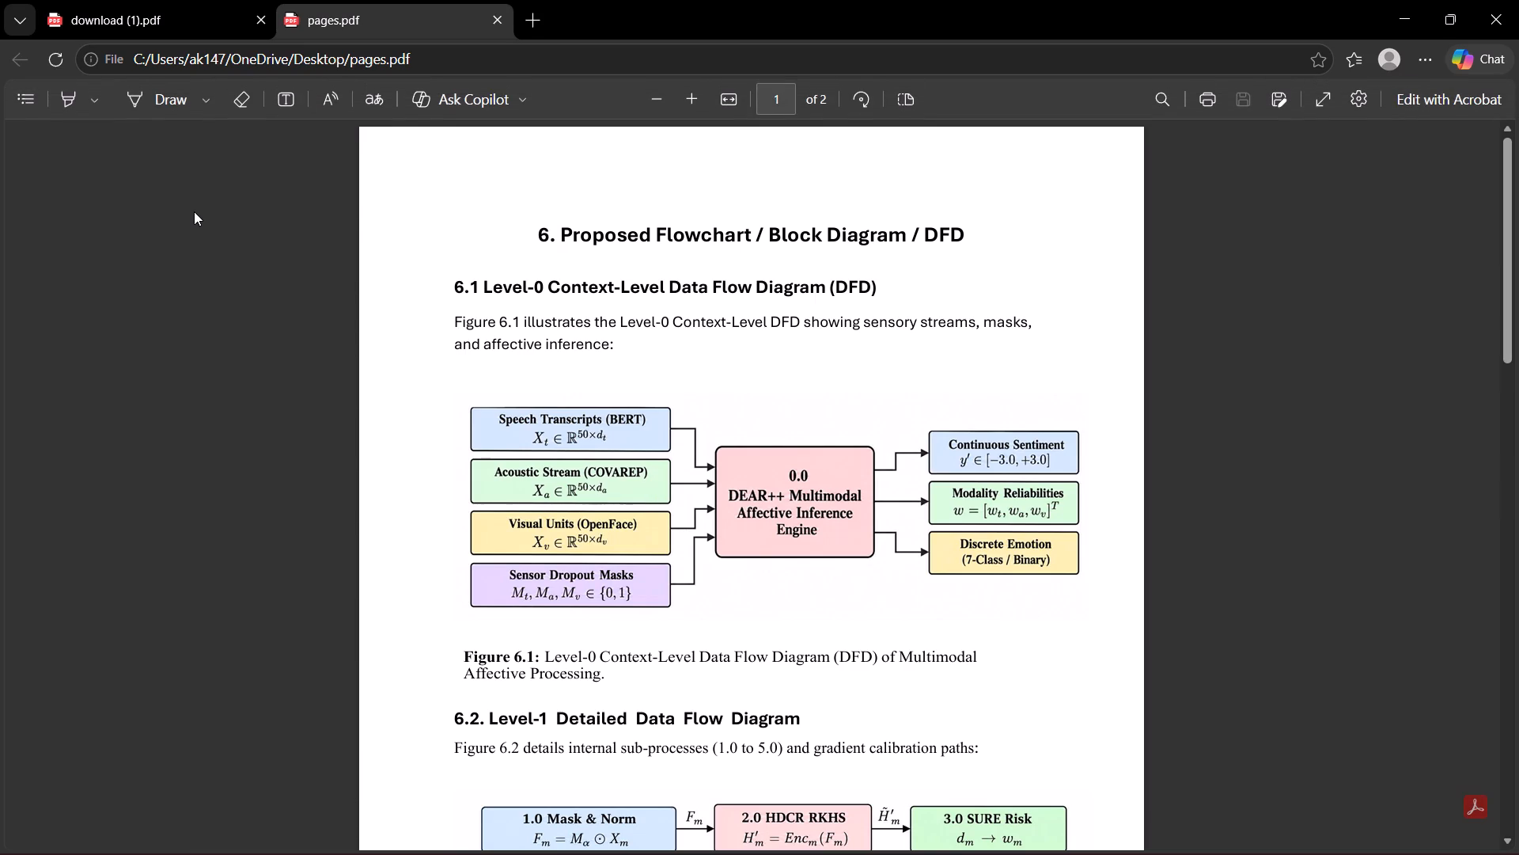
{"action": "left_click", "coordinate": [502, 14]}
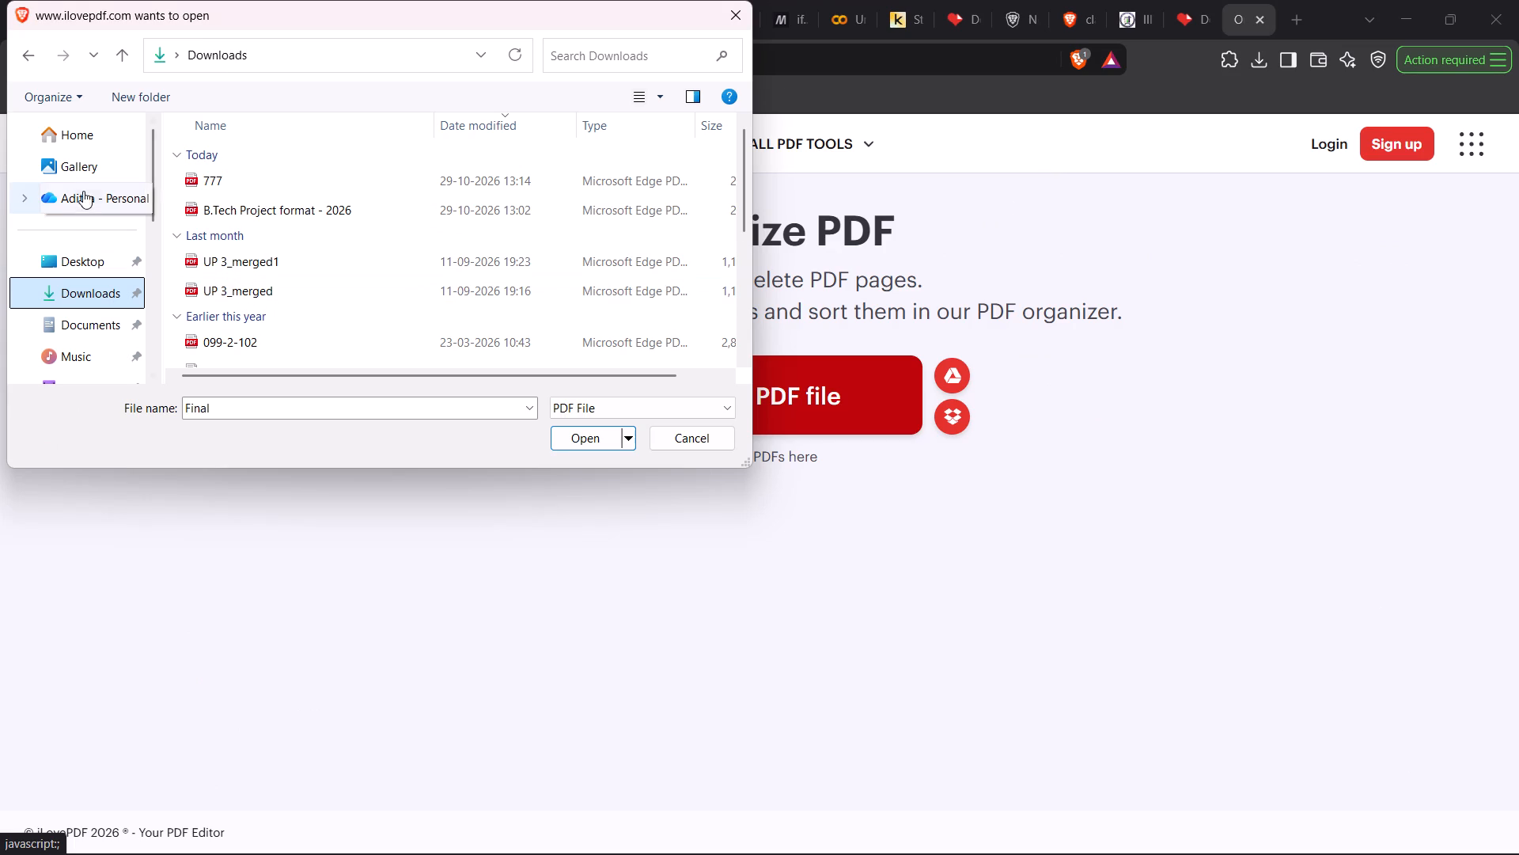
Back in Brave's file chooser, look through the local Desktop folder for pages.pdf.
{"action": "scroll", "coordinate": [88, 182], "scroll_direction": "up", "scroll_amount": 1}
{"action": "left_click", "coordinate": [86, 266]}
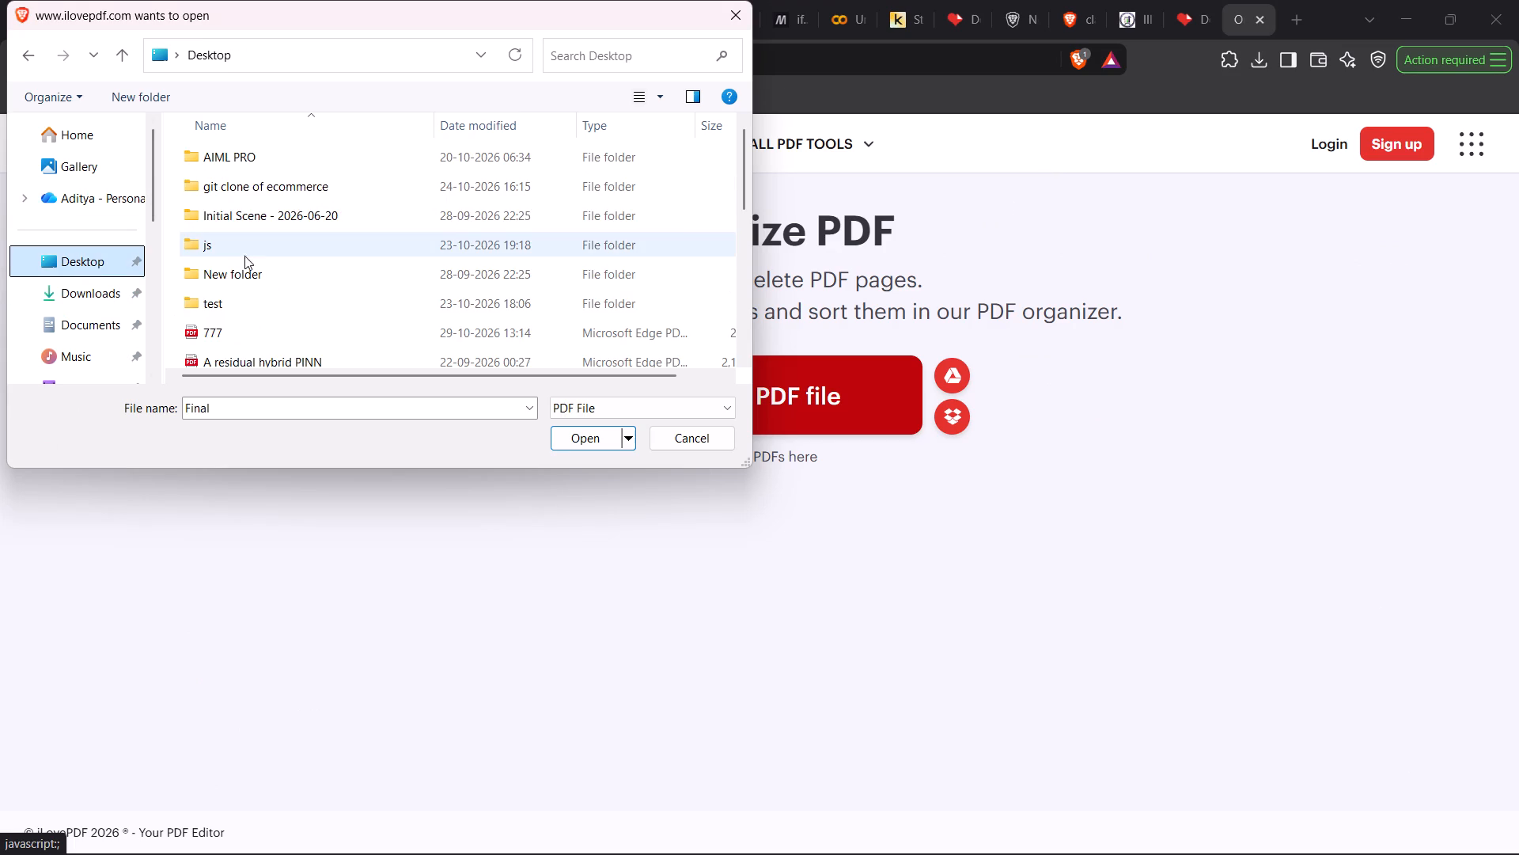
{"action": "scroll", "coordinate": [259, 256], "scroll_direction": "right", "scroll_amount": 2}
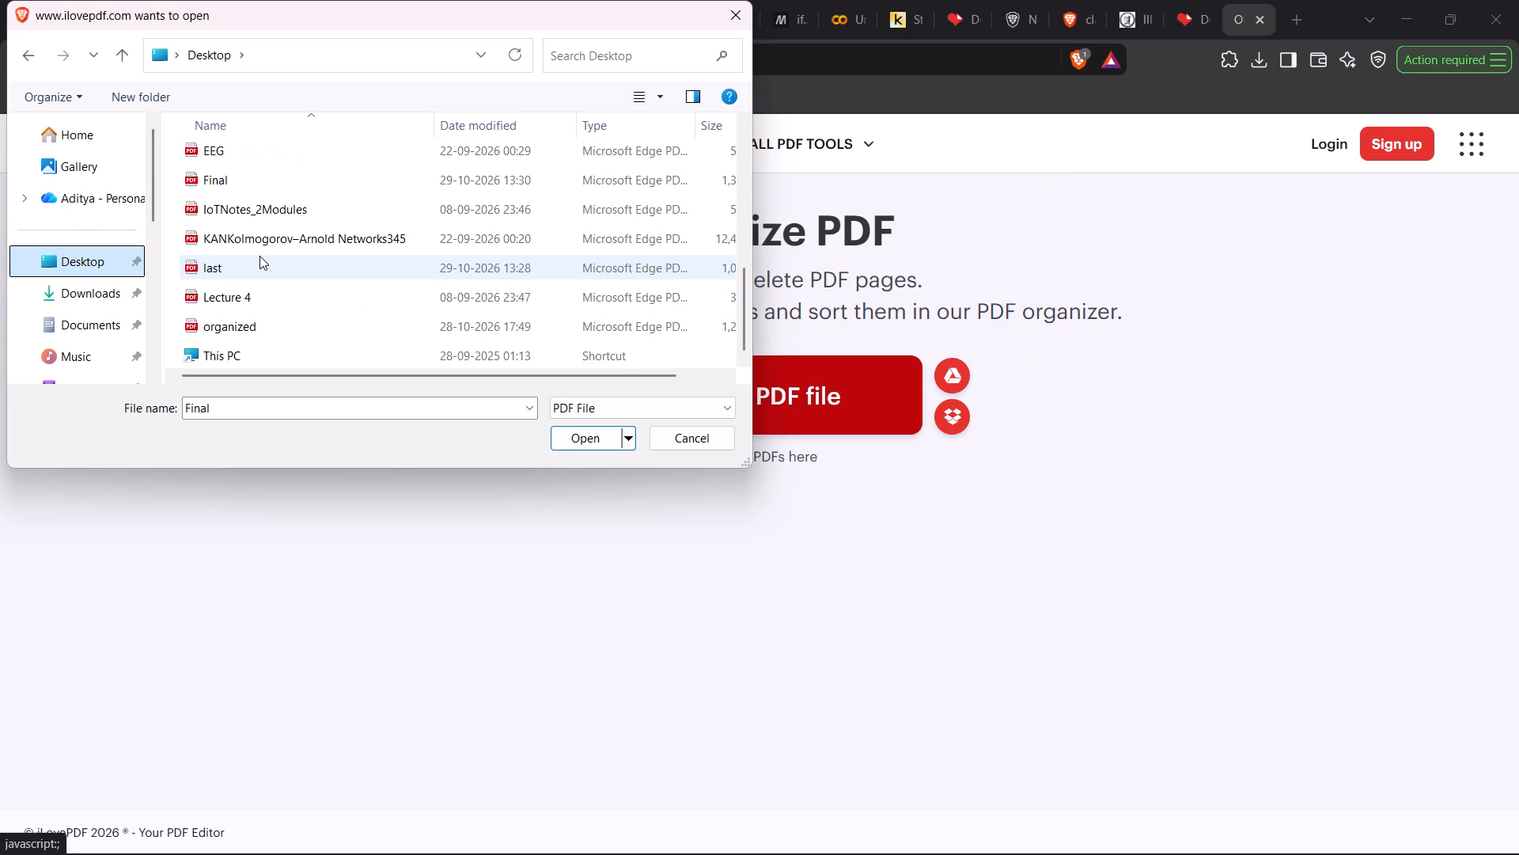
{"action": "scroll", "coordinate": [259, 256], "scroll_direction": "right", "scroll_amount": 4}
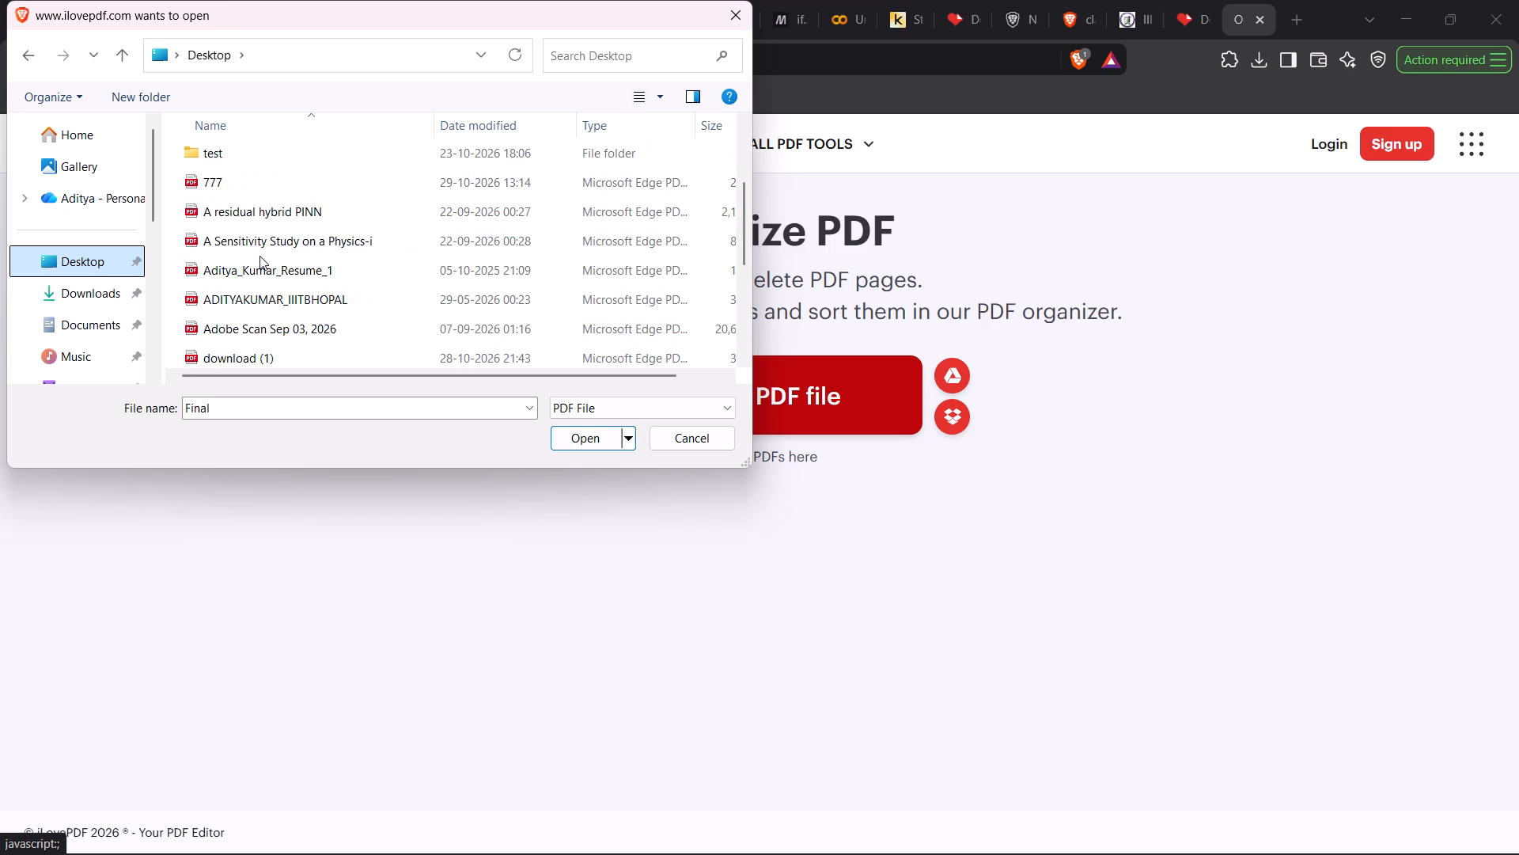
{"action": "scroll", "coordinate": [259, 256], "scroll_direction": "right", "scroll_amount": 1}
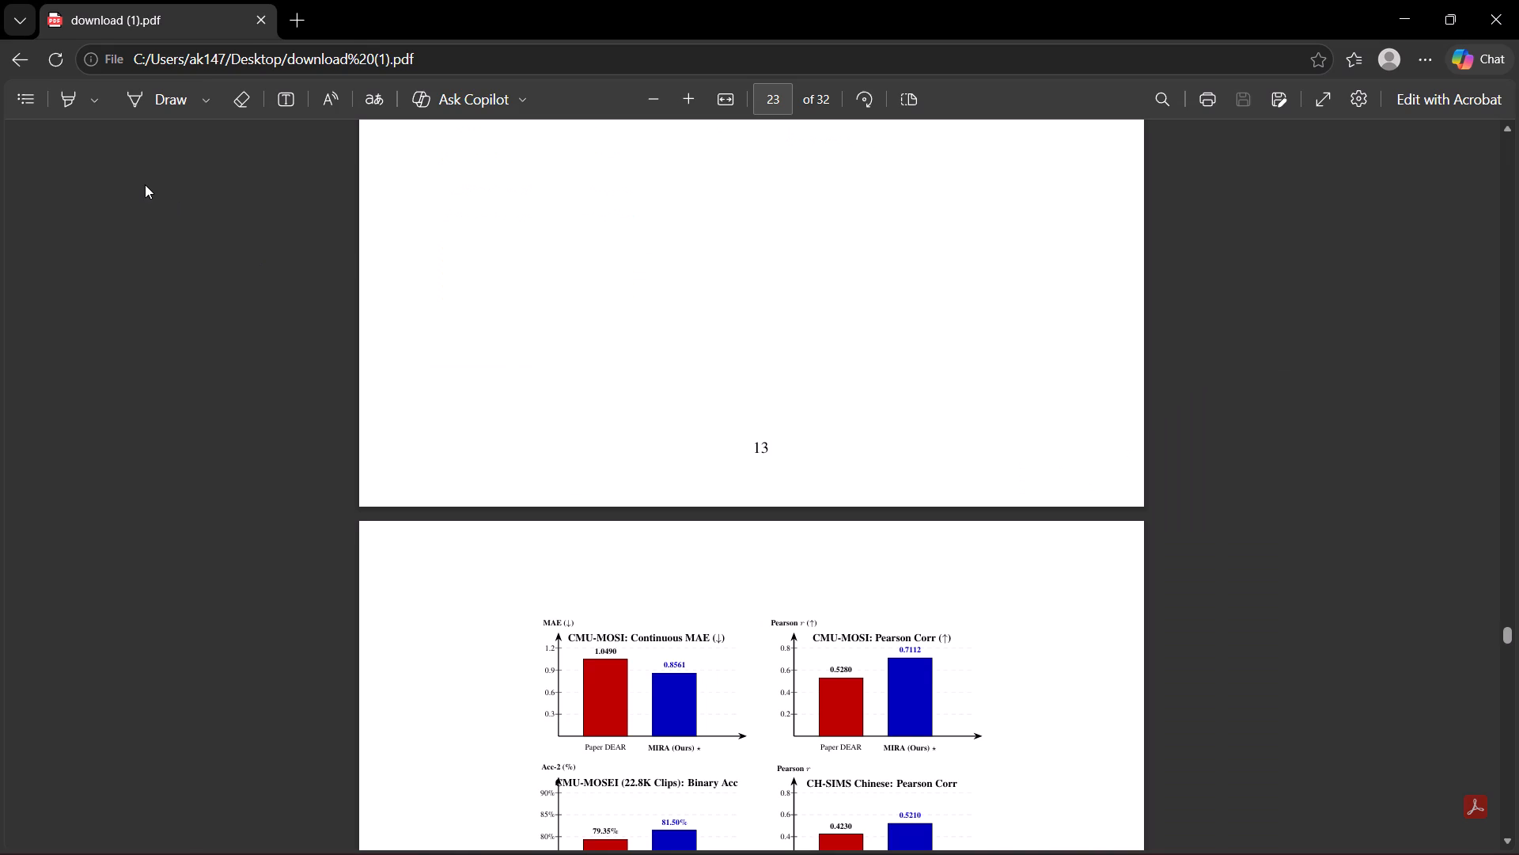
Reopen pages.pdf in Edge once more to check its folder path, and close it again.
{"action": "key", "text": "ctrl+shift+t"}
{"action": "left_click", "coordinate": [370, 31]}
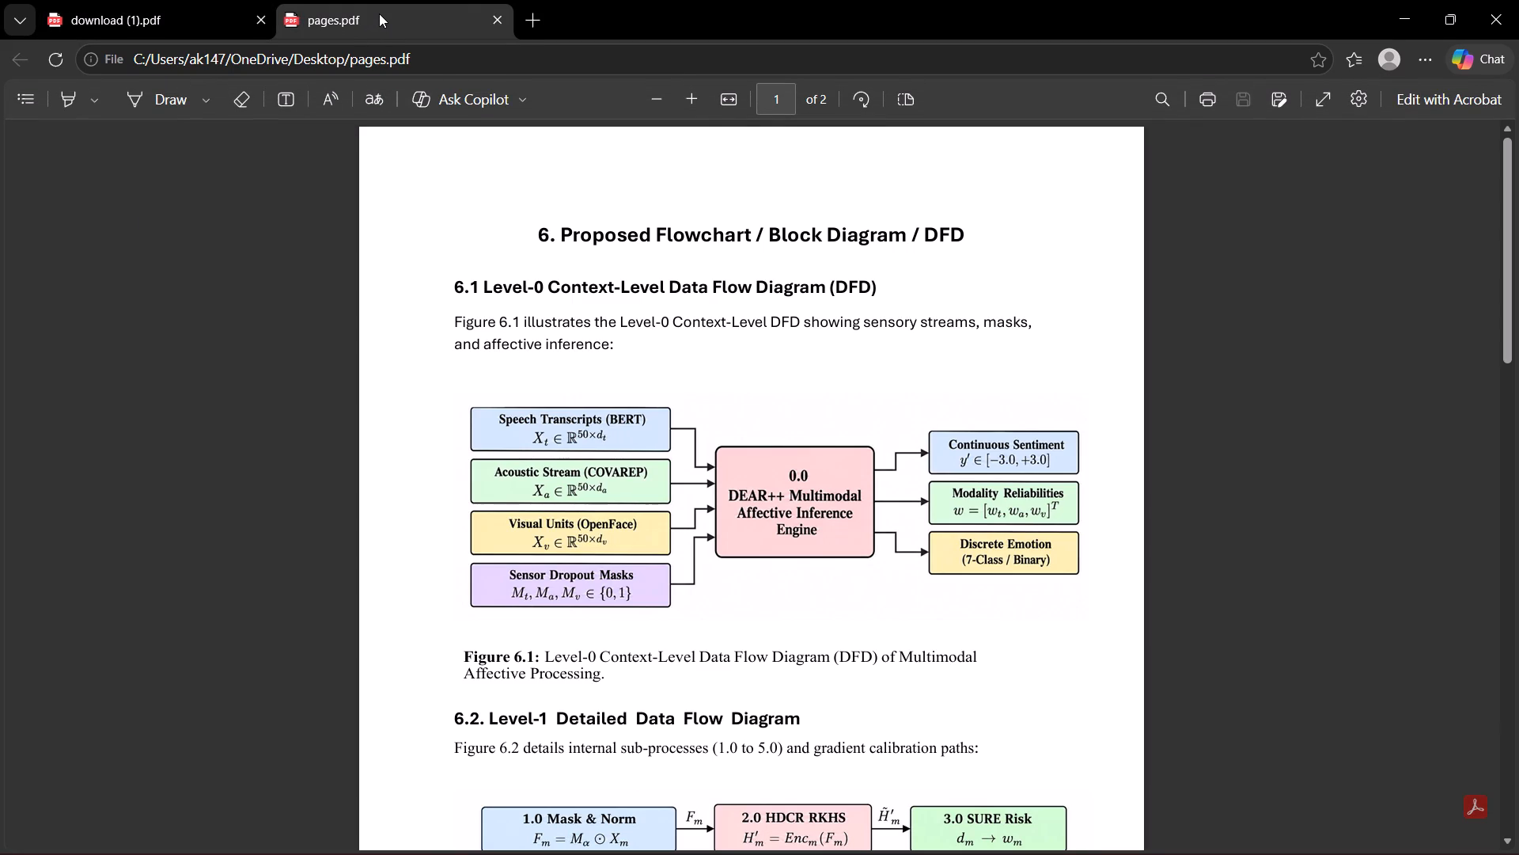
{"action": "left_click", "coordinate": [498, 13]}
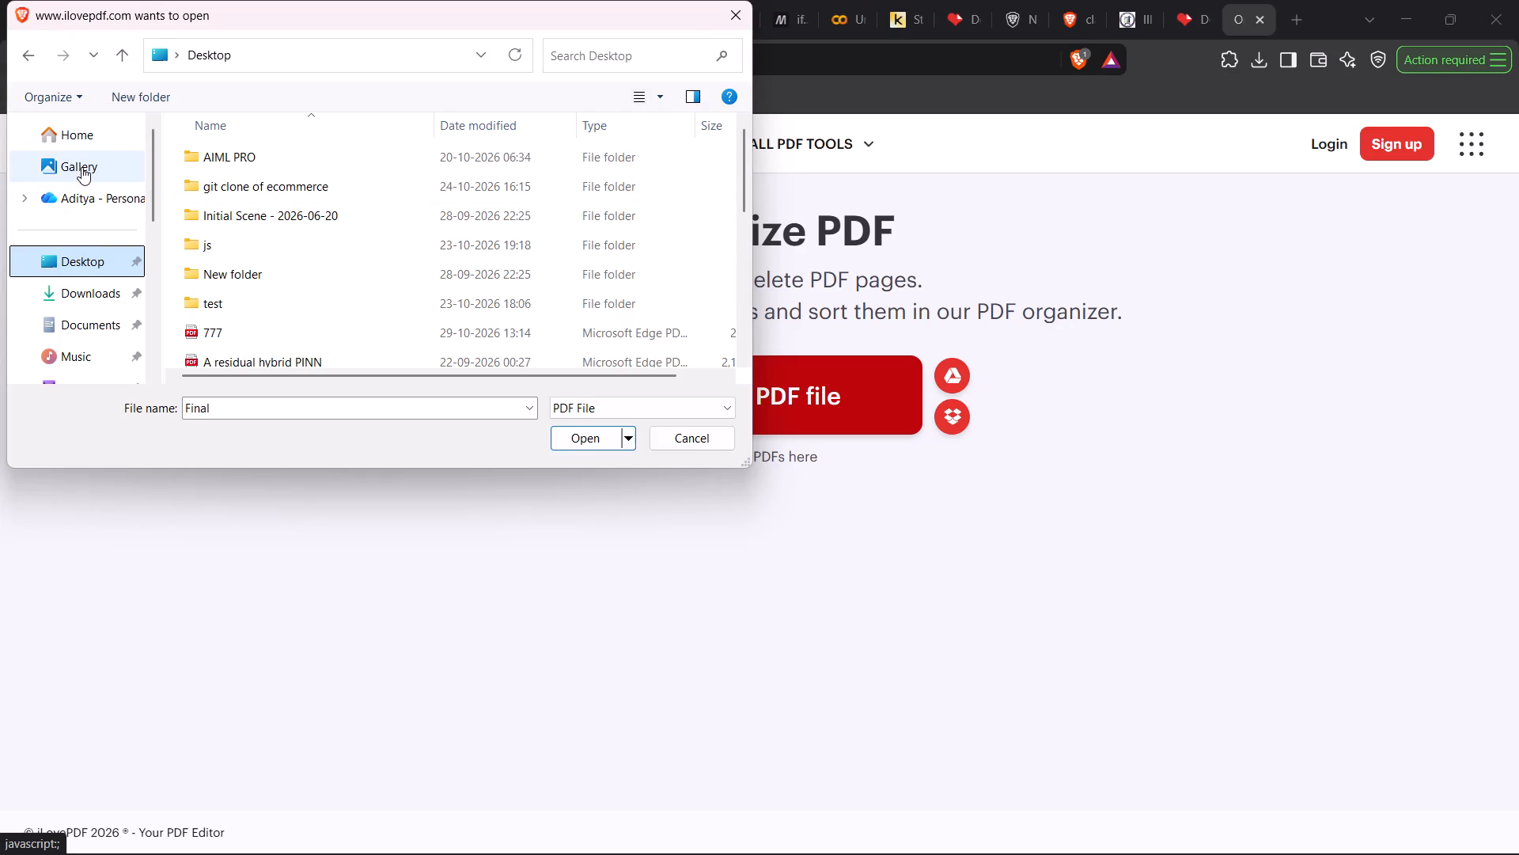
Return to Brave and upload pages.pdf from the Desktop folder inside the personal OneDrive.
{"action": "scroll", "coordinate": [84, 184], "scroll_direction": "up", "scroll_amount": 3}
{"action": "scroll", "coordinate": [84, 184], "scroll_direction": "right", "scroll_amount": 1}
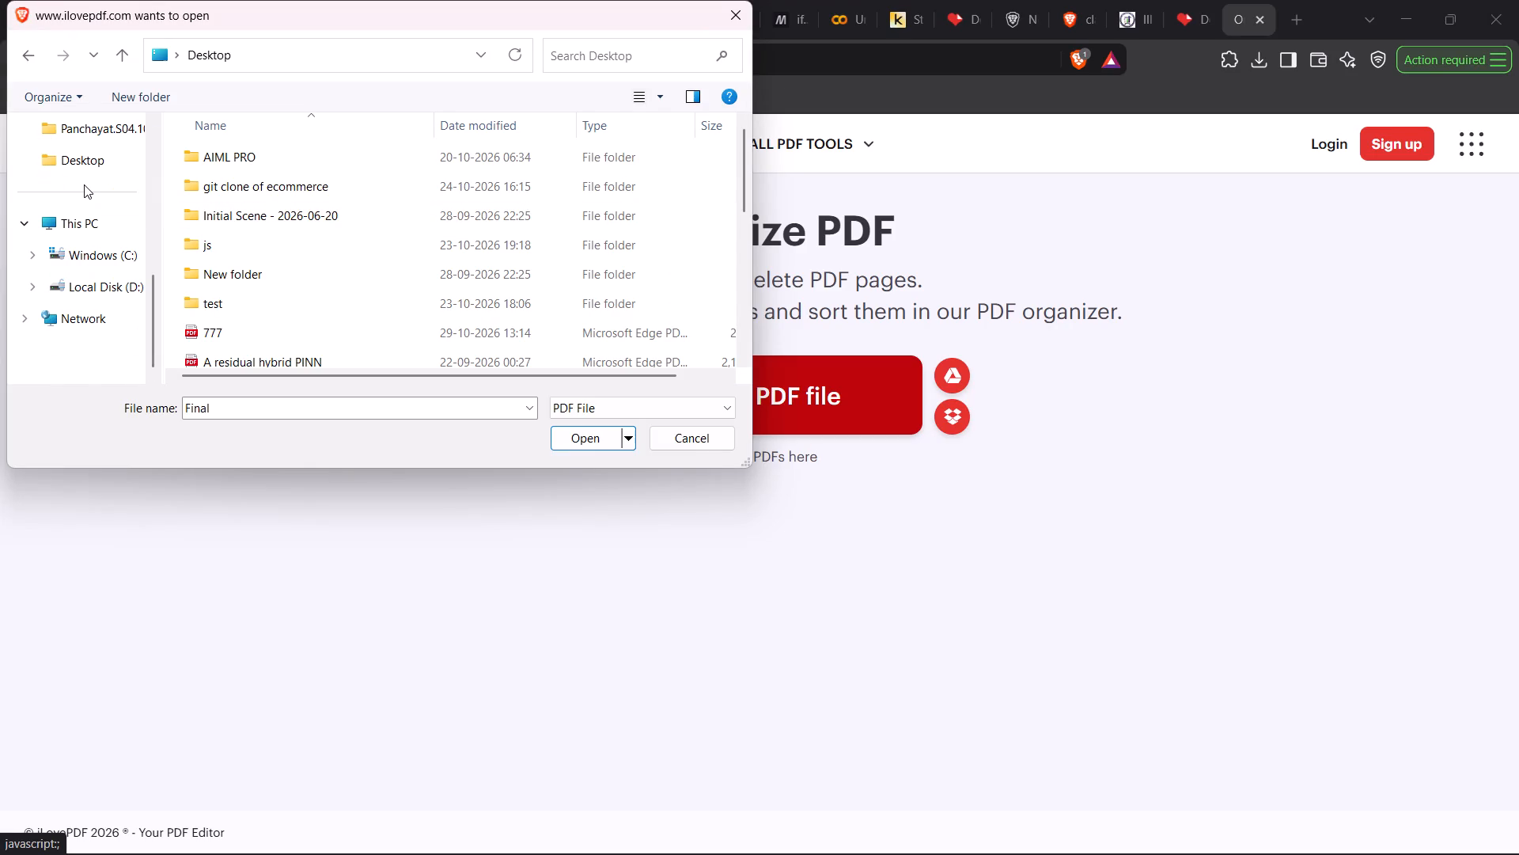
{"action": "scroll", "coordinate": [84, 184], "scroll_direction": "right", "scroll_amount": 1}
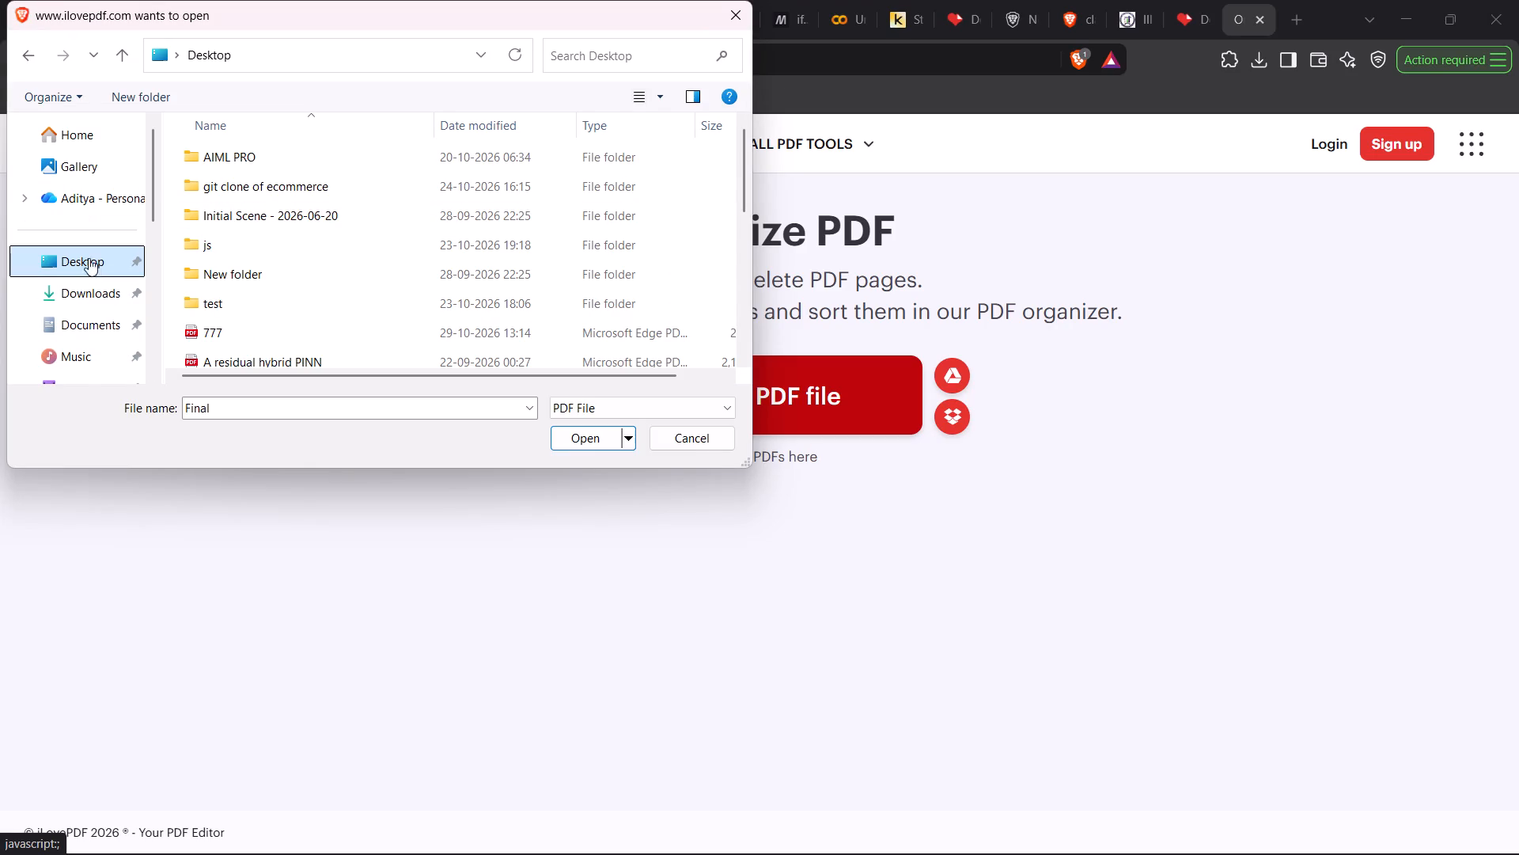
{"action": "left_click", "coordinate": [93, 206]}
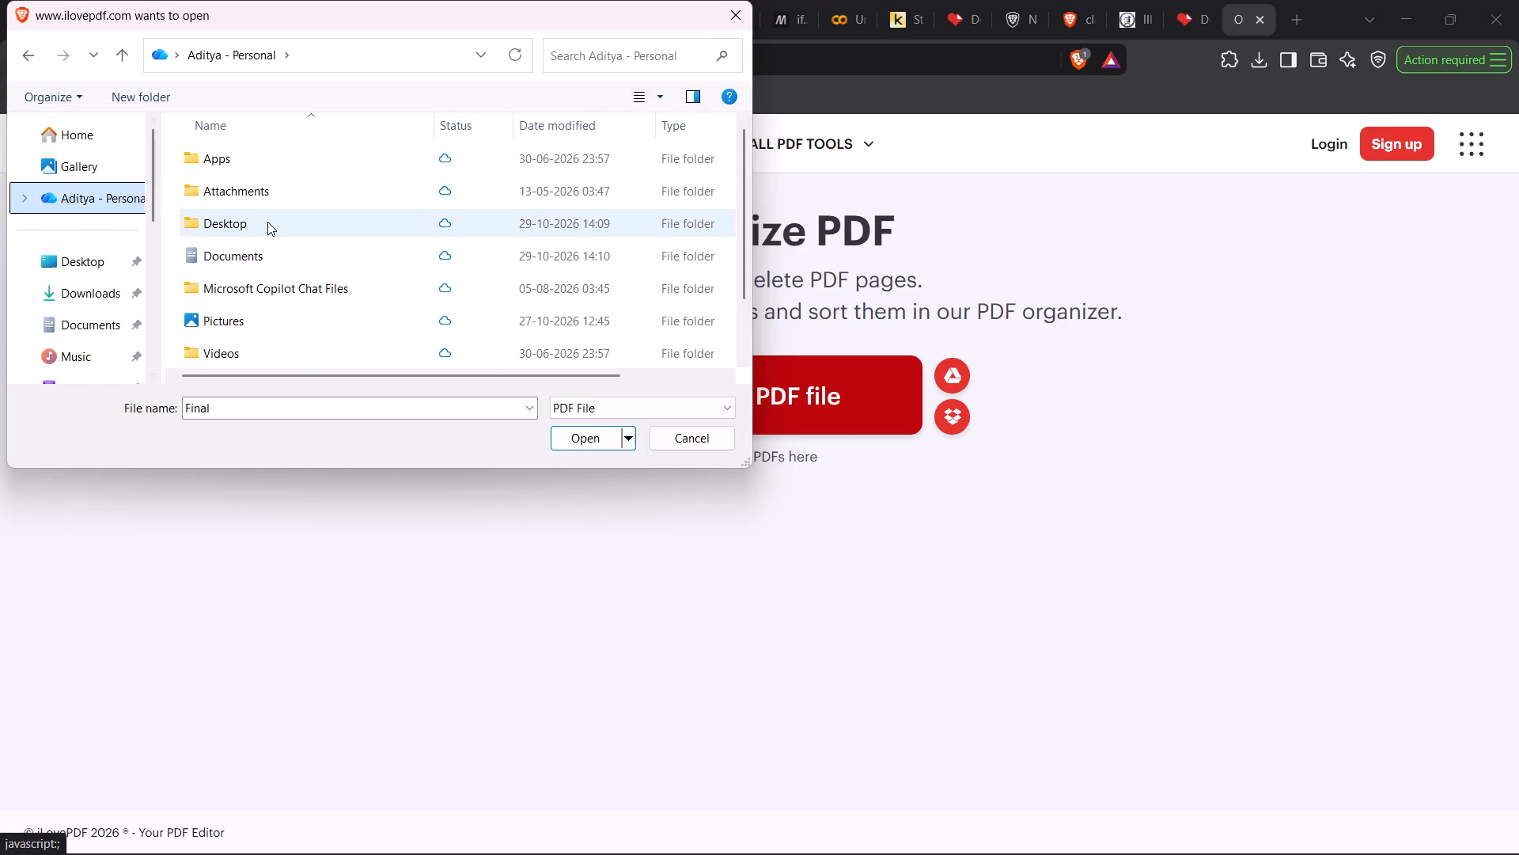
{"action": "double_click", "coordinate": [269, 220]}
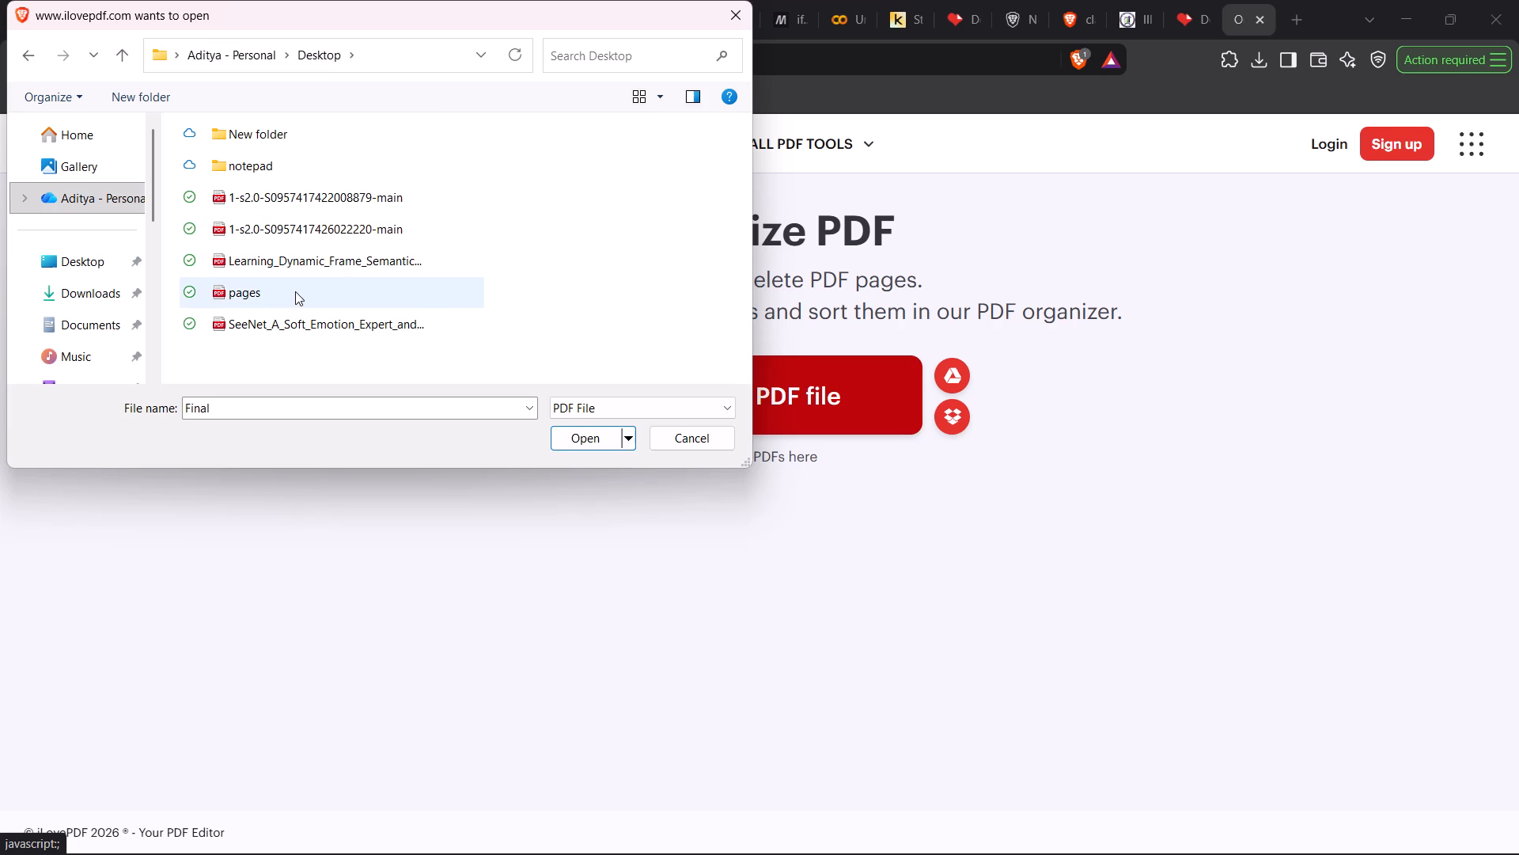
{"action": "left_click", "coordinate": [294, 293], "text": "ctrl"}
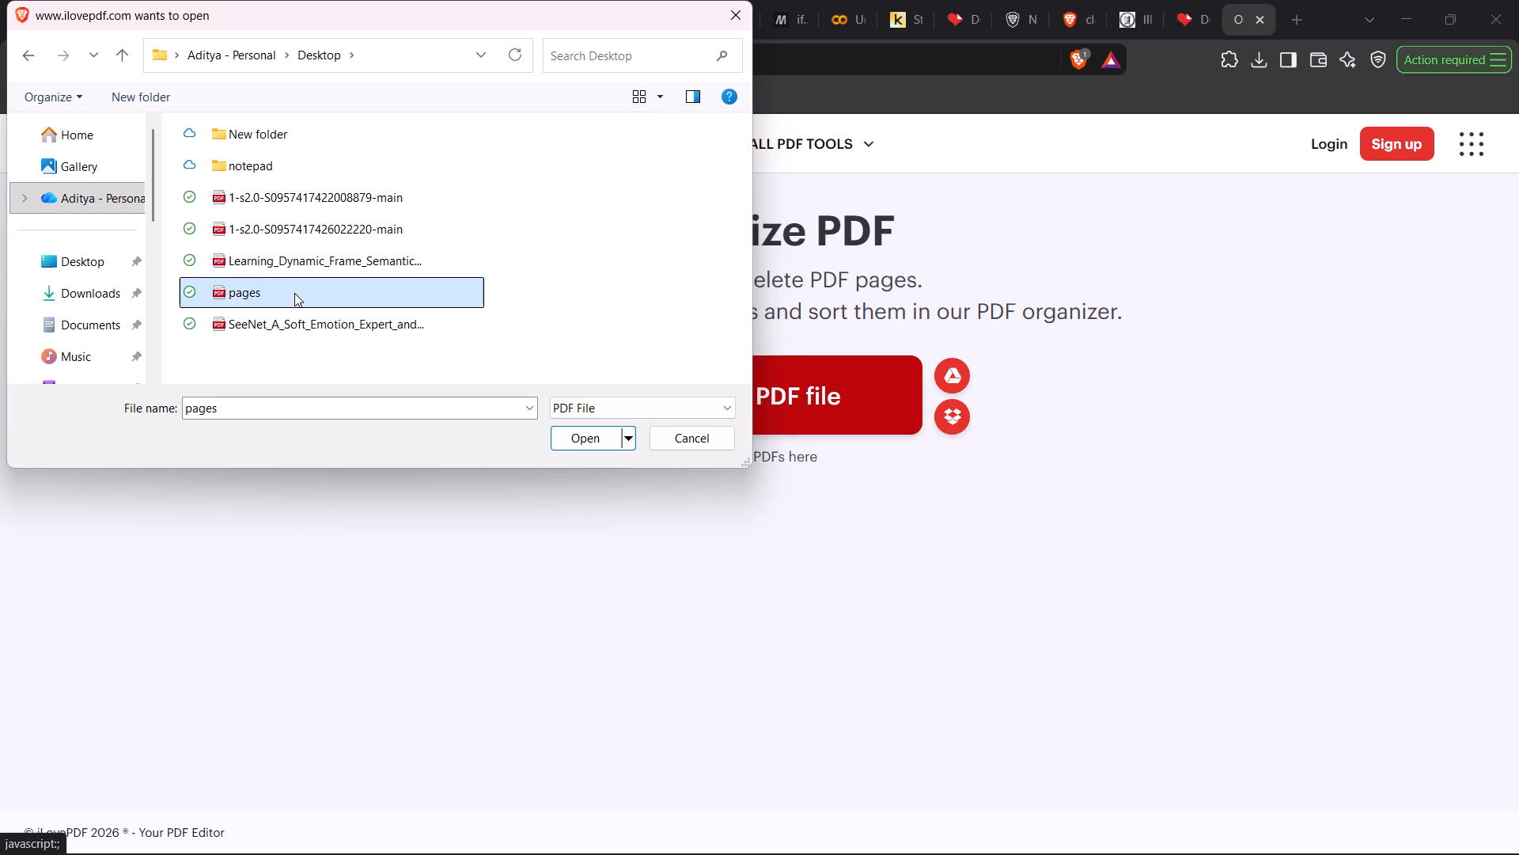
{"action": "left_click", "coordinate": [575, 434]}
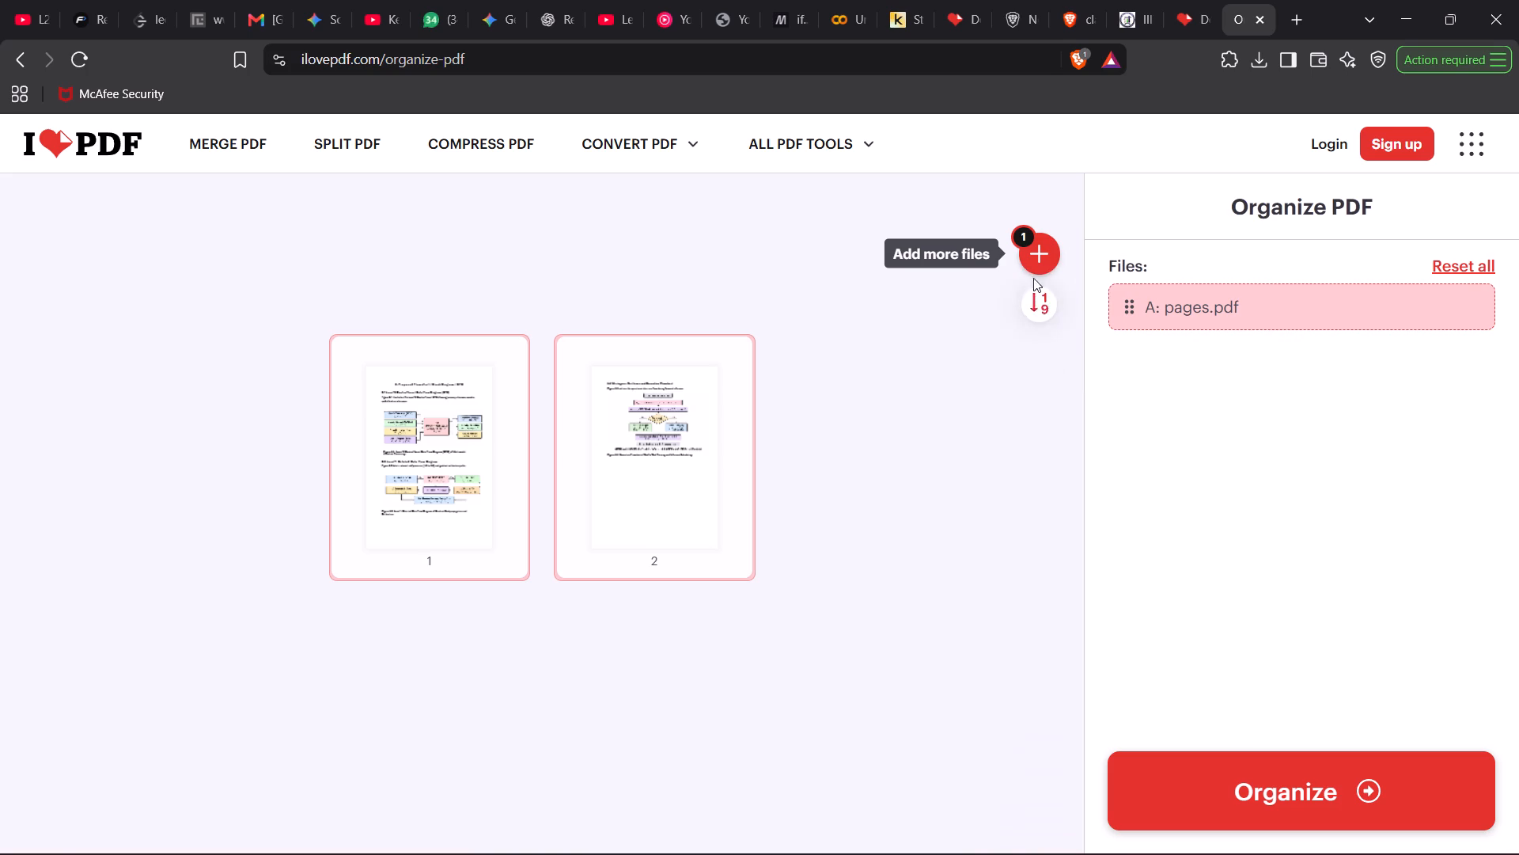
Add Final.pdf from the local Desktop folder as the second file to organize.
{"action": "left_click", "coordinate": [1048, 252]}
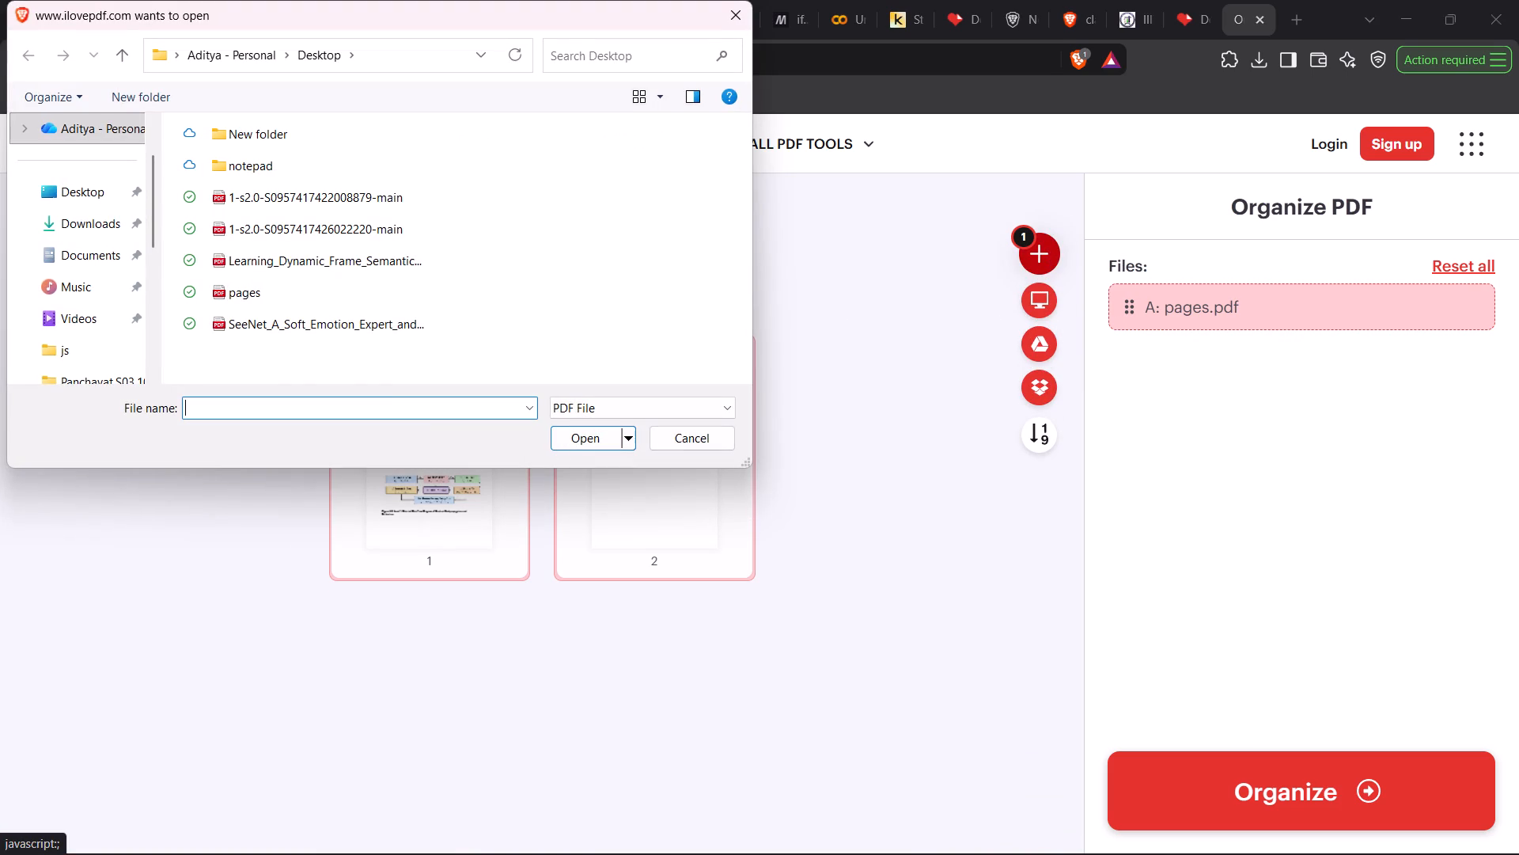
{"action": "left_click", "coordinate": [106, 191]}
{"action": "scroll", "coordinate": [346, 278], "scroll_direction": "down", "scroll_amount": 1}
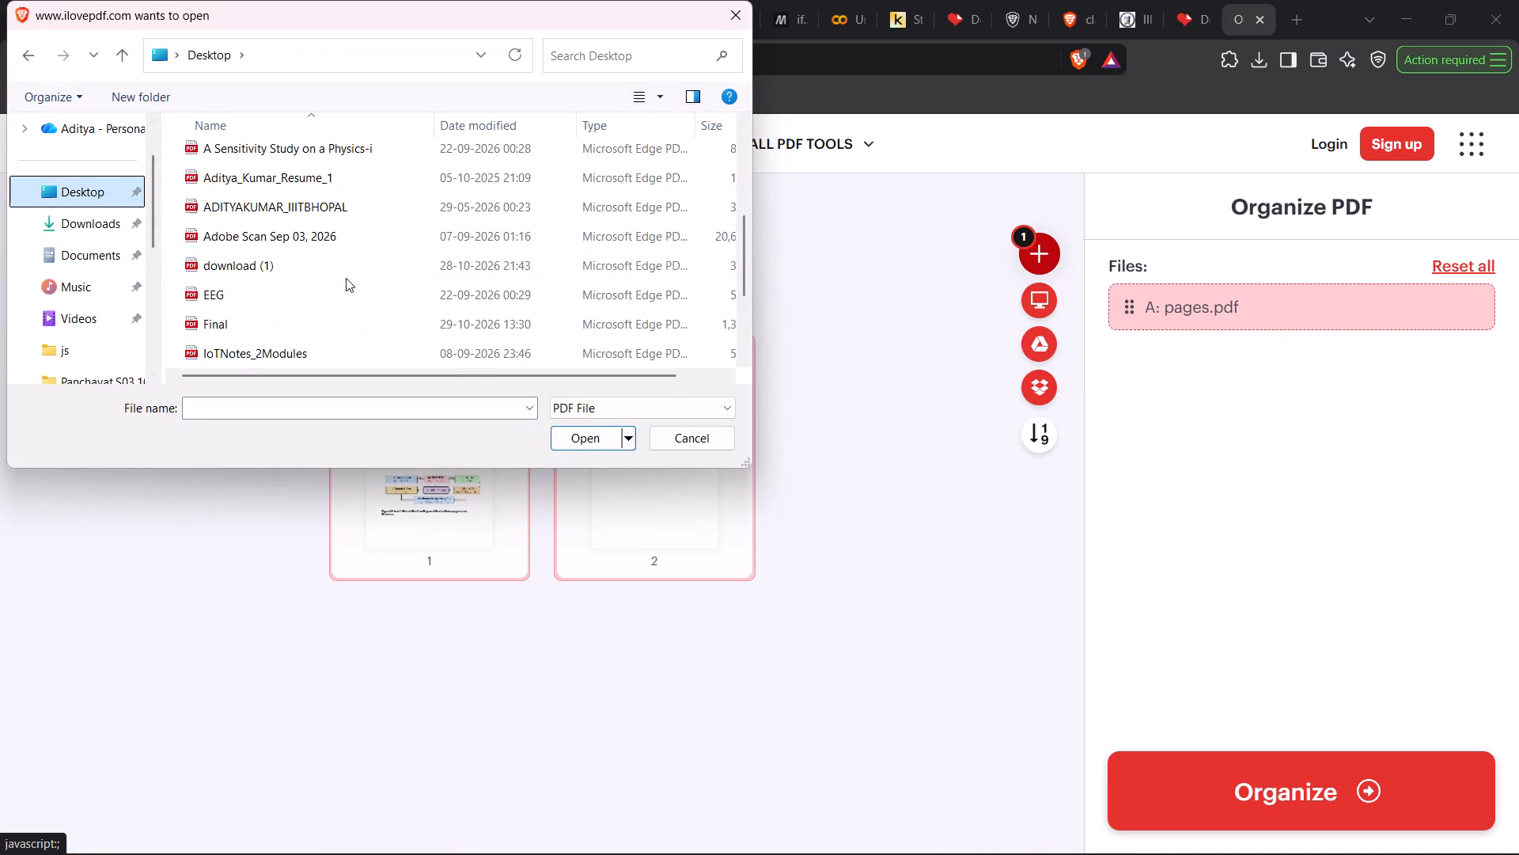
{"action": "scroll", "coordinate": [346, 278], "scroll_direction": "down", "scroll_amount": 2}
{"action": "left_click", "coordinate": [297, 183]}
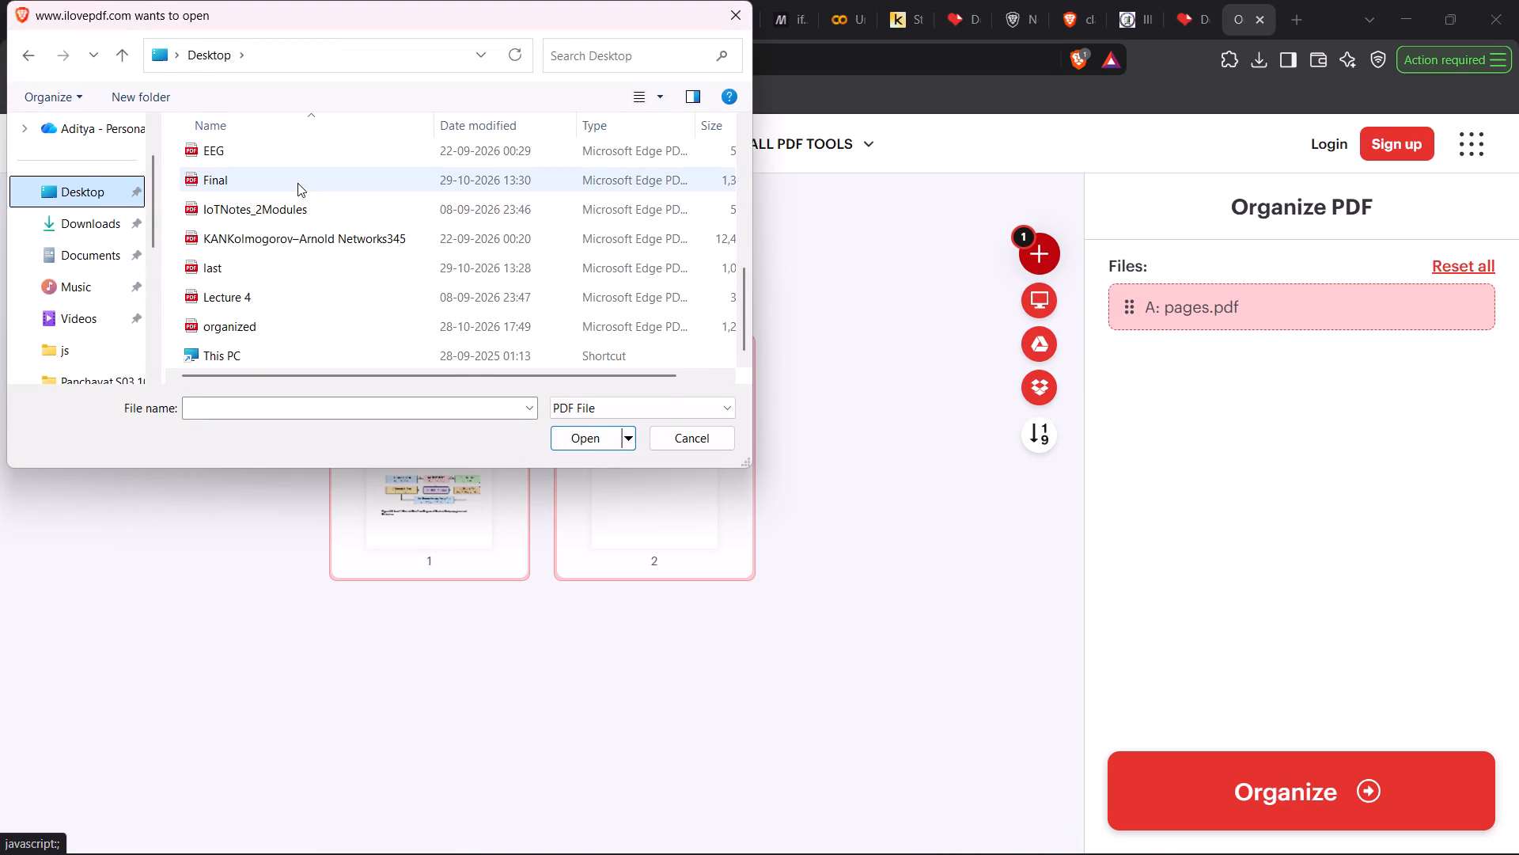
{"action": "left_click", "coordinate": [566, 427]}
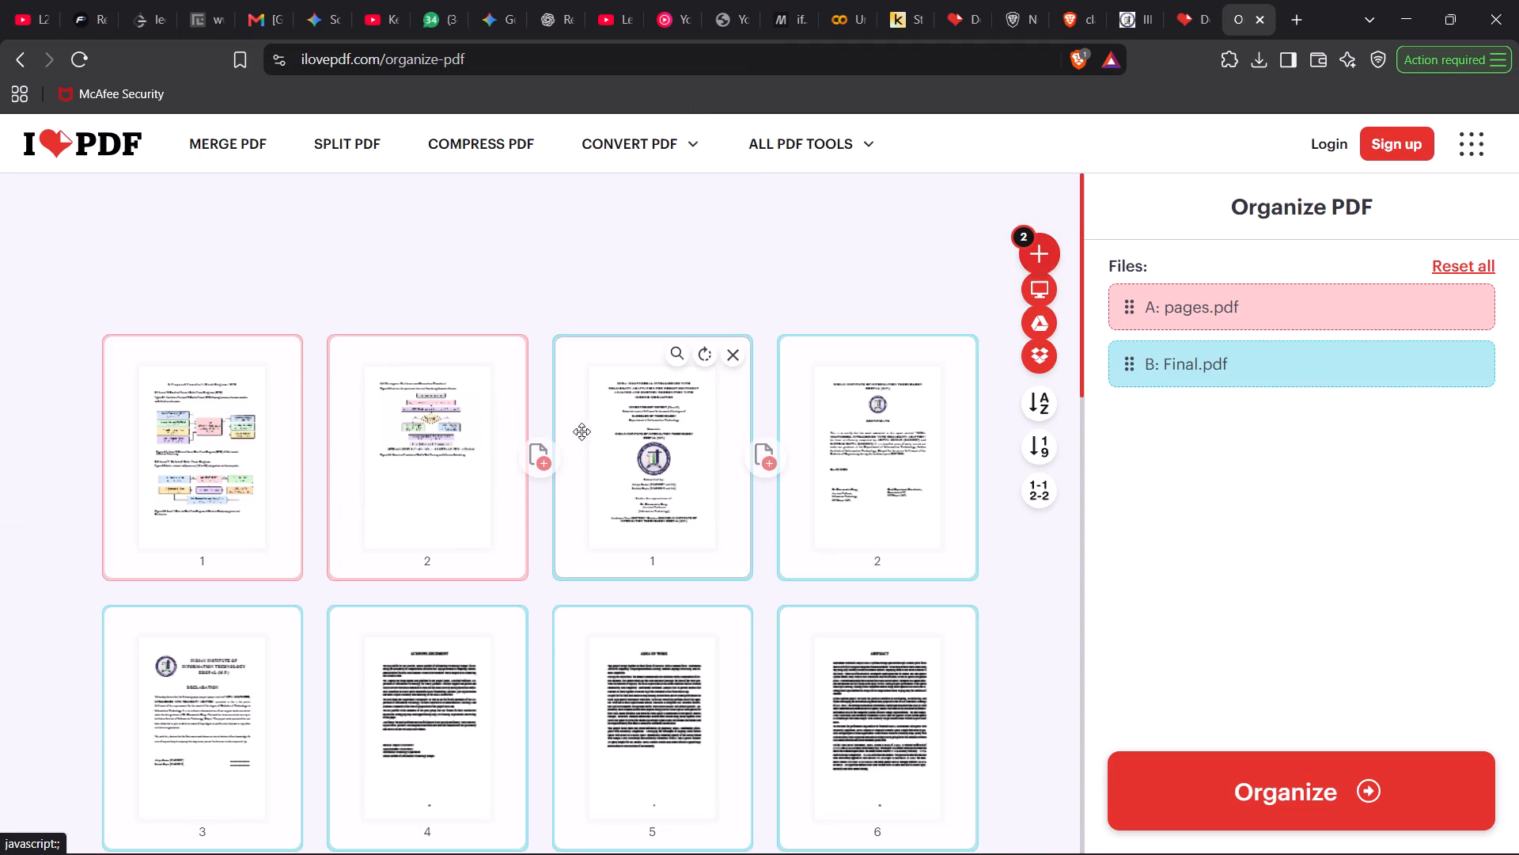
Examine the page thumbnails through the end of Final.pdf, including the flowchart page 19, and return to the pages.pdf thumbnails.
{"action": "scroll", "coordinate": [523, 543], "scroll_direction": "down", "scroll_amount": 8}
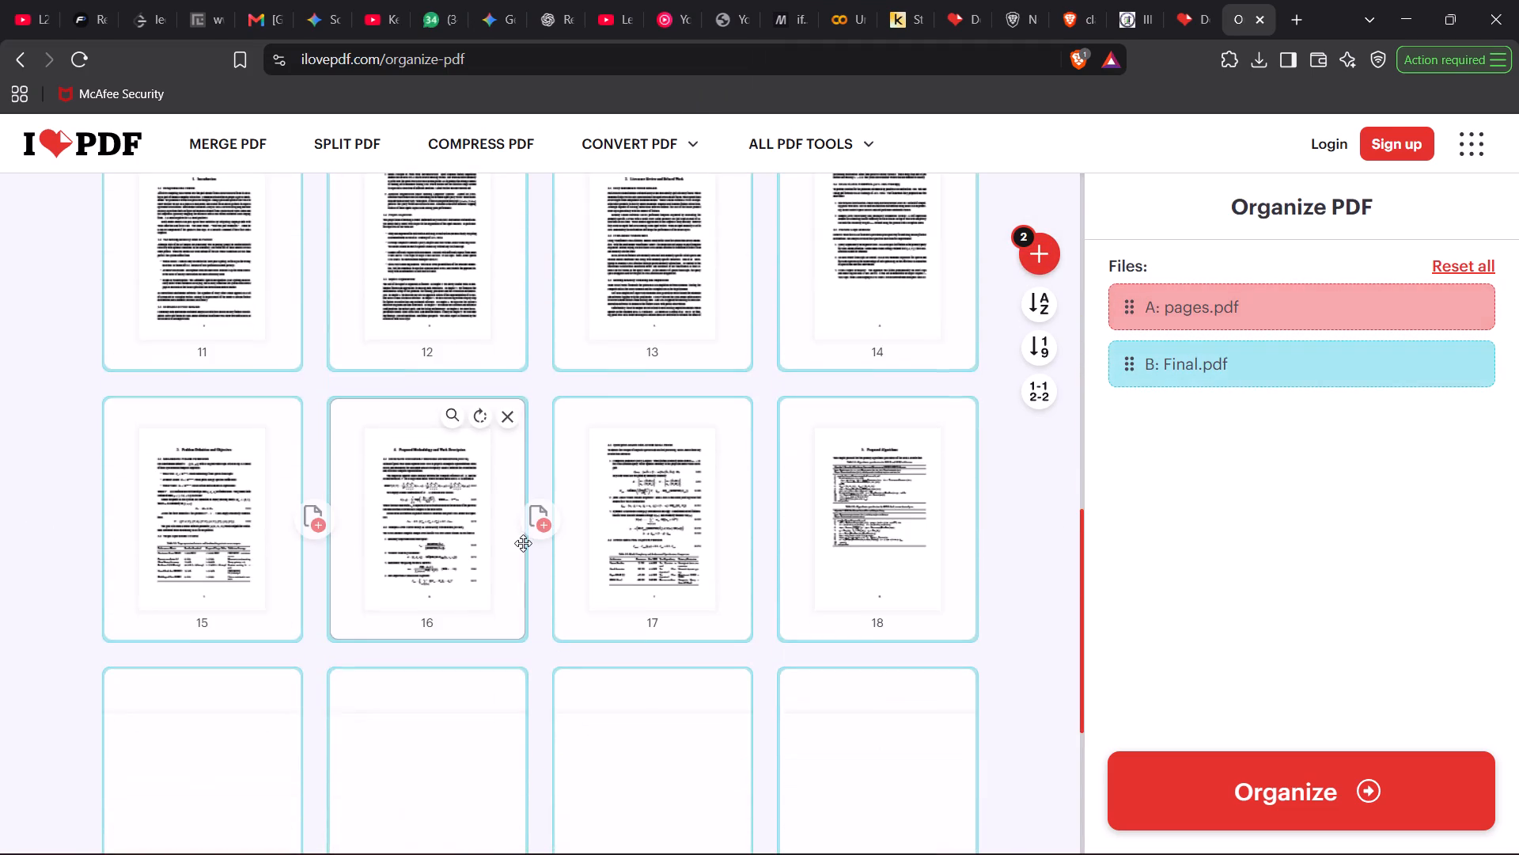
{"action": "scroll", "coordinate": [523, 543], "scroll_direction": "down", "scroll_amount": 6}
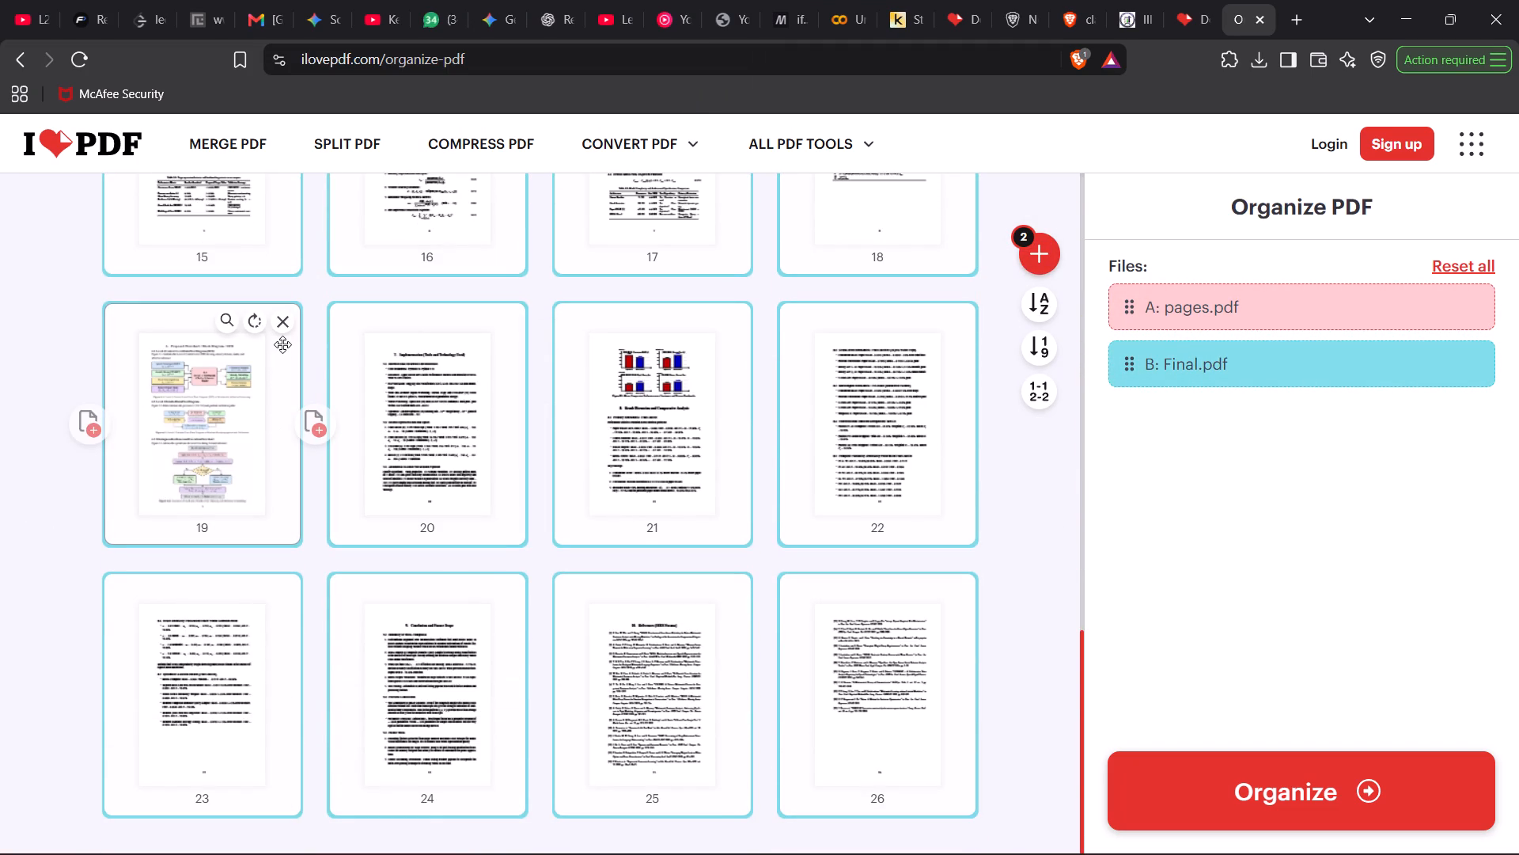
{"action": "scroll", "coordinate": [282, 344], "scroll_direction": "up", "scroll_amount": 12}
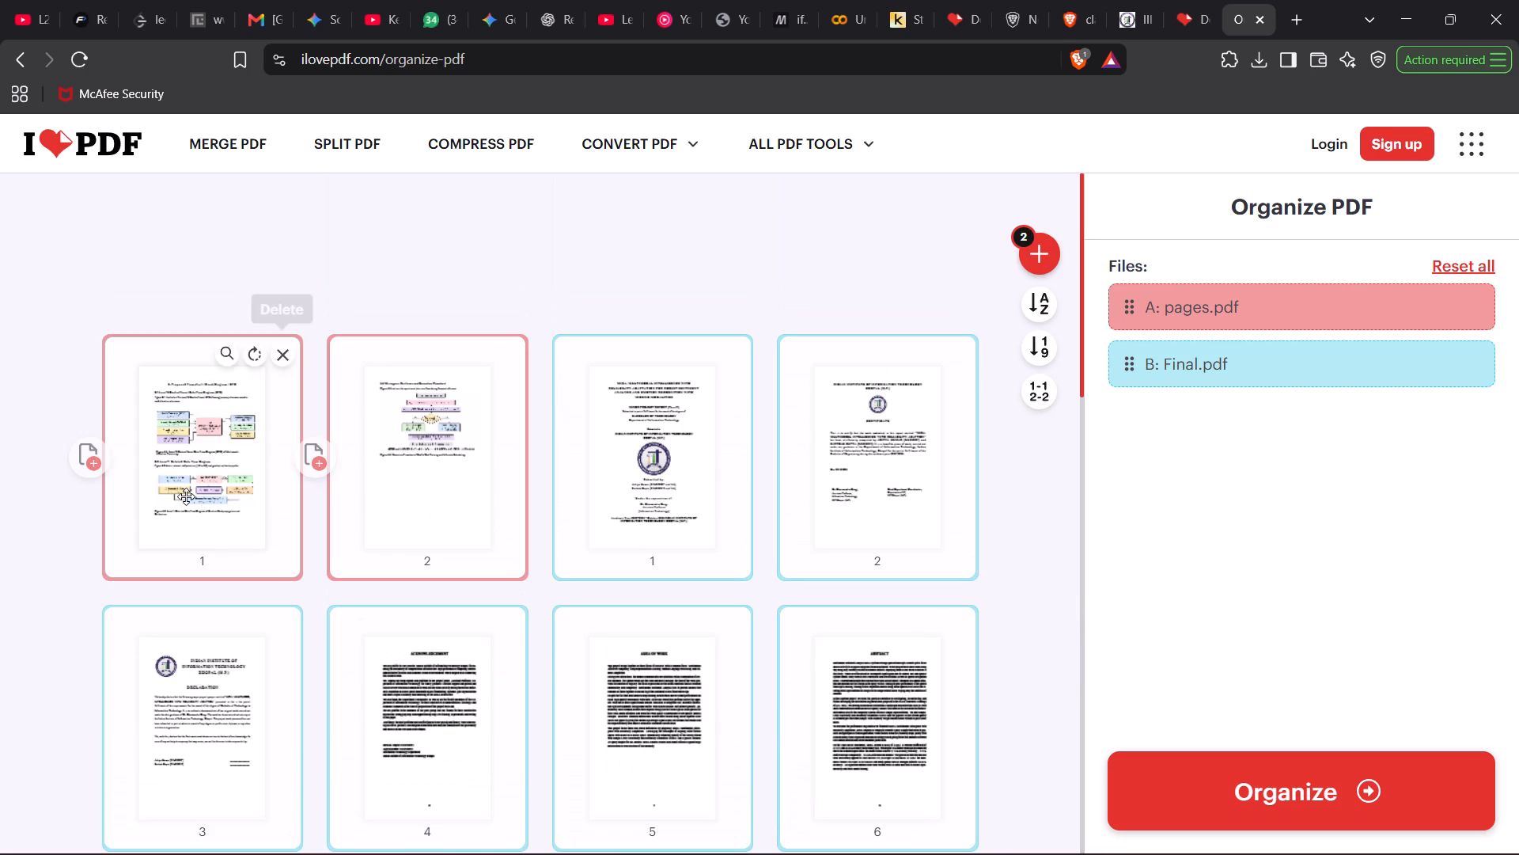
Move page 1 of pages.pdf into Final.pdf, directly after page 19 and before page 20.
{"action": "left_click_drag", "start_coordinate": [186, 496], "coordinate": [234, 715]}
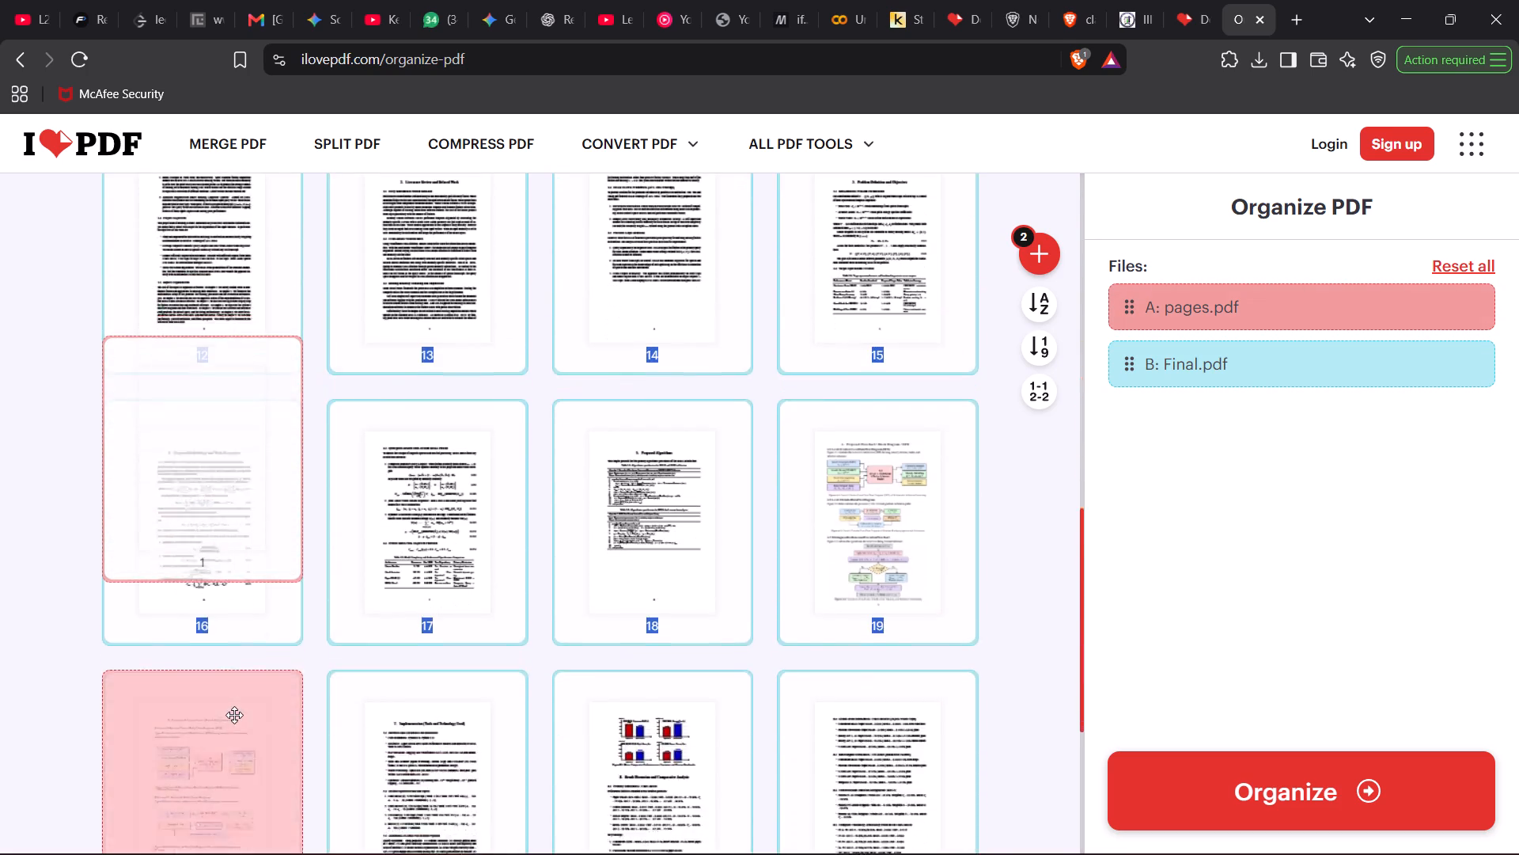
{"action": "left_click_drag", "start_coordinate": [234, 715], "coordinate": [234, 499]}
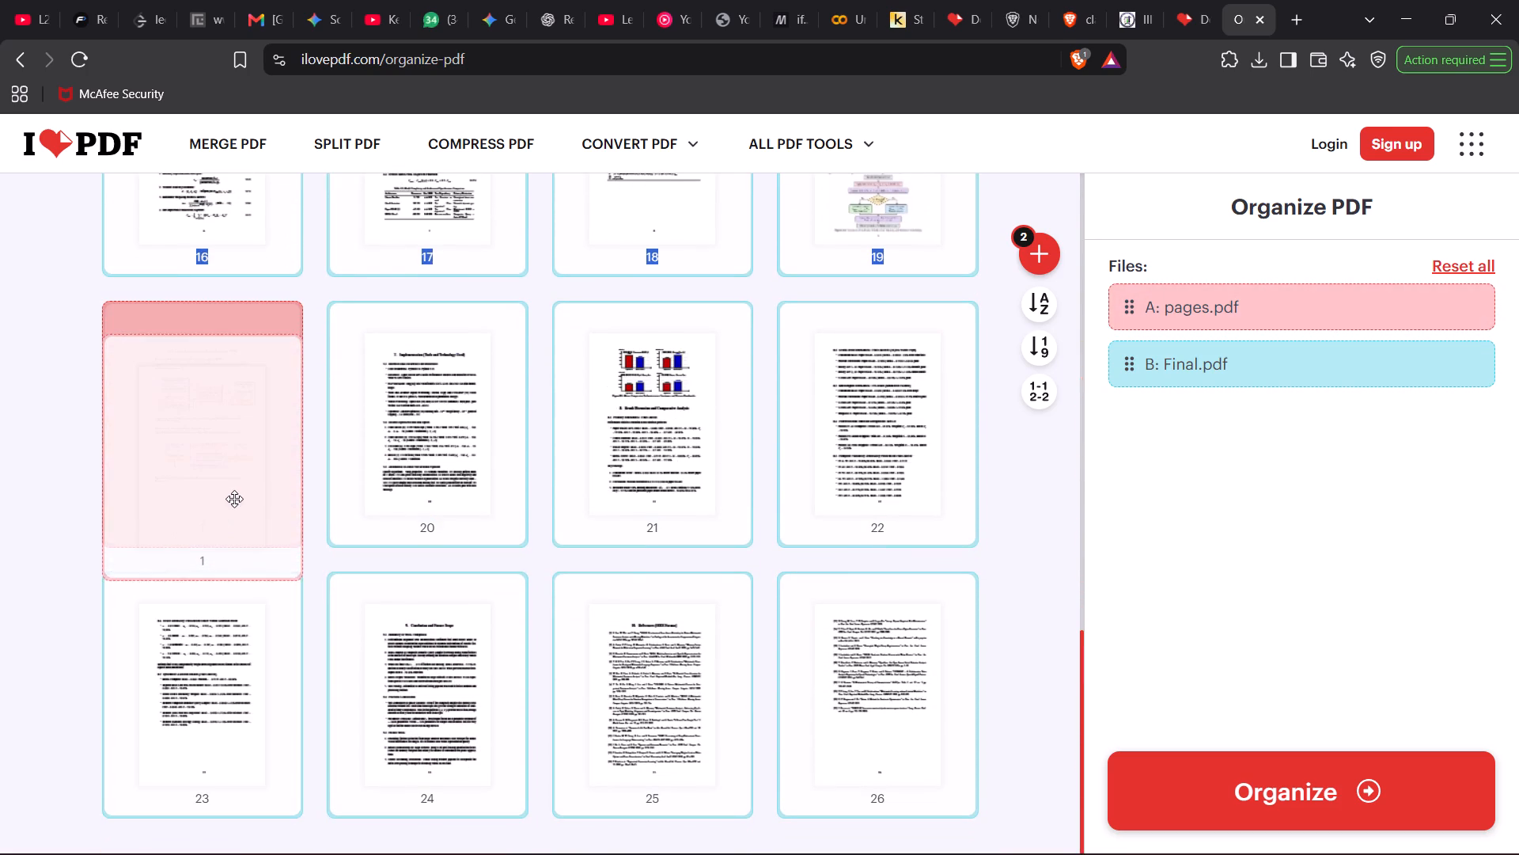
{"action": "left_click_drag", "start_coordinate": [234, 499], "coordinate": [234, 496]}
Move page 2 of pages.pdf directly after the relocated page 1 and before page 20 of Final.pdf.
{"action": "scroll", "coordinate": [234, 496], "scroll_direction": "up", "scroll_amount": 7}
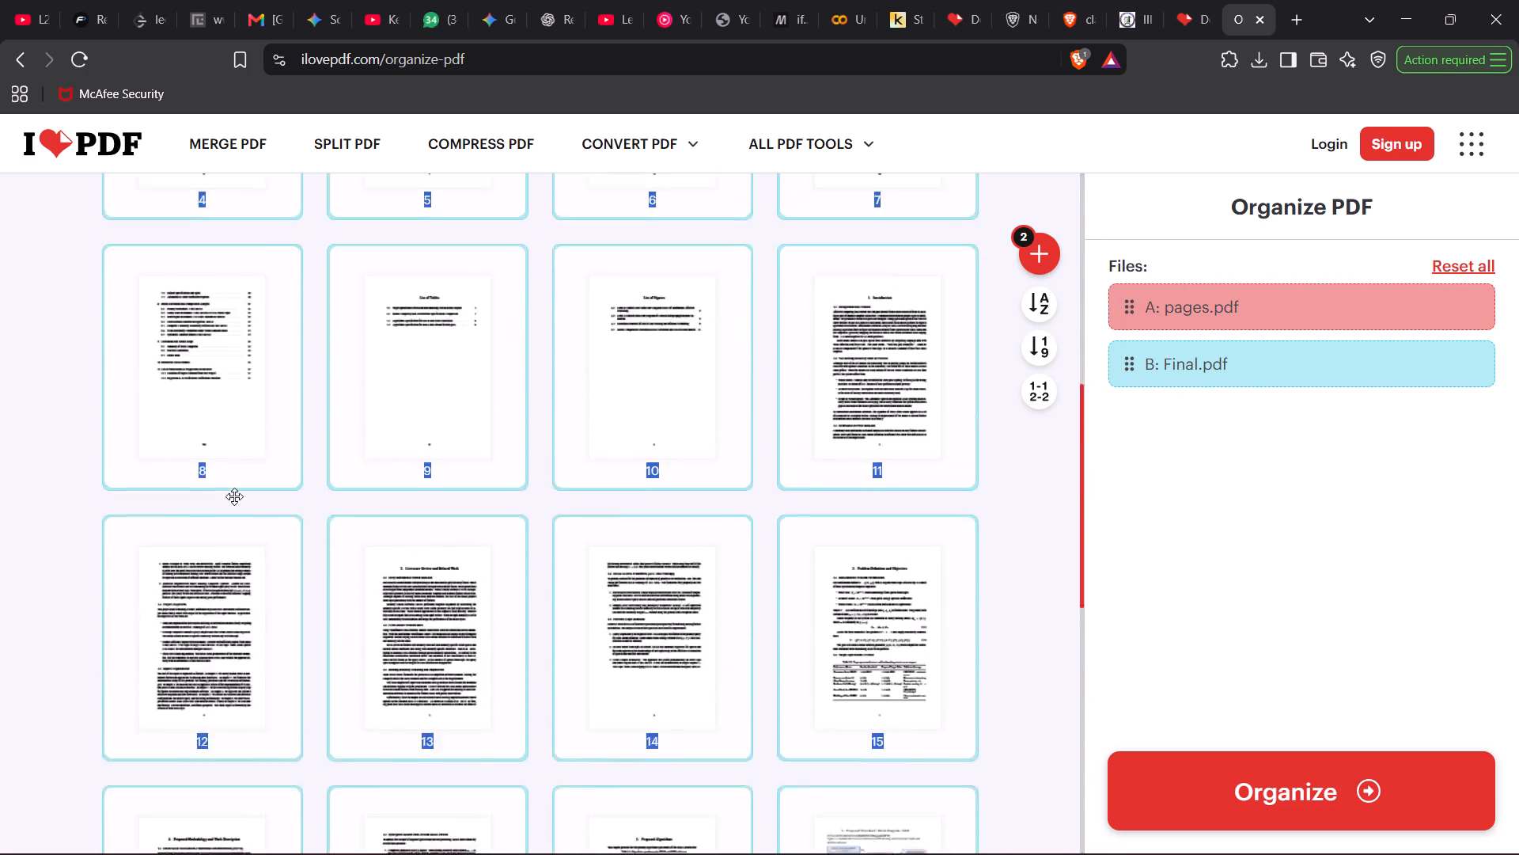
{"action": "scroll", "coordinate": [234, 496], "scroll_direction": "up", "scroll_amount": 7}
{"action": "left_click_drag", "start_coordinate": [191, 427], "coordinate": [242, 853]}
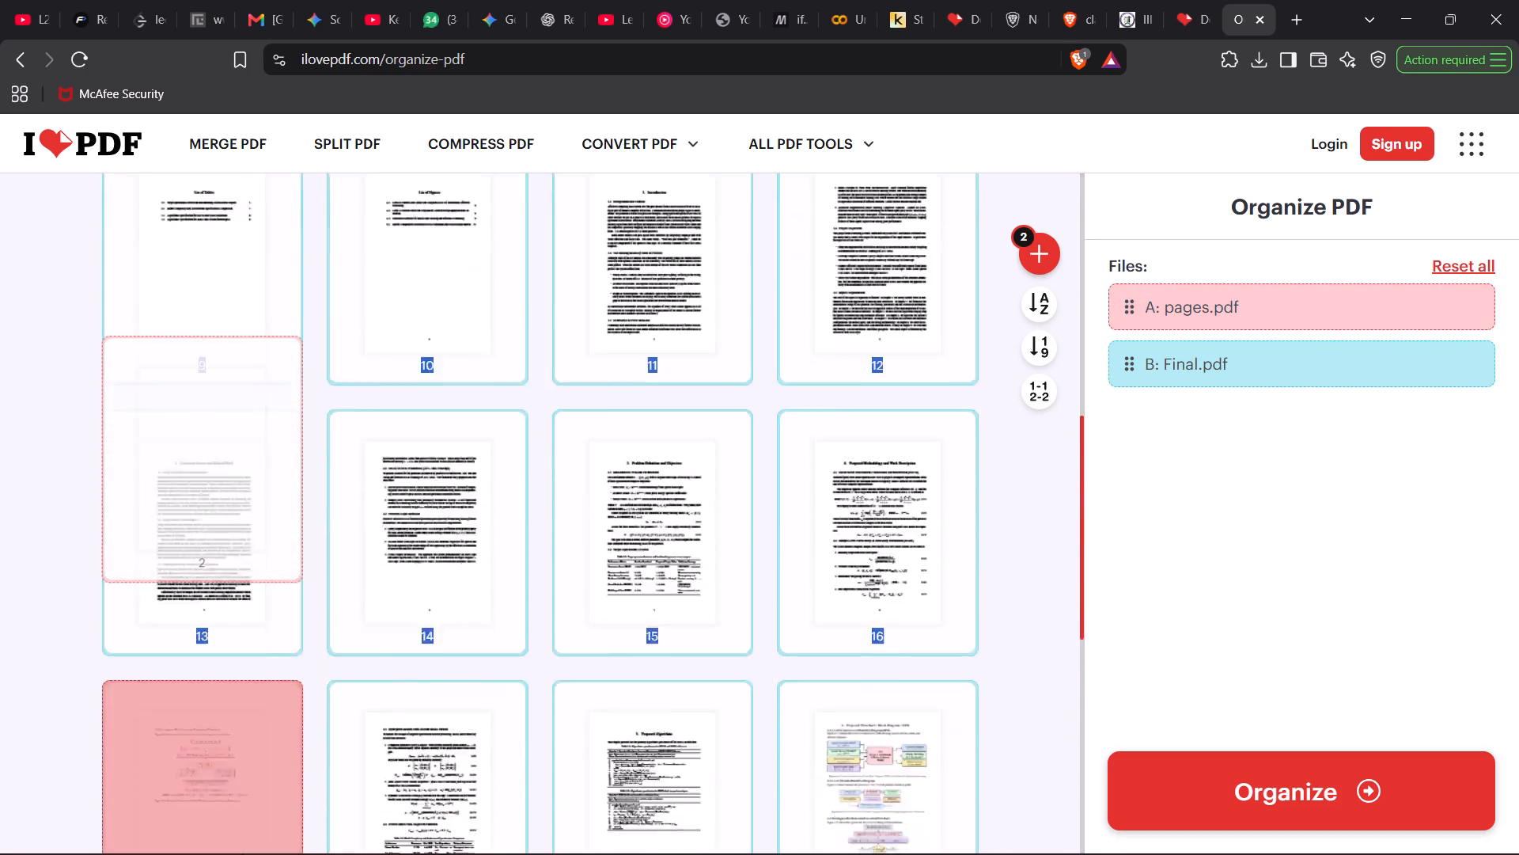
{"action": "left_click_drag", "start_coordinate": [242, 853], "coordinate": [615, 376]}
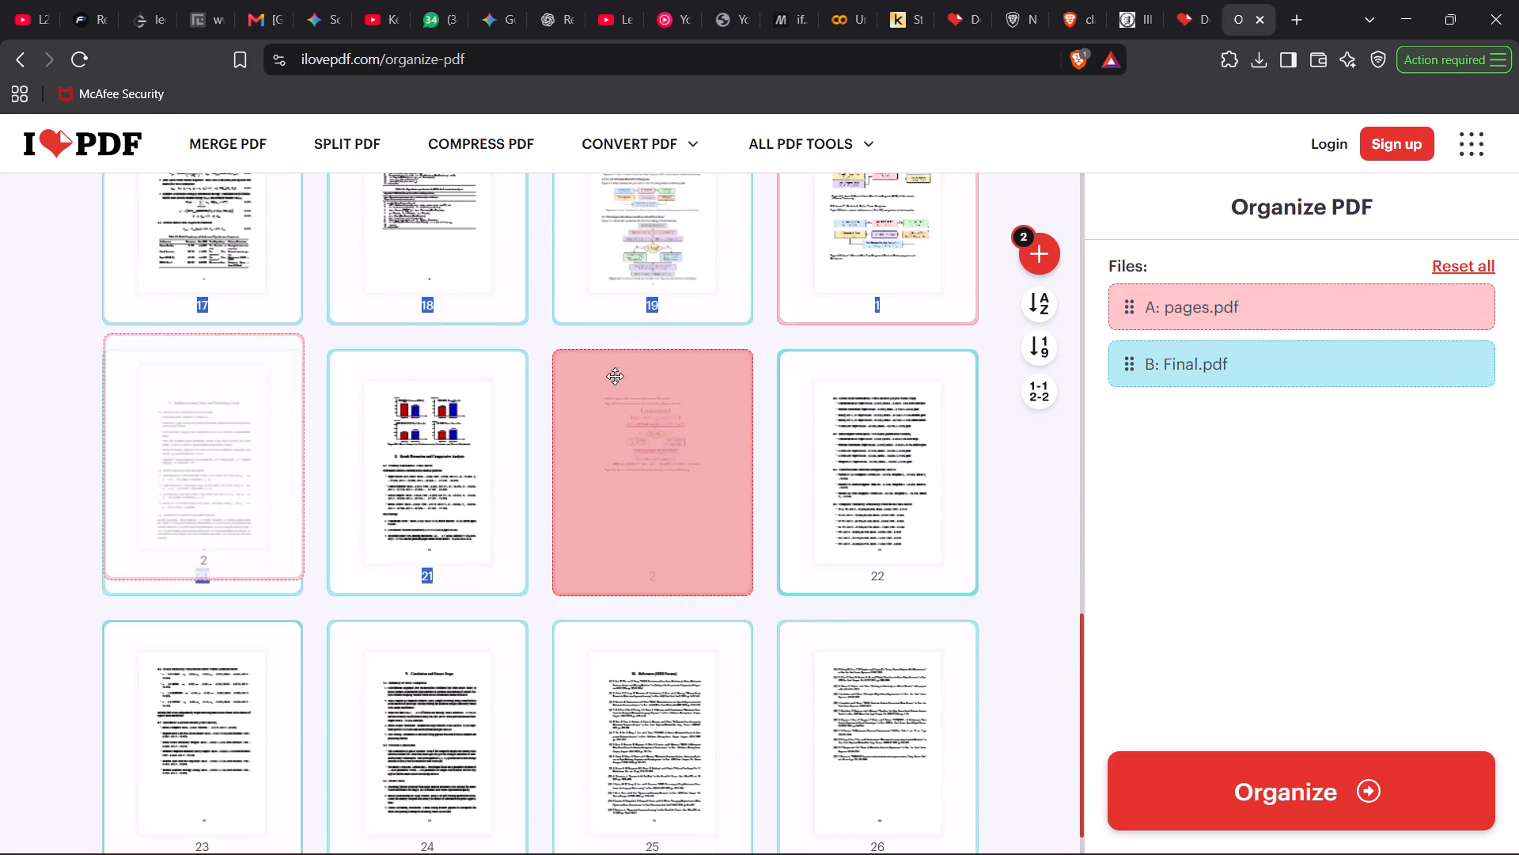
{"action": "left_click_drag", "start_coordinate": [615, 376], "coordinate": [376, 496]}
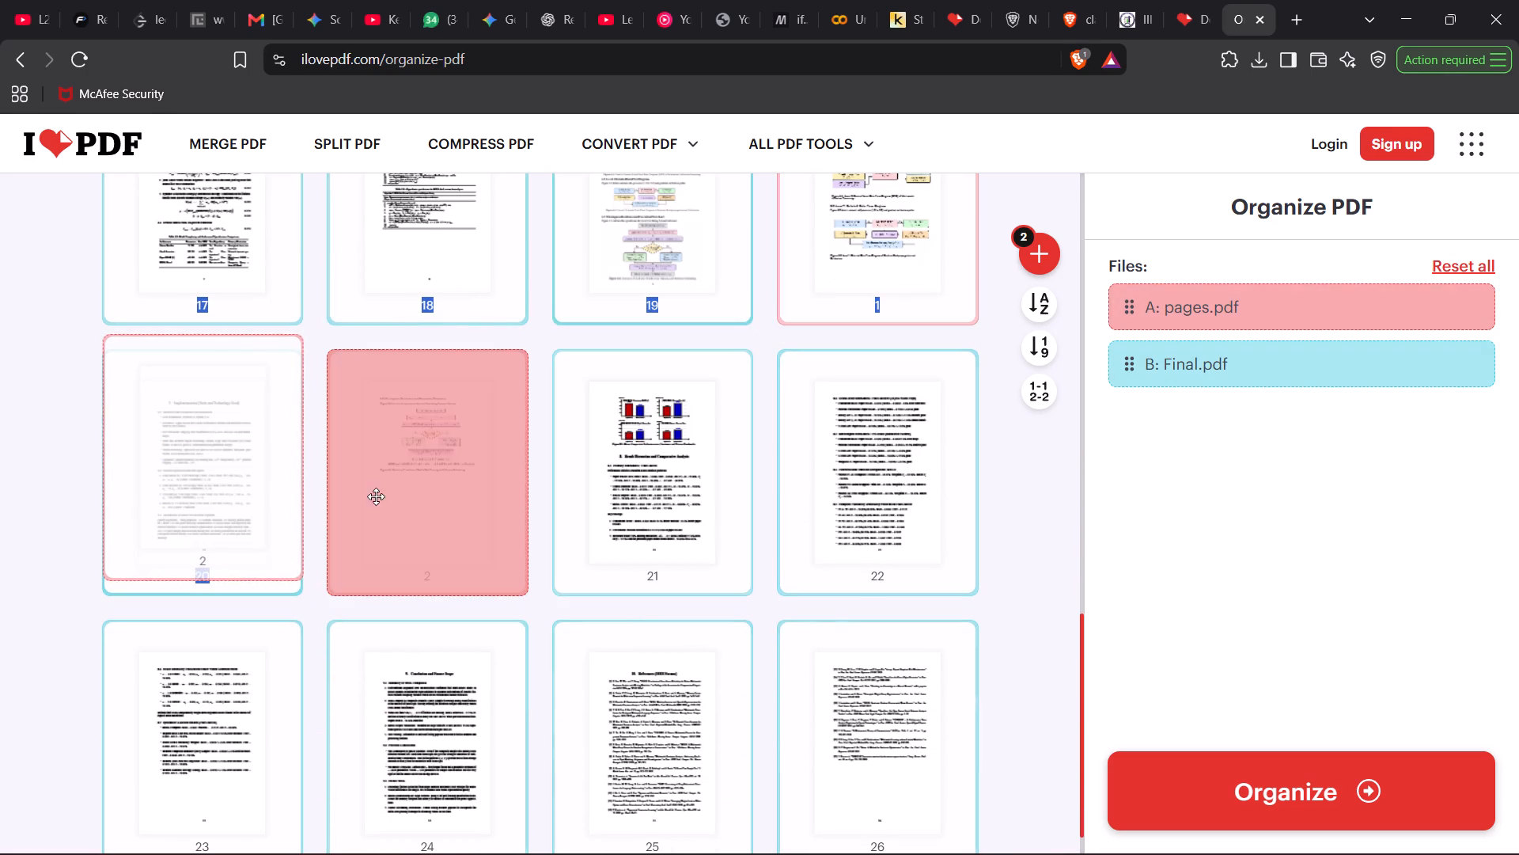
{"action": "left_click_drag", "start_coordinate": [376, 496], "coordinate": [199, 524]}
Delete the old diagram page 19 of Final.pdf, just before the inserted pages.
{"action": "scroll", "coordinate": [656, 438], "scroll_direction": "up", "scroll_amount": 1}
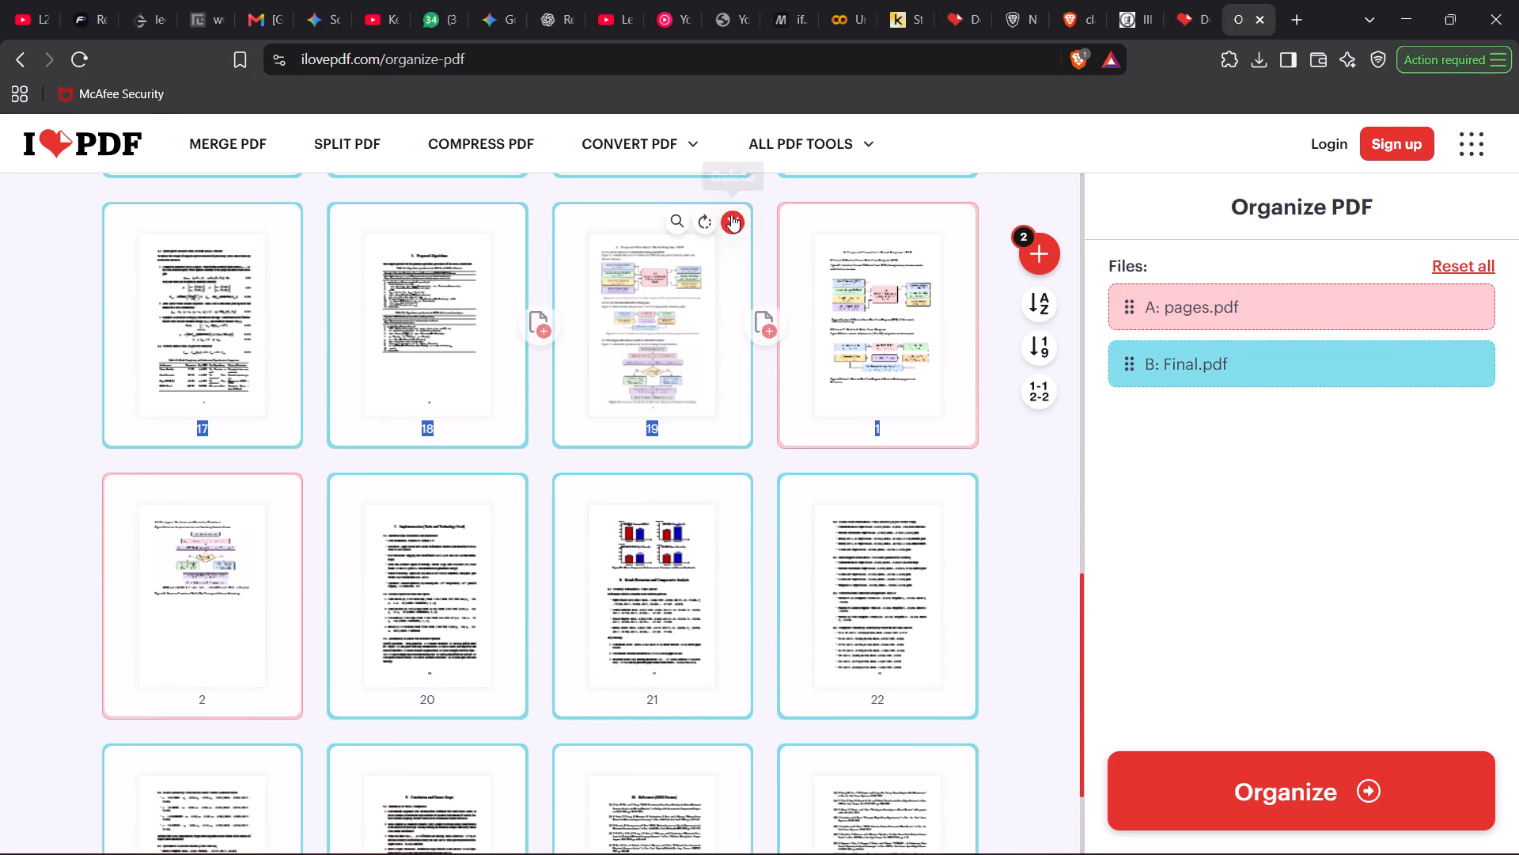
{"action": "left_click", "coordinate": [736, 218]}
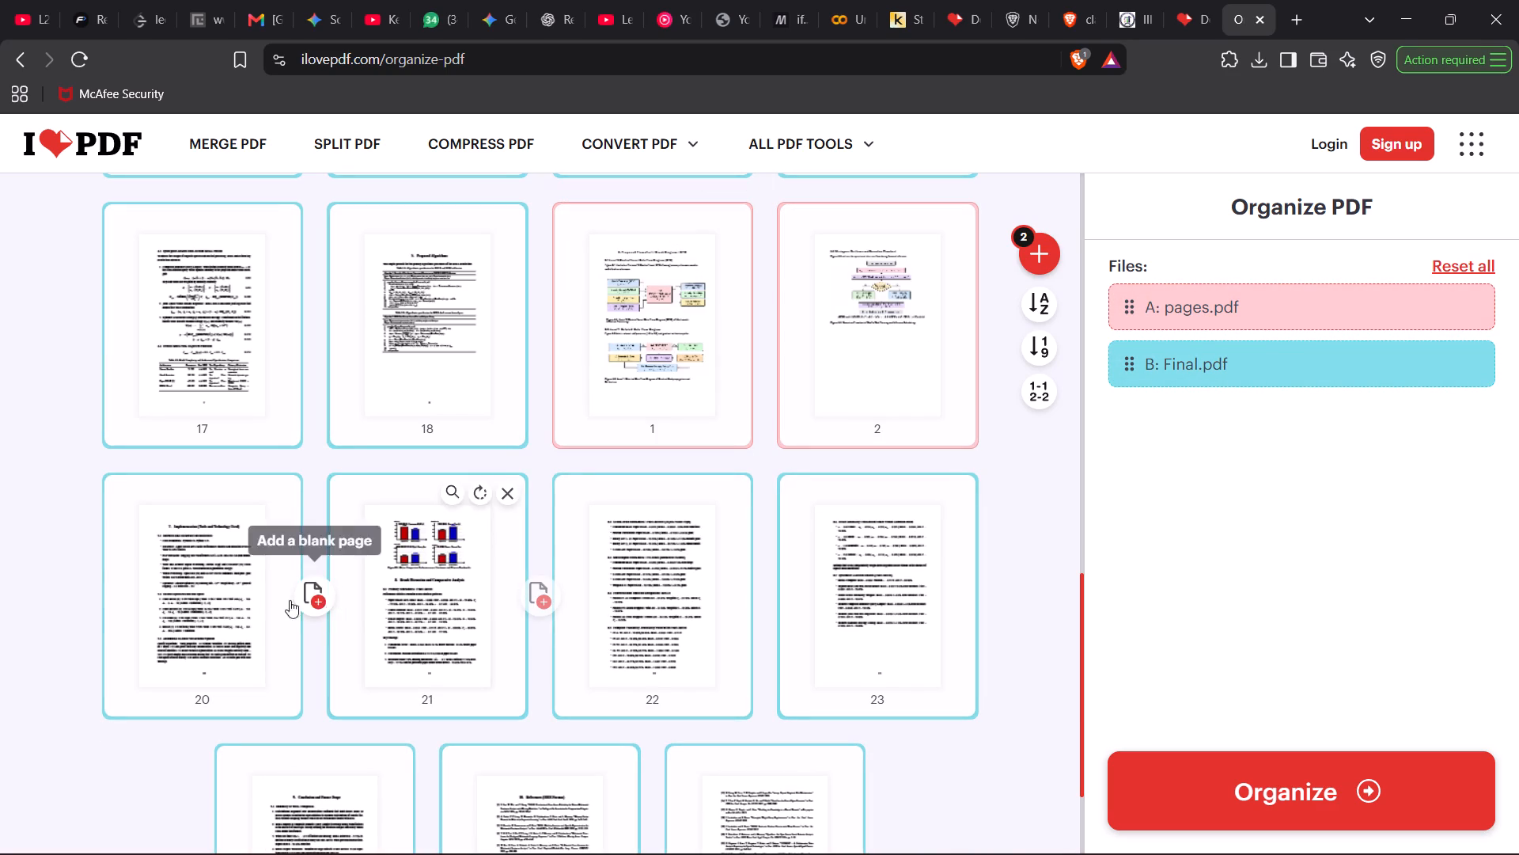
Preview page 20 of Final.pdf enlarged to check what follows the inserted diagram pages, and close the preview.
{"action": "left_click", "coordinate": [228, 500]}
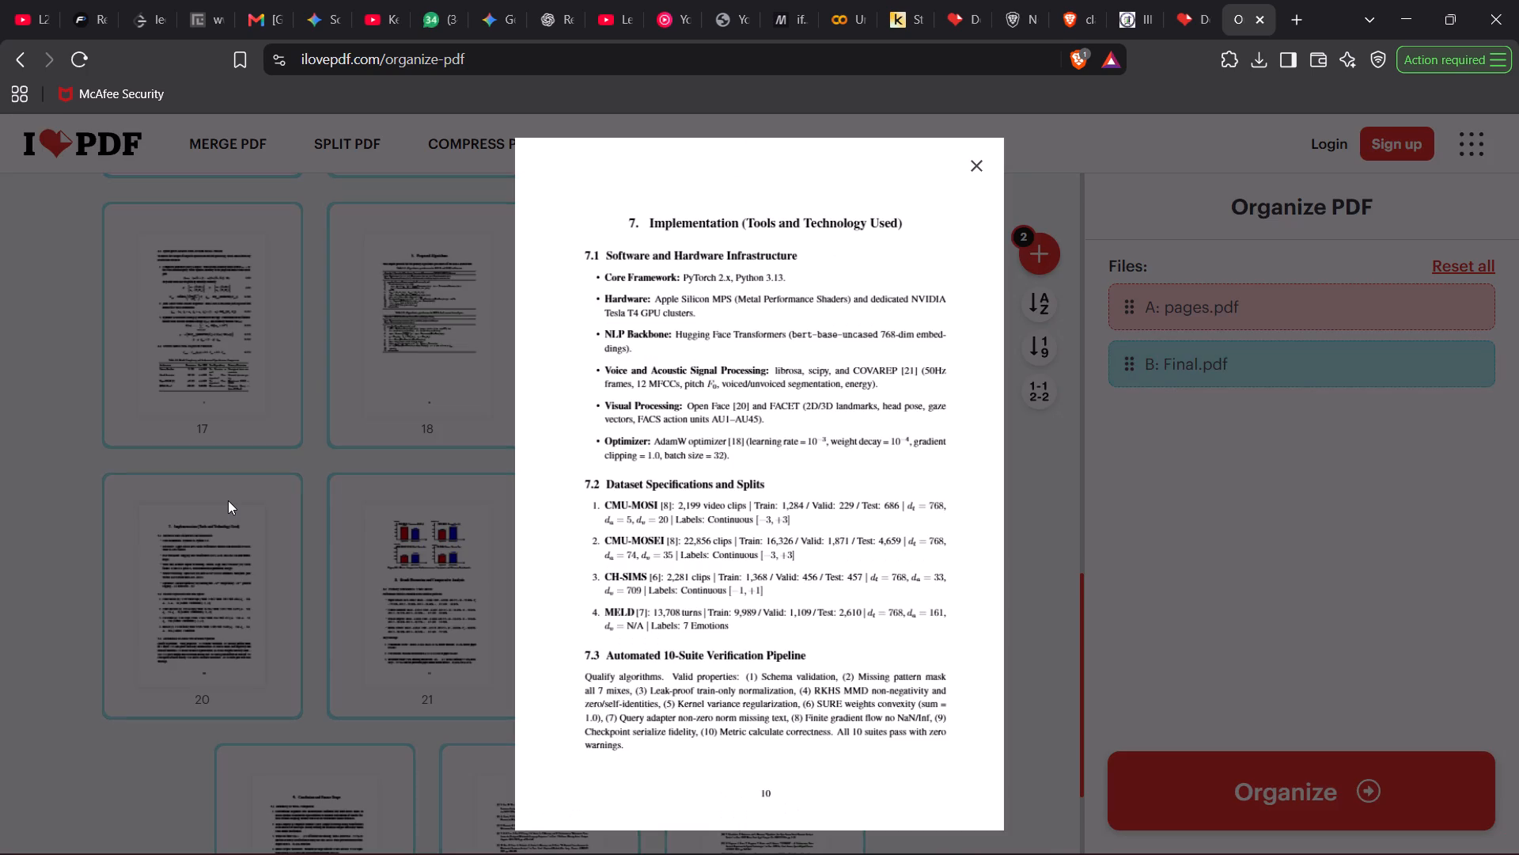
{"action": "left_click", "coordinate": [984, 161]}
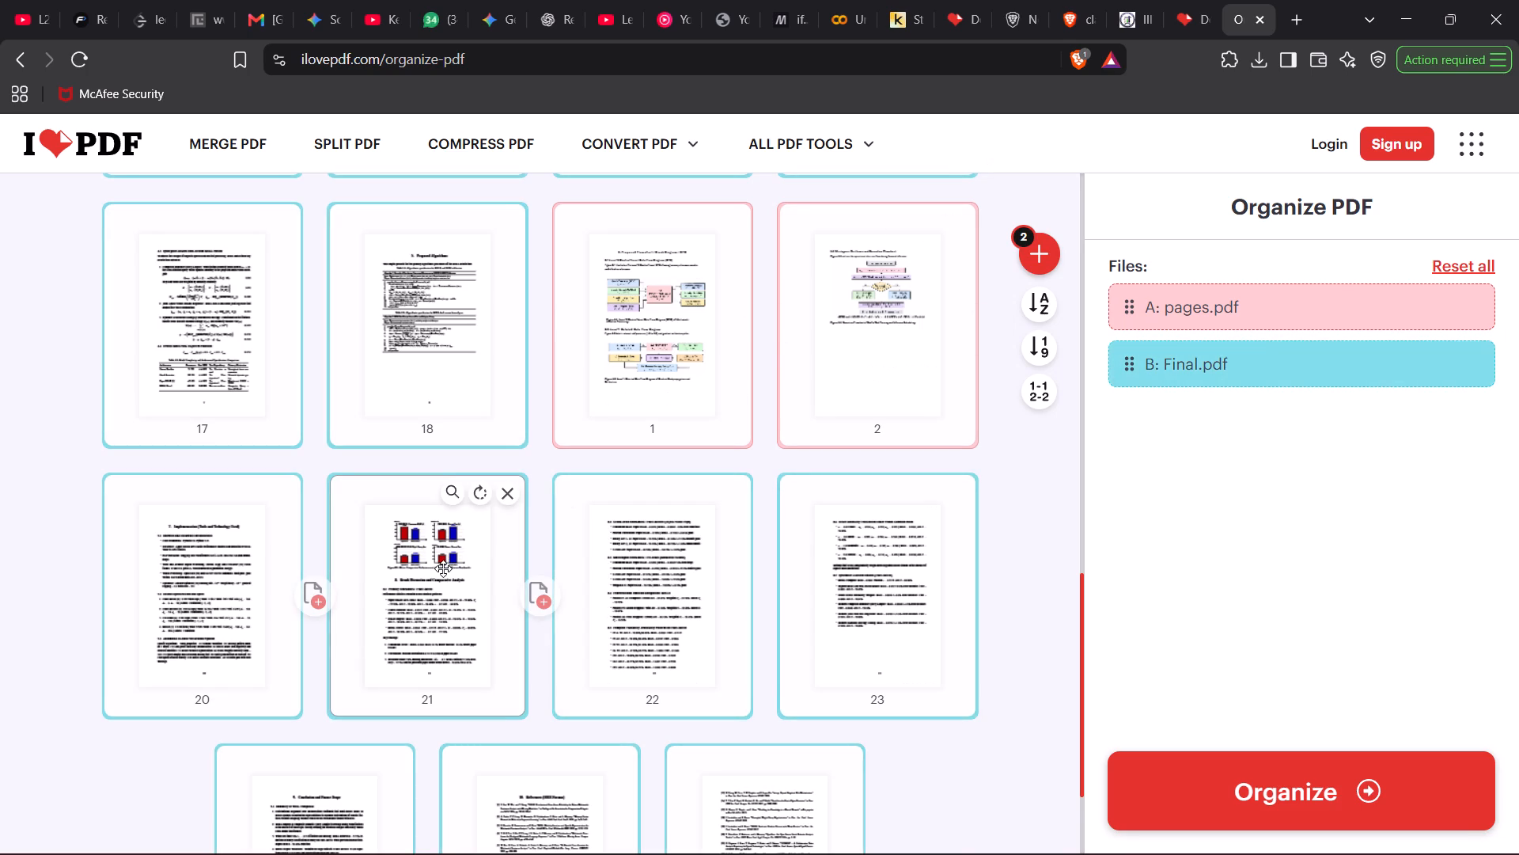
{"action": "left_click", "coordinate": [453, 503]}
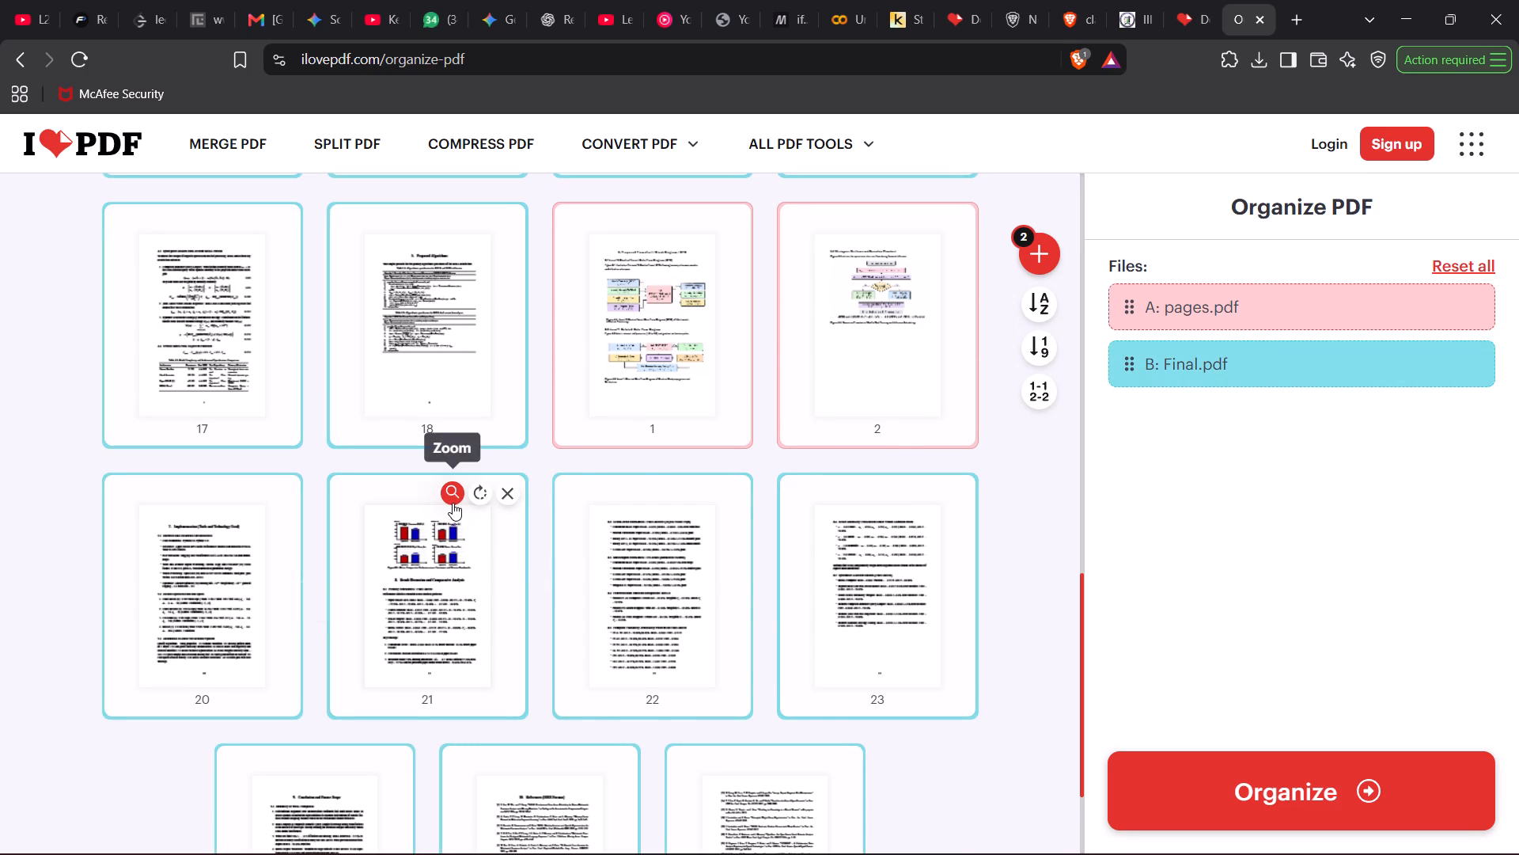
{"action": "left_click", "coordinate": [724, 302]}
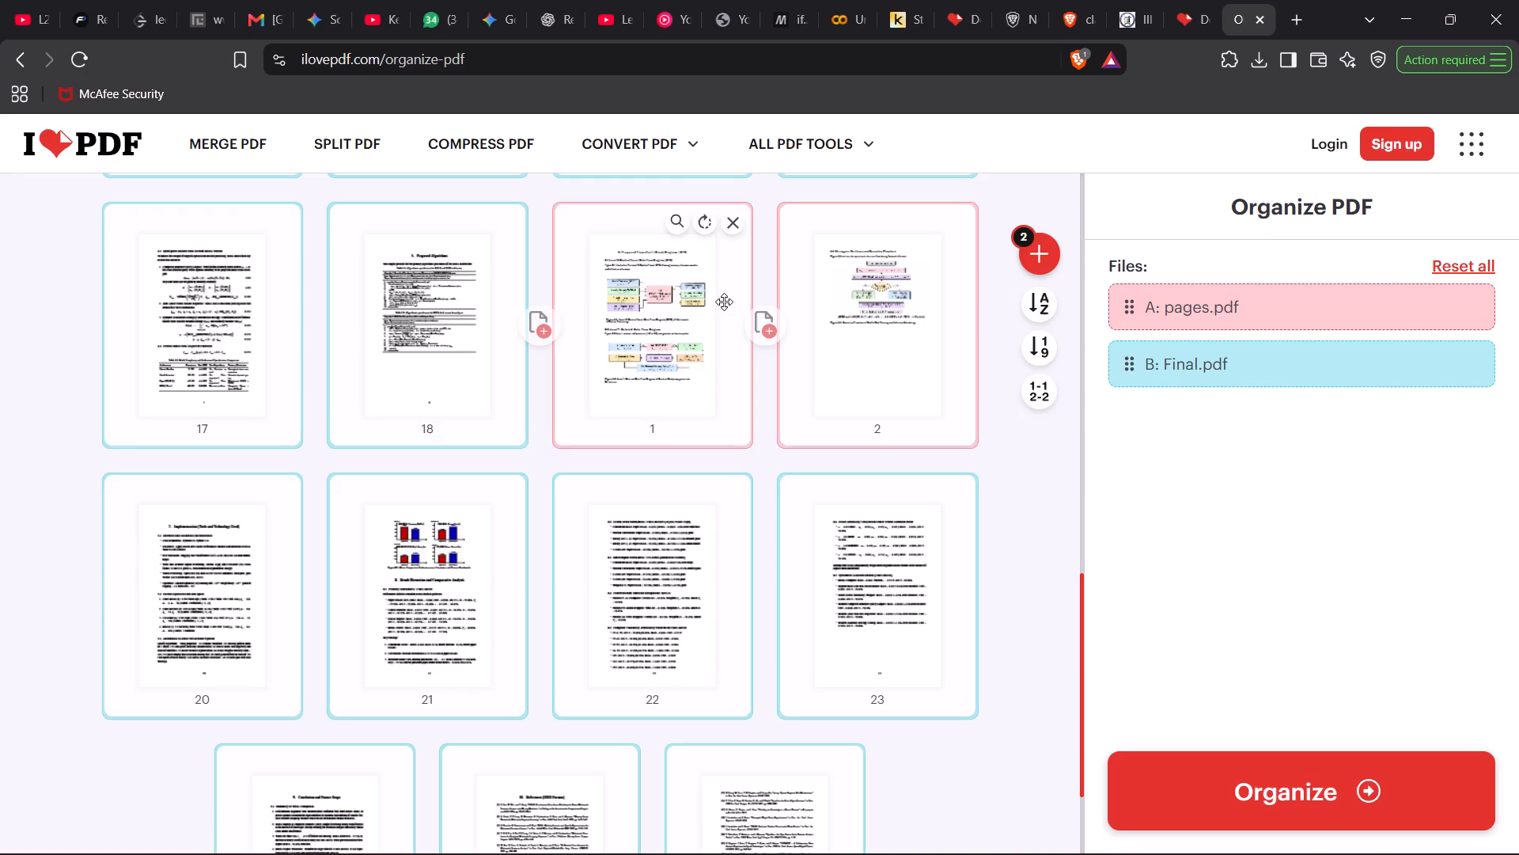
Examine the thumbnails across the whole rearranged document, checking the page order around the two inserted pages.
{"action": "scroll", "coordinate": [683, 347], "scroll_direction": "down", "scroll_amount": 3}
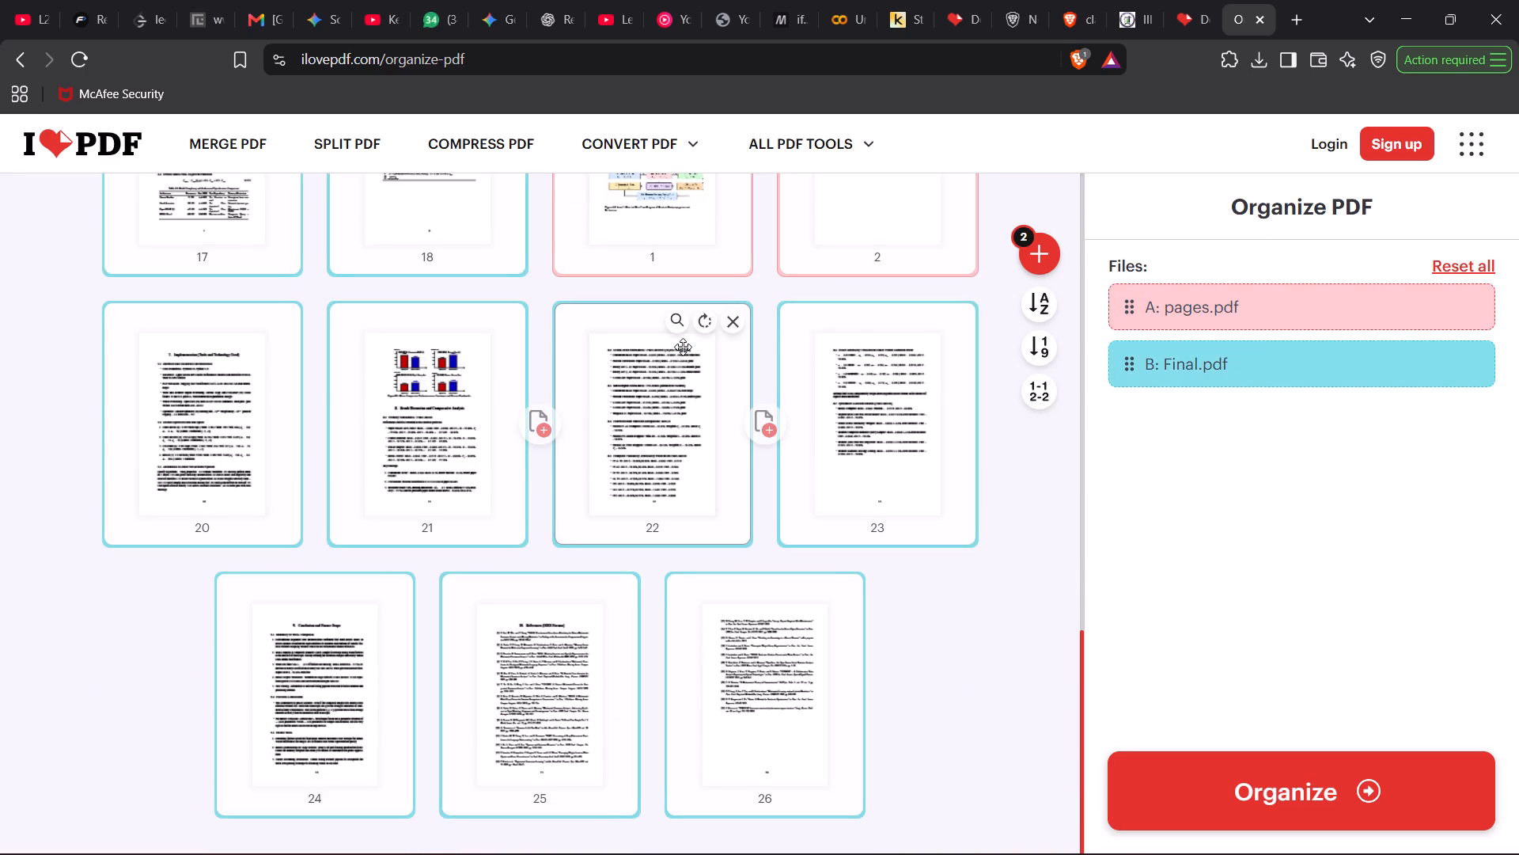
{"action": "scroll", "coordinate": [683, 347], "scroll_direction": "up", "scroll_amount": 2}
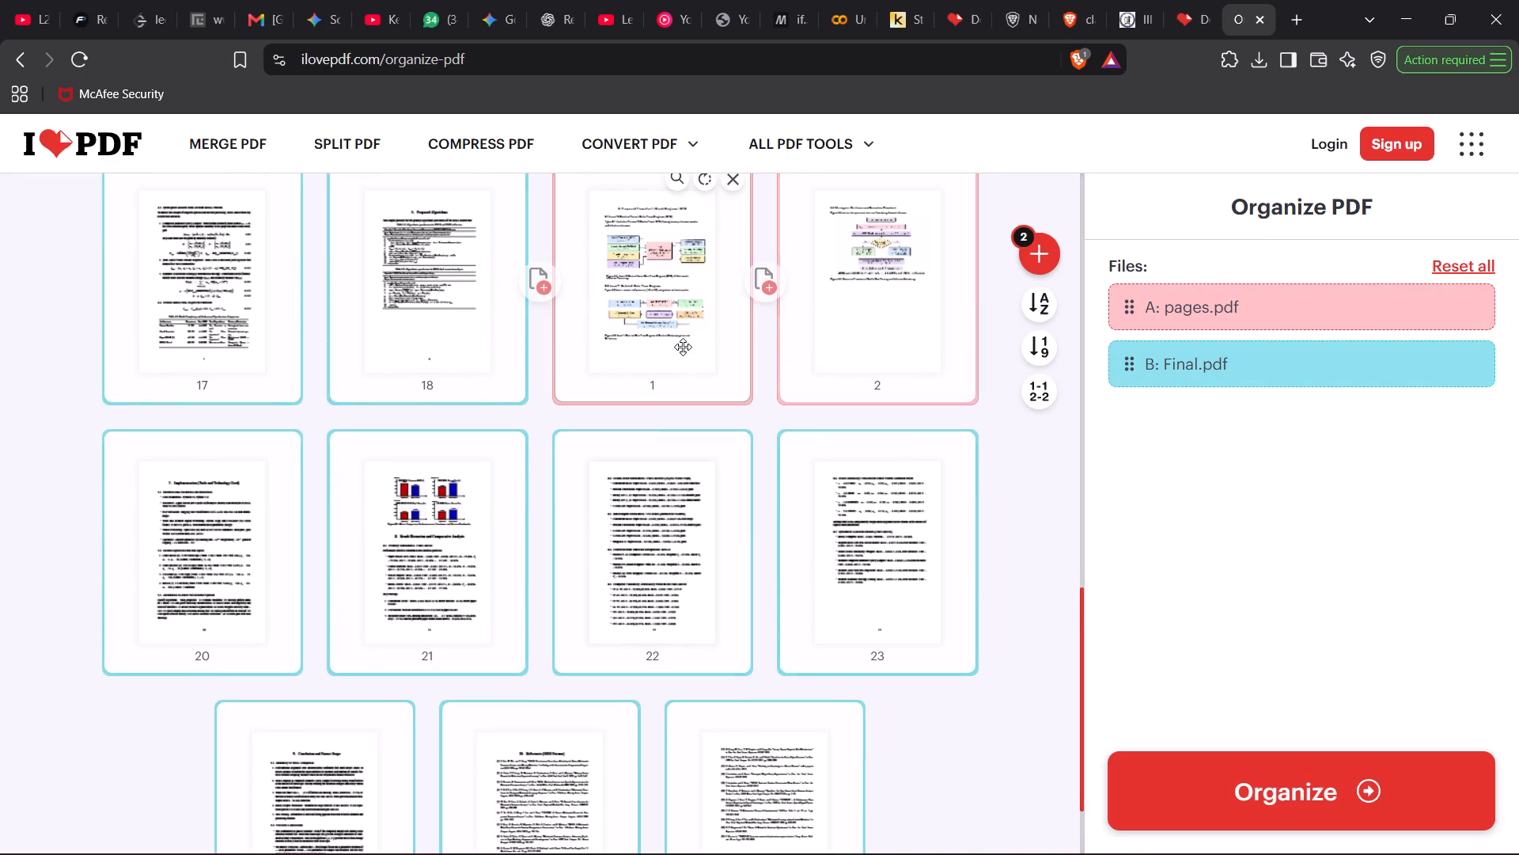
{"action": "scroll", "coordinate": [683, 347], "scroll_direction": "up", "scroll_amount": 3}
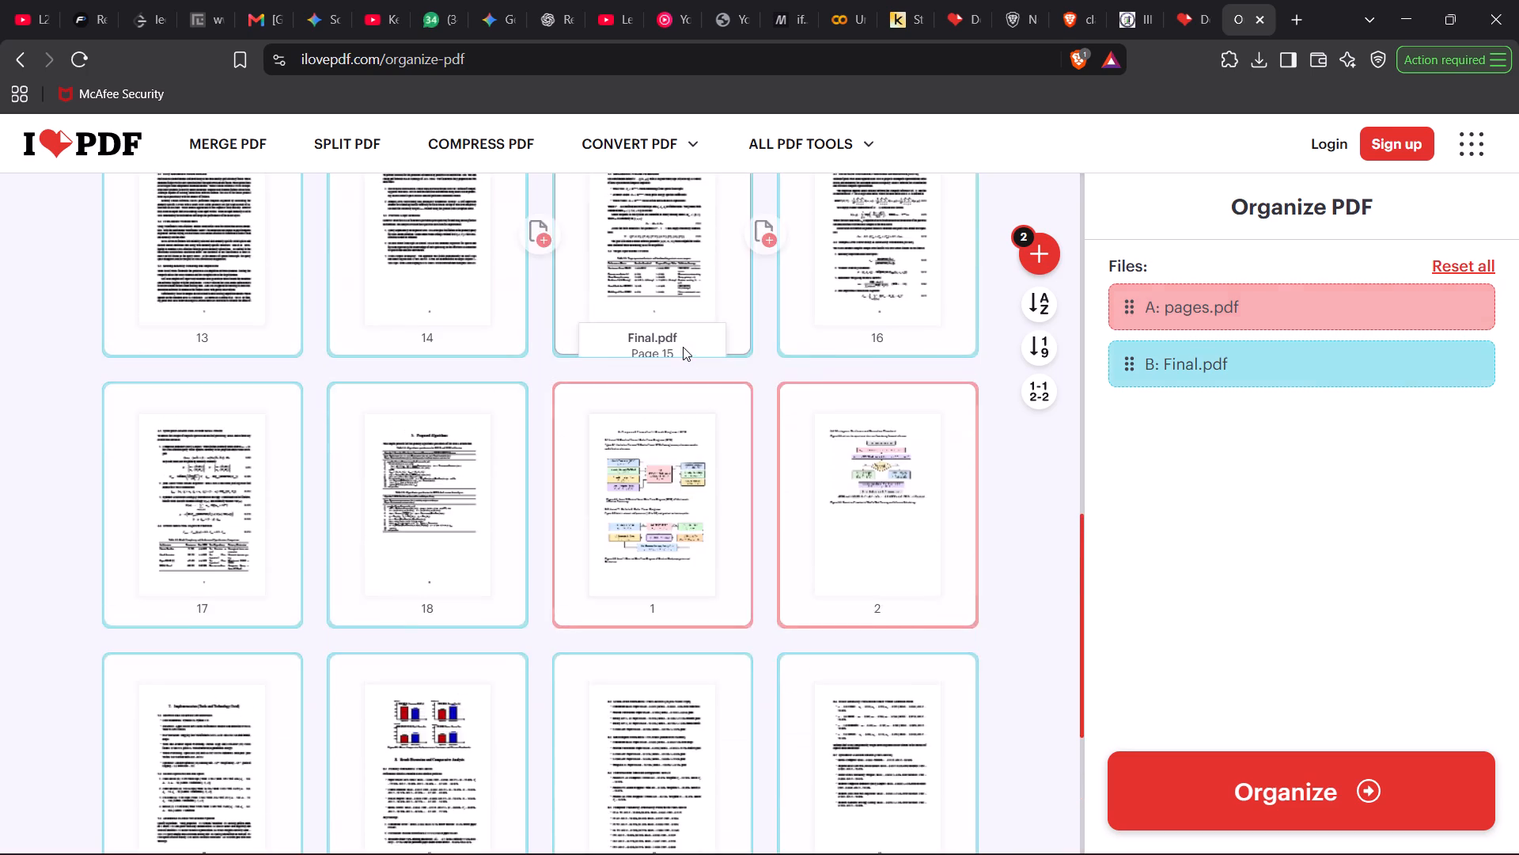
{"action": "scroll", "coordinate": [683, 347], "scroll_direction": "up", "scroll_amount": 11}
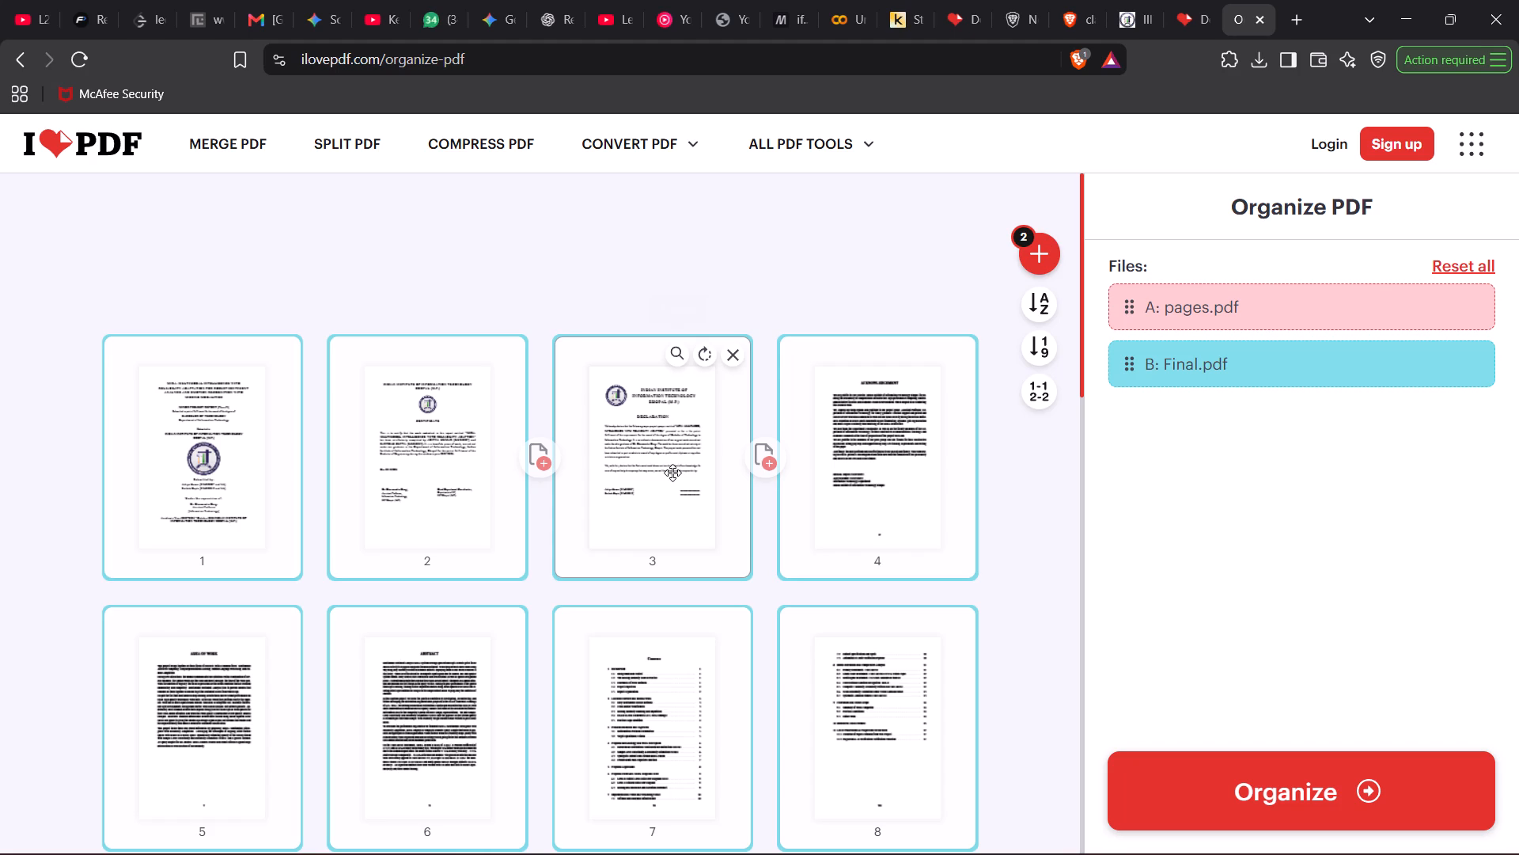
{"action": "scroll", "coordinate": [672, 473], "scroll_direction": "down", "scroll_amount": 8}
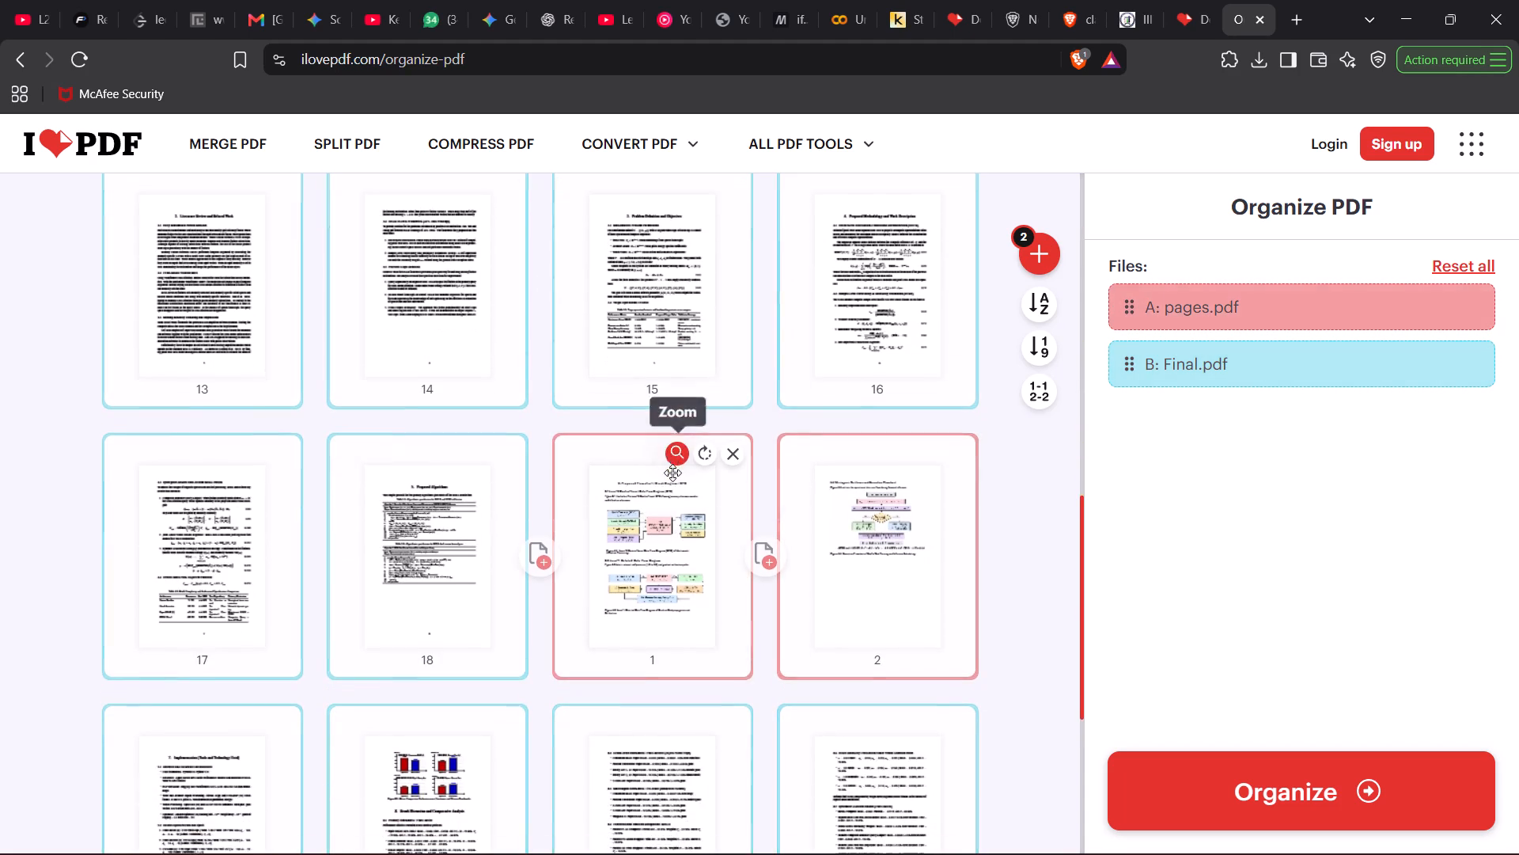
{"action": "scroll", "coordinate": [672, 473], "scroll_direction": "down", "scroll_amount": 2}
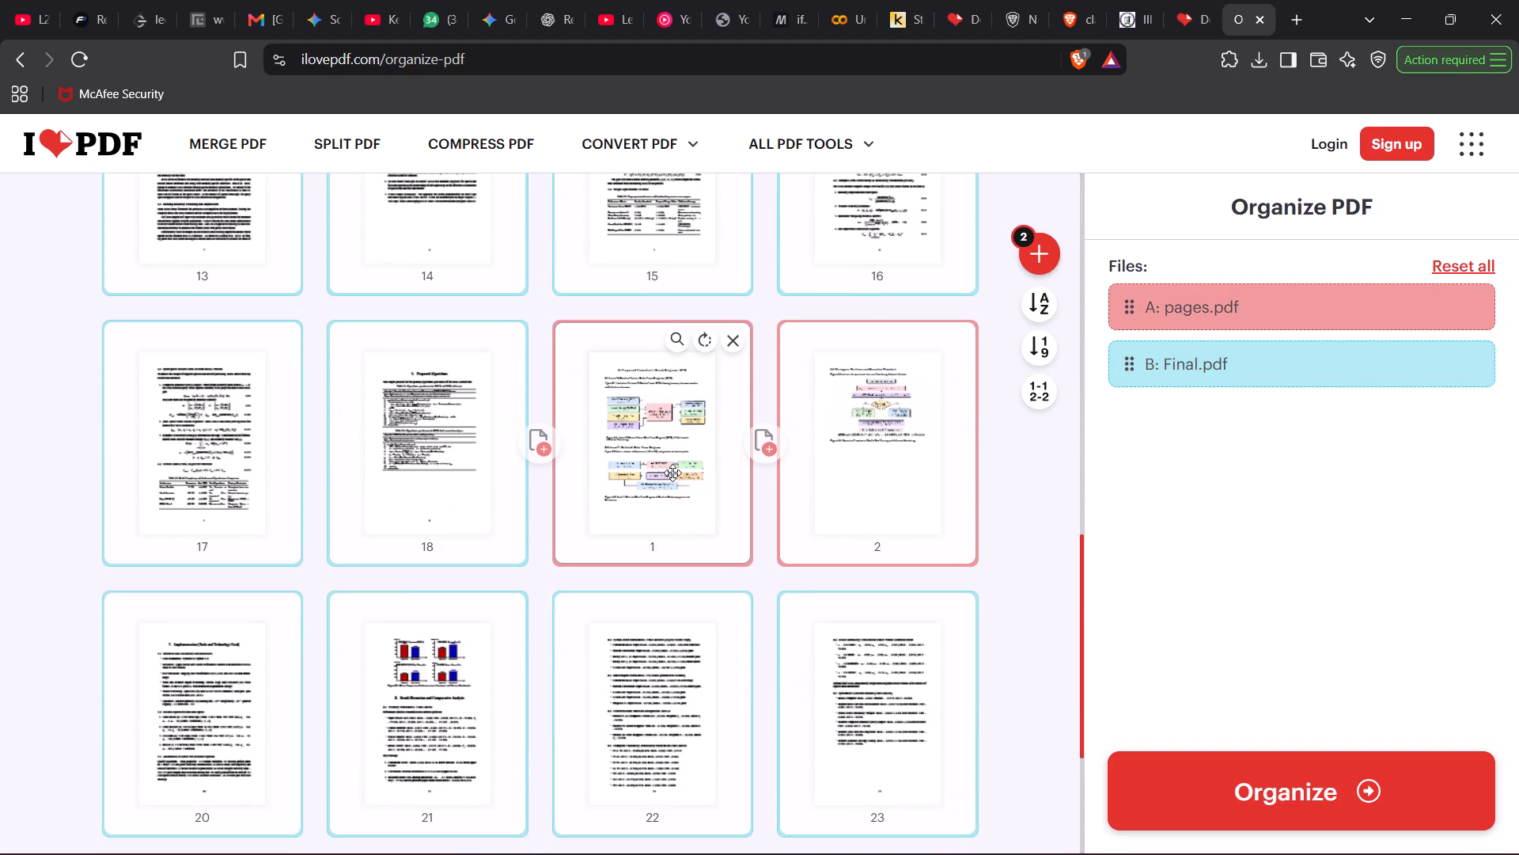
{"action": "scroll", "coordinate": [672, 473], "scroll_direction": "down", "scroll_amount": 1}
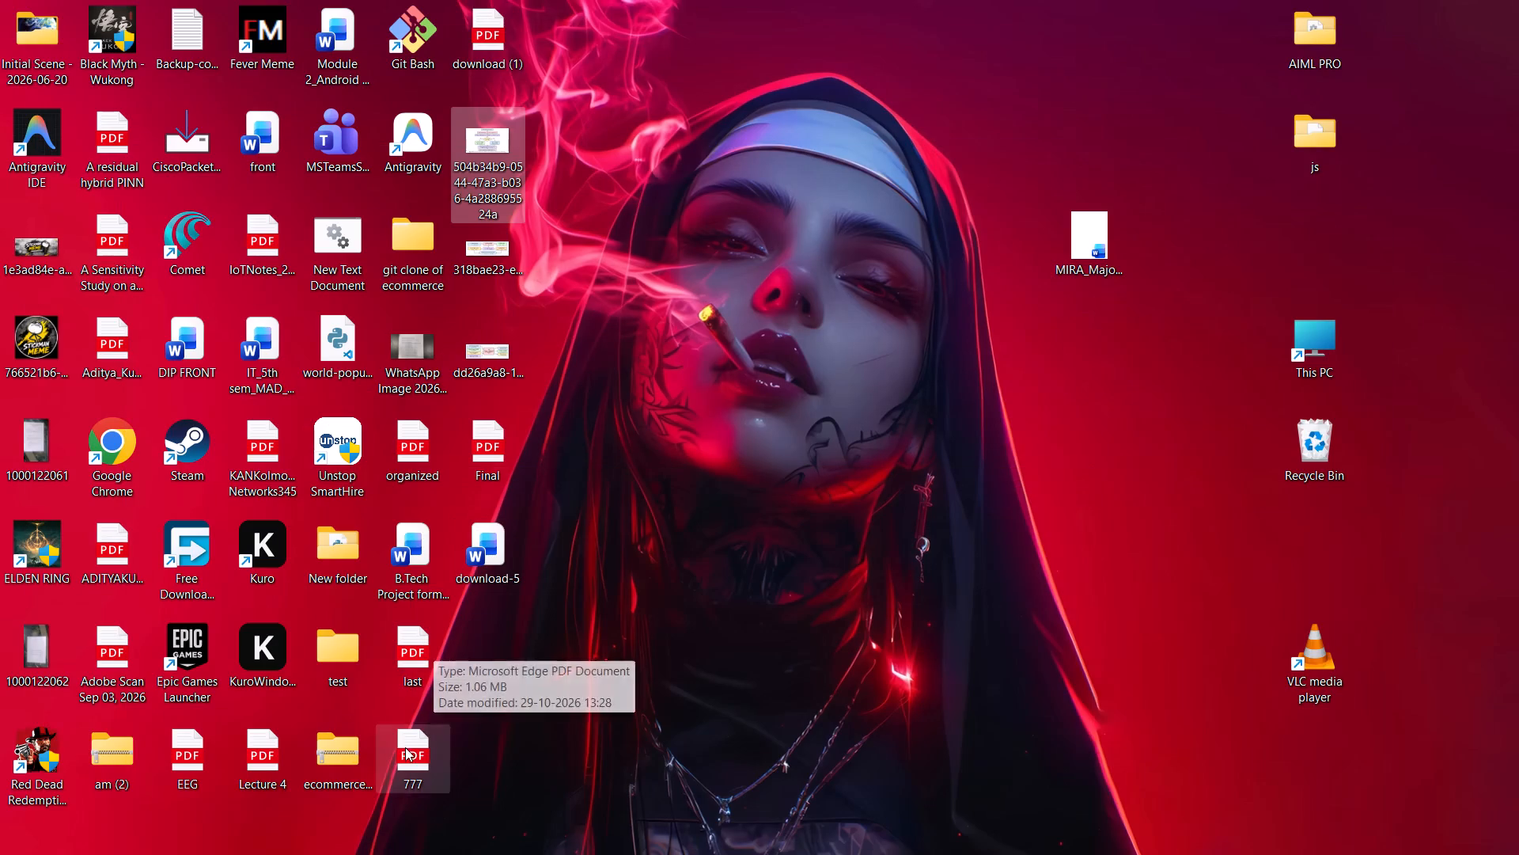
Open the original Final.pdf from the desktop in Edge and examine the pages where section 6 ends and section 7 begins.
{"action": "double_click", "coordinate": [479, 440]}
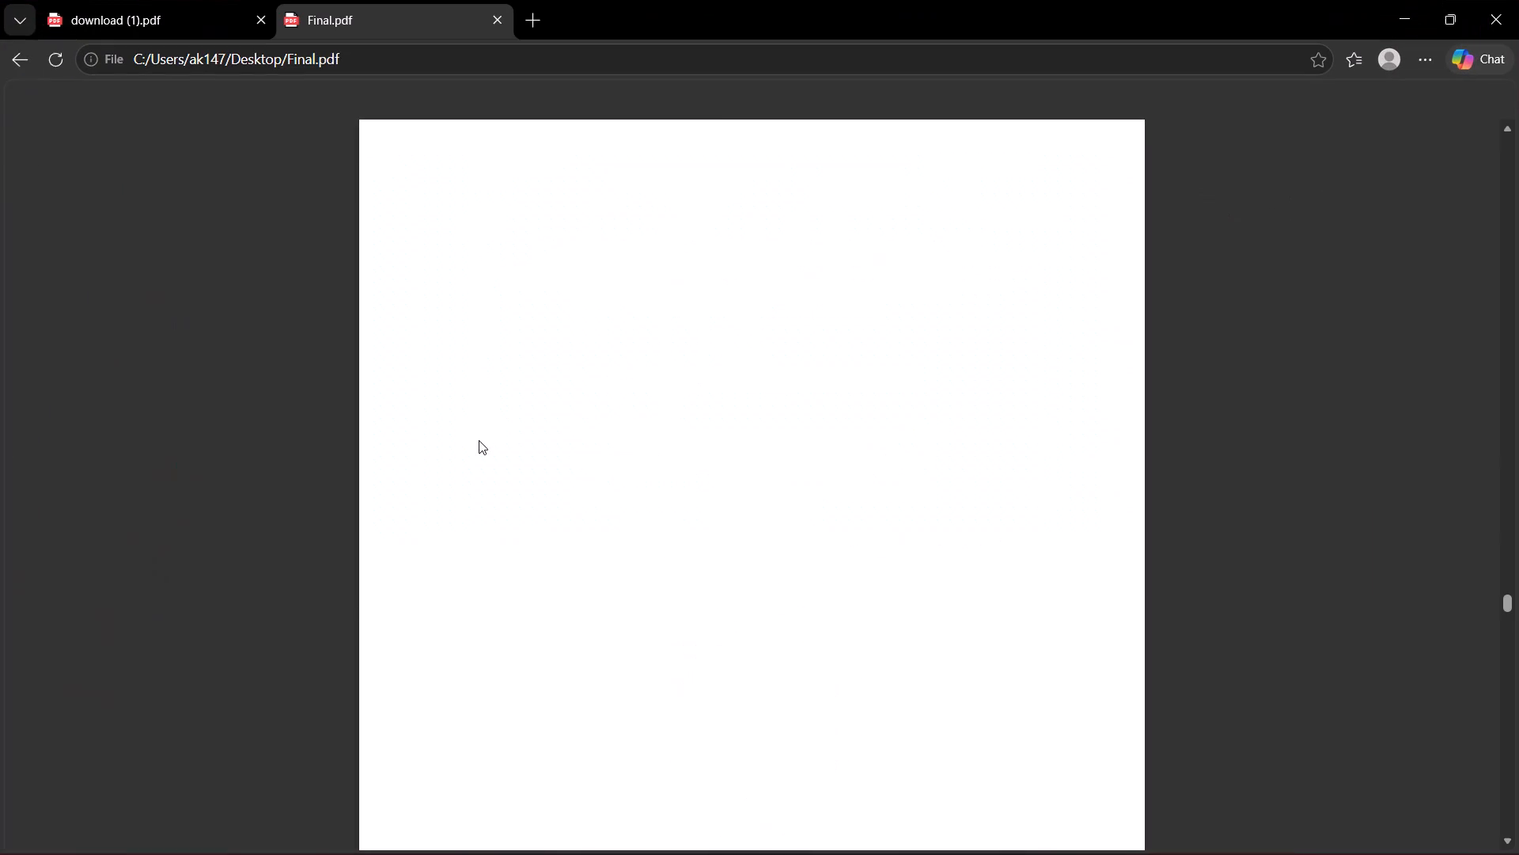
{"action": "scroll", "coordinate": [632, 509], "scroll_direction": "down", "scroll_amount": 14}
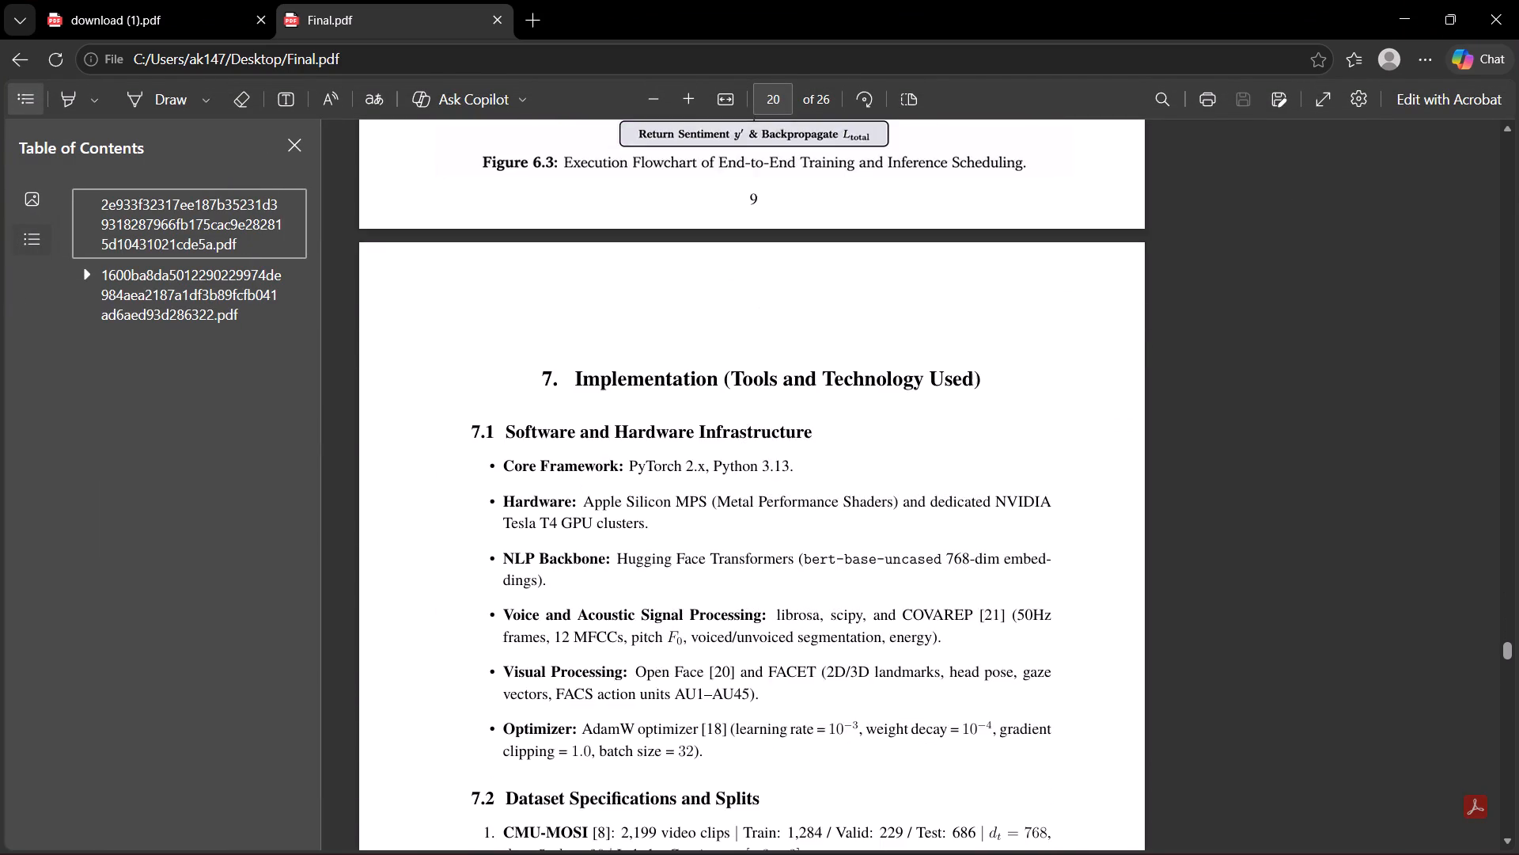
{"action": "scroll", "coordinate": [632, 509], "scroll_direction": "down", "scroll_amount": 1}
{"action": "scroll", "coordinate": [632, 509], "scroll_direction": "up", "scroll_amount": 7}
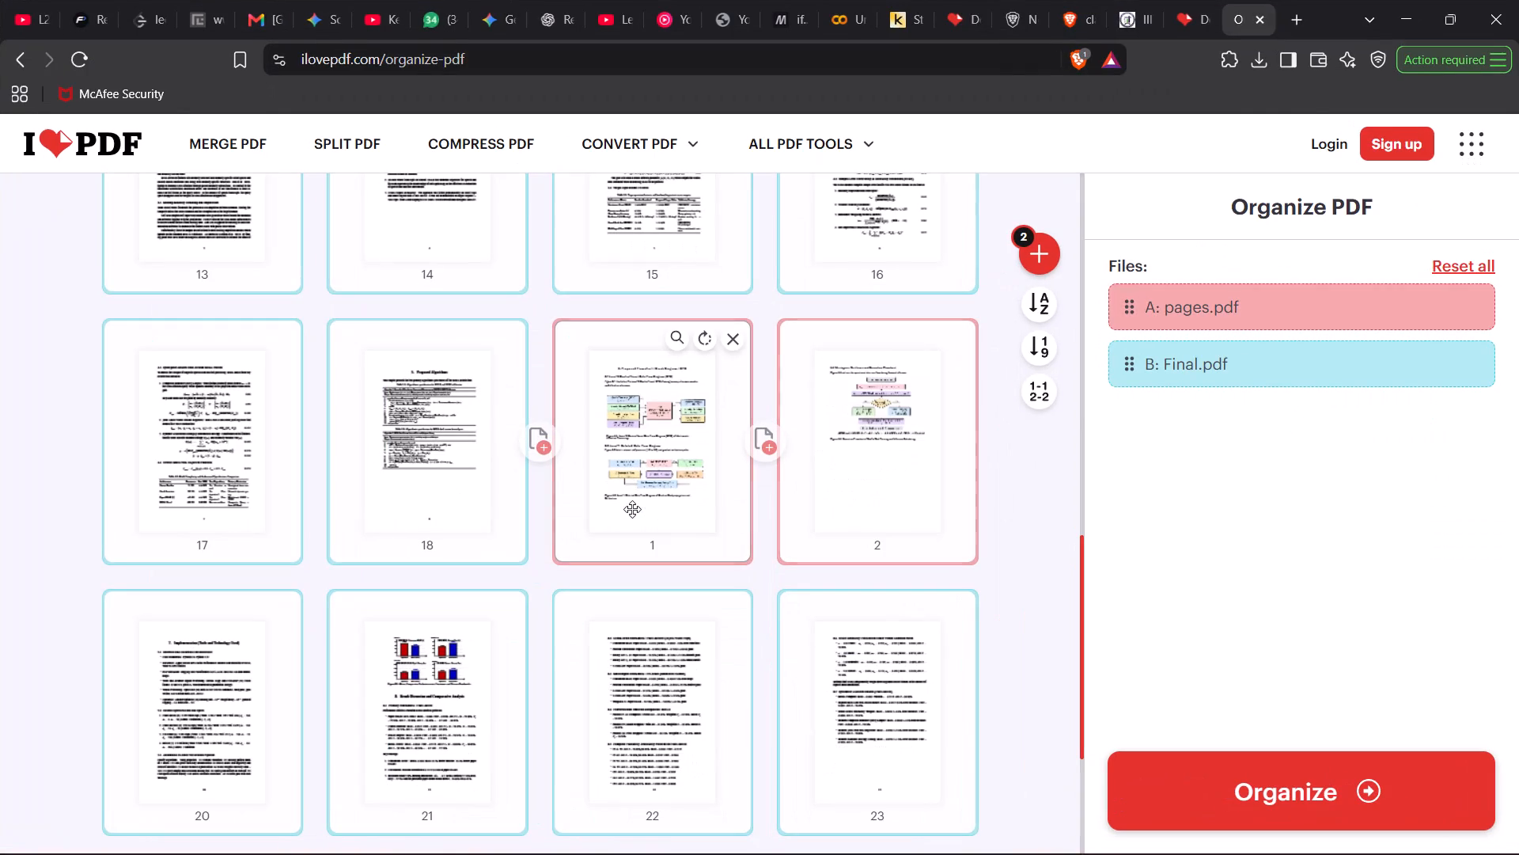
Return to Brave and examine the rearranged thumbnails from the cover page down to the inserted diagram pages.
{"action": "scroll", "coordinate": [559, 461], "scroll_direction": "up", "scroll_amount": 12}
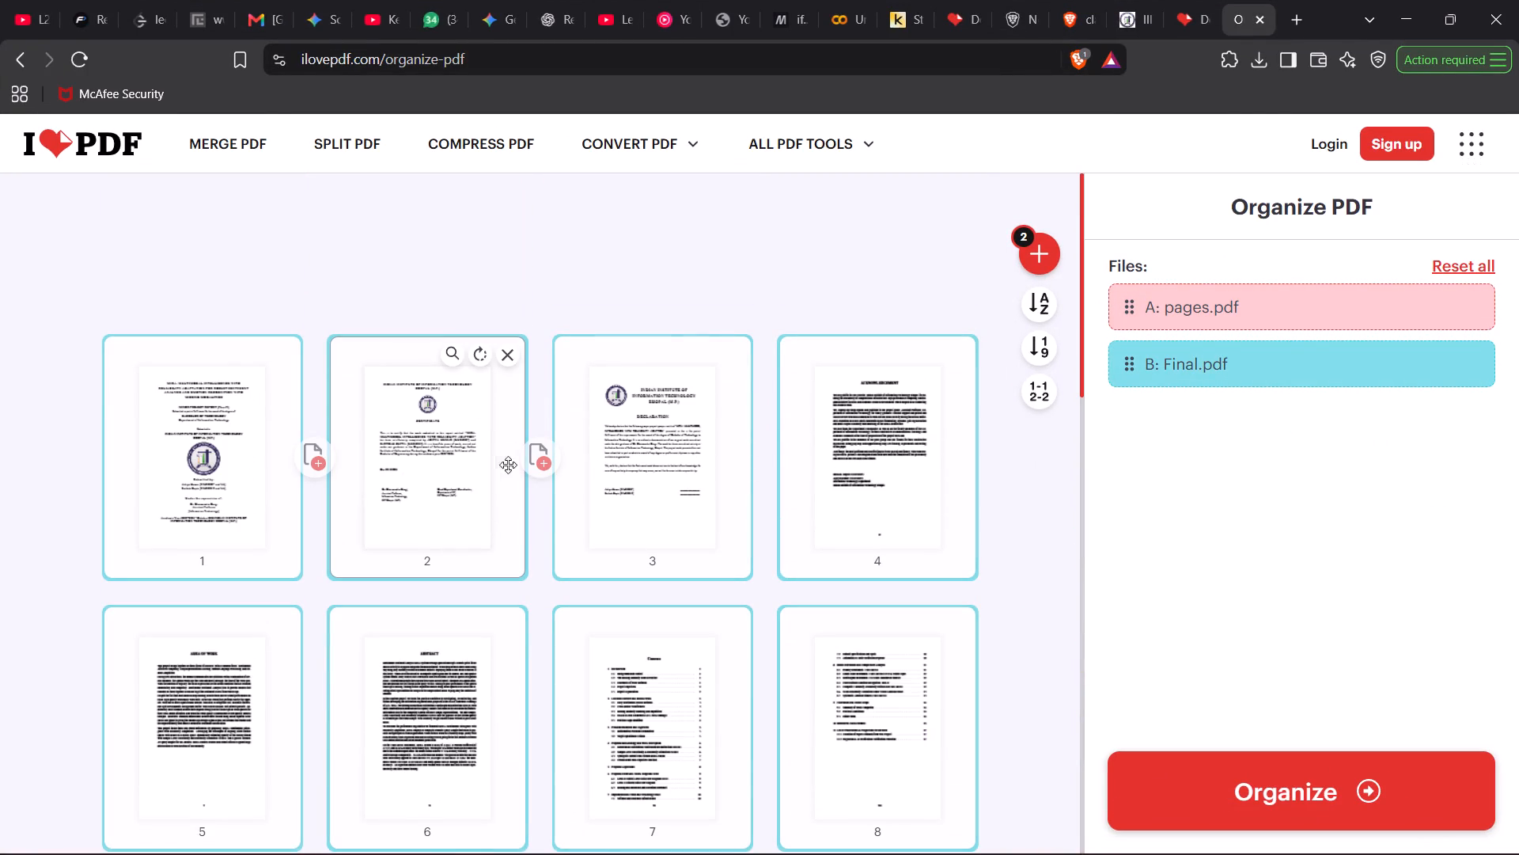
{"action": "scroll", "coordinate": [600, 550], "scroll_direction": "down", "scroll_amount": 2}
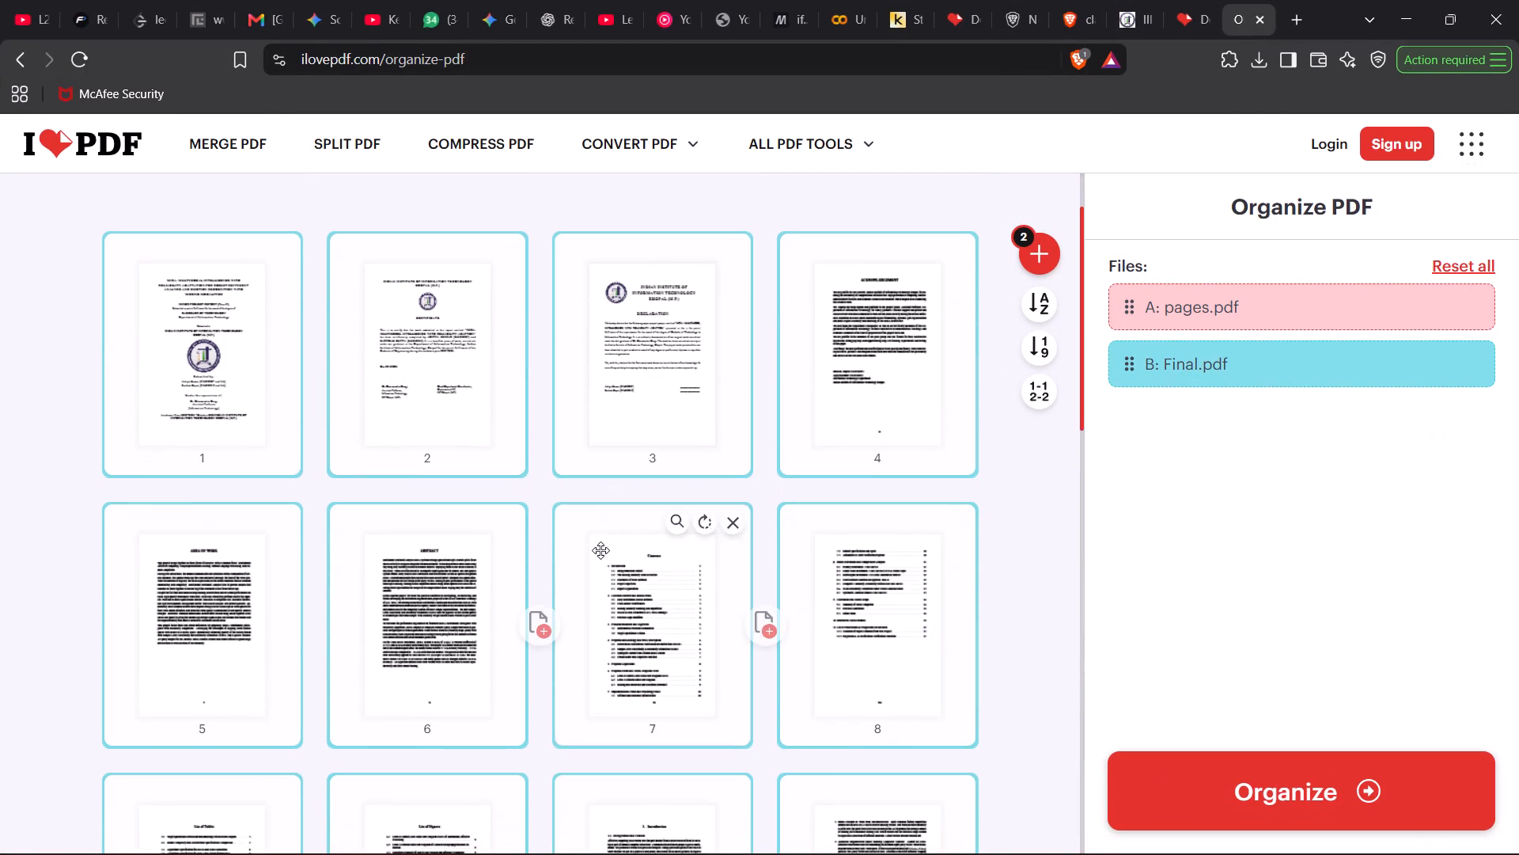
{"action": "scroll", "coordinate": [487, 662], "scroll_direction": "down", "scroll_amount": 3}
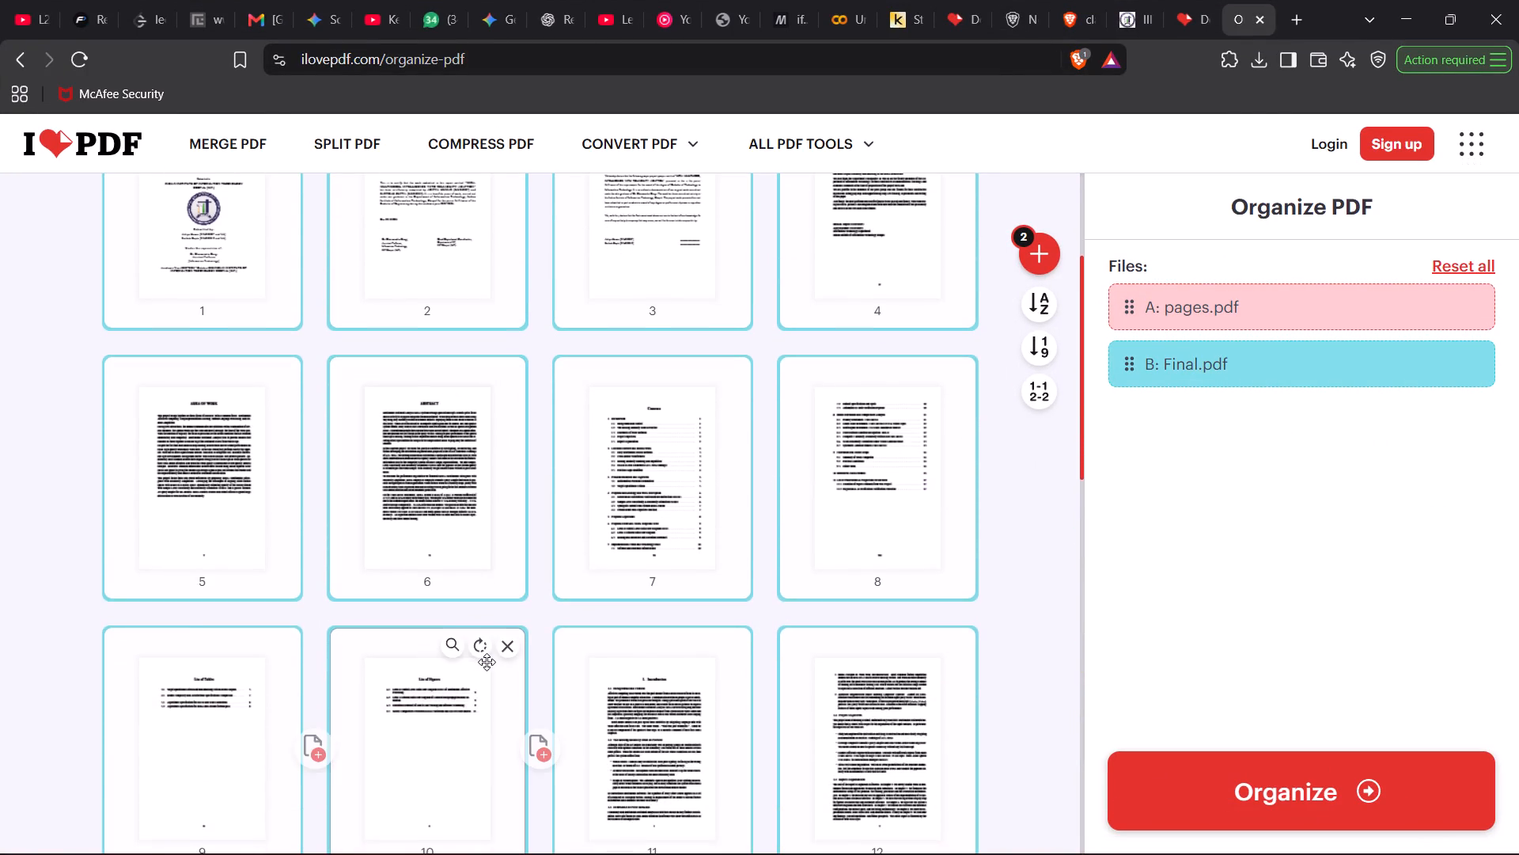
{"action": "scroll", "coordinate": [487, 662], "scroll_direction": "down", "scroll_amount": 7}
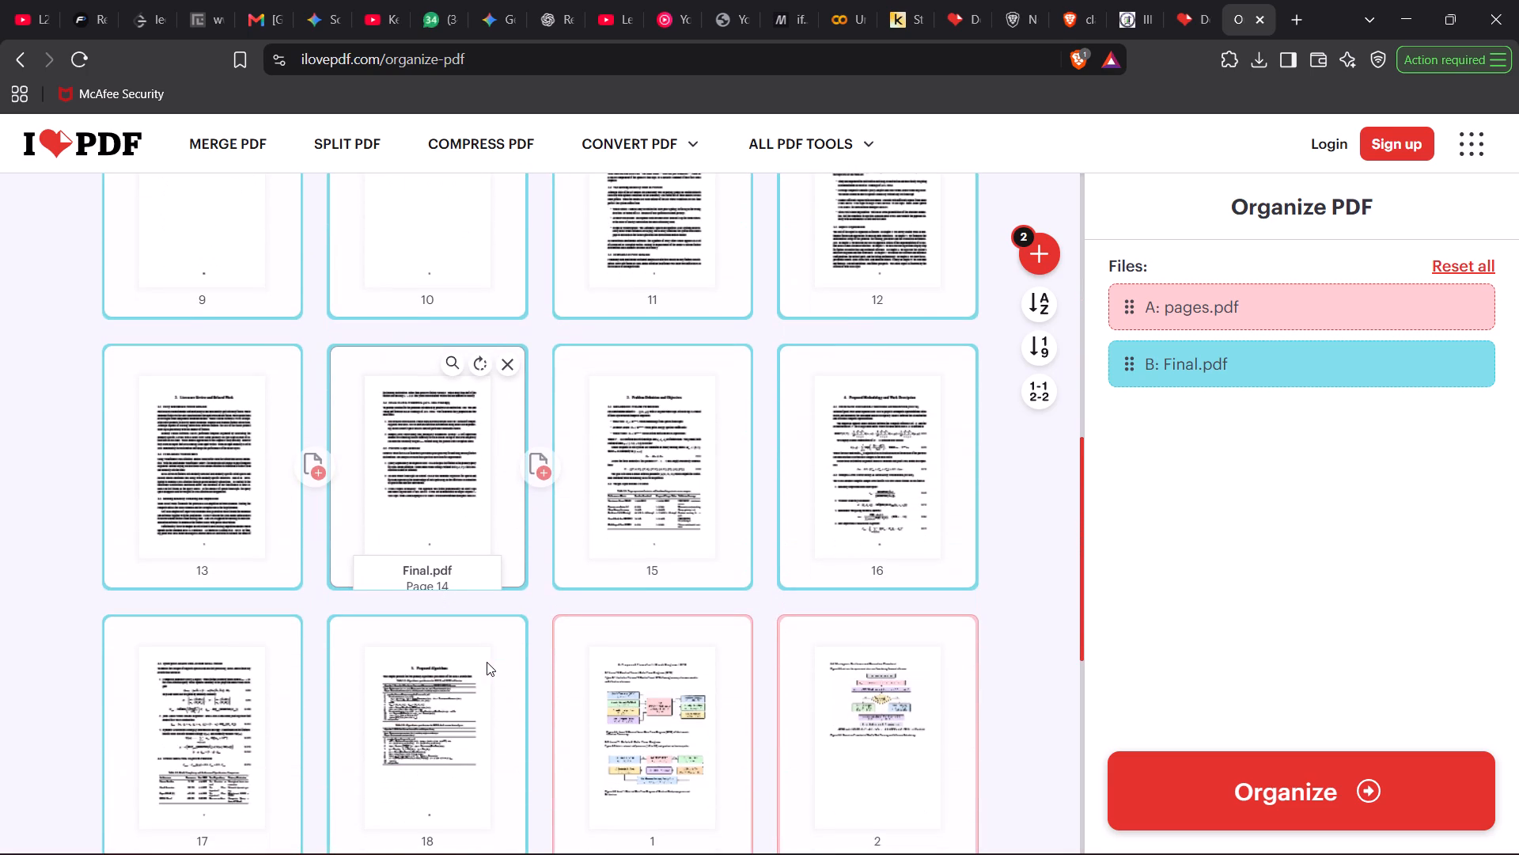
{"action": "scroll", "coordinate": [487, 662], "scroll_direction": "down", "scroll_amount": 4}
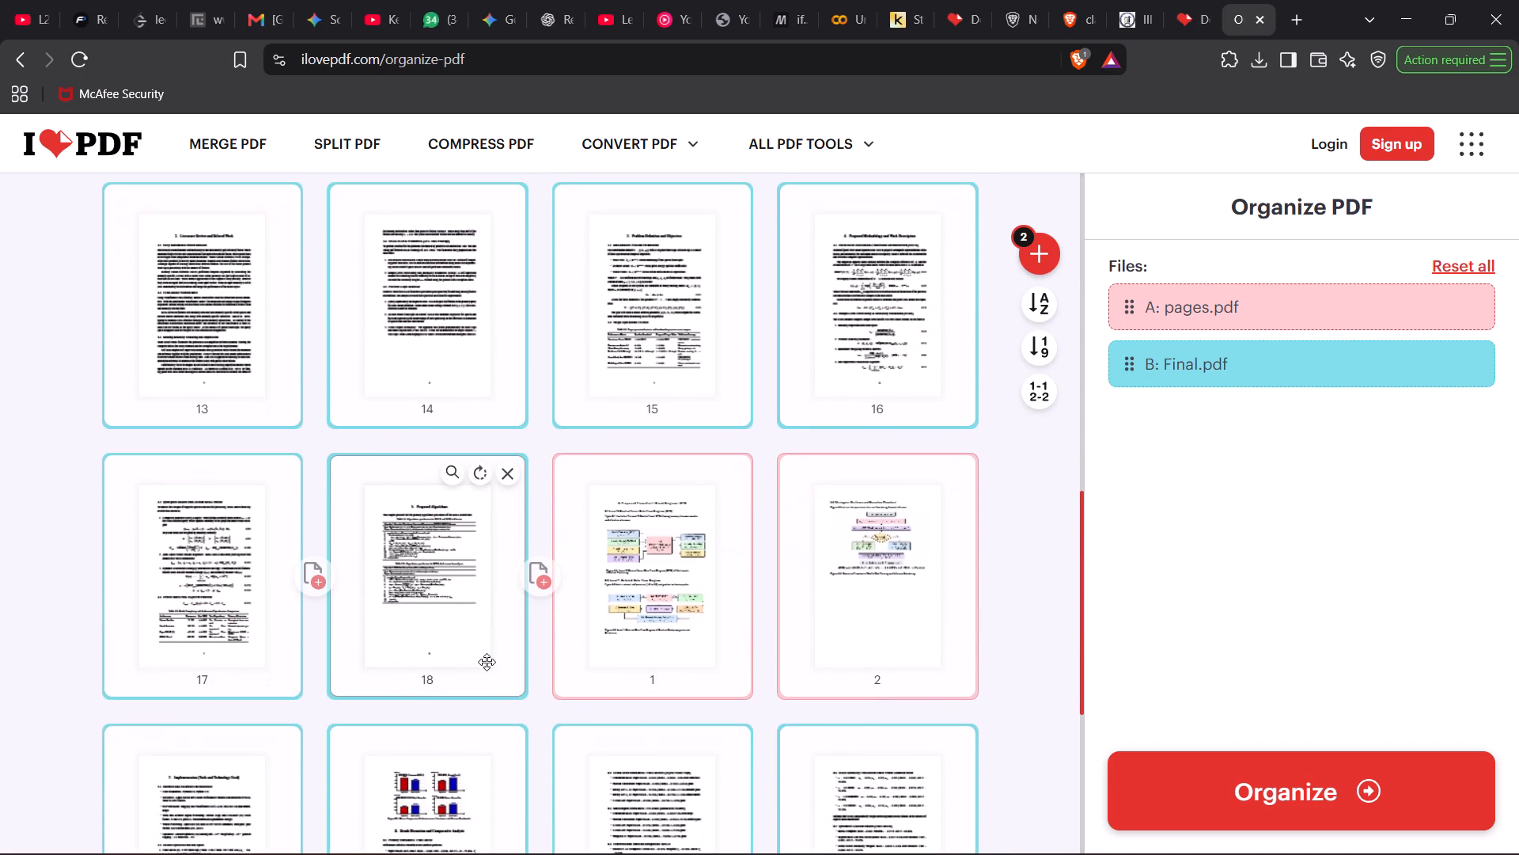
{"action": "scroll", "coordinate": [487, 662], "scroll_direction": "down", "scroll_amount": 1}
Preview page 18 of Final.pdf enlarged to check what precedes the inserted pages, and close the preview.
{"action": "left_click", "coordinate": [454, 473]}
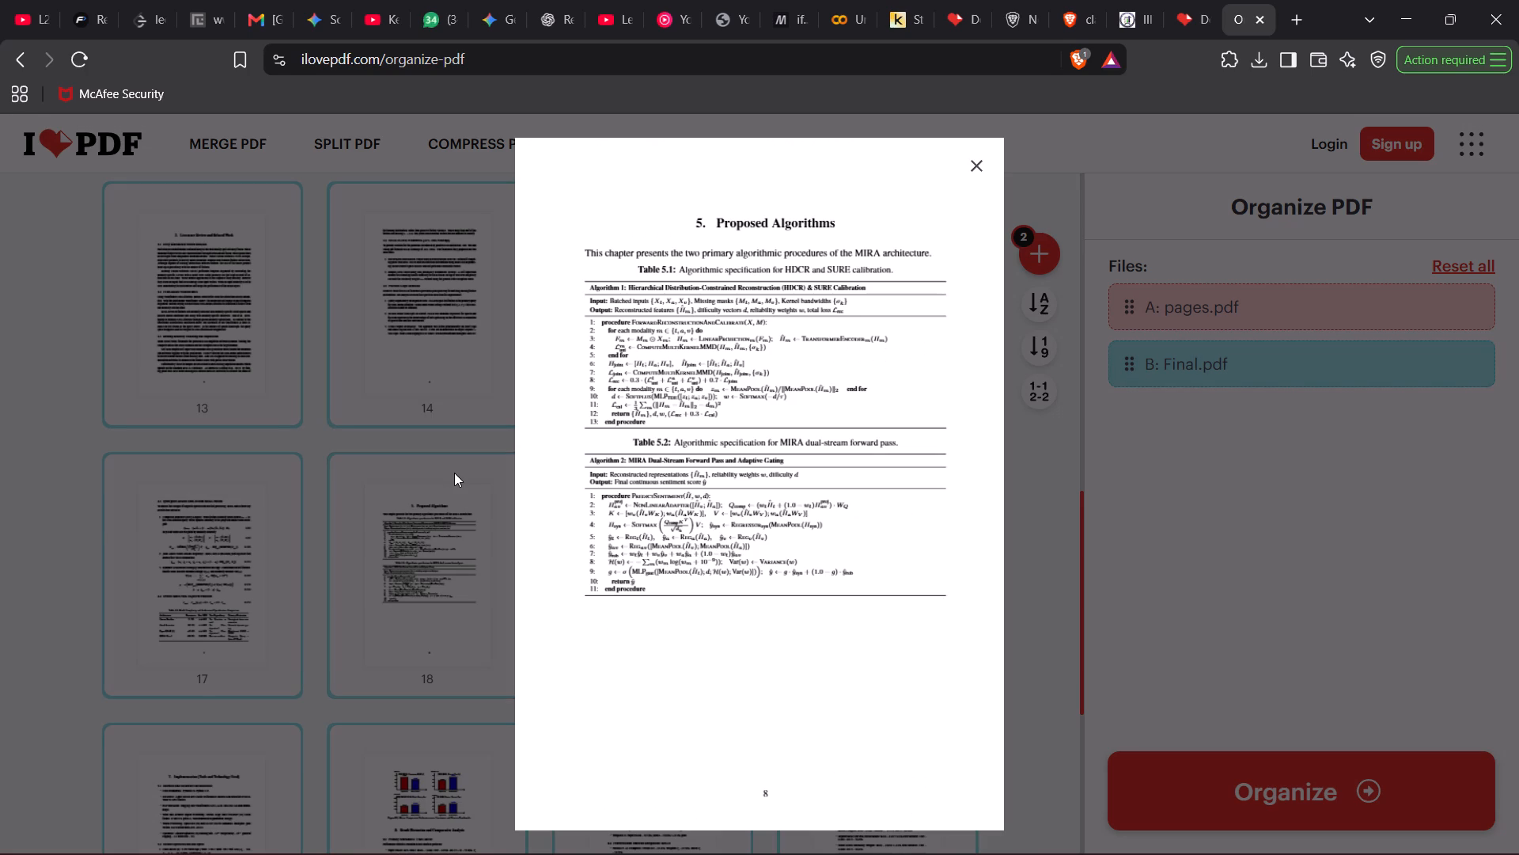
{"action": "left_click", "coordinate": [978, 171]}
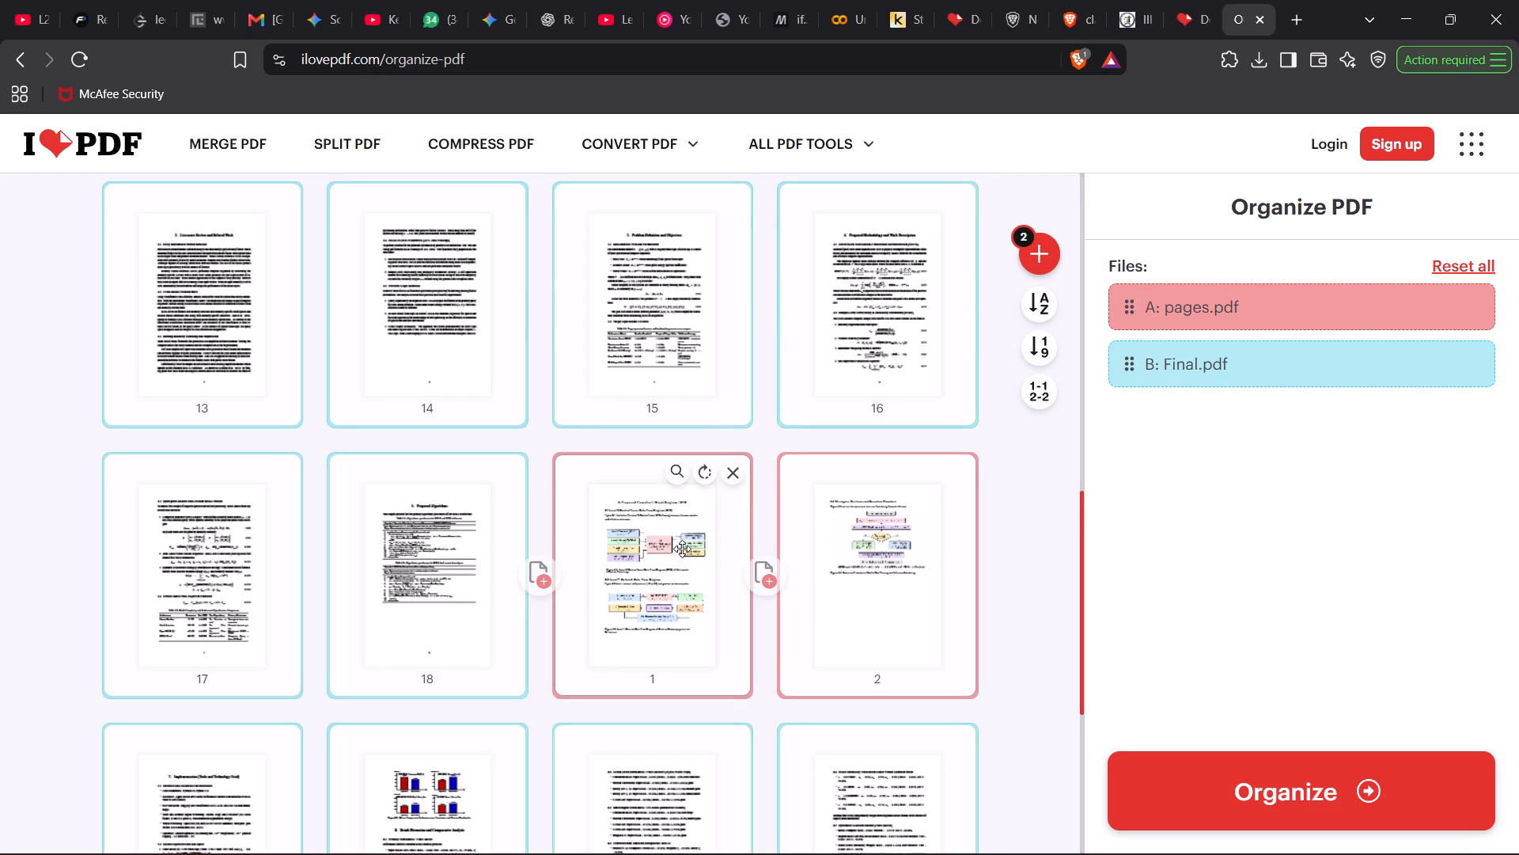
Examine the remaining thumbnails from the inserted diagram pages through the final page 26.
{"action": "scroll", "coordinate": [672, 557], "scroll_direction": "down", "scroll_amount": 2}
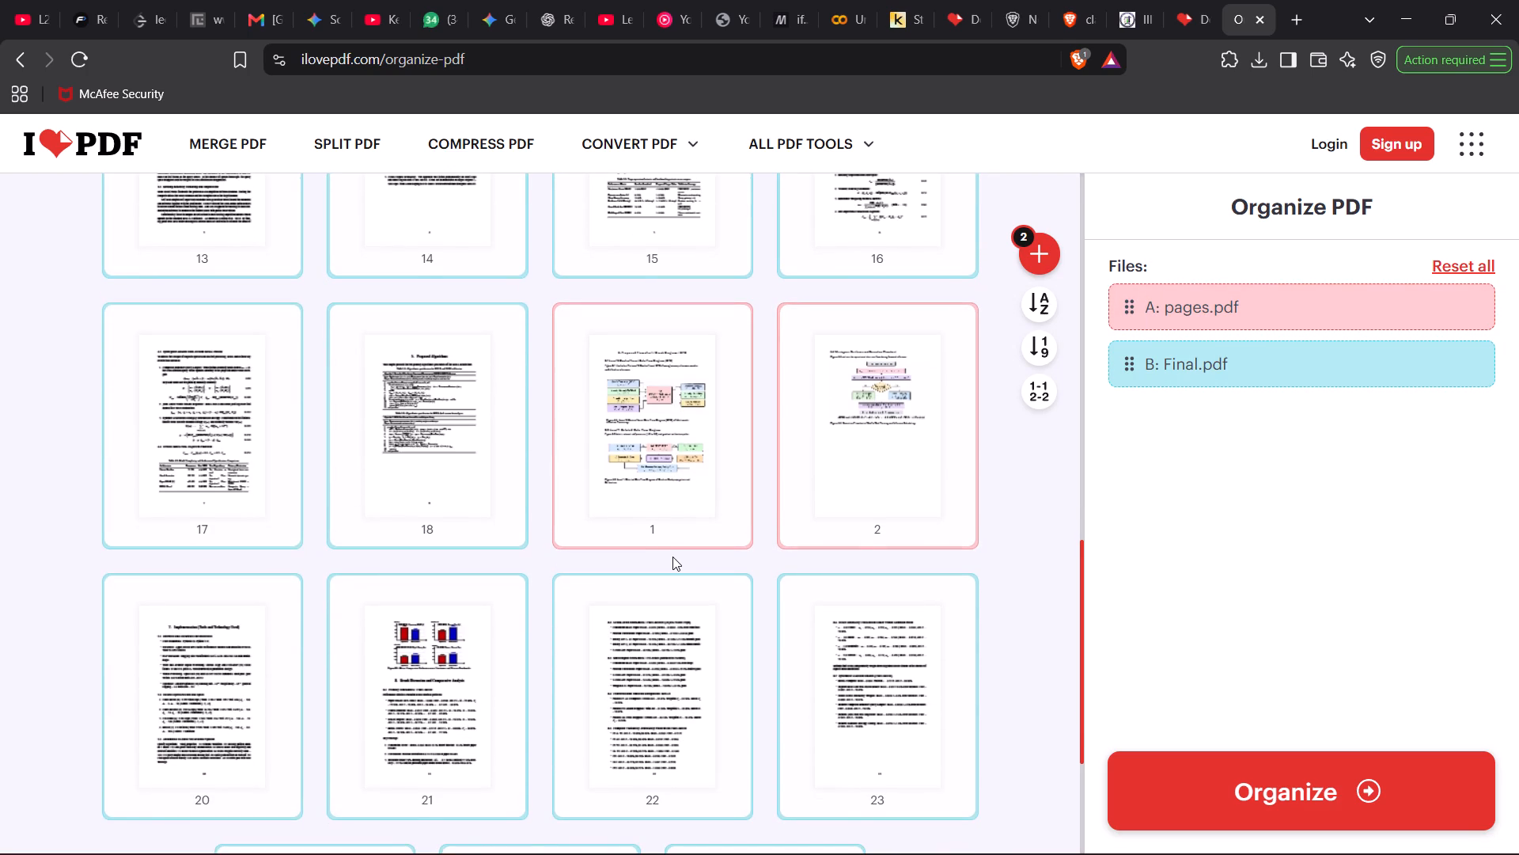
{"action": "scroll", "coordinate": [672, 557], "scroll_direction": "down", "scroll_amount": 2}
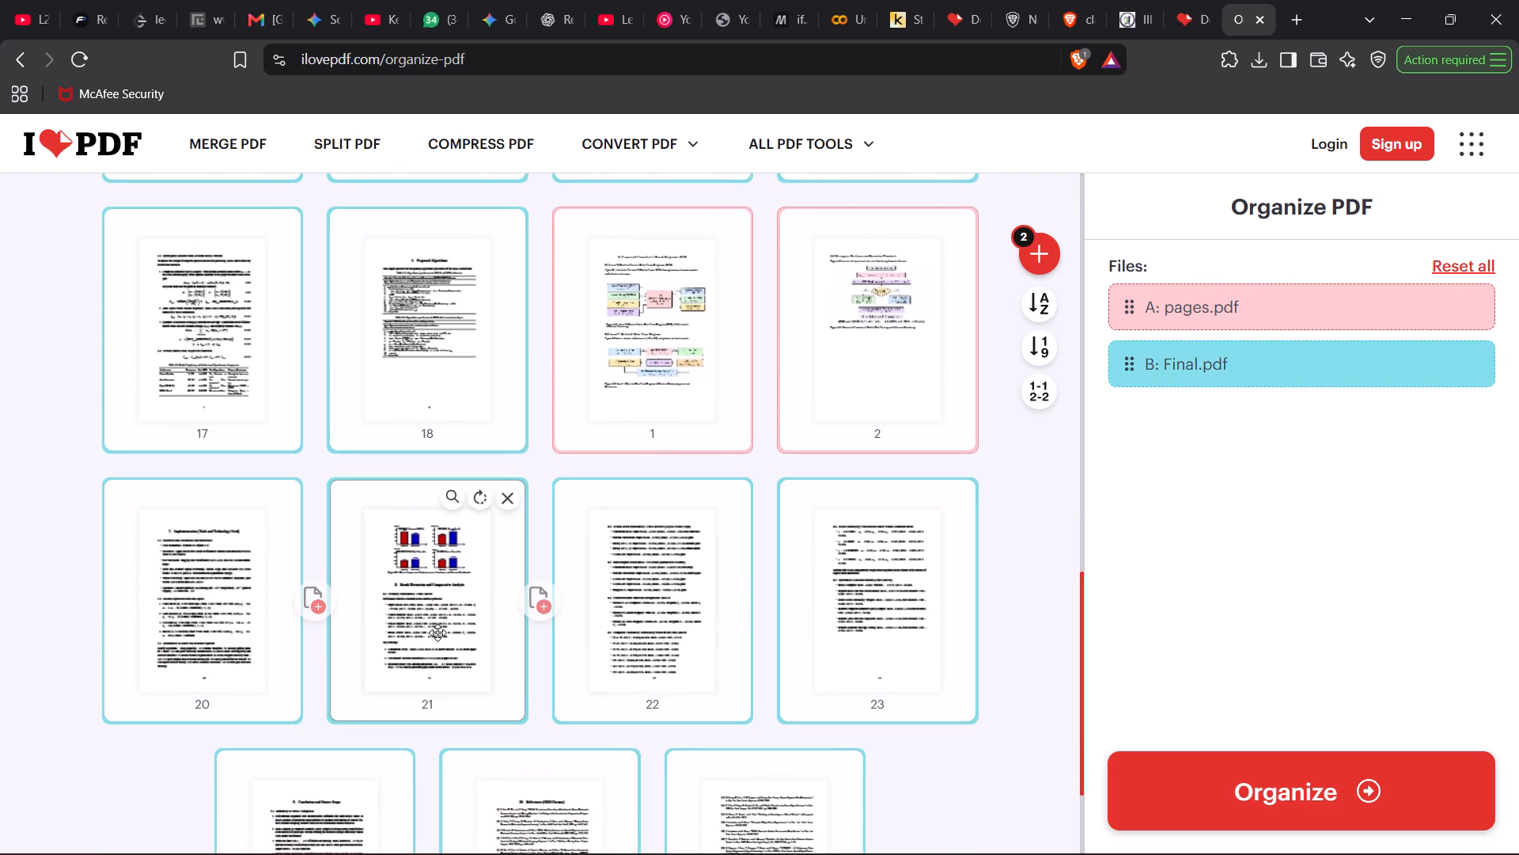
{"action": "scroll", "coordinate": [776, 655], "scroll_direction": "down", "scroll_amount": 4}
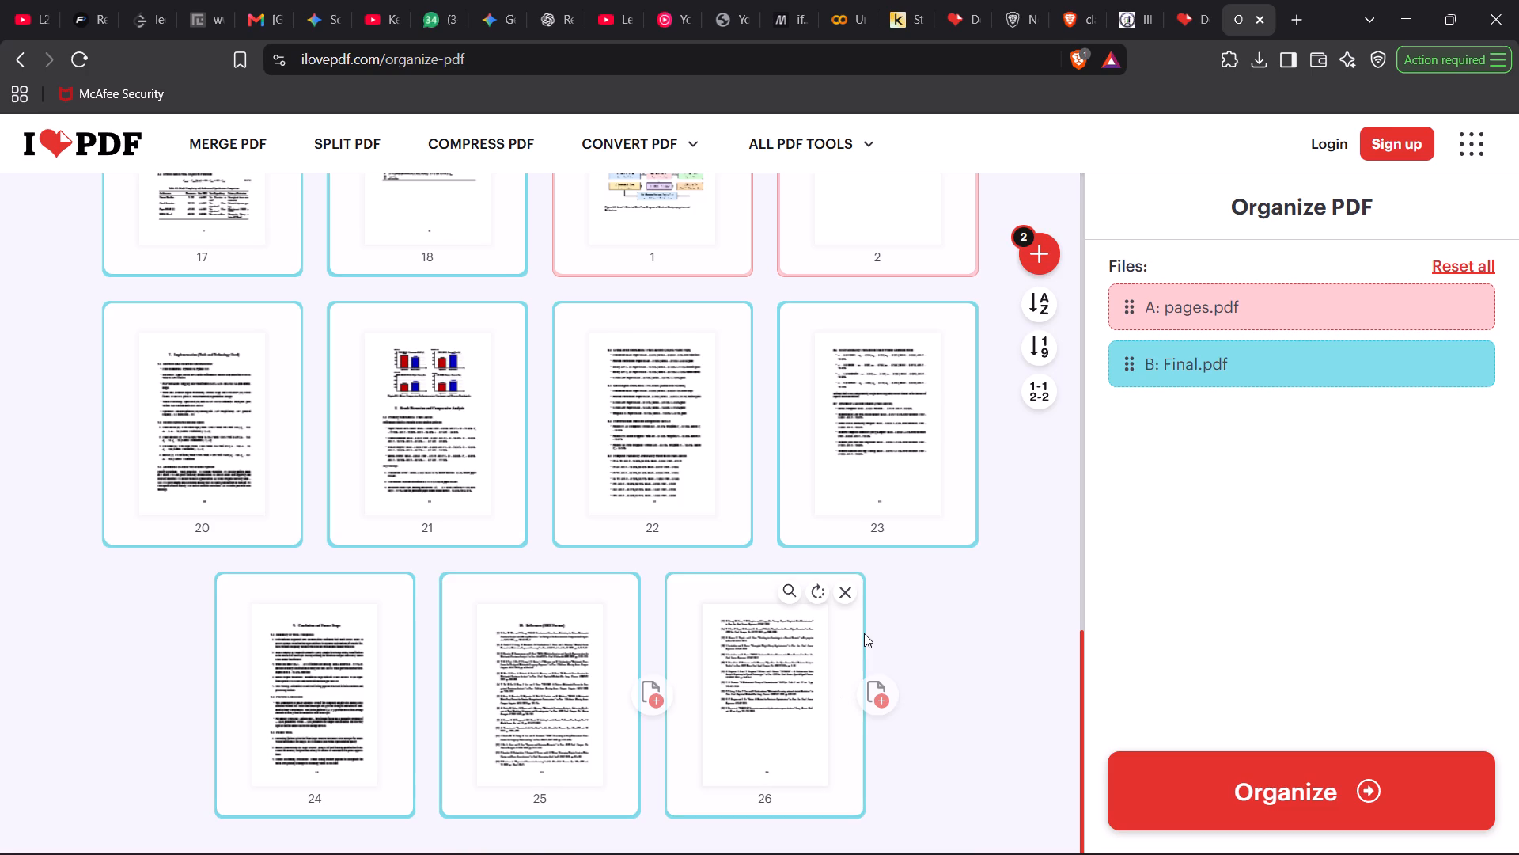
{"action": "scroll", "coordinate": [864, 633], "scroll_direction": "up", "scroll_amount": 3}
{"action": "scroll", "coordinate": [864, 633], "scroll_direction": "down", "scroll_amount": 3}
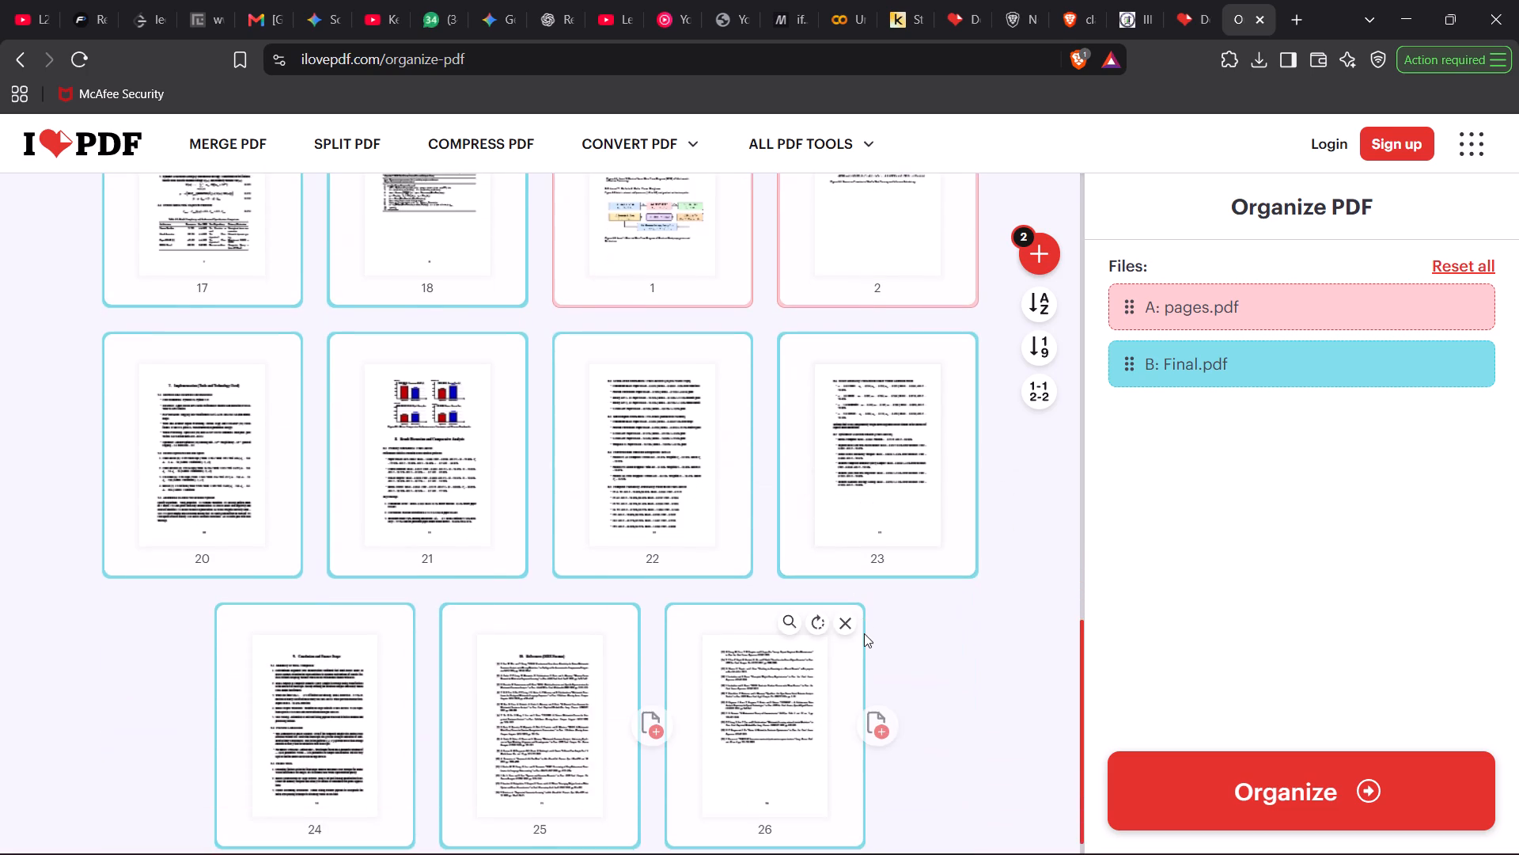
{"action": "scroll", "coordinate": [864, 633], "scroll_direction": "down", "scroll_amount": 2}
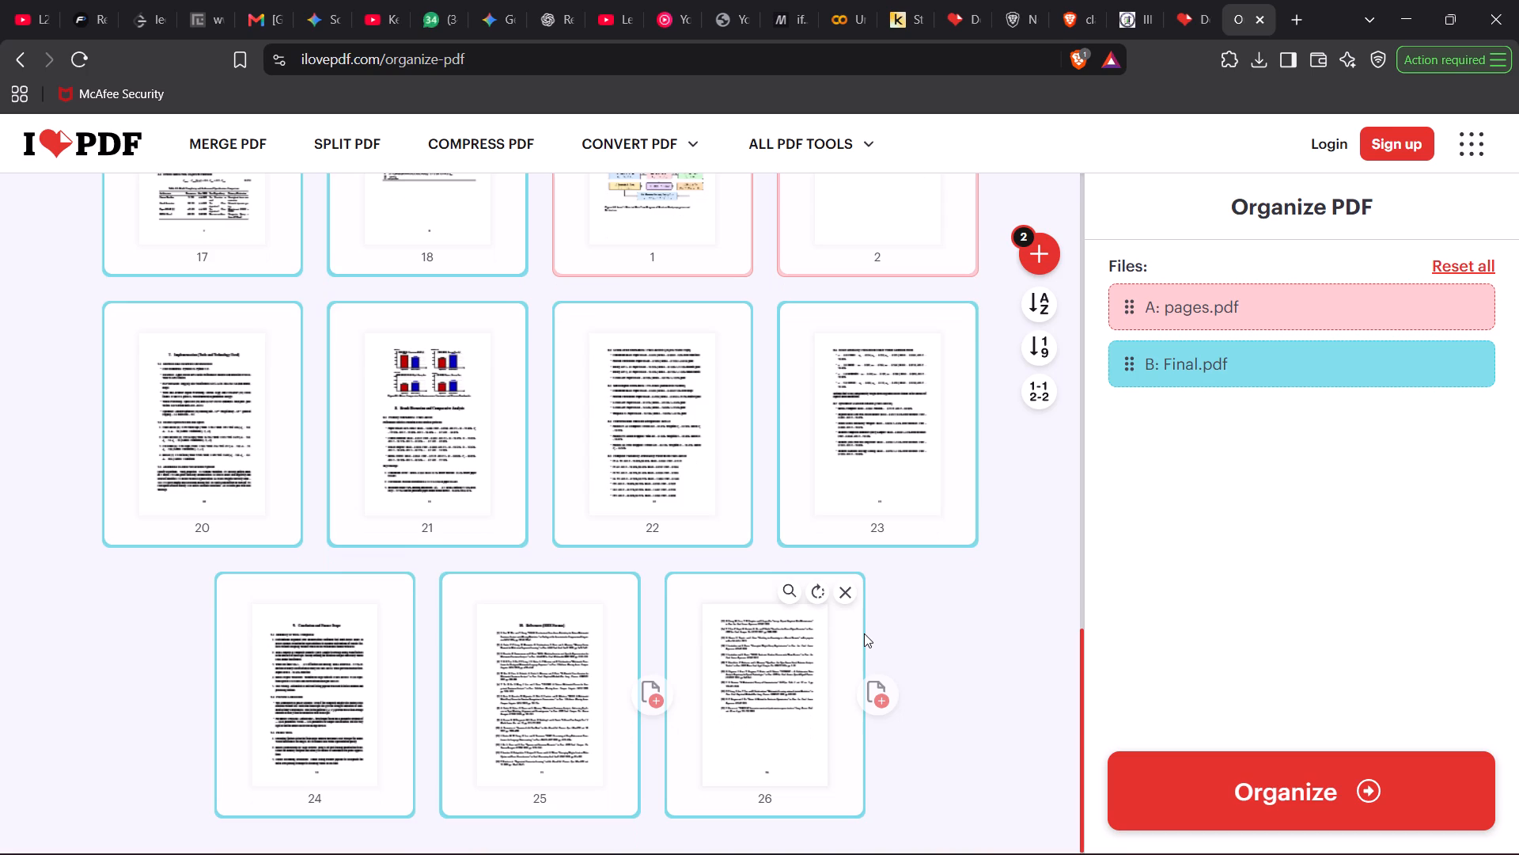
{"action": "scroll", "coordinate": [864, 633], "scroll_direction": "down", "scroll_amount": 1}
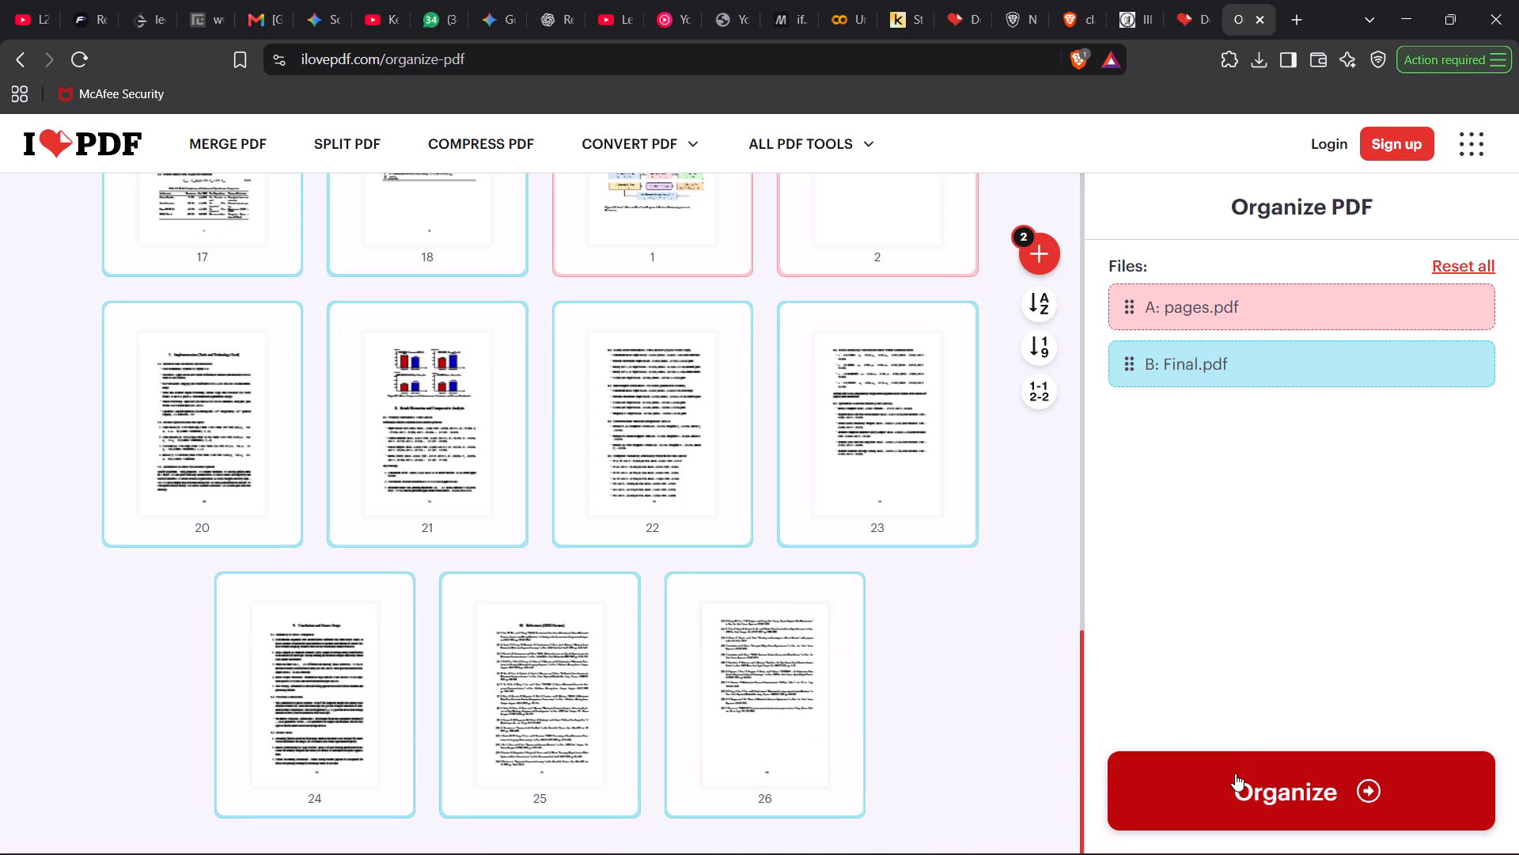
{"action": "left_click", "coordinate": [1235, 773]}
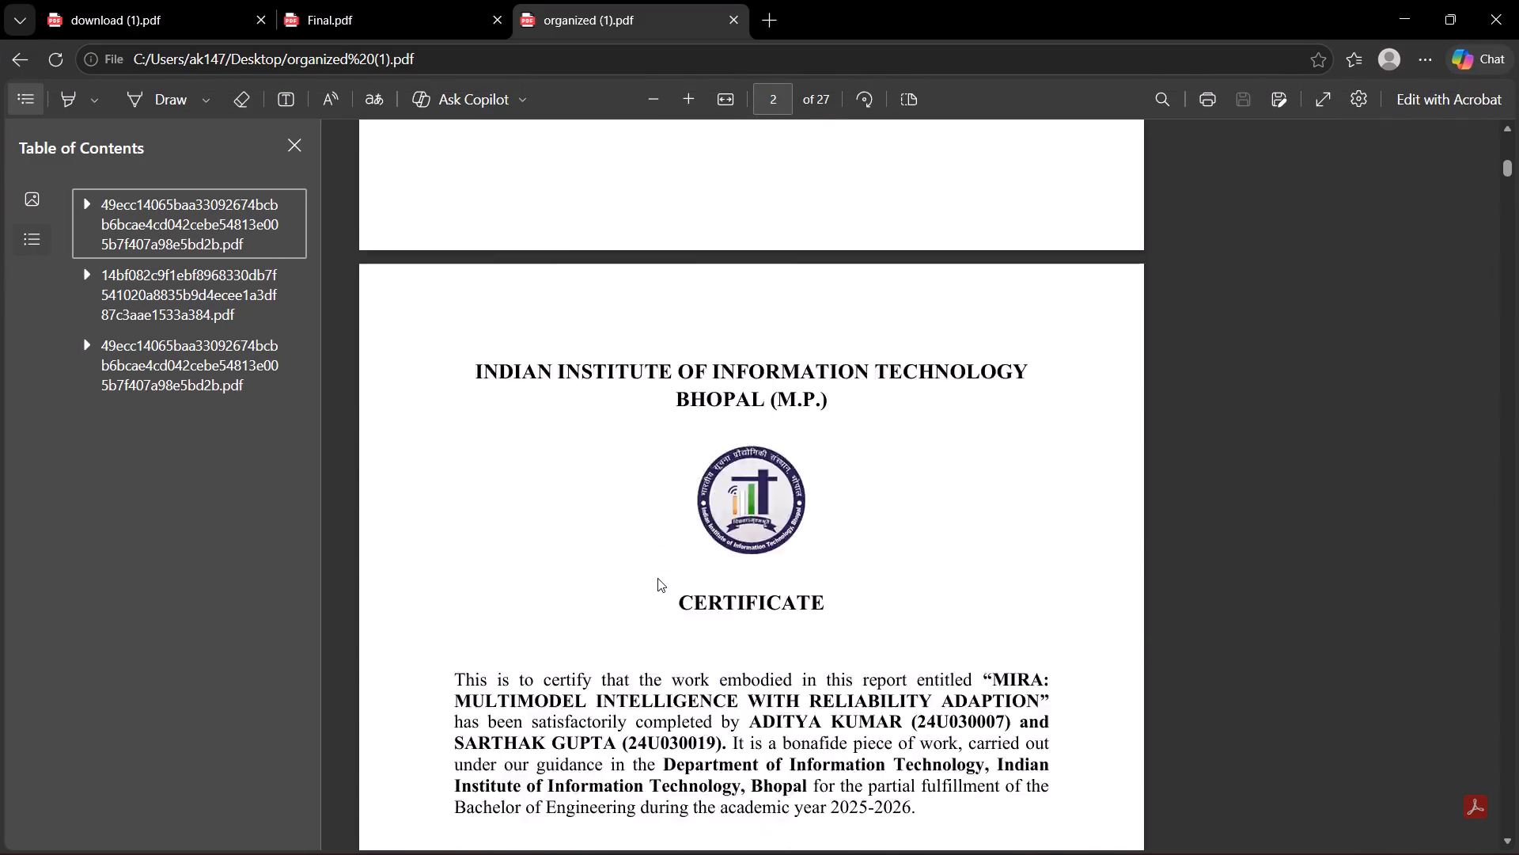
{"action": "scroll", "coordinate": [657, 578], "scroll_direction": "down", "scroll_amount": 16}
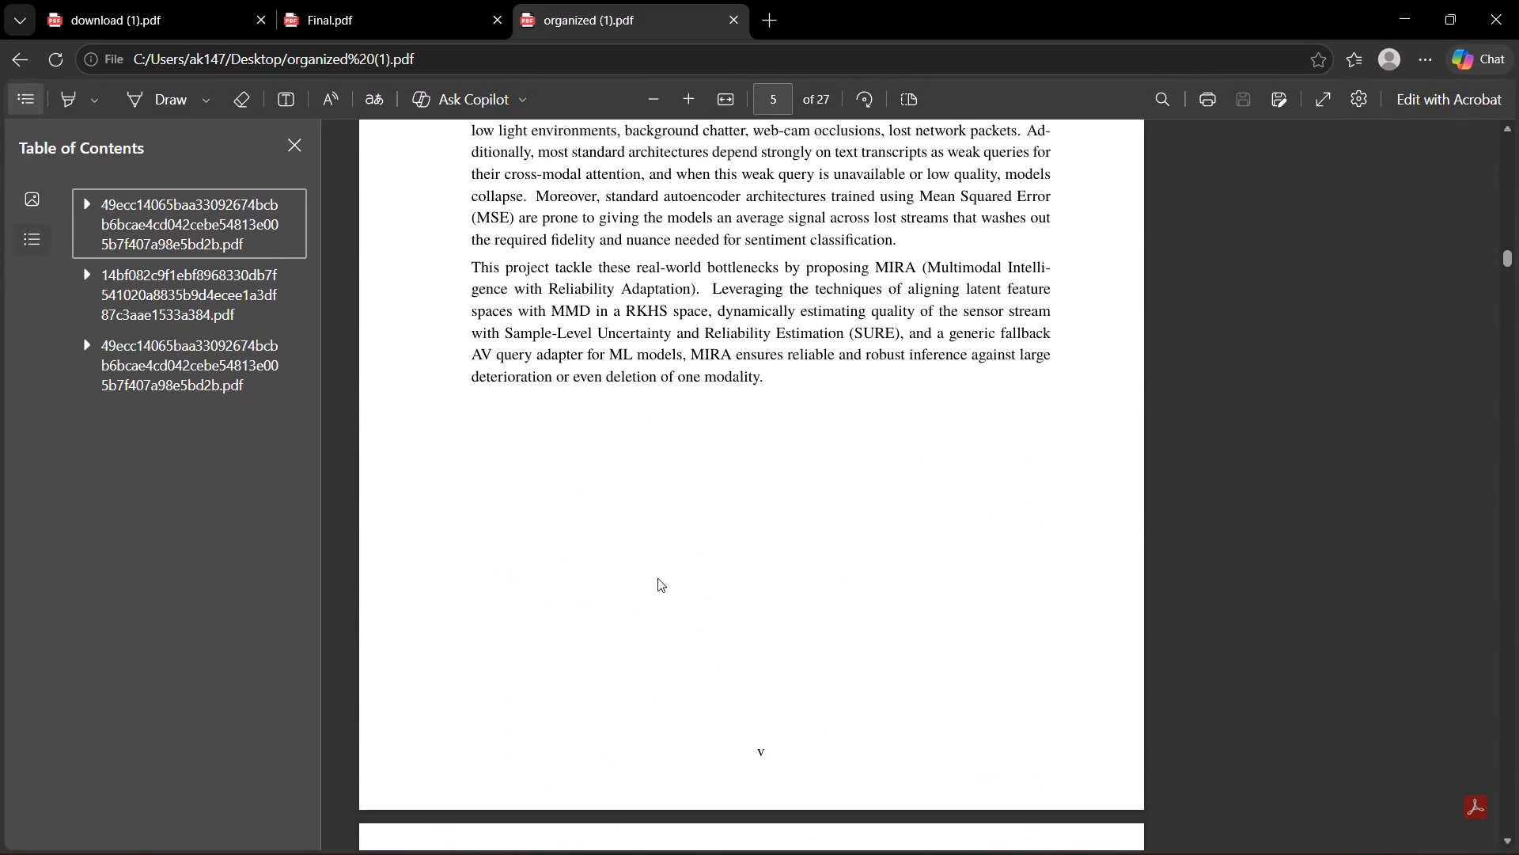
{"action": "scroll", "coordinate": [657, 578], "scroll_direction": "down", "scroll_amount": 13}
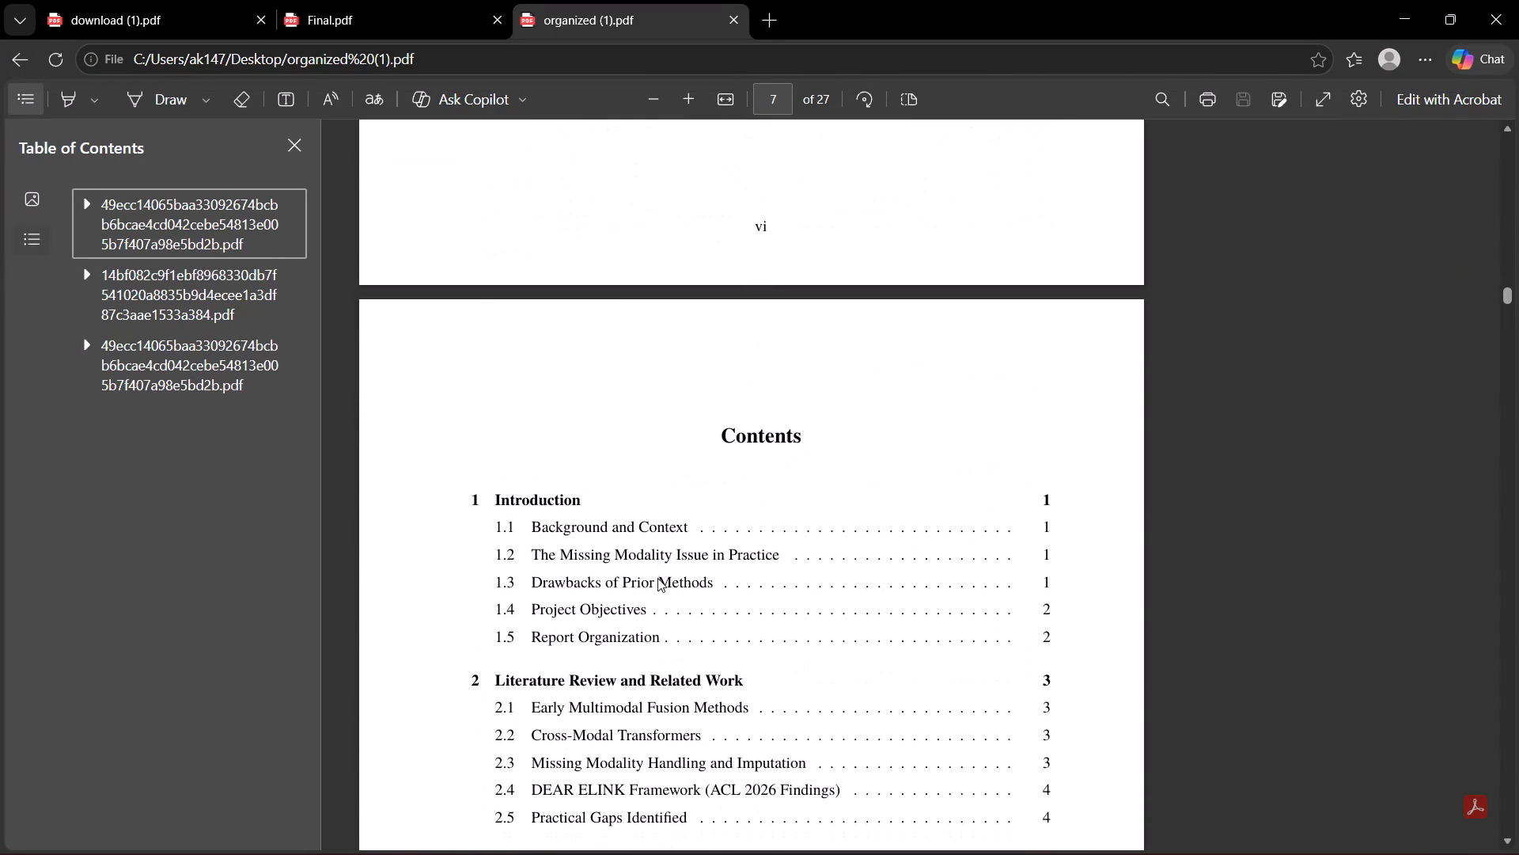
Examine the Contents pages of organized (1).pdf, checking the section entries and page numbers from section 2 through section 11.
{"action": "scroll", "coordinate": [657, 578], "scroll_direction": "down", "scroll_amount": 7}
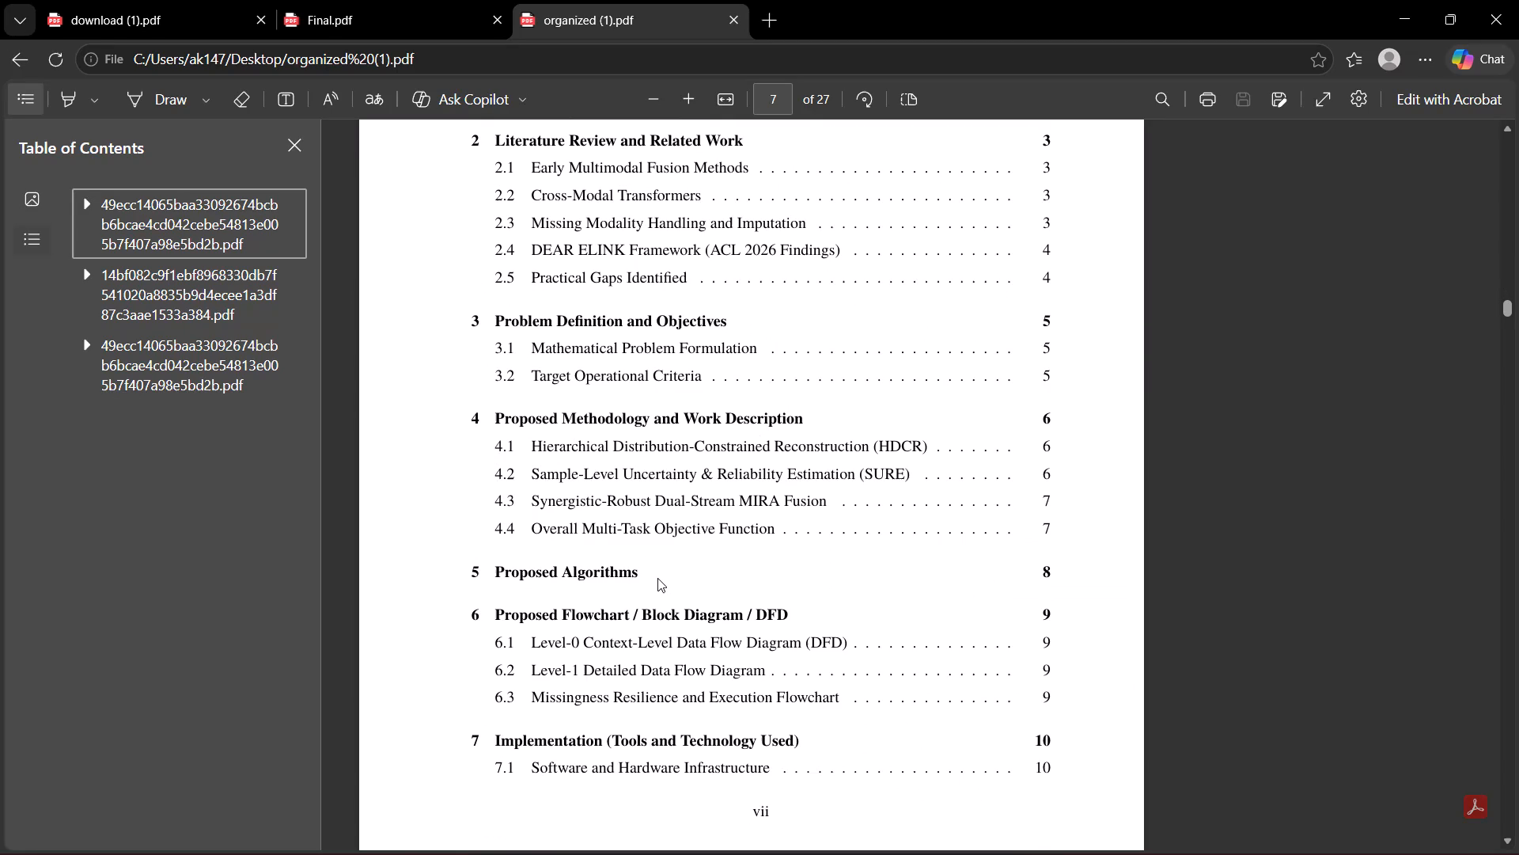
{"action": "scroll", "coordinate": [657, 578], "scroll_direction": "down", "scroll_amount": 5}
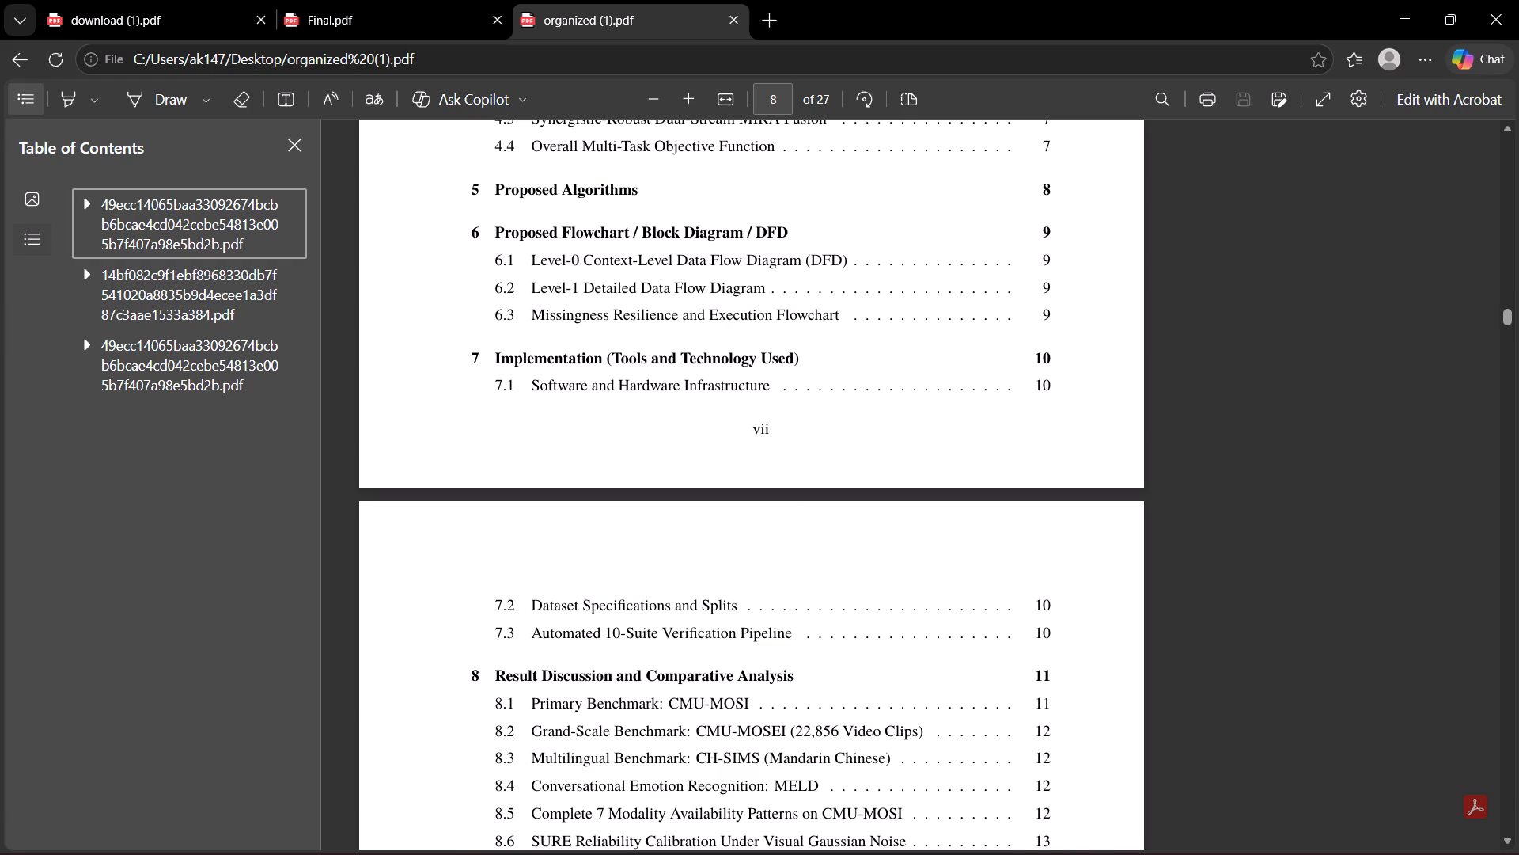
{"action": "scroll", "coordinate": [1055, 306], "scroll_direction": "down", "scroll_amount": 3}
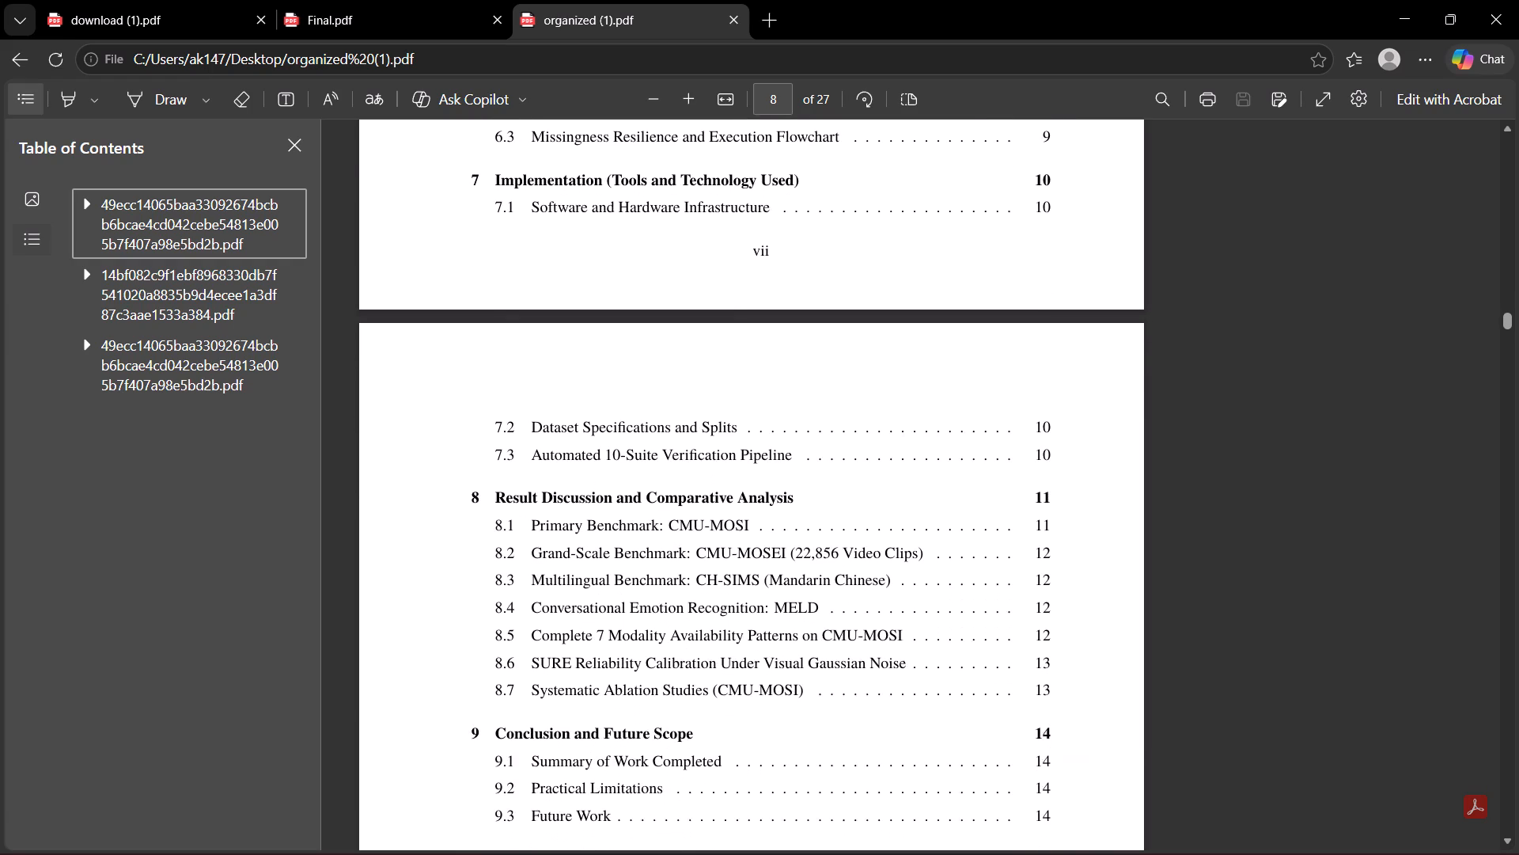
{"action": "scroll", "coordinate": [1055, 306], "scroll_direction": "down", "scroll_amount": 3}
{"action": "scroll", "coordinate": [1055, 306], "scroll_direction": "up", "scroll_amount": 1}
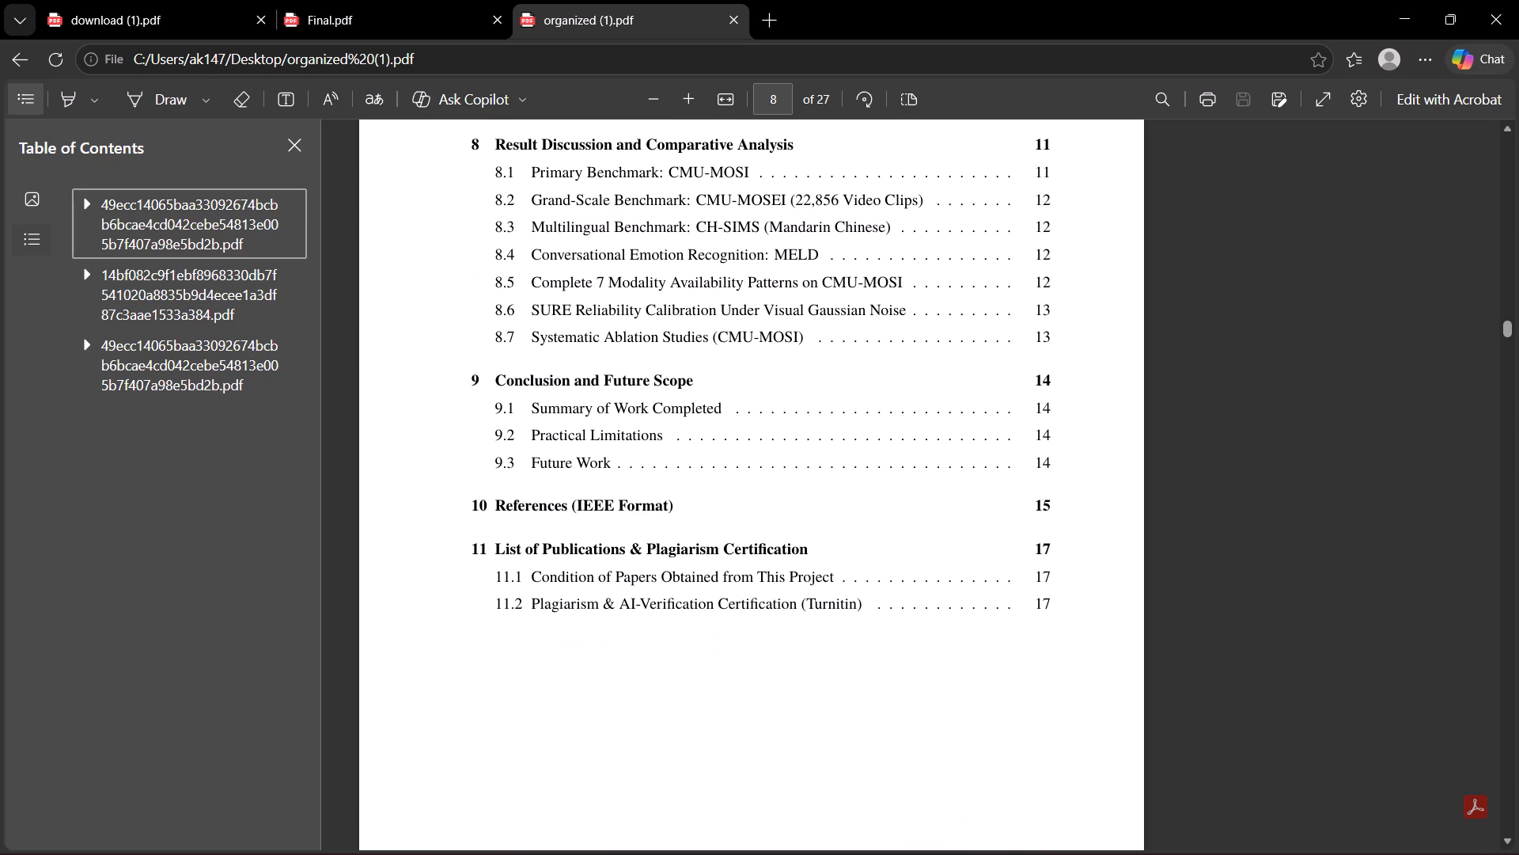
{"action": "scroll", "coordinate": [1055, 306], "scroll_direction": "up", "scroll_amount": 1}
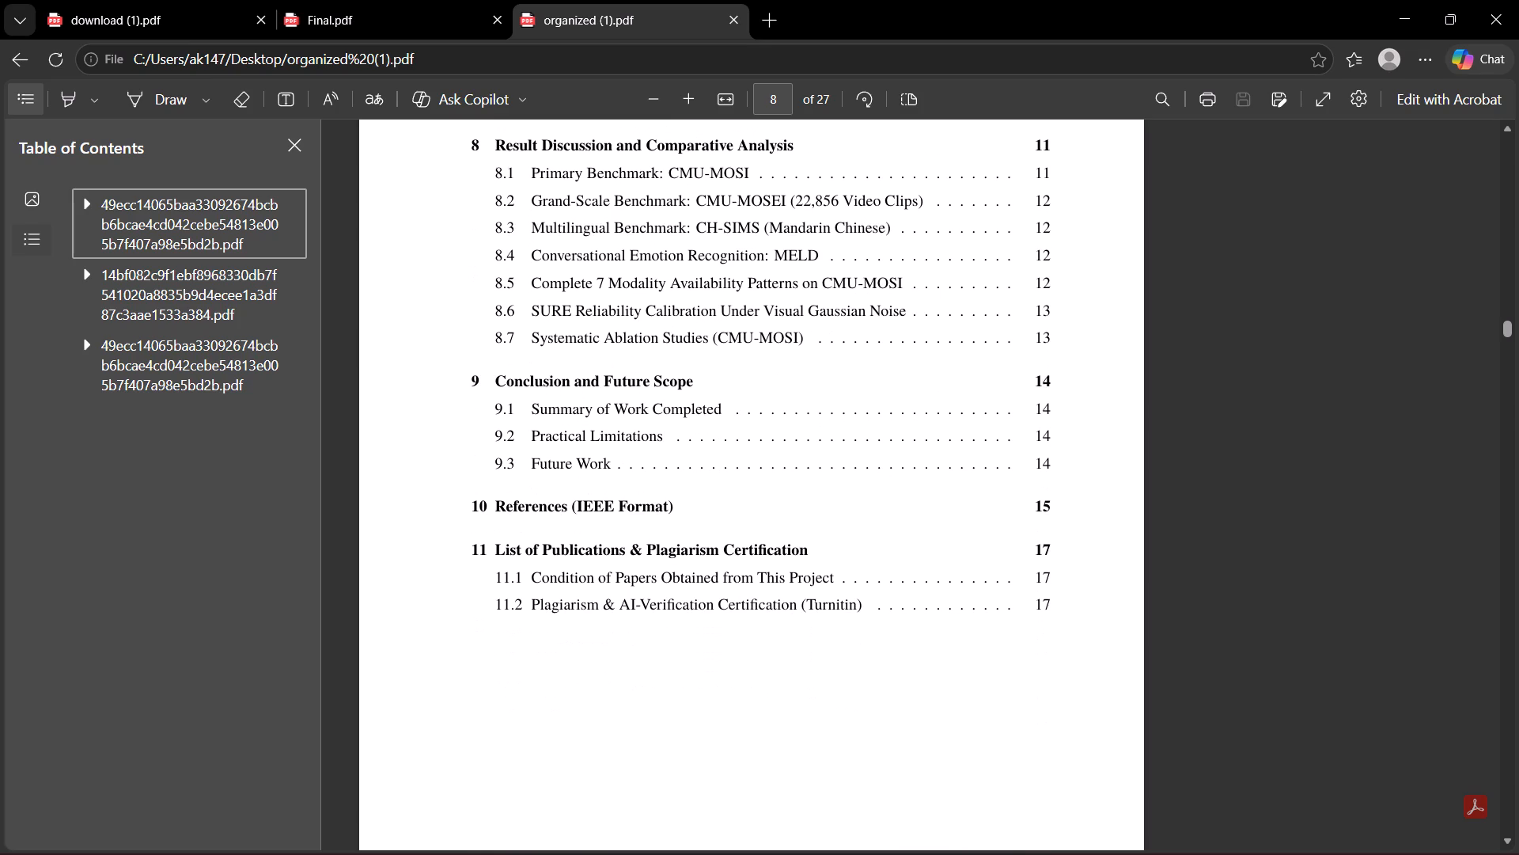
{"action": "scroll", "coordinate": [1055, 306], "scroll_direction": "up", "scroll_amount": 1}
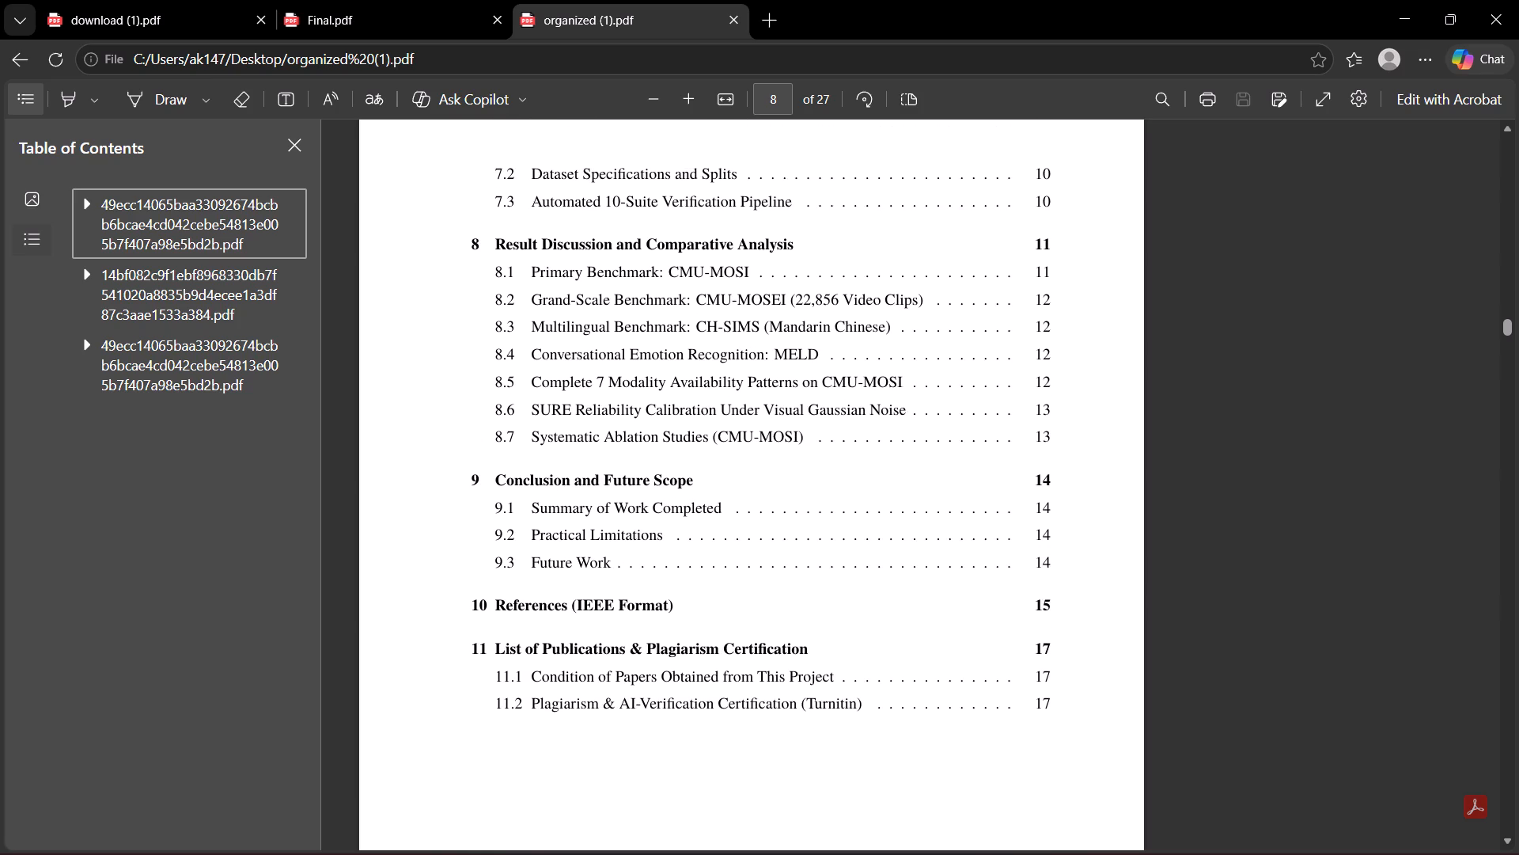
{"action": "scroll", "coordinate": [1055, 306], "scroll_direction": "up", "scroll_amount": 1}
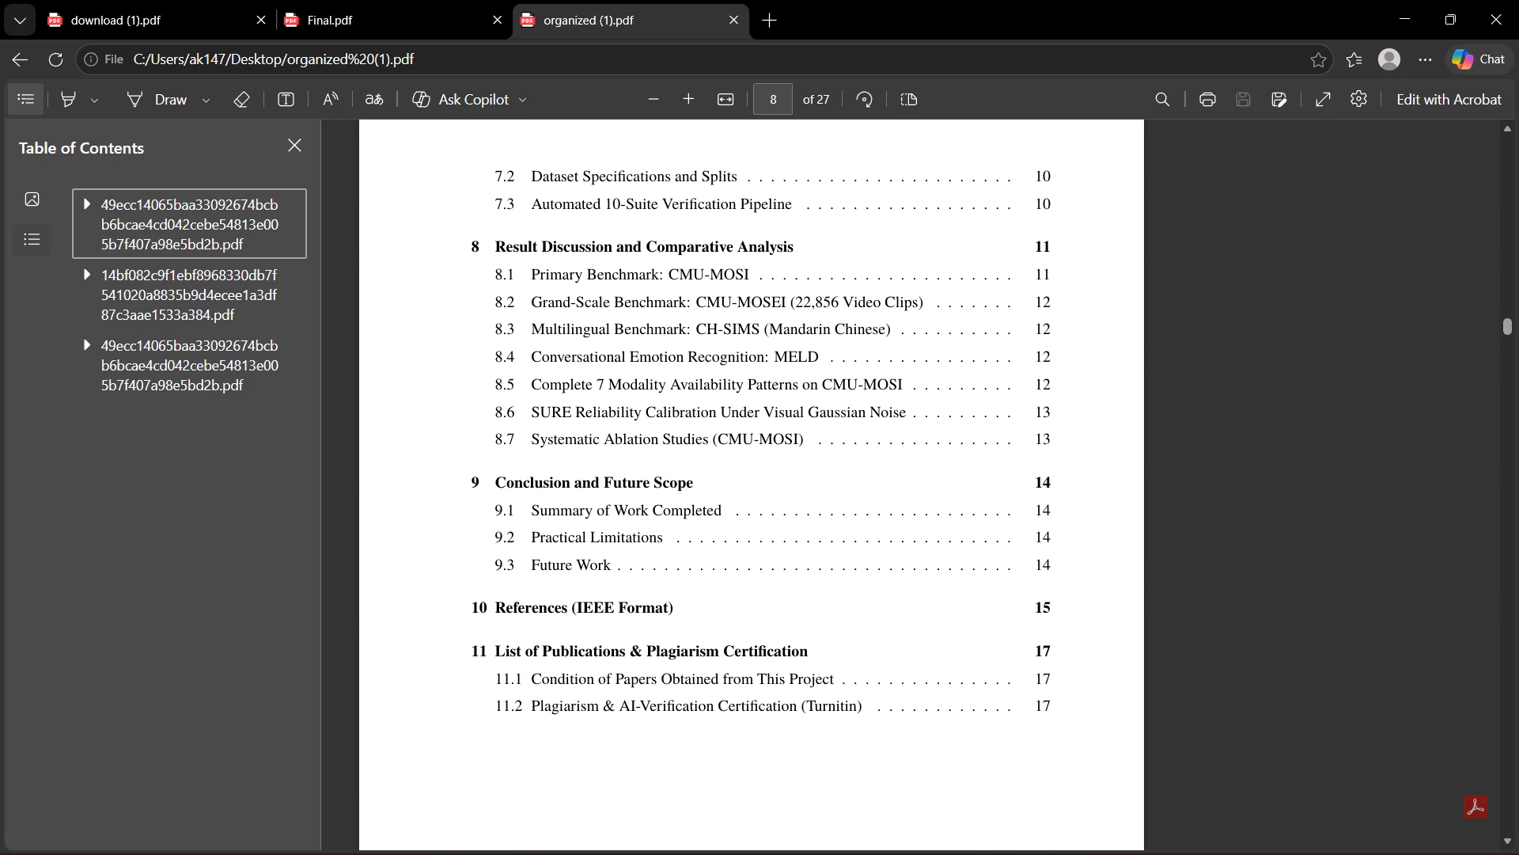
{"action": "scroll", "coordinate": [1055, 306], "scroll_direction": "down", "scroll_amount": 1}
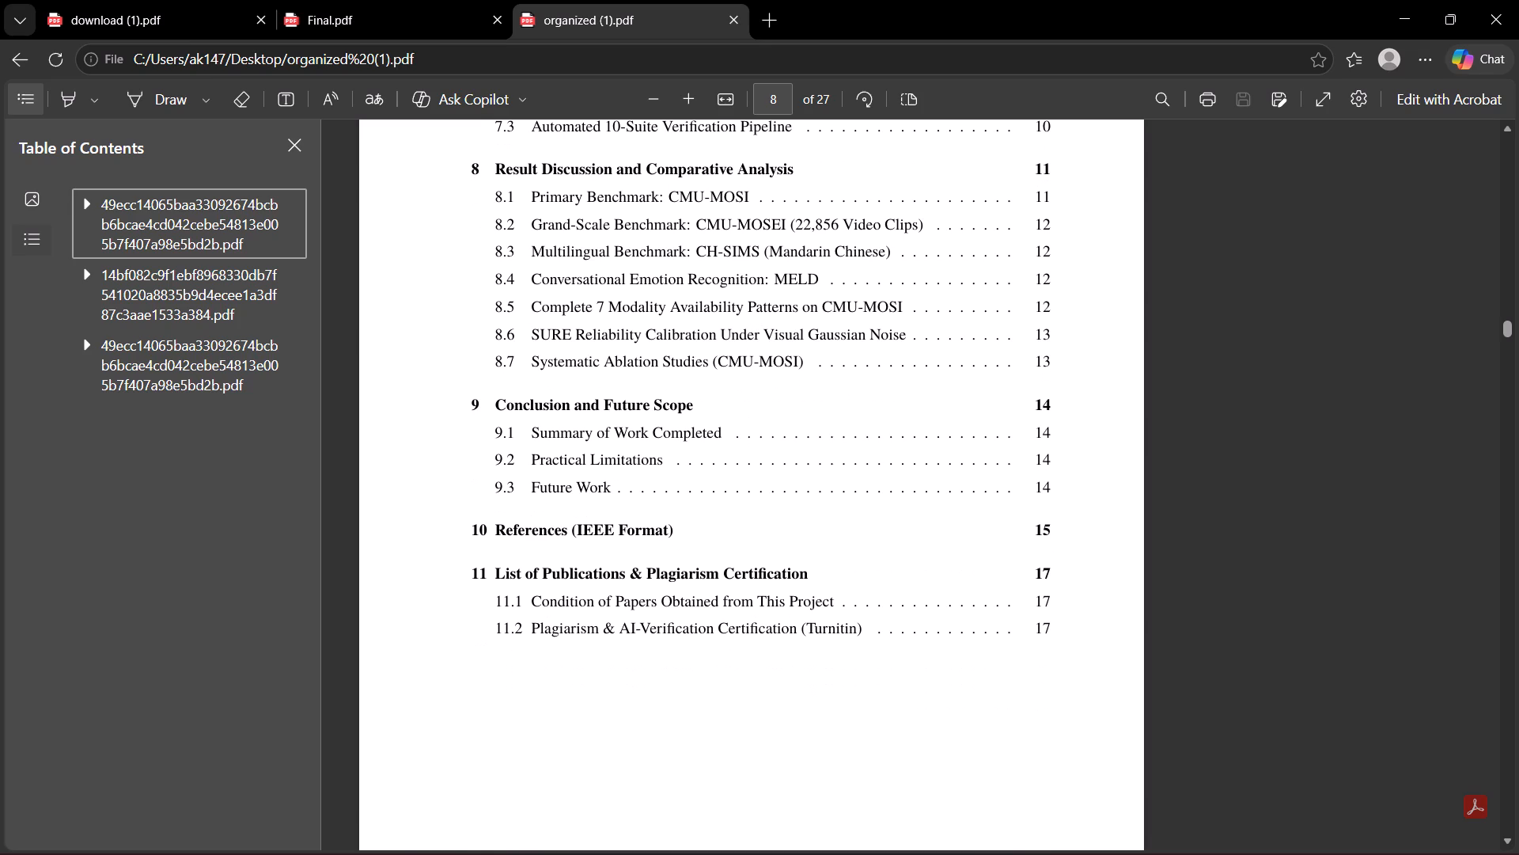
{"action": "scroll", "coordinate": [1055, 306], "scroll_direction": "down", "scroll_amount": 2}
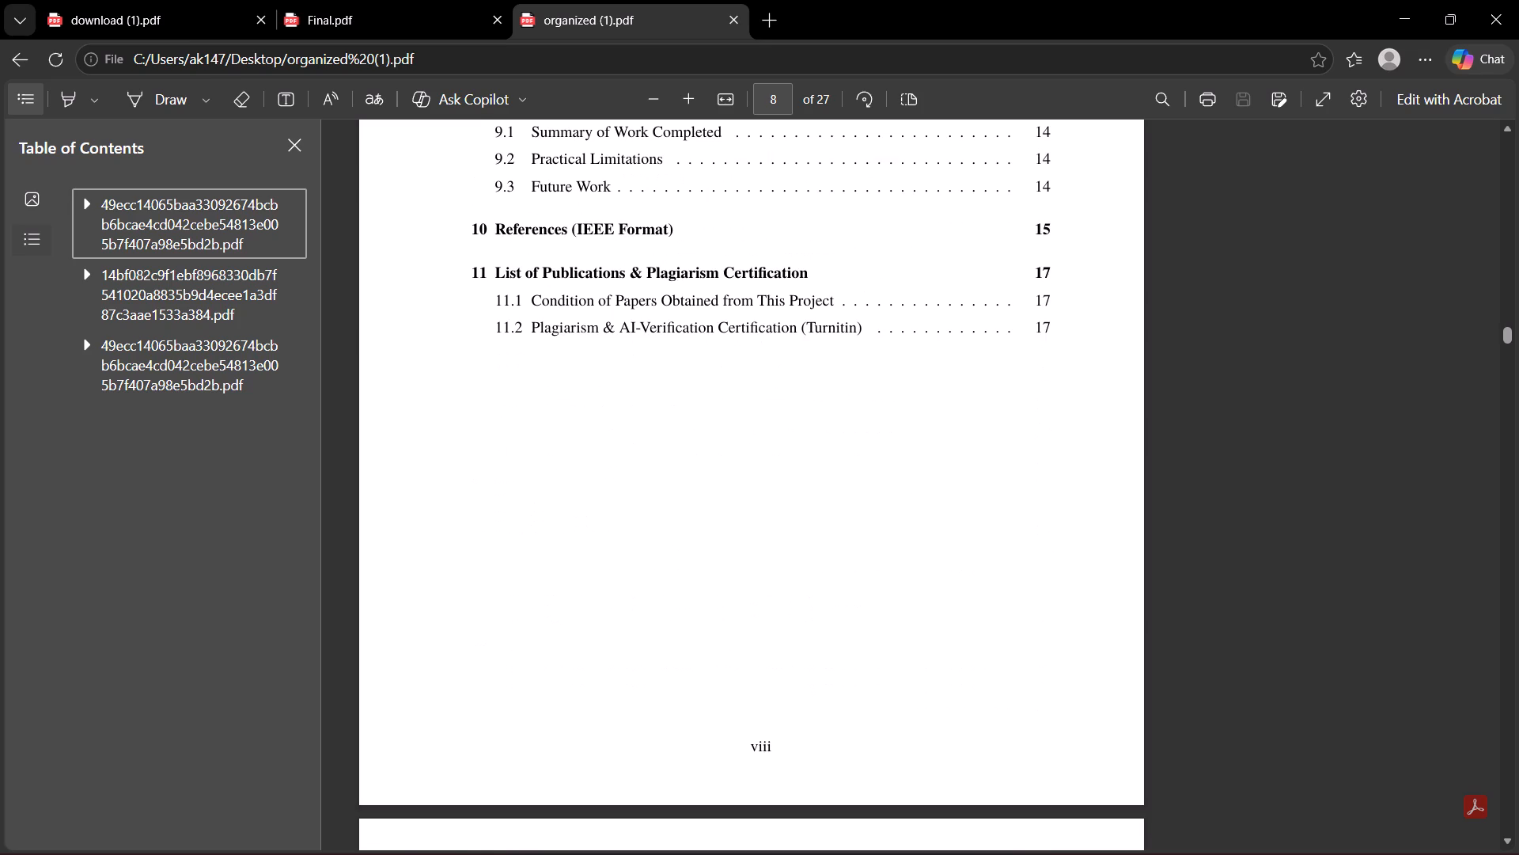
{"action": "scroll", "coordinate": [1055, 306], "scroll_direction": "down", "scroll_amount": 4}
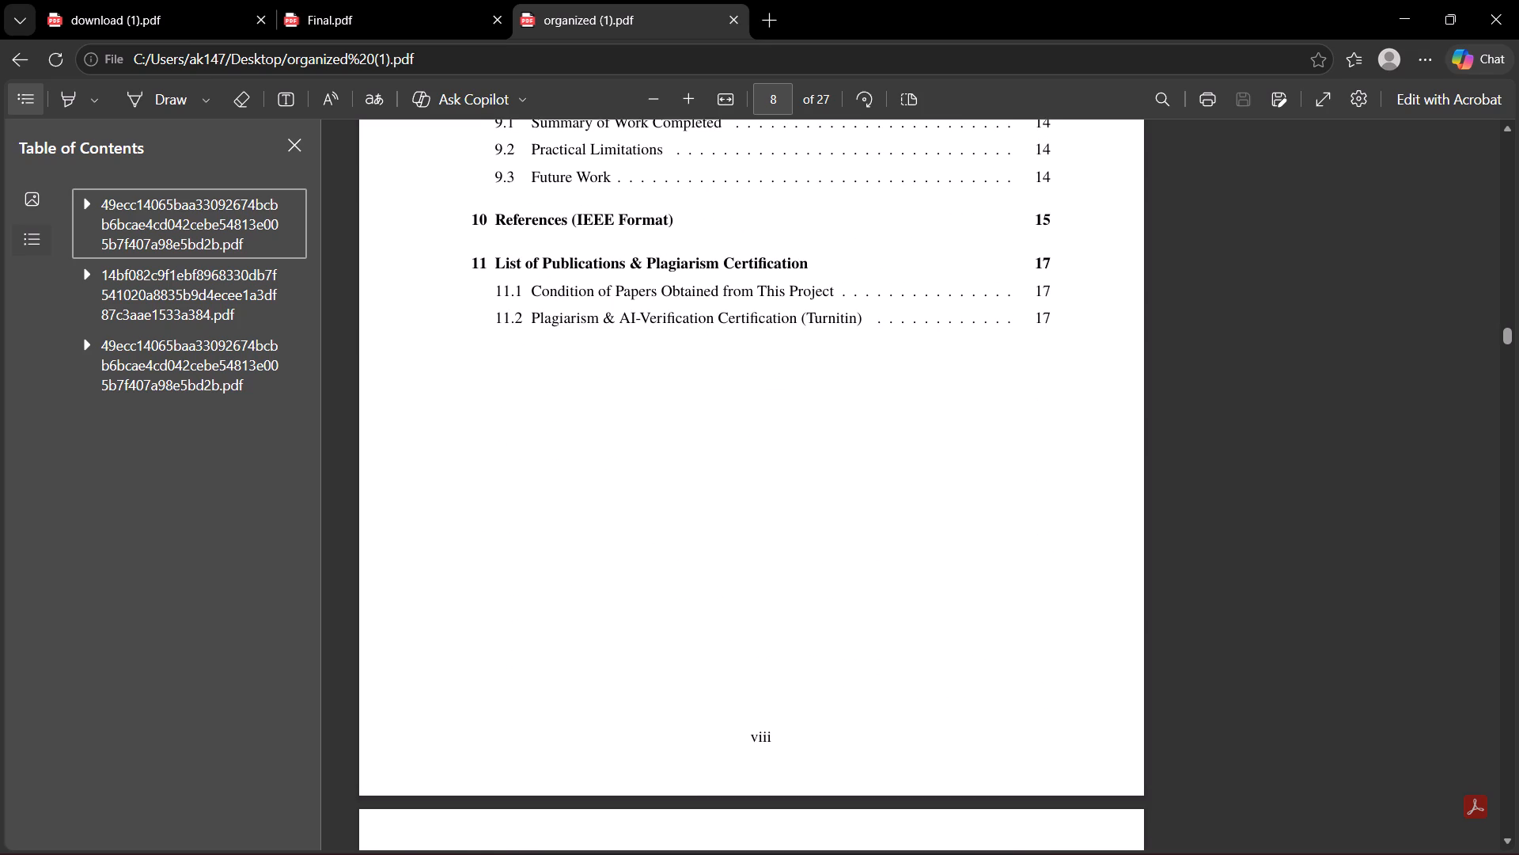
Examine the List of Tables and List of Figures pages, checking their entries and page numbers.
{"action": "scroll", "coordinate": [1055, 306], "scroll_direction": "down", "scroll_amount": 7}
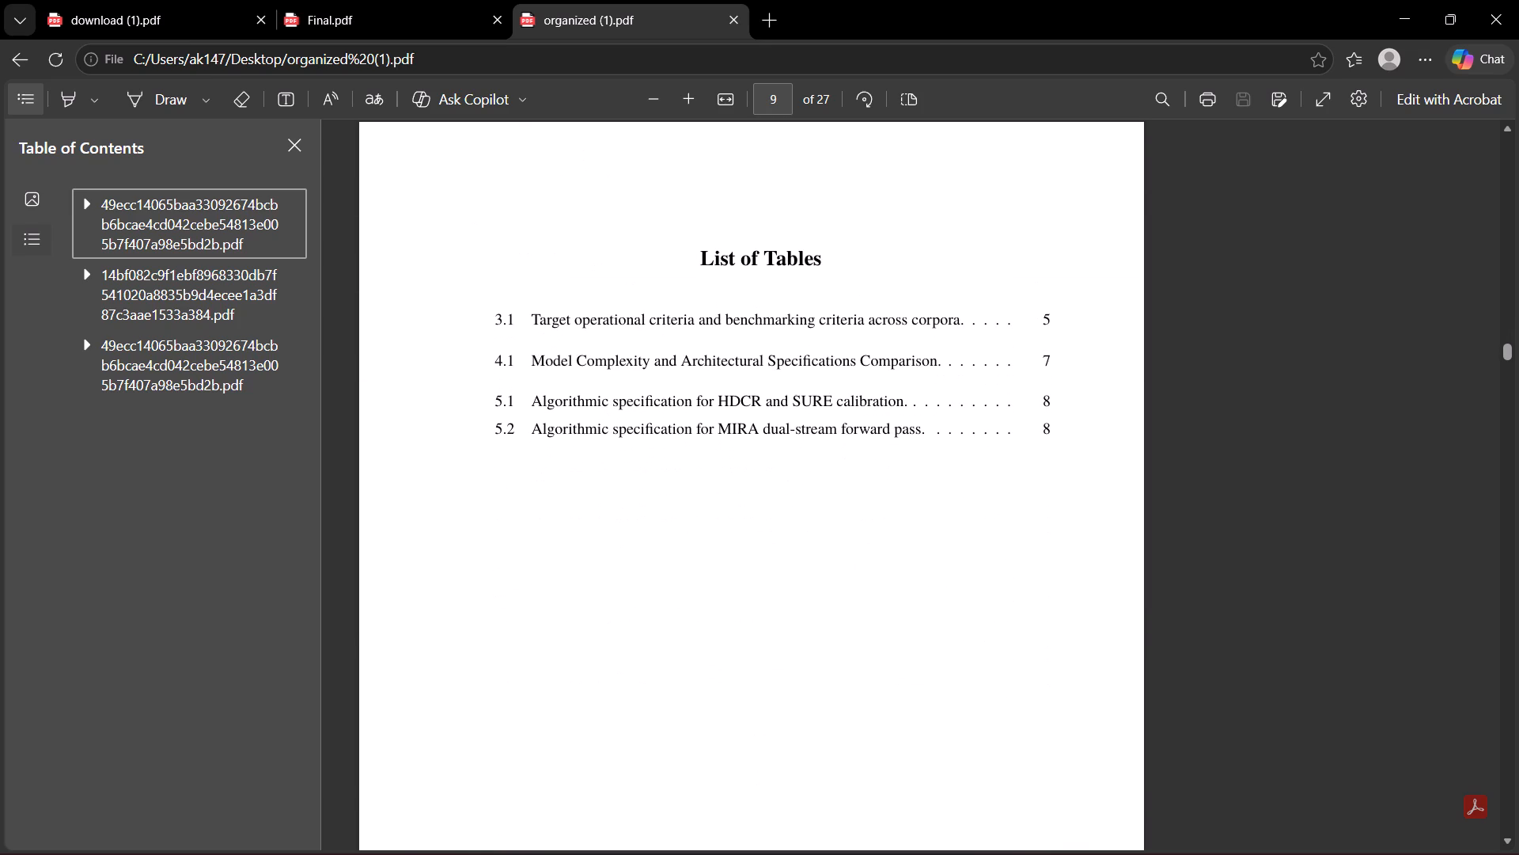
{"action": "scroll", "coordinate": [1055, 306], "scroll_direction": "down", "scroll_amount": 8}
{"action": "scroll", "coordinate": [1055, 306], "scroll_direction": "up", "scroll_amount": 3}
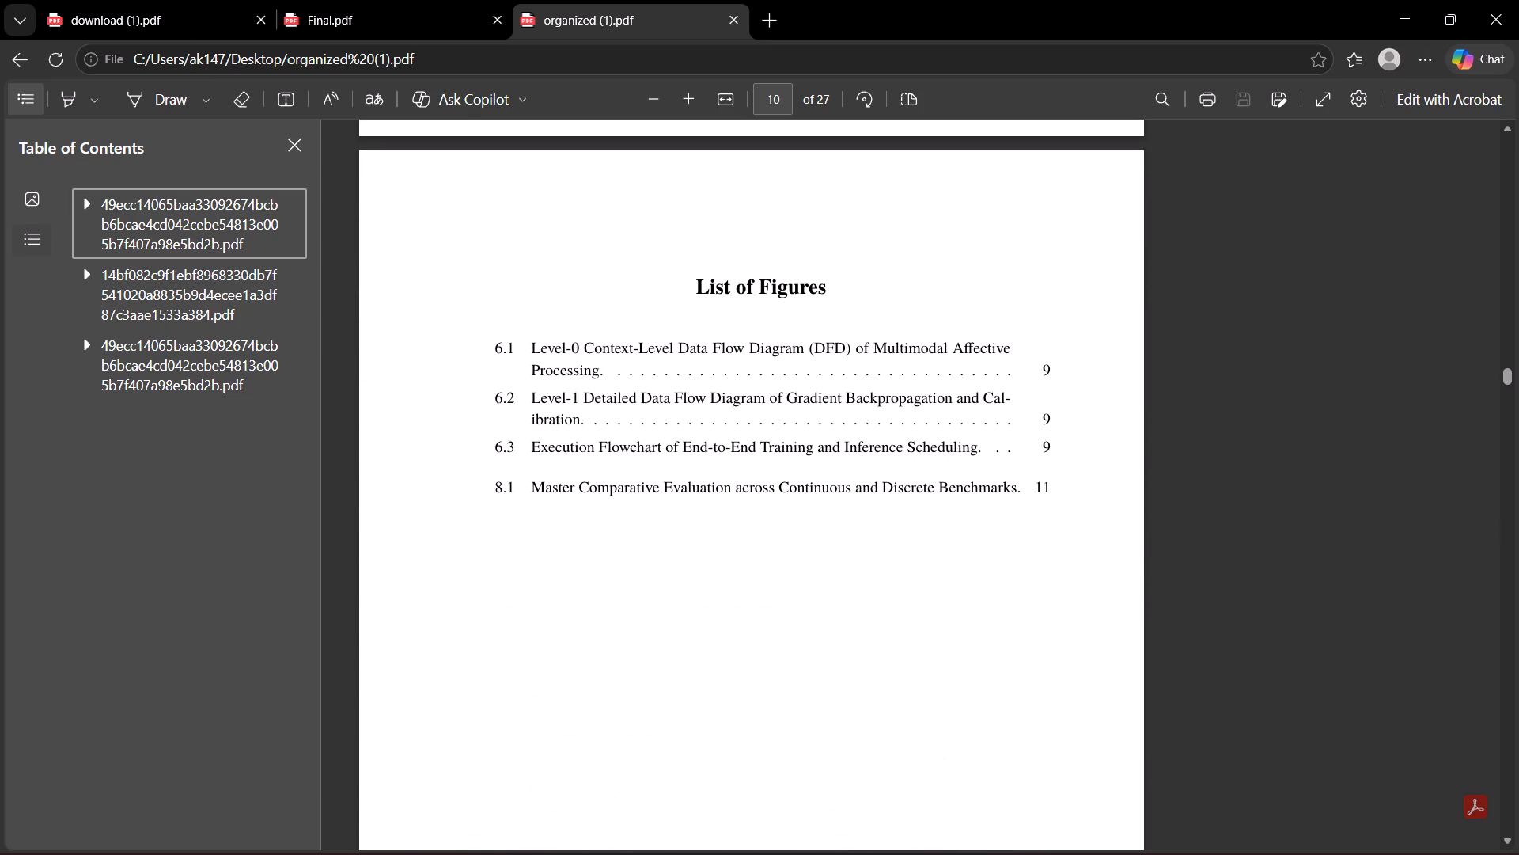
{"action": "scroll", "coordinate": [1055, 306], "scroll_direction": "up", "scroll_amount": 4}
{"action": "scroll", "coordinate": [1055, 306], "scroll_direction": "down", "scroll_amount": 4}
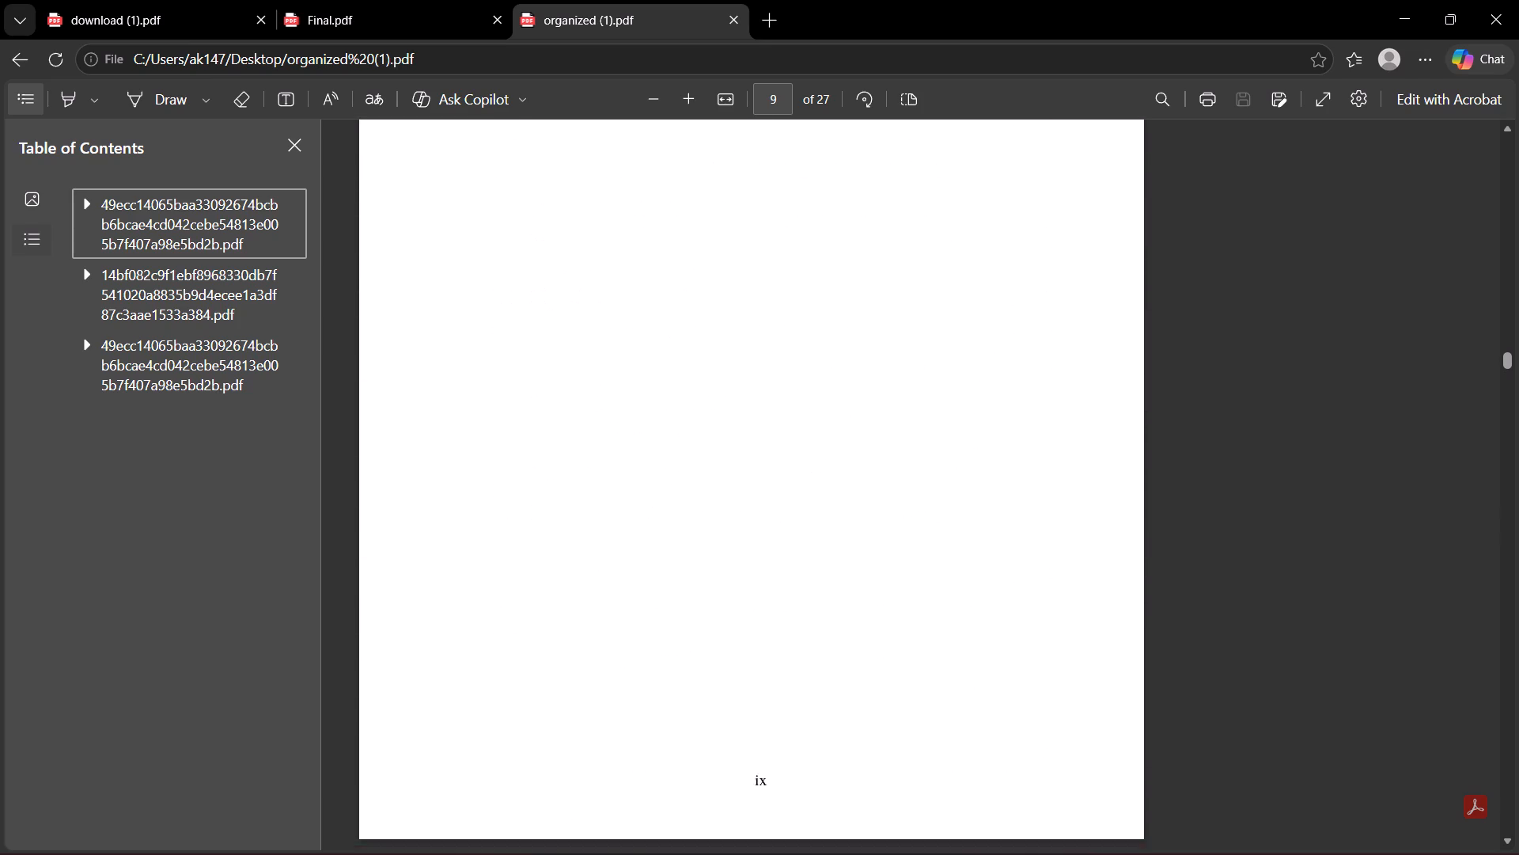
{"action": "scroll", "coordinate": [1055, 306], "scroll_direction": "down", "scroll_amount": 2}
{"action": "scroll", "coordinate": [1055, 306], "scroll_direction": "up", "scroll_amount": 5}
{"action": "scroll", "coordinate": [1055, 306], "scroll_direction": "down", "scroll_amount": 1}
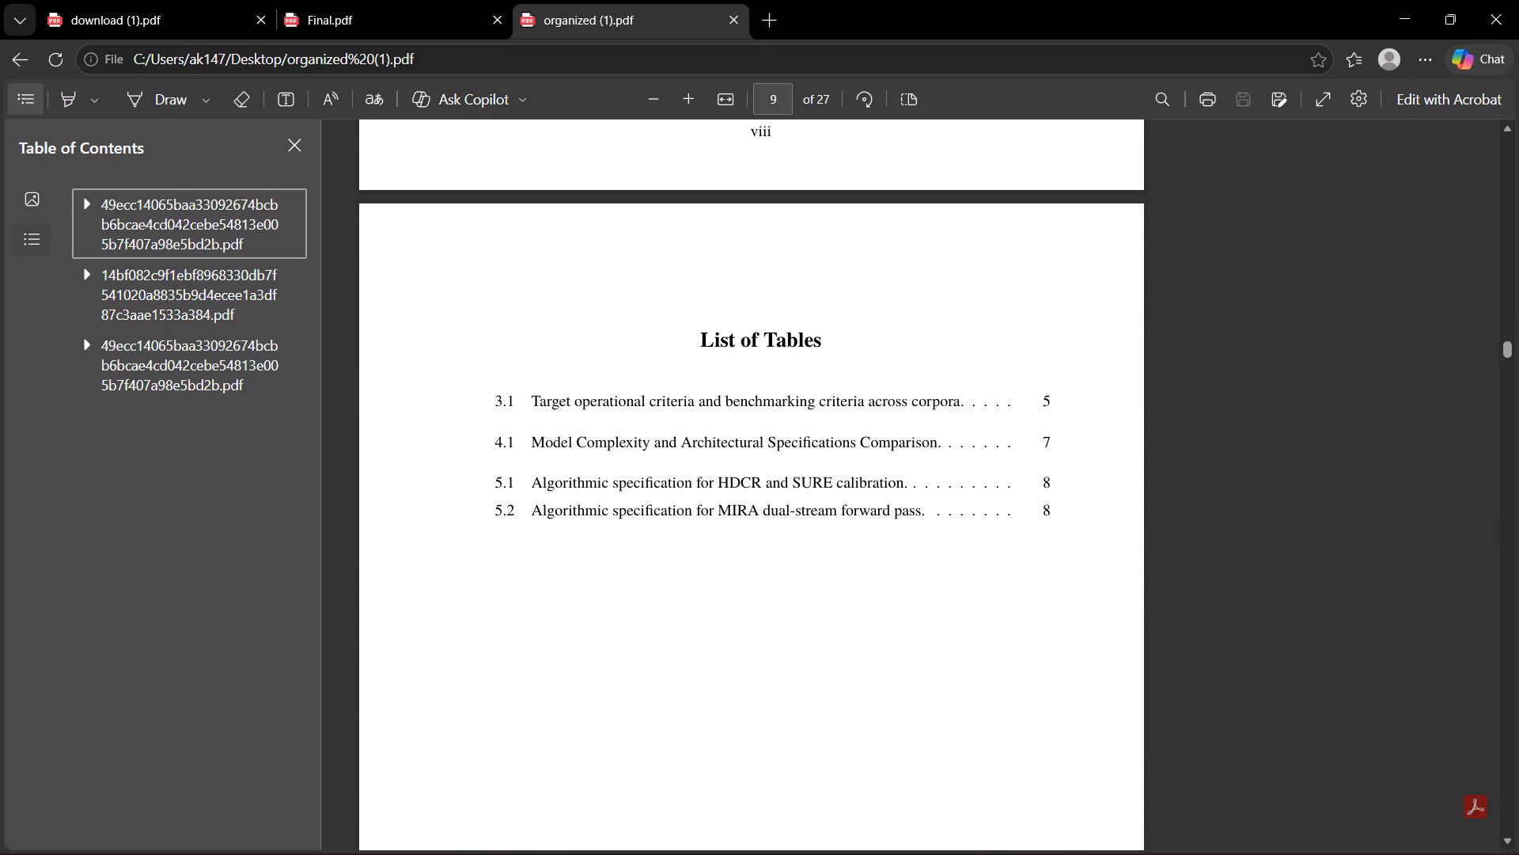
{"action": "scroll", "coordinate": [1055, 306], "scroll_direction": "down", "scroll_amount": 2}
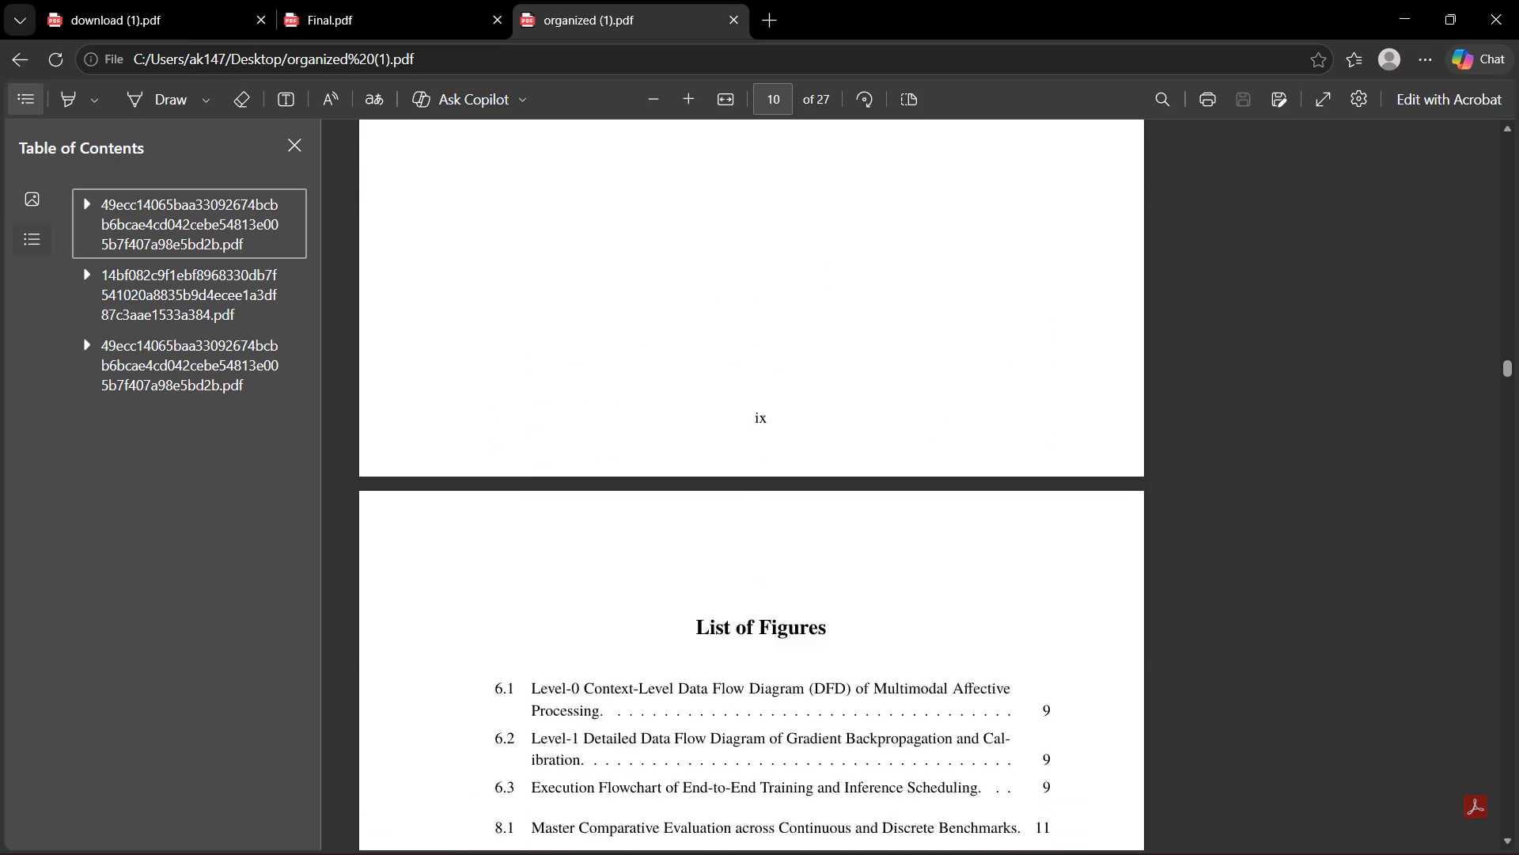
{"action": "scroll", "coordinate": [1055, 306], "scroll_direction": "down", "scroll_amount": 2}
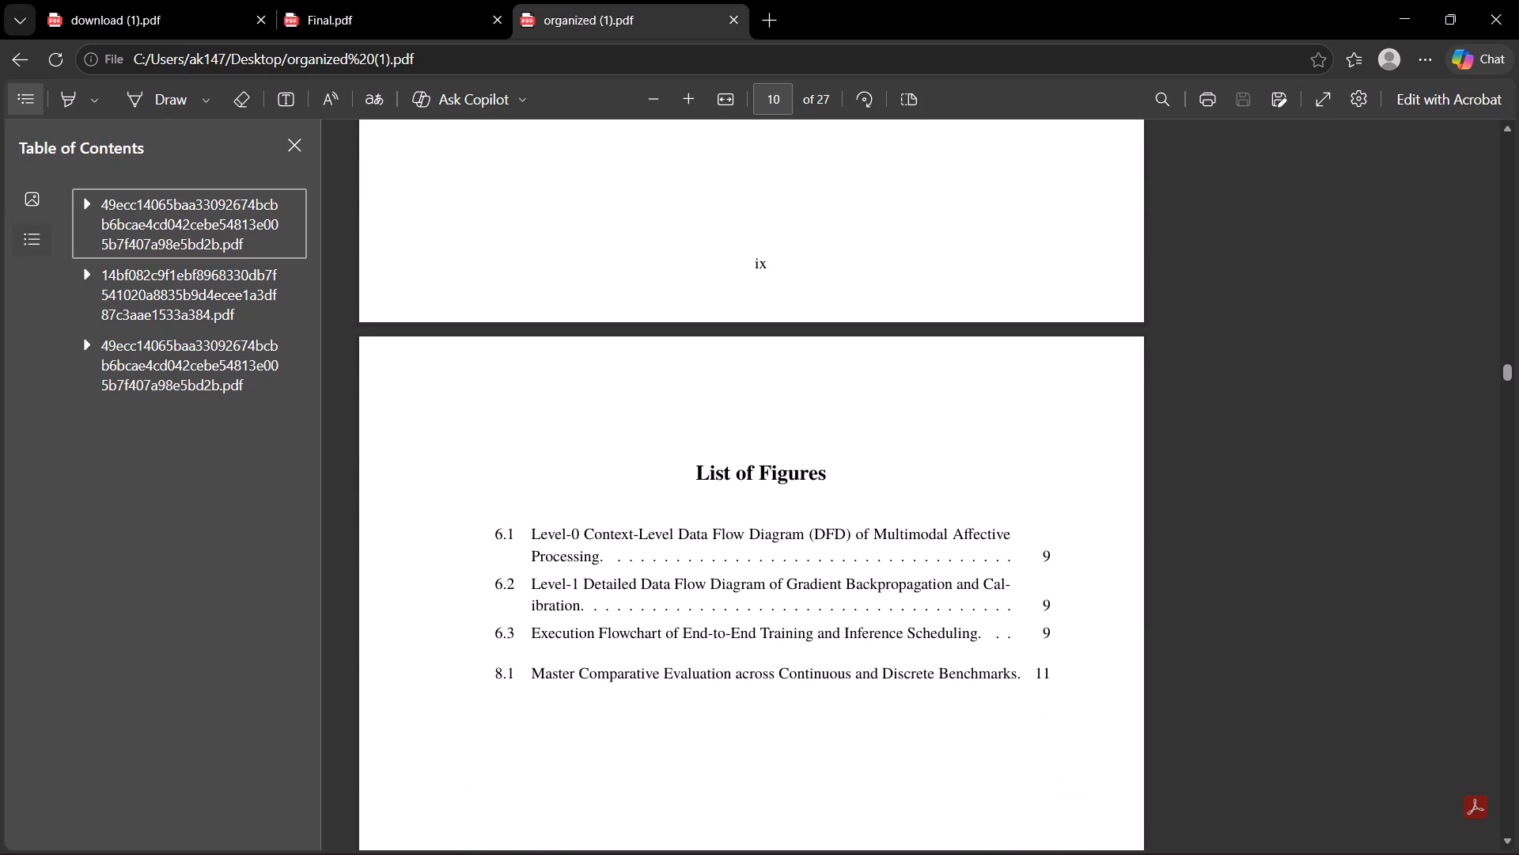
Examine the report body from the Introduction through the inserted section 6 diagram pages with Figures 6.1, 6.2 and 6.3.
{"action": "scroll", "coordinate": [1055, 306], "scroll_direction": "down", "scroll_amount": 12}
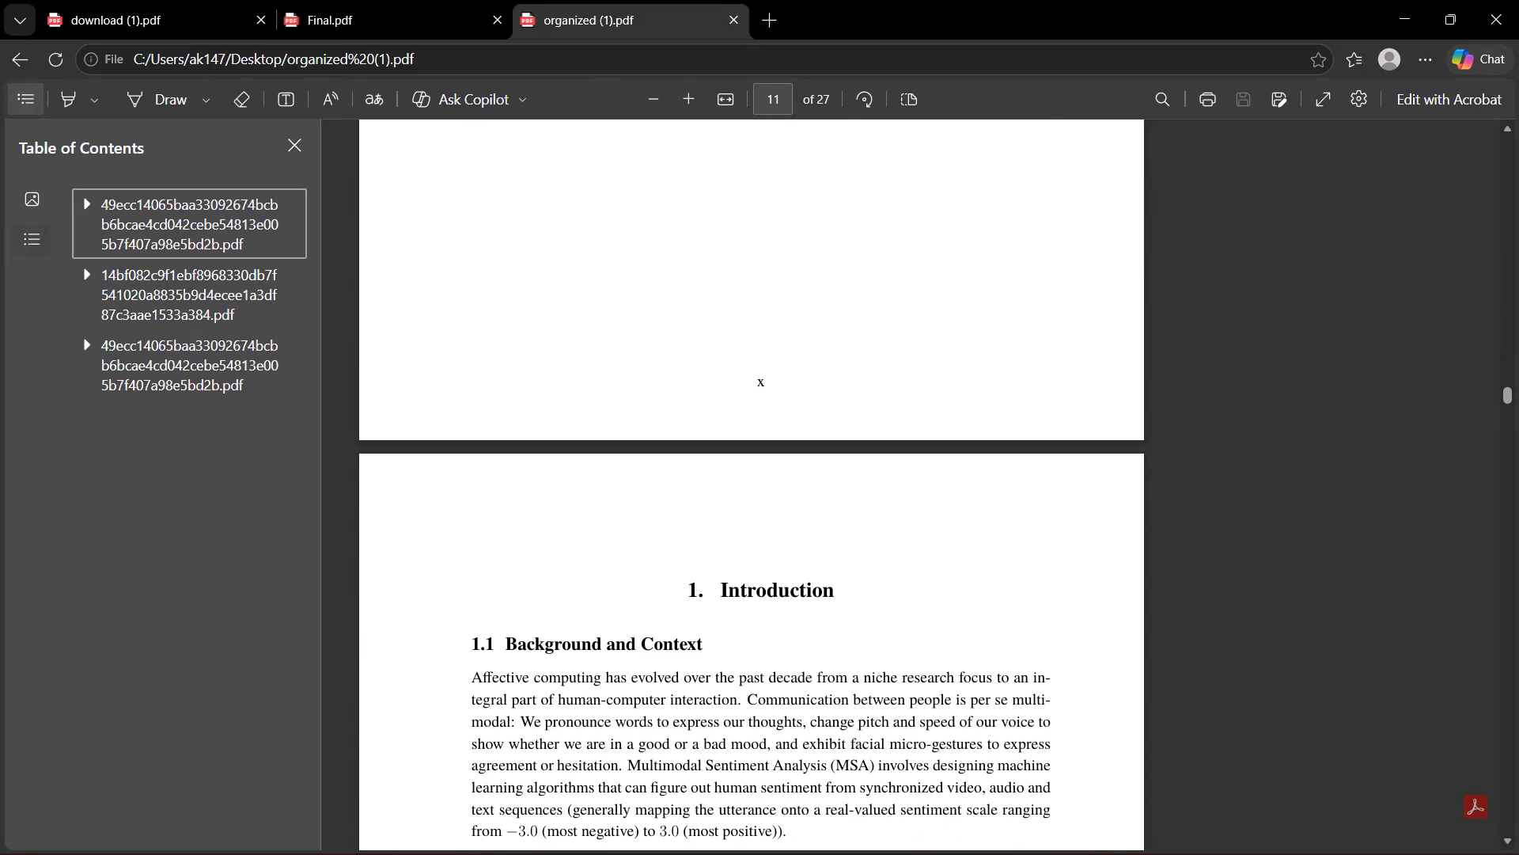
{"action": "scroll", "coordinate": [1055, 306], "scroll_direction": "down", "scroll_amount": 16}
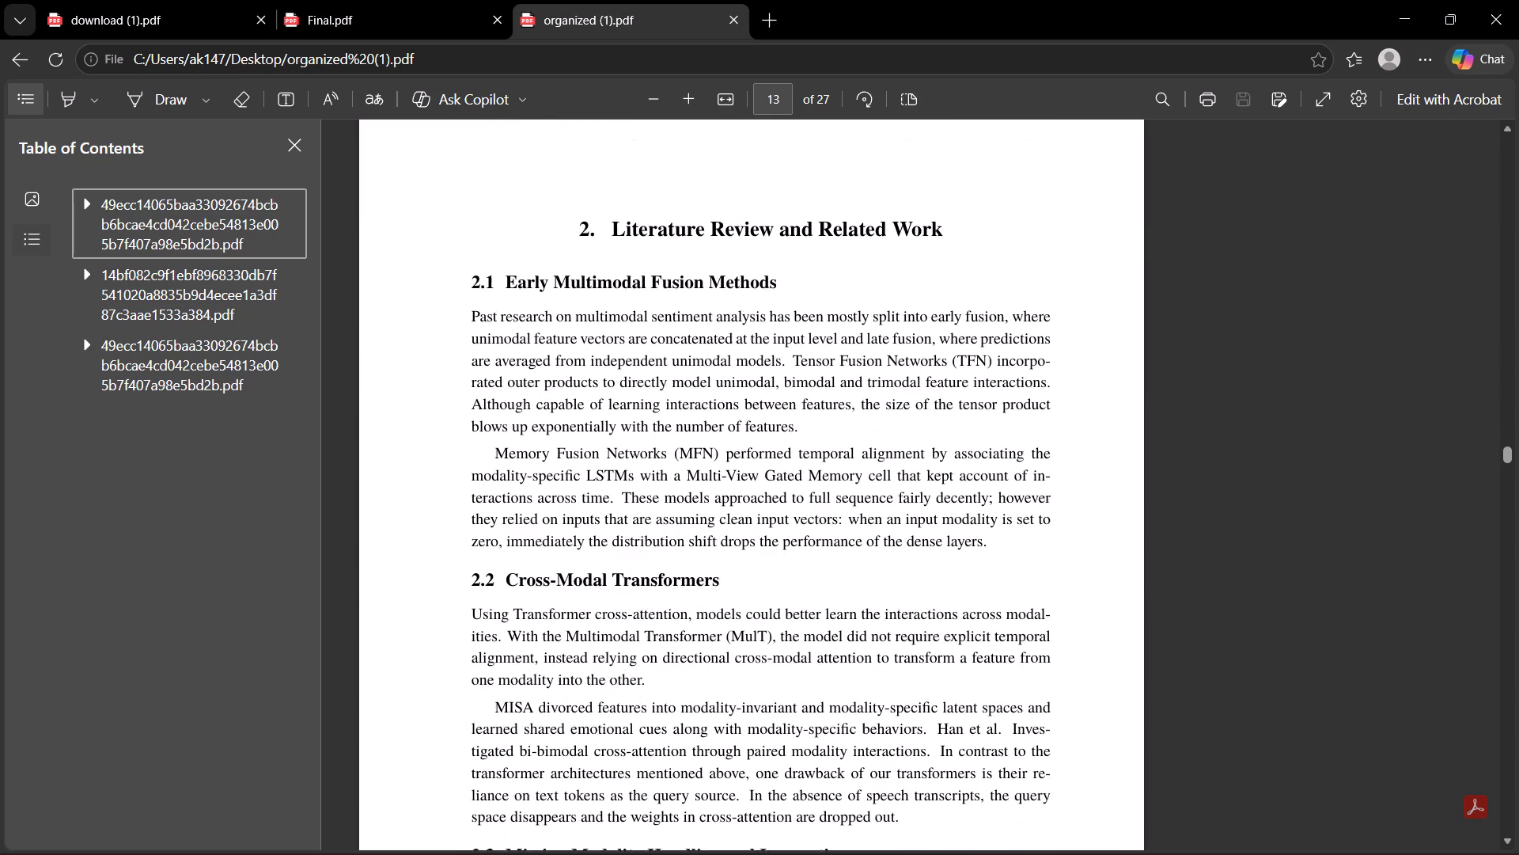
{"action": "scroll", "coordinate": [1055, 306], "scroll_direction": "down", "scroll_amount": 16}
{"action": "scroll", "coordinate": [1055, 306], "scroll_direction": "down", "scroll_amount": 6}
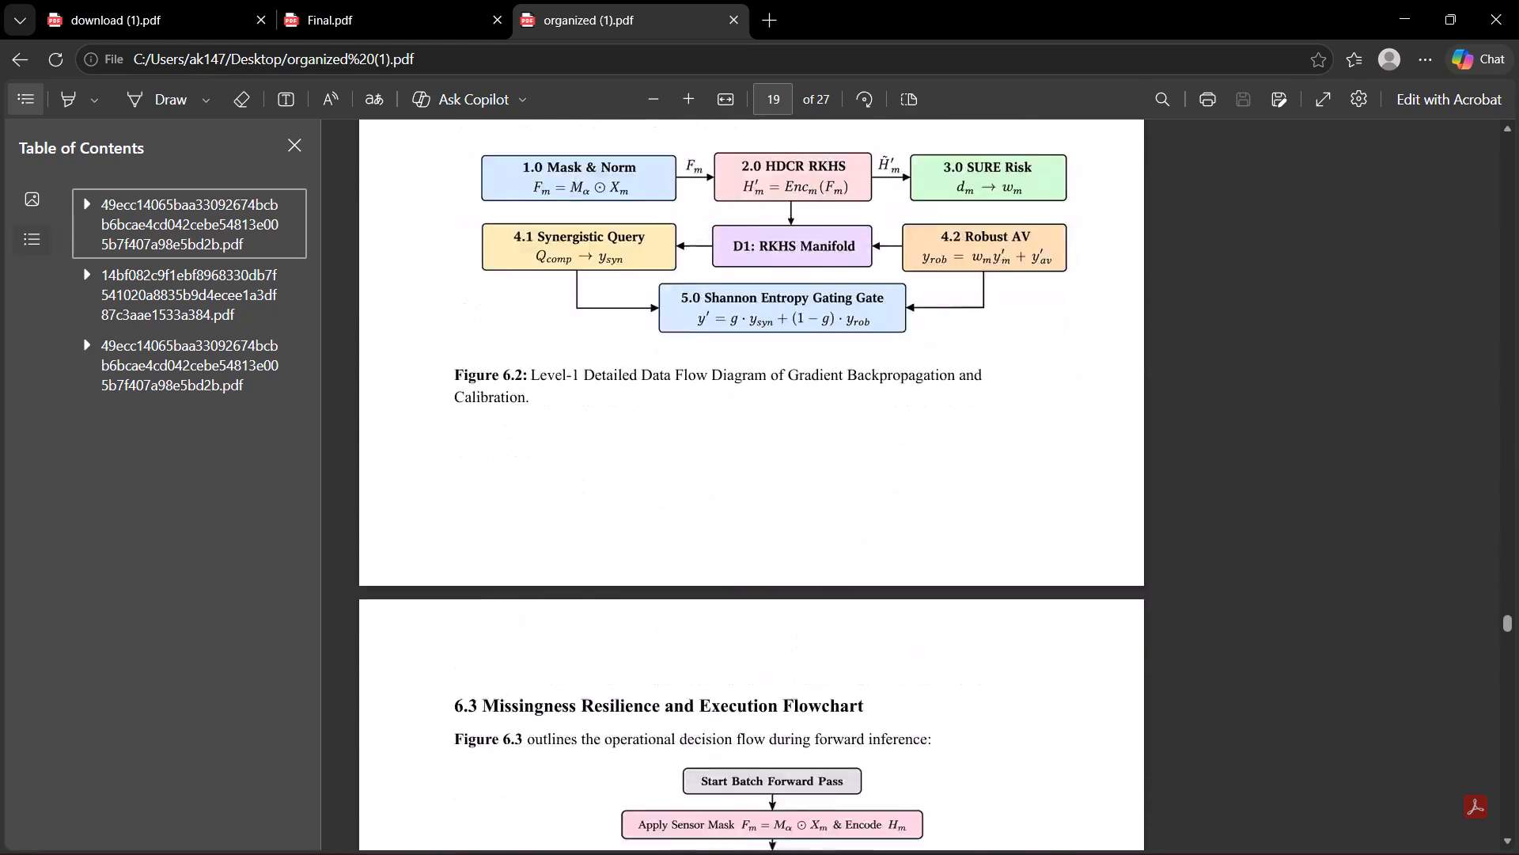
{"action": "scroll", "coordinate": [1055, 306], "scroll_direction": "down", "scroll_amount": 3}
{"action": "scroll", "coordinate": [1055, 306], "scroll_direction": "up", "scroll_amount": 8}
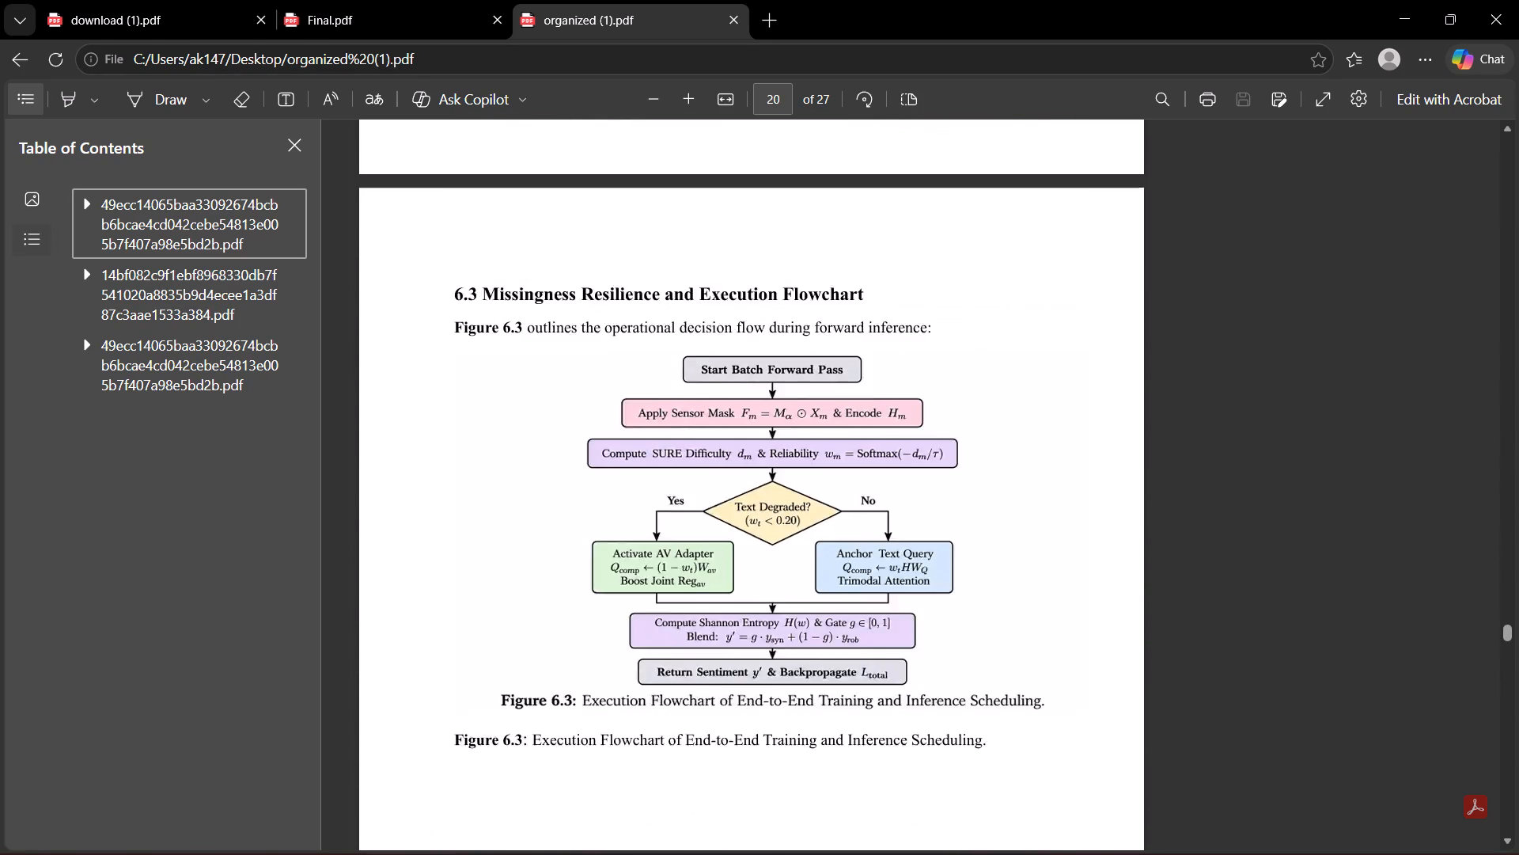
{"action": "scroll", "coordinate": [1055, 306], "scroll_direction": "up", "scroll_amount": 7}
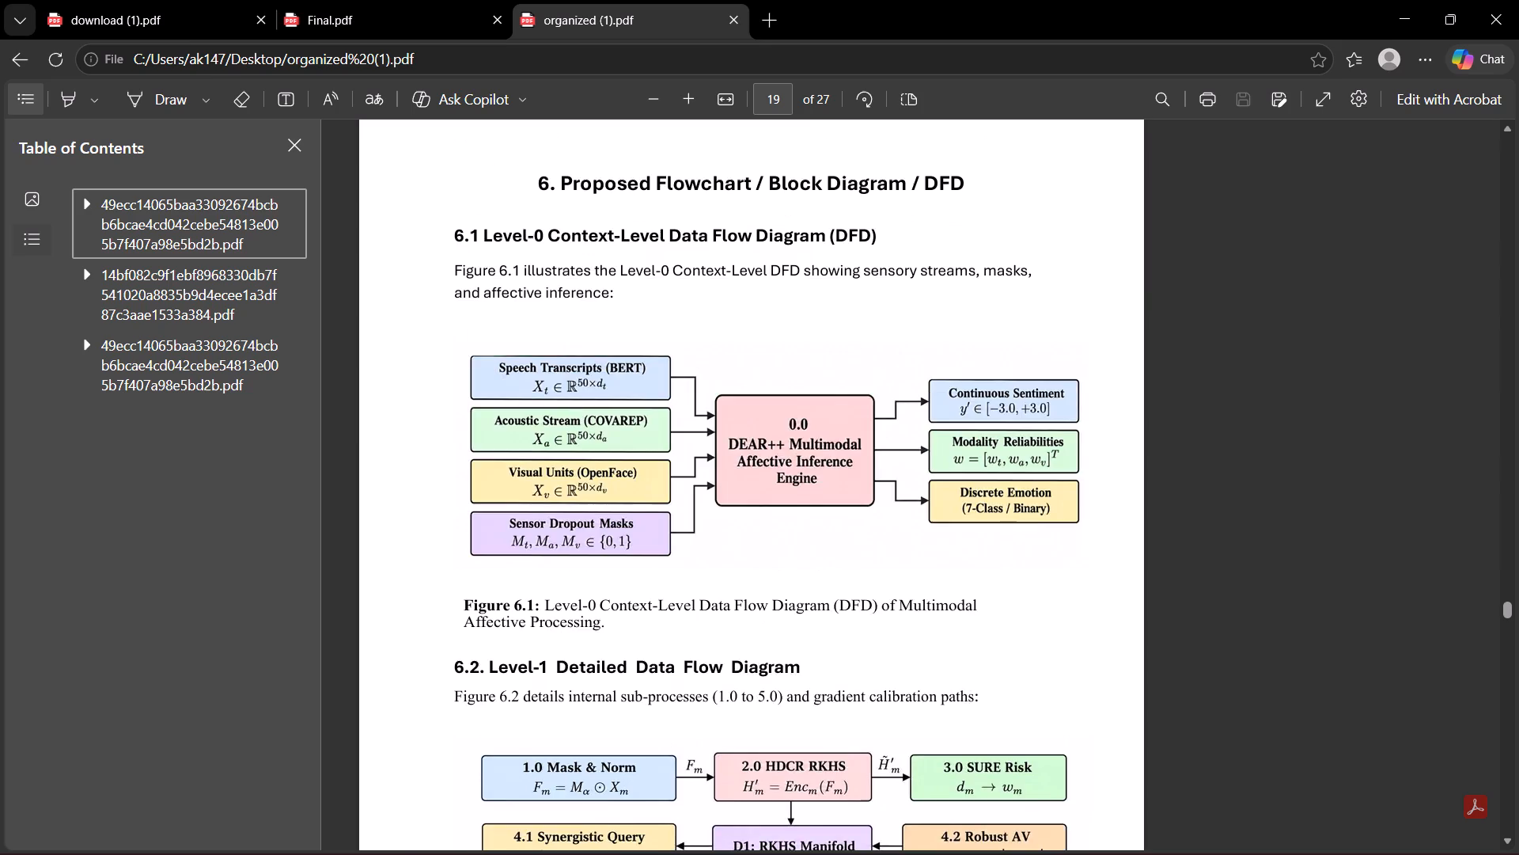
{"action": "scroll", "coordinate": [1055, 306], "scroll_direction": "up", "scroll_amount": 5}
{"action": "scroll", "coordinate": [1055, 306], "scroll_direction": "down", "scroll_amount": 8}
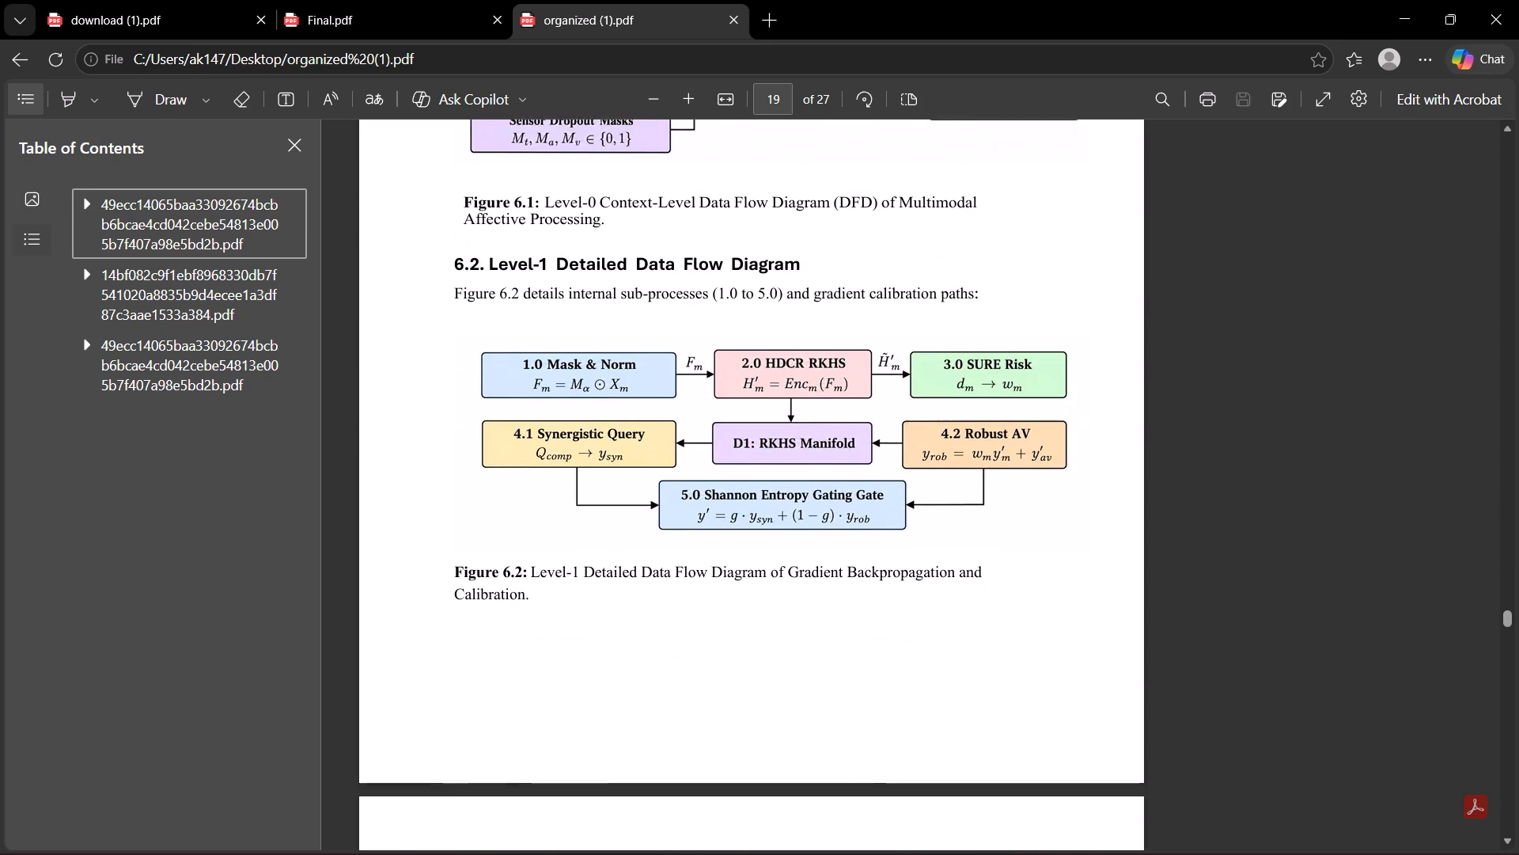
Examine the pages following the inserted diagrams, from section 7 through the results section to the last references page.
{"action": "scroll", "coordinate": [1055, 306], "scroll_direction": "down", "scroll_amount": 9}
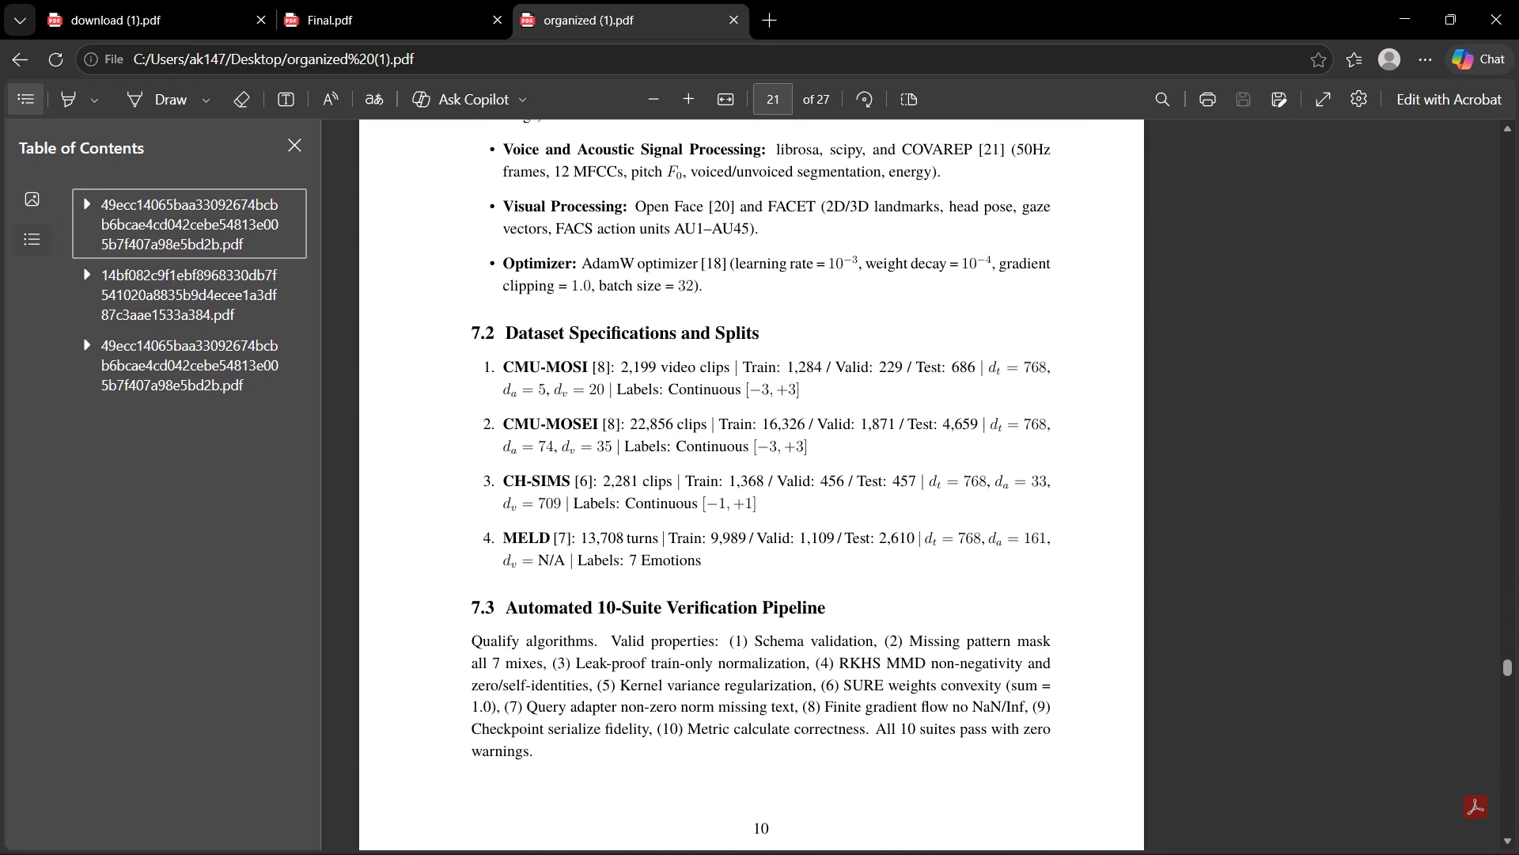
{"action": "scroll", "coordinate": [1055, 306], "scroll_direction": "down", "scroll_amount": 1}
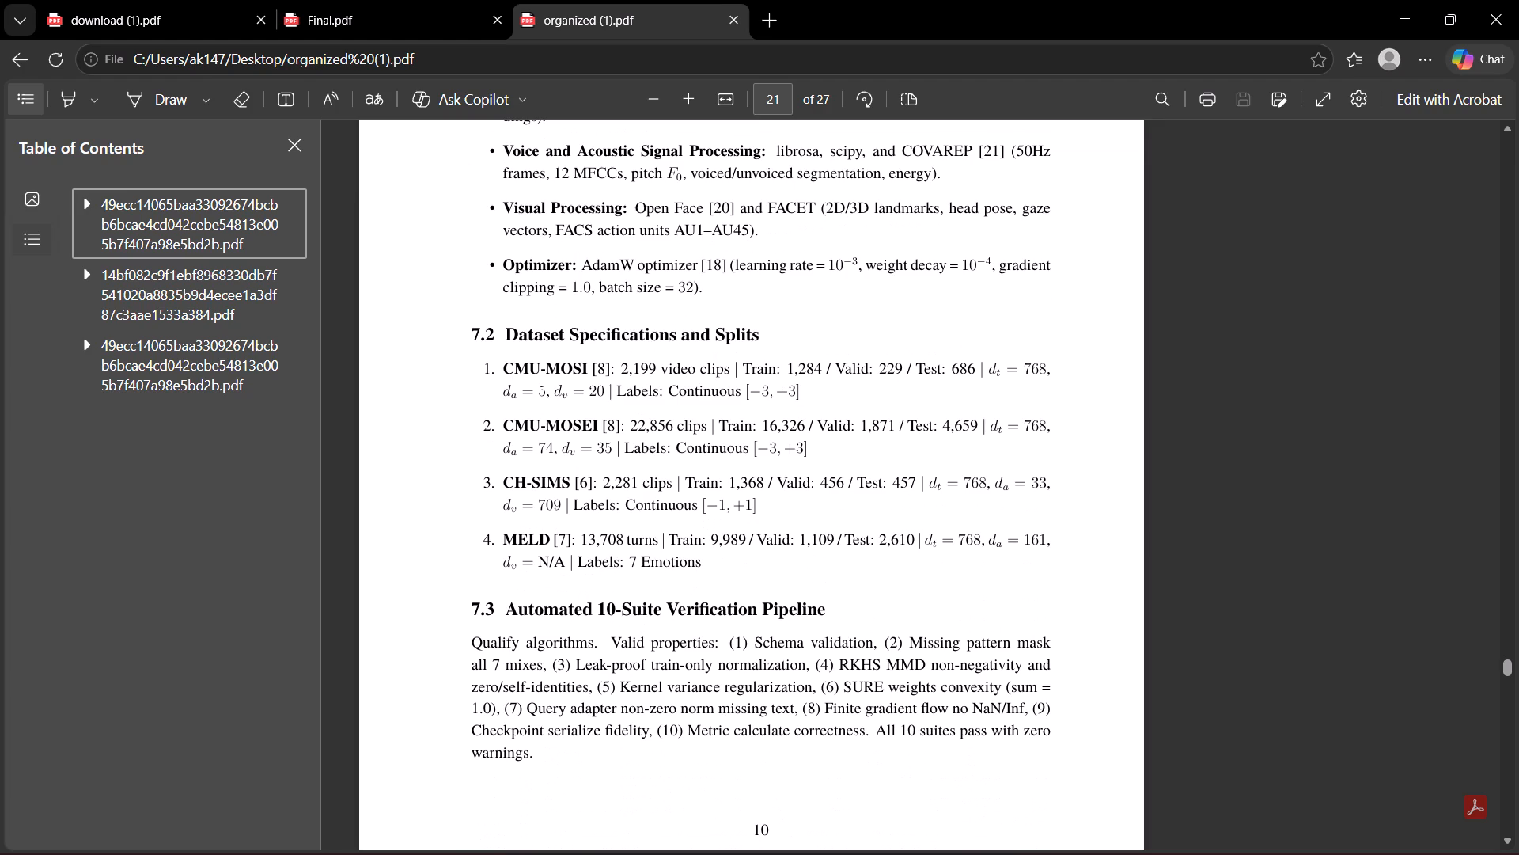
{"action": "scroll", "coordinate": [1055, 306], "scroll_direction": "down", "scroll_amount": 1}
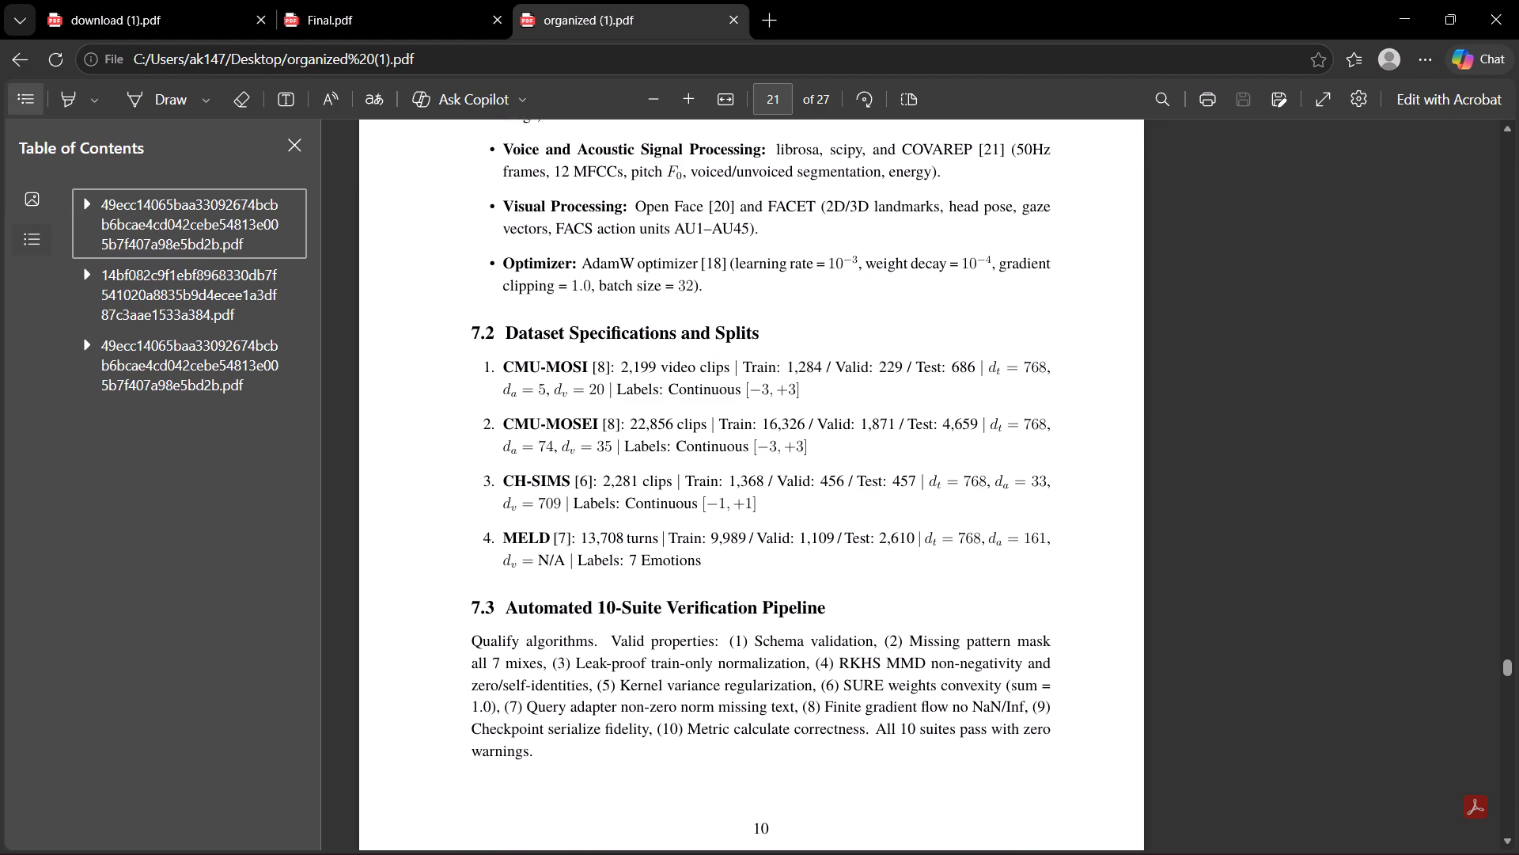
{"action": "scroll", "coordinate": [1055, 306], "scroll_direction": "down", "scroll_amount": 9}
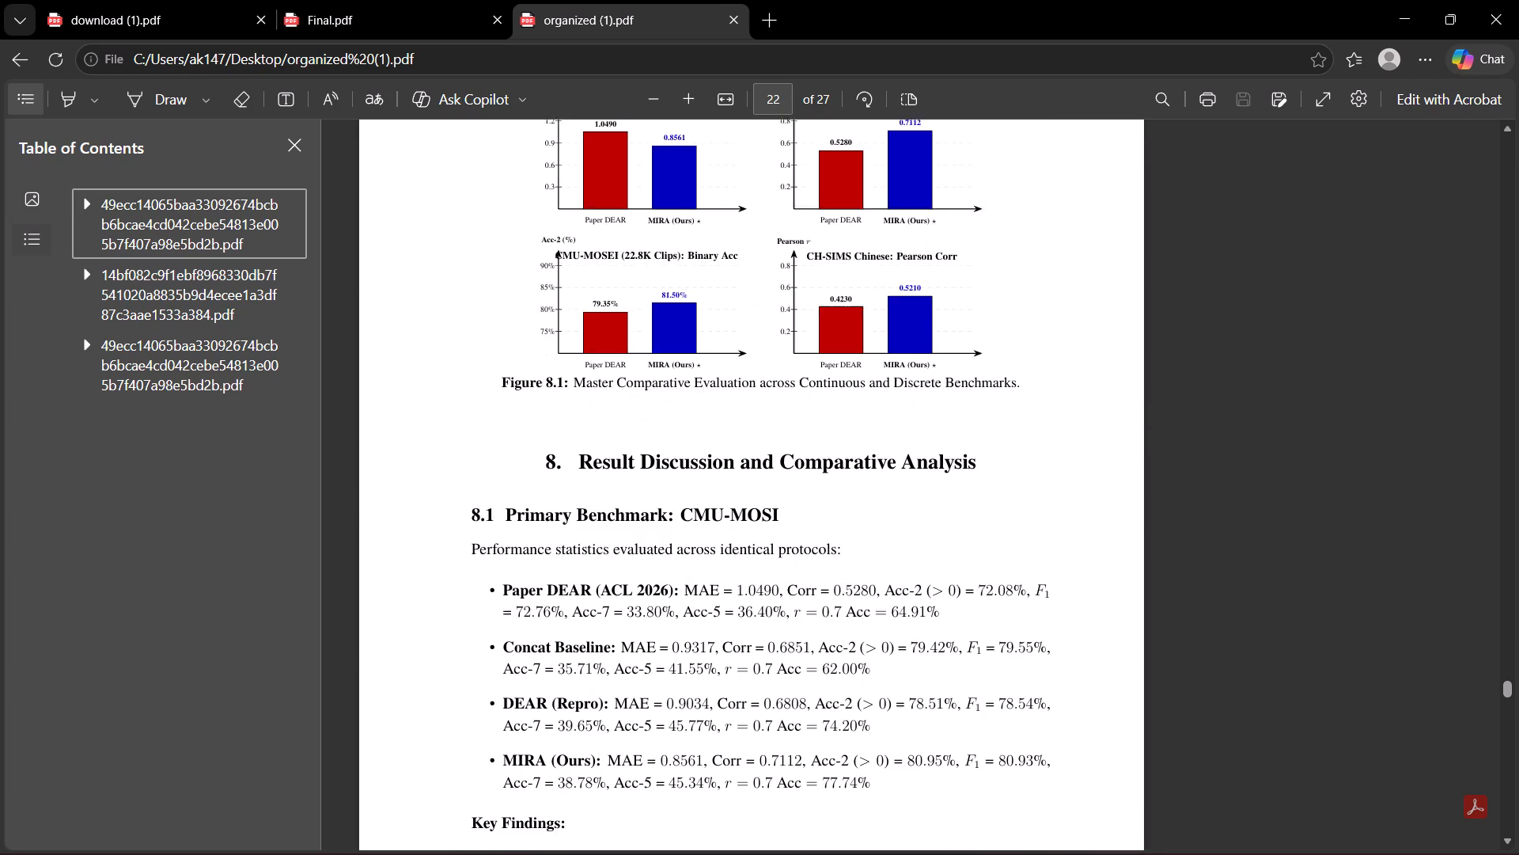
{"action": "scroll", "coordinate": [1055, 306], "scroll_direction": "down", "scroll_amount": 14}
{"action": "scroll", "coordinate": [1055, 306], "scroll_direction": "down", "scroll_amount": 8}
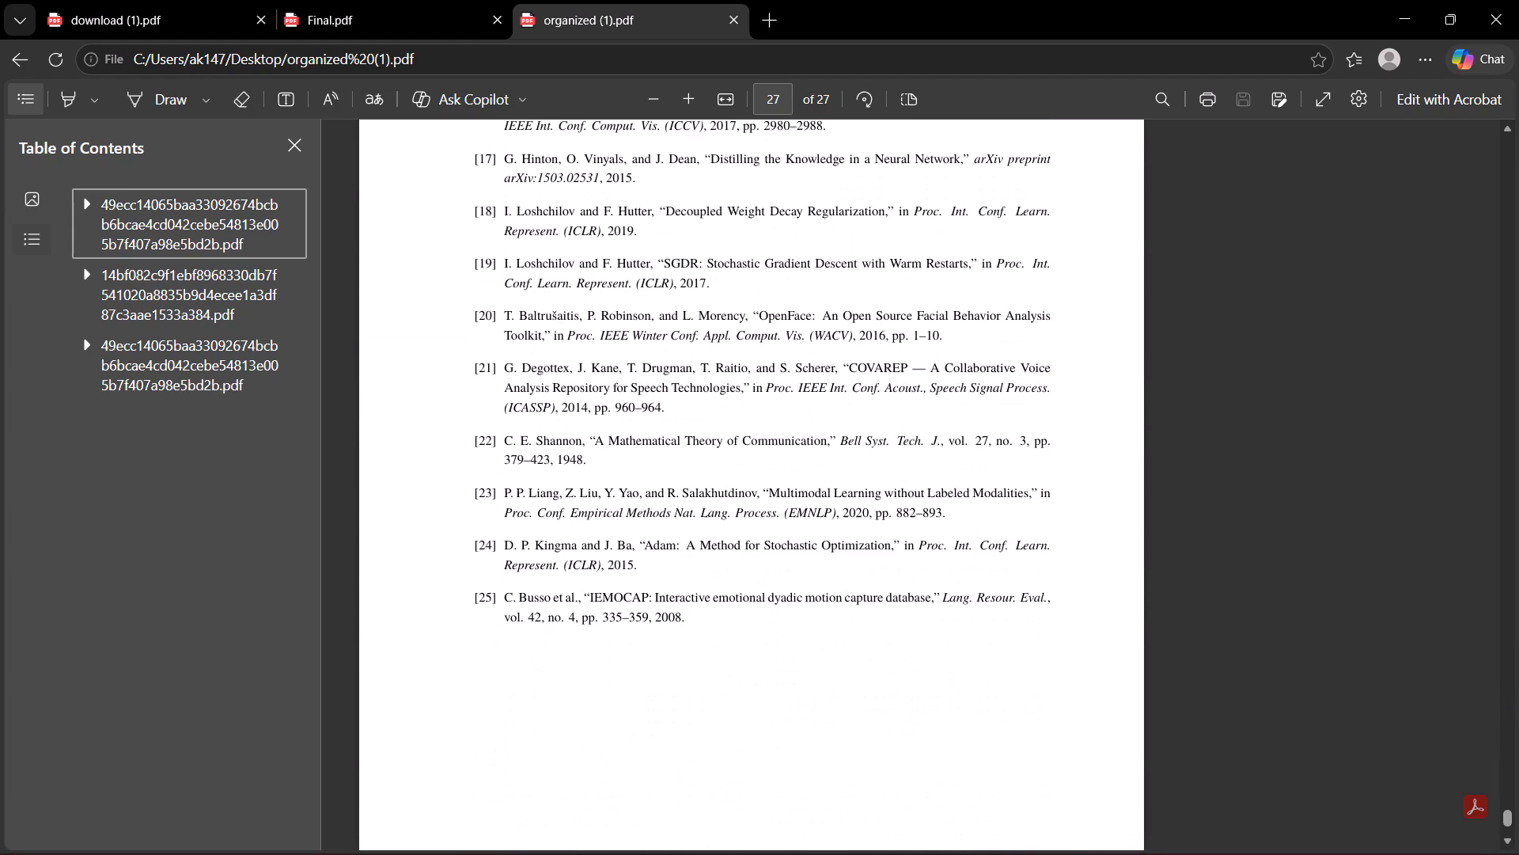
{"action": "scroll", "coordinate": [1055, 306], "scroll_direction": "down", "scroll_amount": 2}
{"action": "scroll", "coordinate": [1055, 306], "scroll_direction": "up", "scroll_amount": 17}
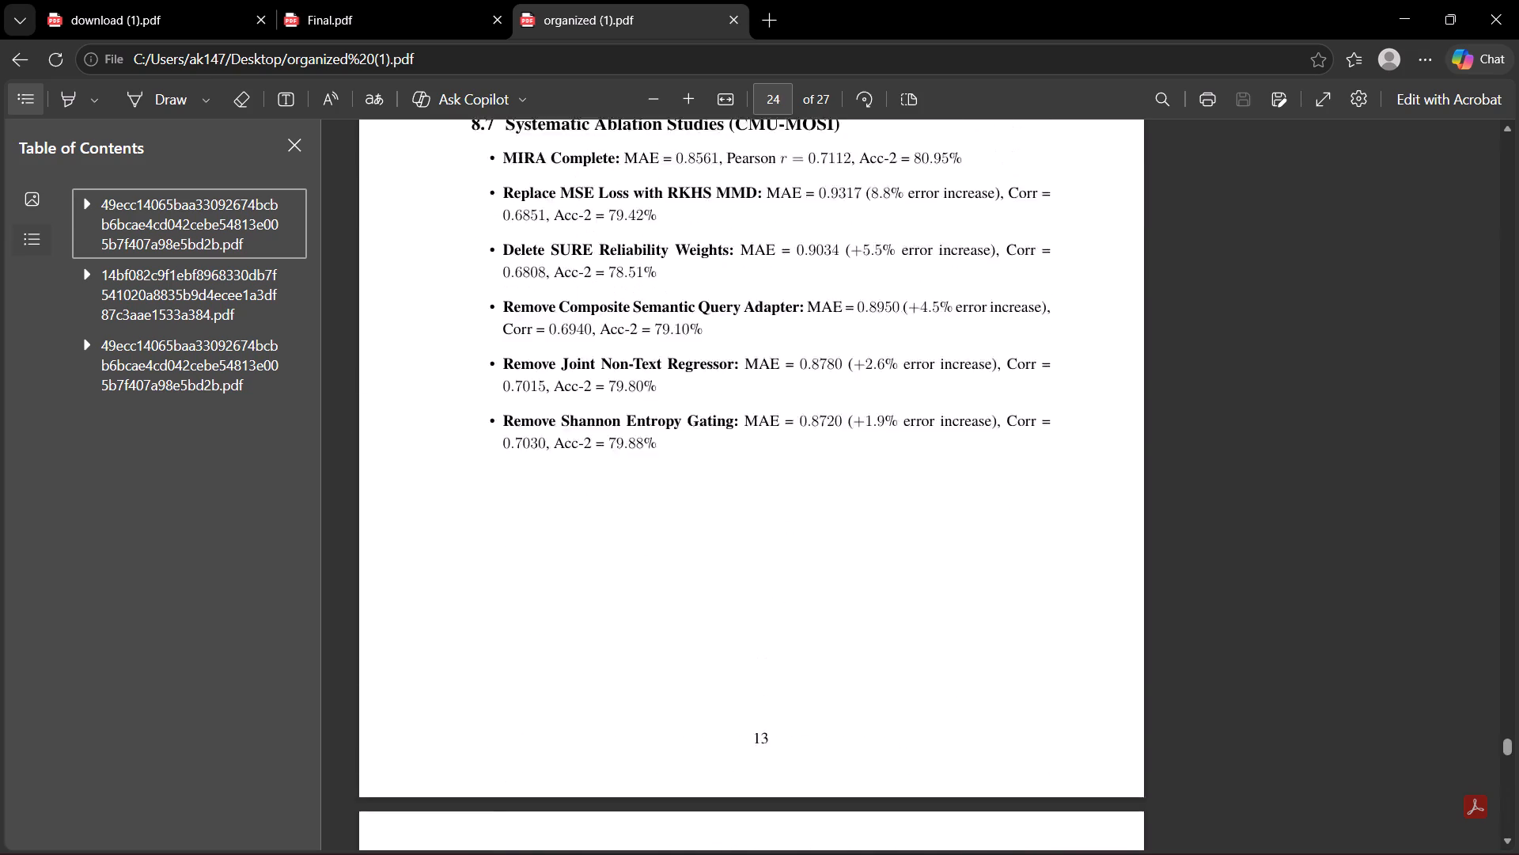
Re-examine the front matter of organized (1).pdf from the title page through Acknowledgement, Area of Work and Contents to the List of Tables.
{"action": "scroll", "coordinate": [1055, 306], "scroll_direction": "up", "scroll_amount": 16}
{"action": "scroll", "coordinate": [1055, 306], "scroll_direction": "up", "scroll_amount": 13}
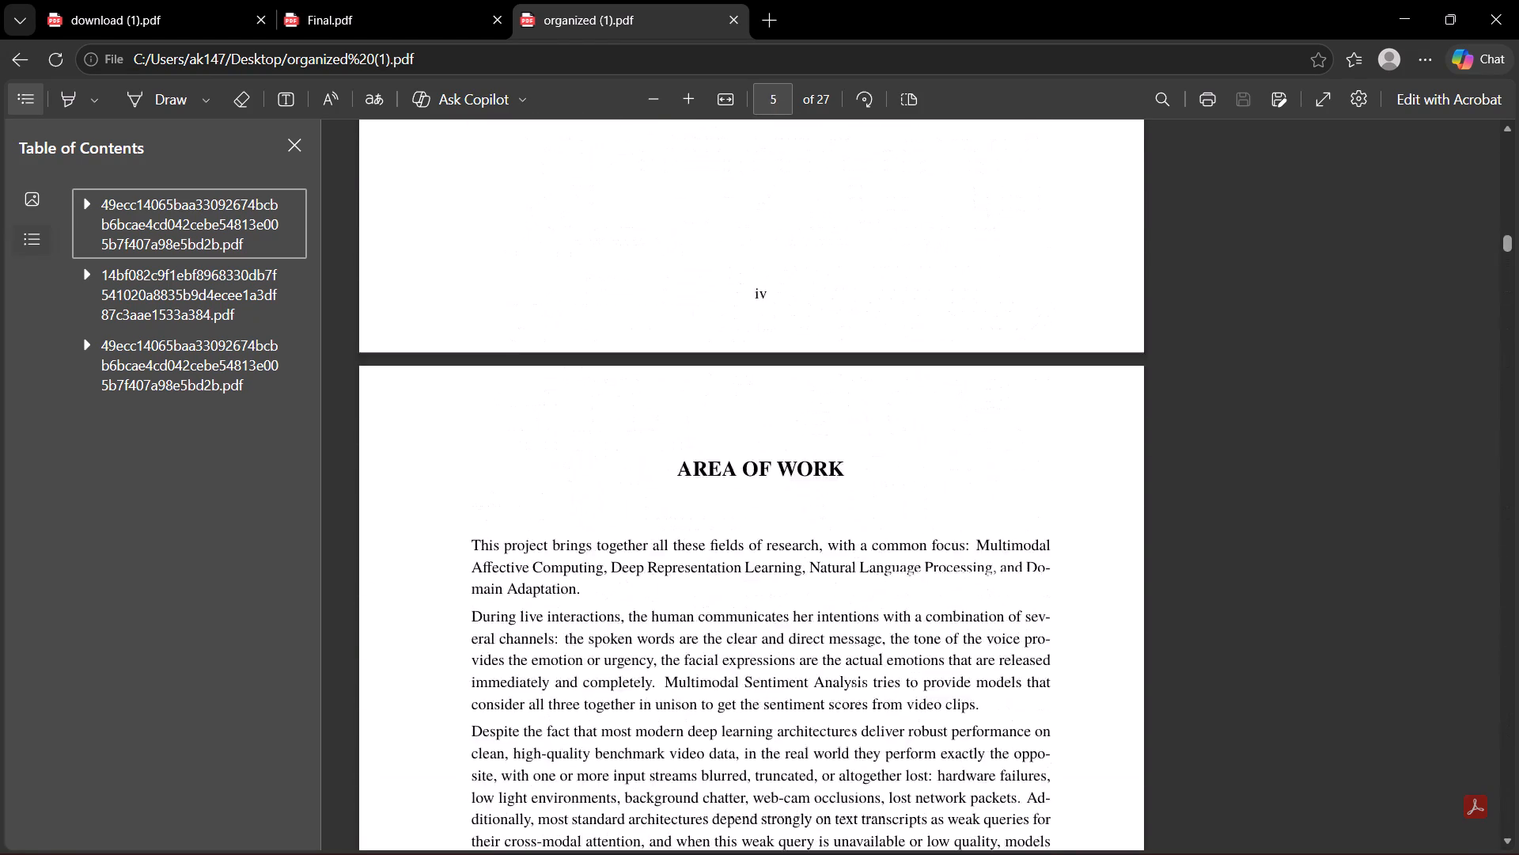
{"action": "scroll", "coordinate": [1055, 306], "scroll_direction": "up", "scroll_amount": 11}
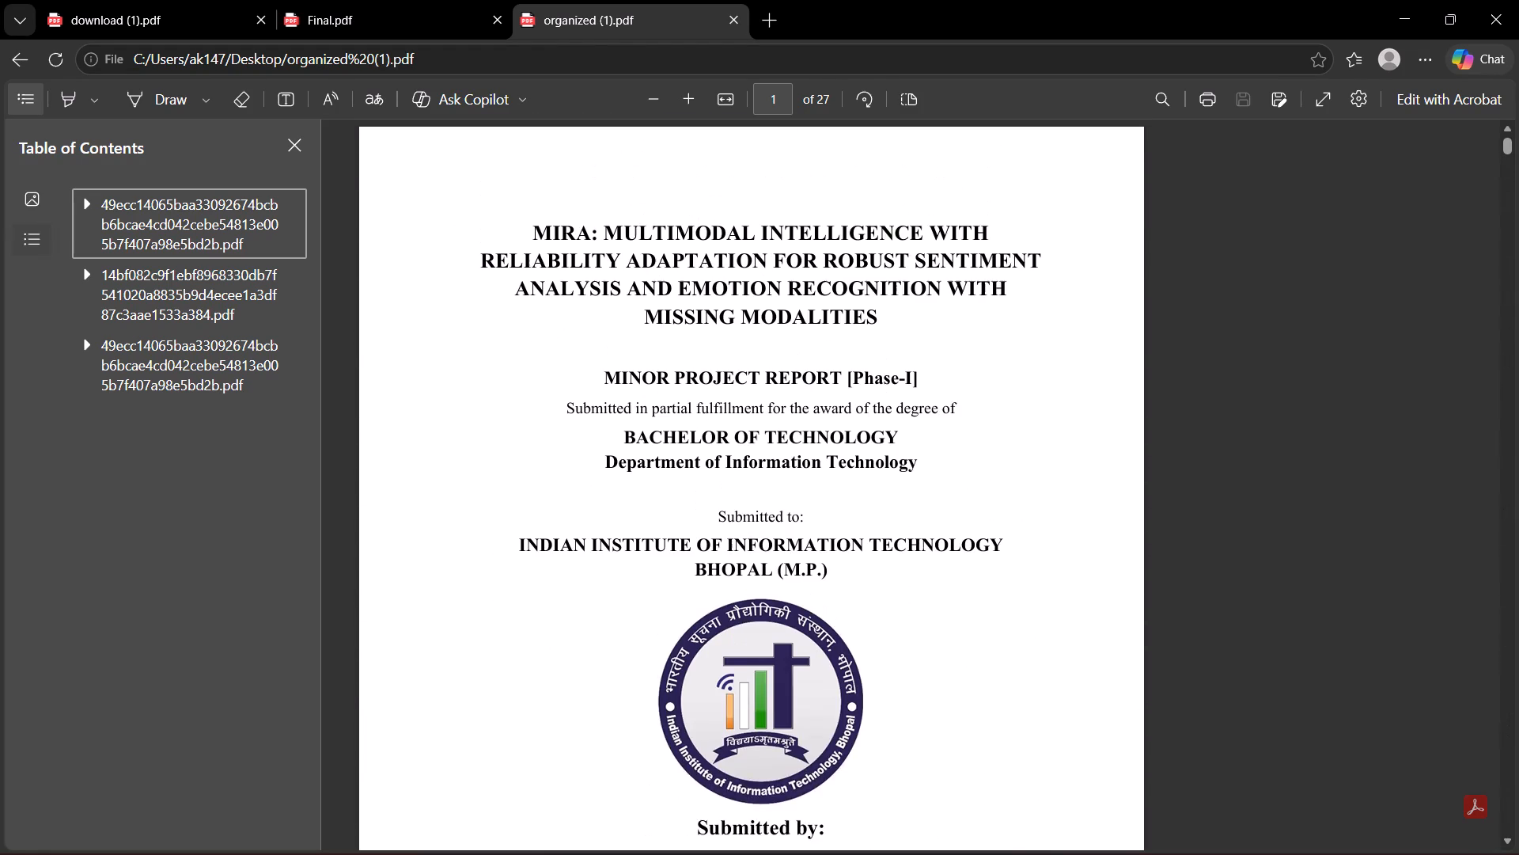
{"action": "scroll", "coordinate": [1055, 306], "scroll_direction": "down", "scroll_amount": 17}
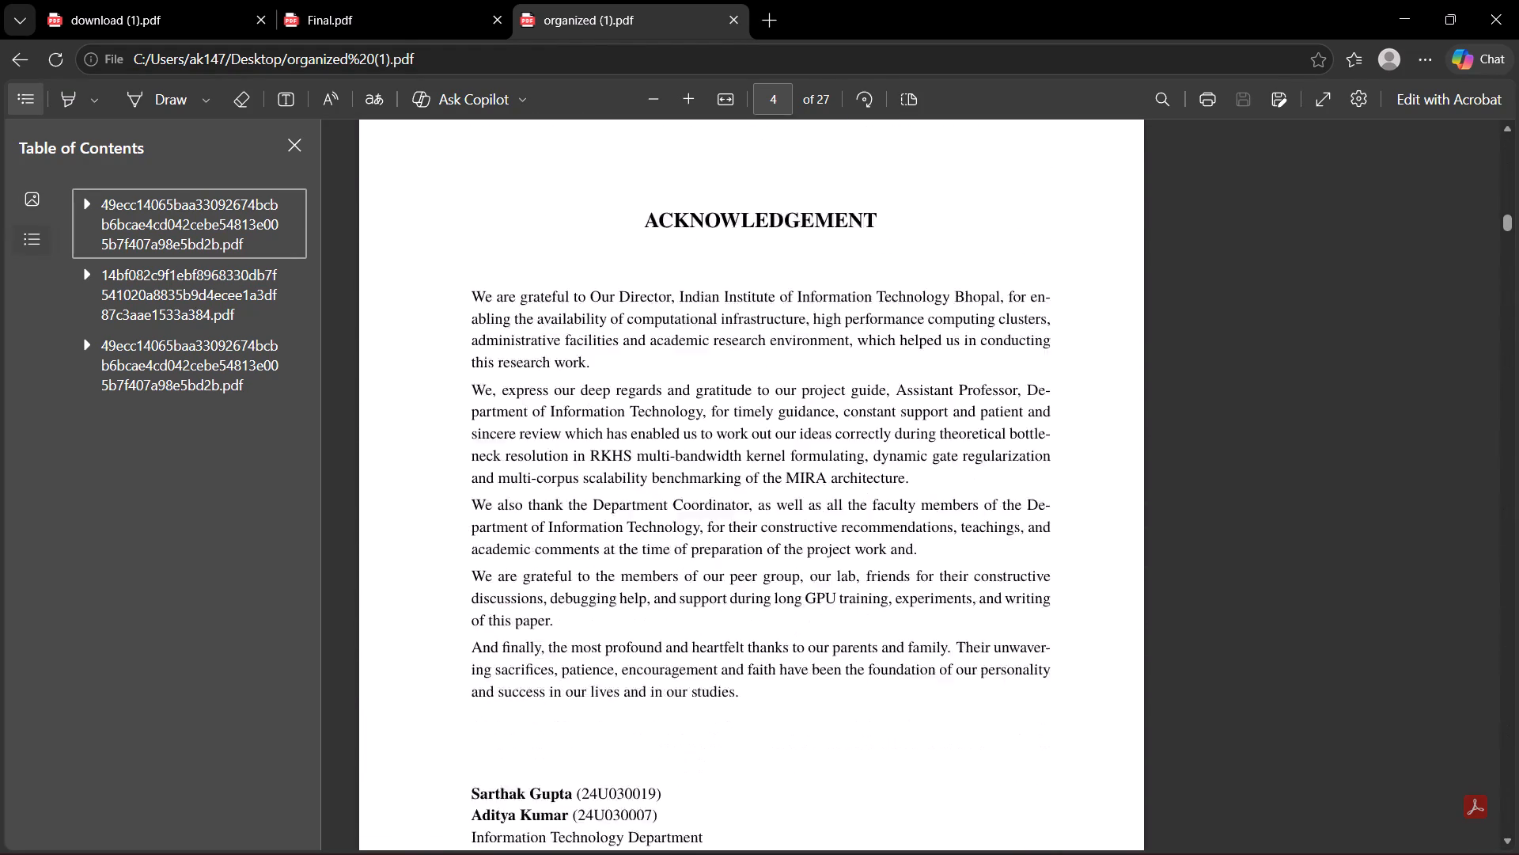
{"action": "scroll", "coordinate": [1055, 306], "scroll_direction": "down", "scroll_amount": 10}
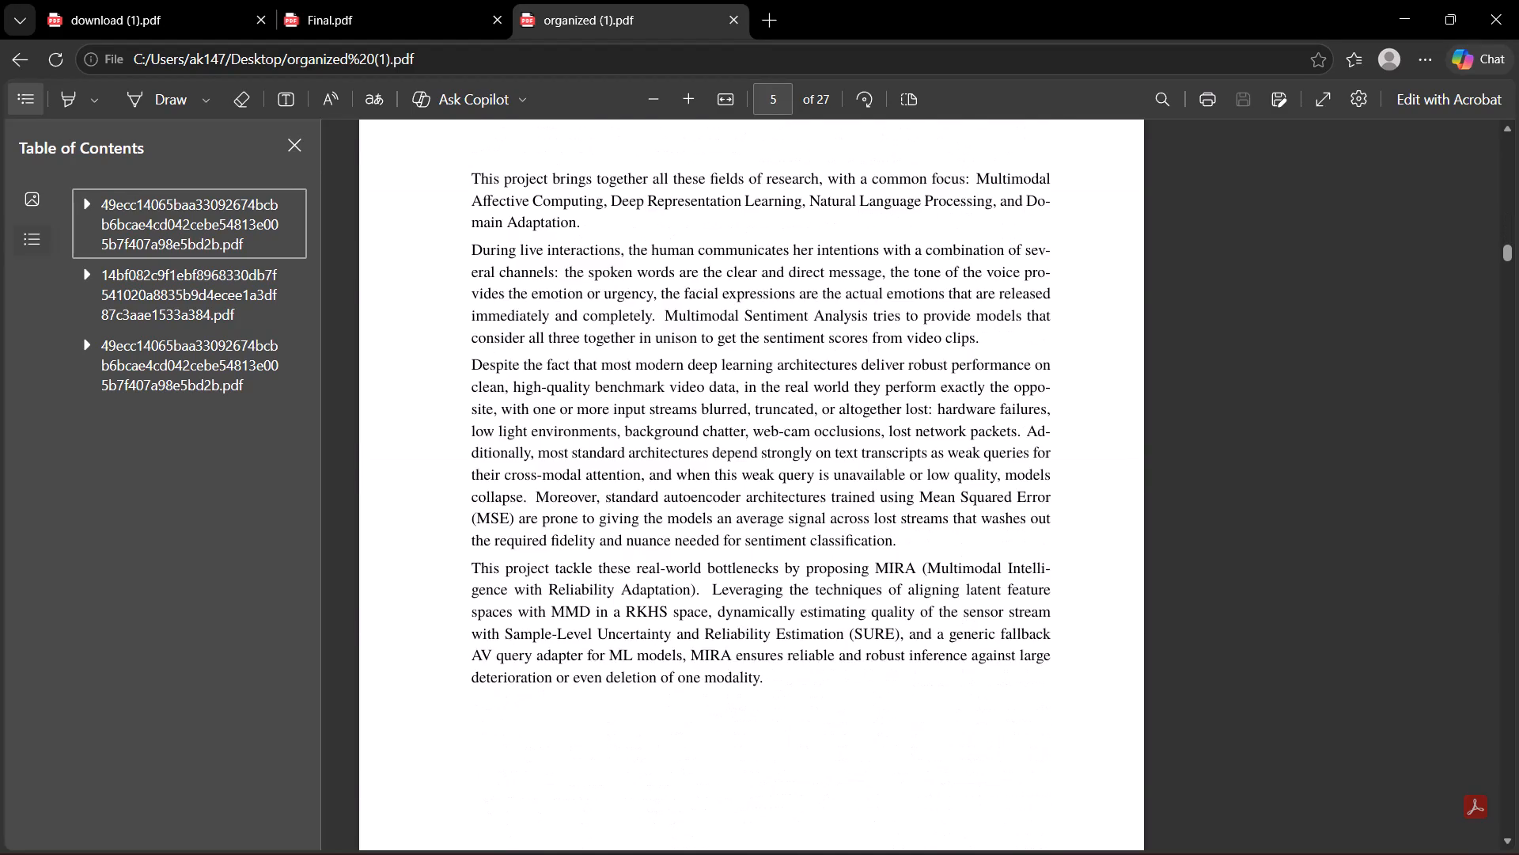
{"action": "scroll", "coordinate": [1055, 306], "scroll_direction": "down", "scroll_amount": 10}
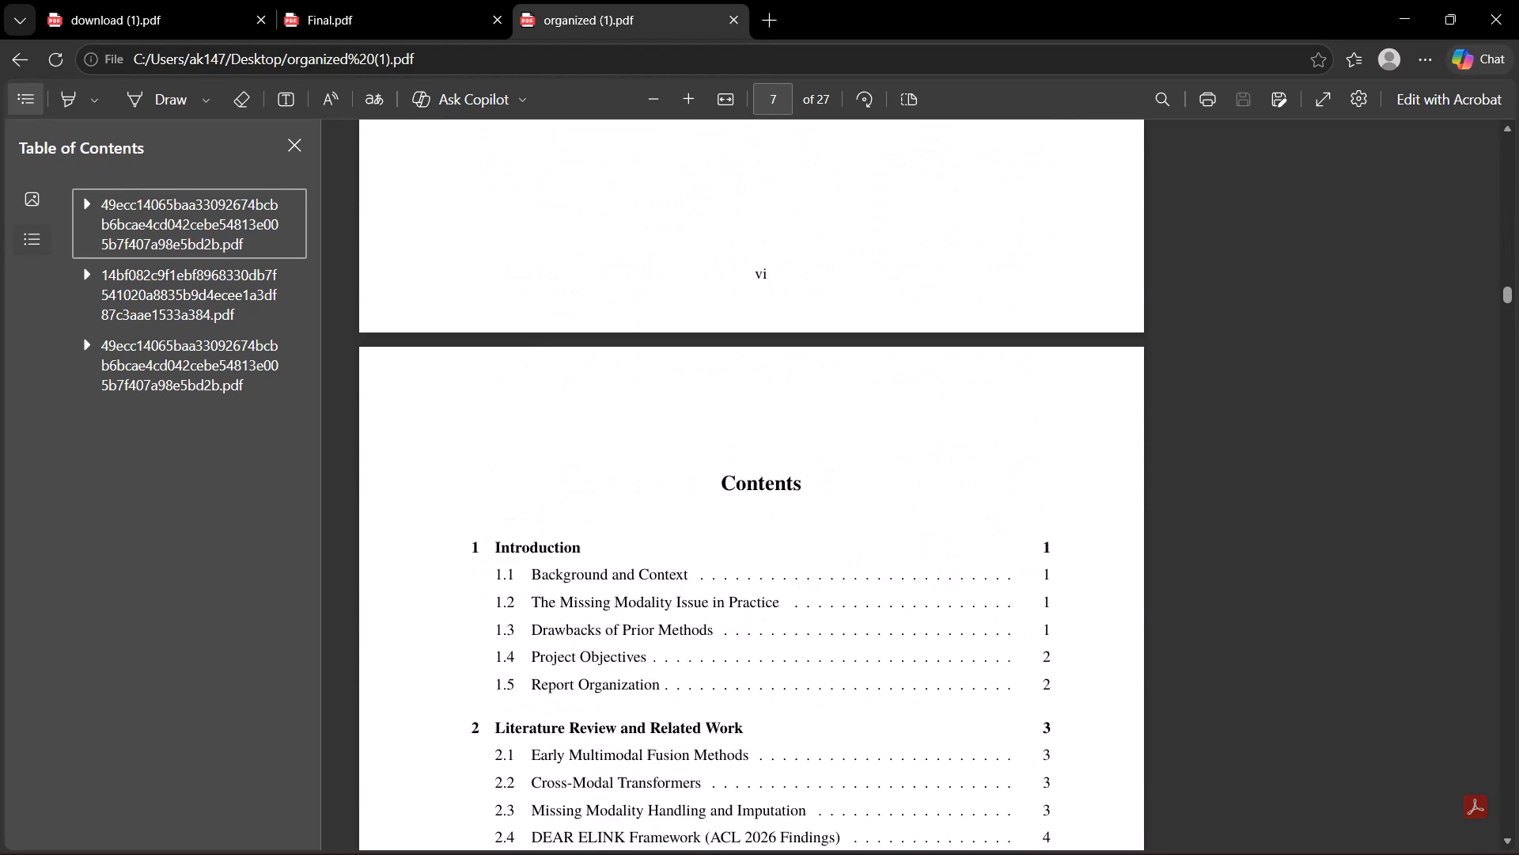
{"action": "scroll", "coordinate": [1055, 306], "scroll_direction": "down", "scroll_amount": 10}
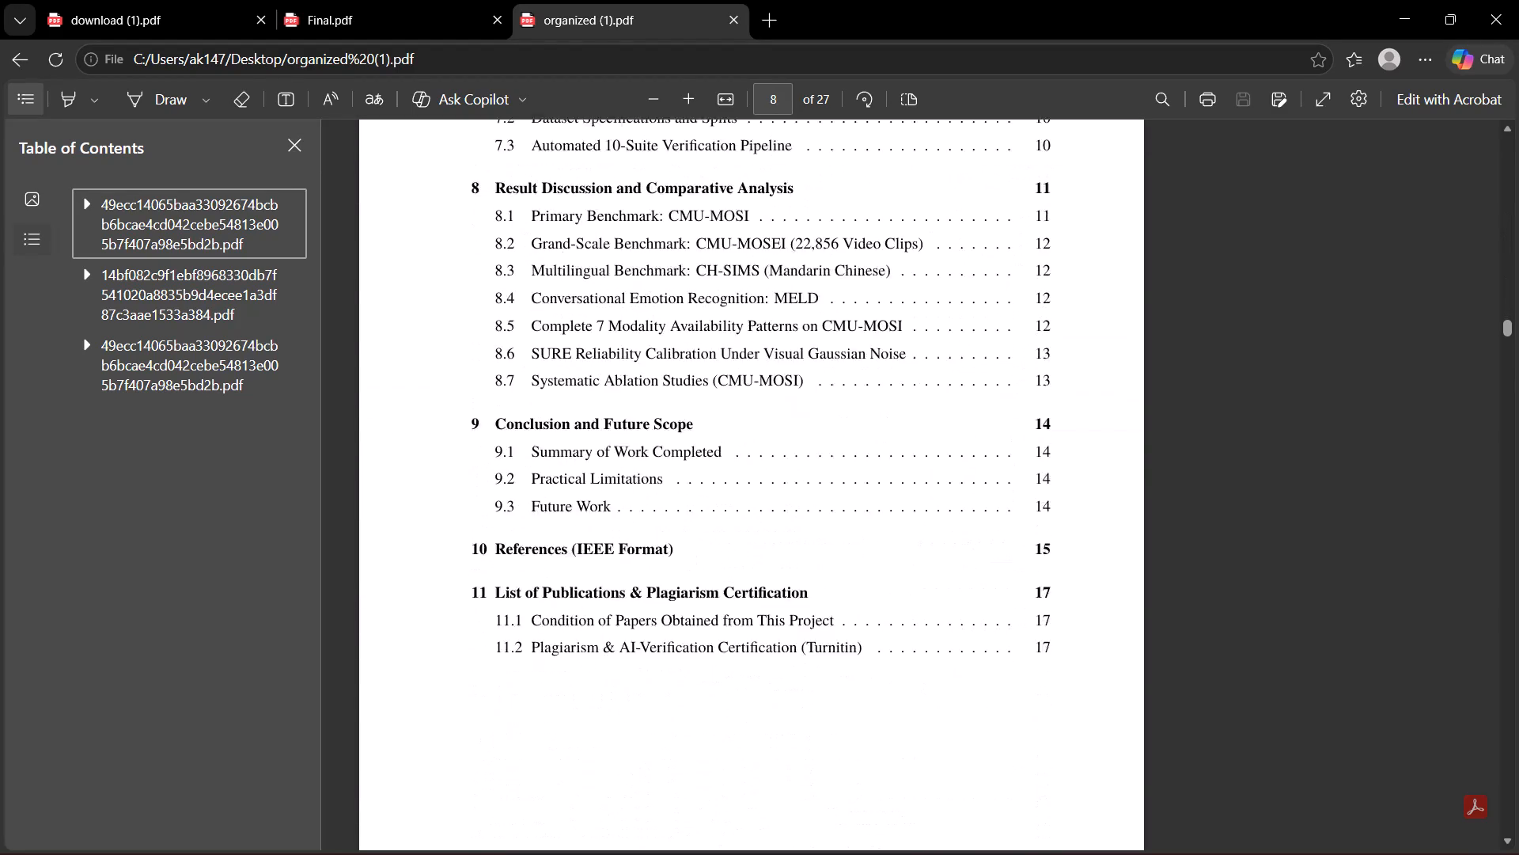
{"action": "scroll", "coordinate": [1055, 306], "scroll_direction": "down", "scroll_amount": 10}
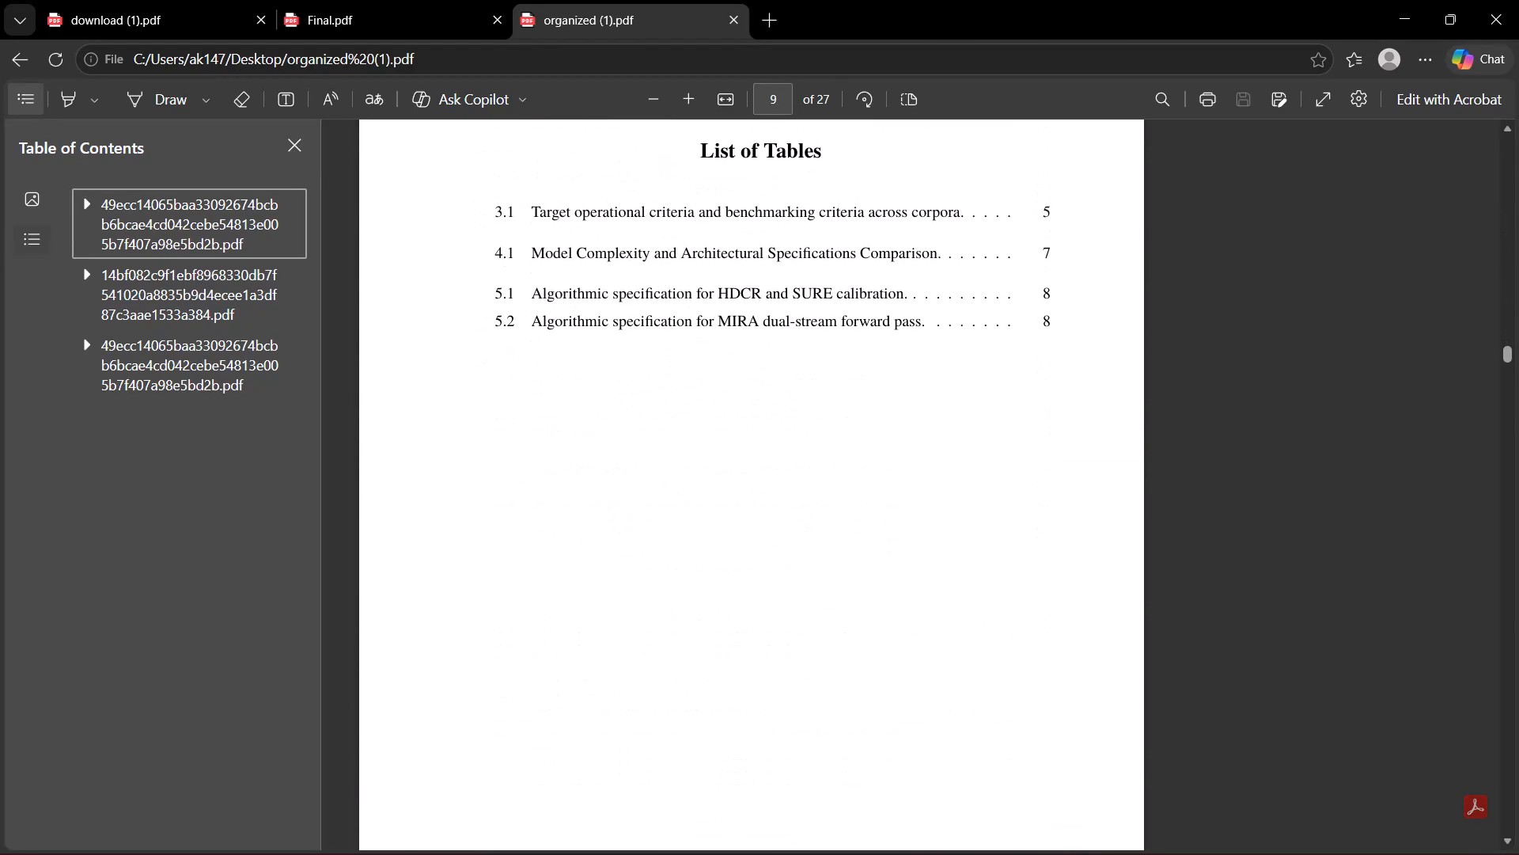
{"action": "scroll", "coordinate": [1055, 306], "scroll_direction": "down", "scroll_amount": 2}
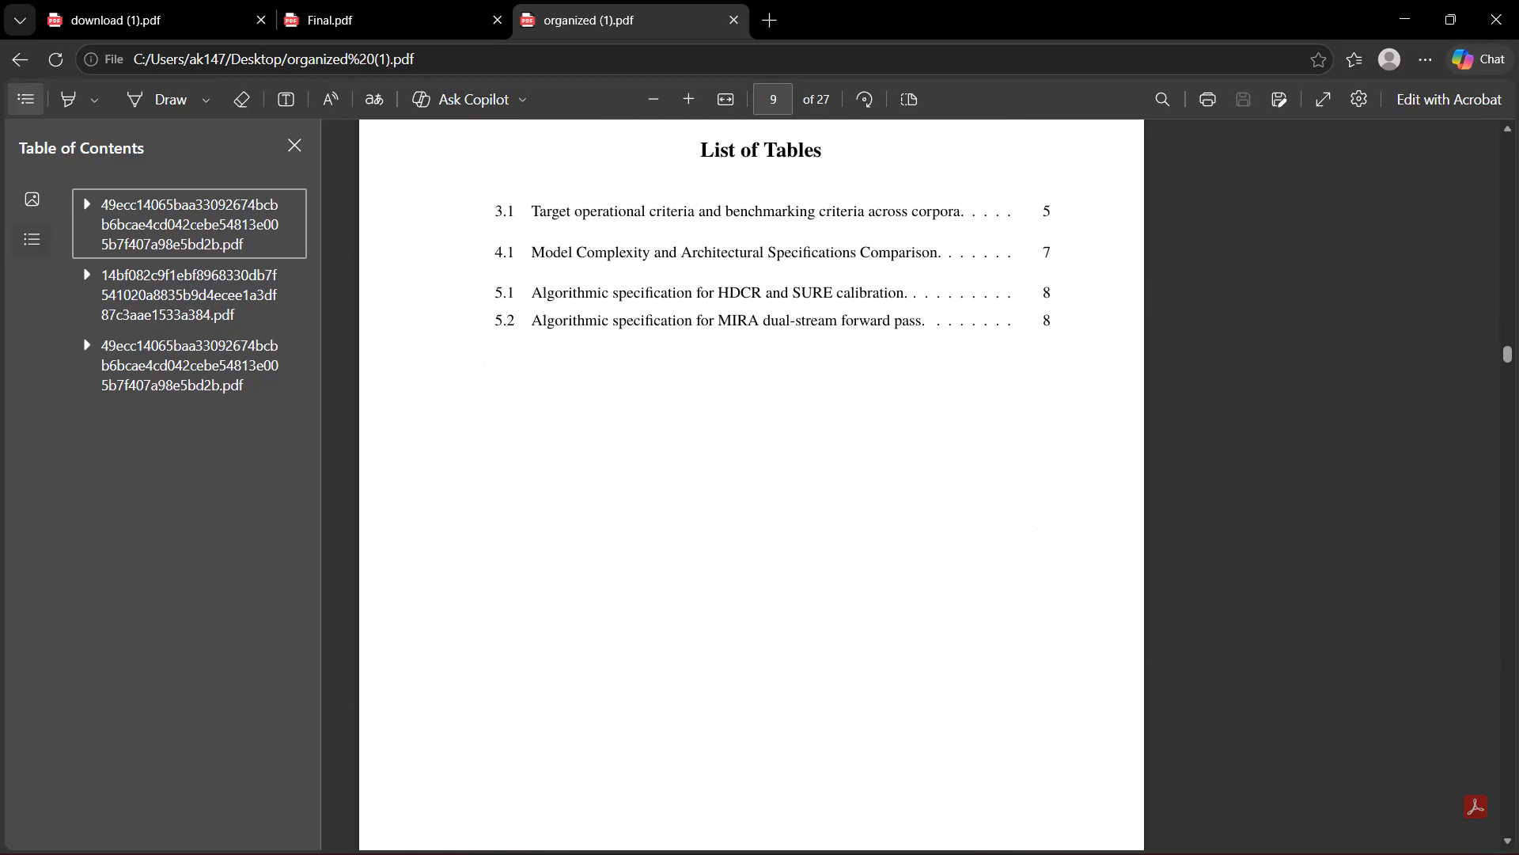
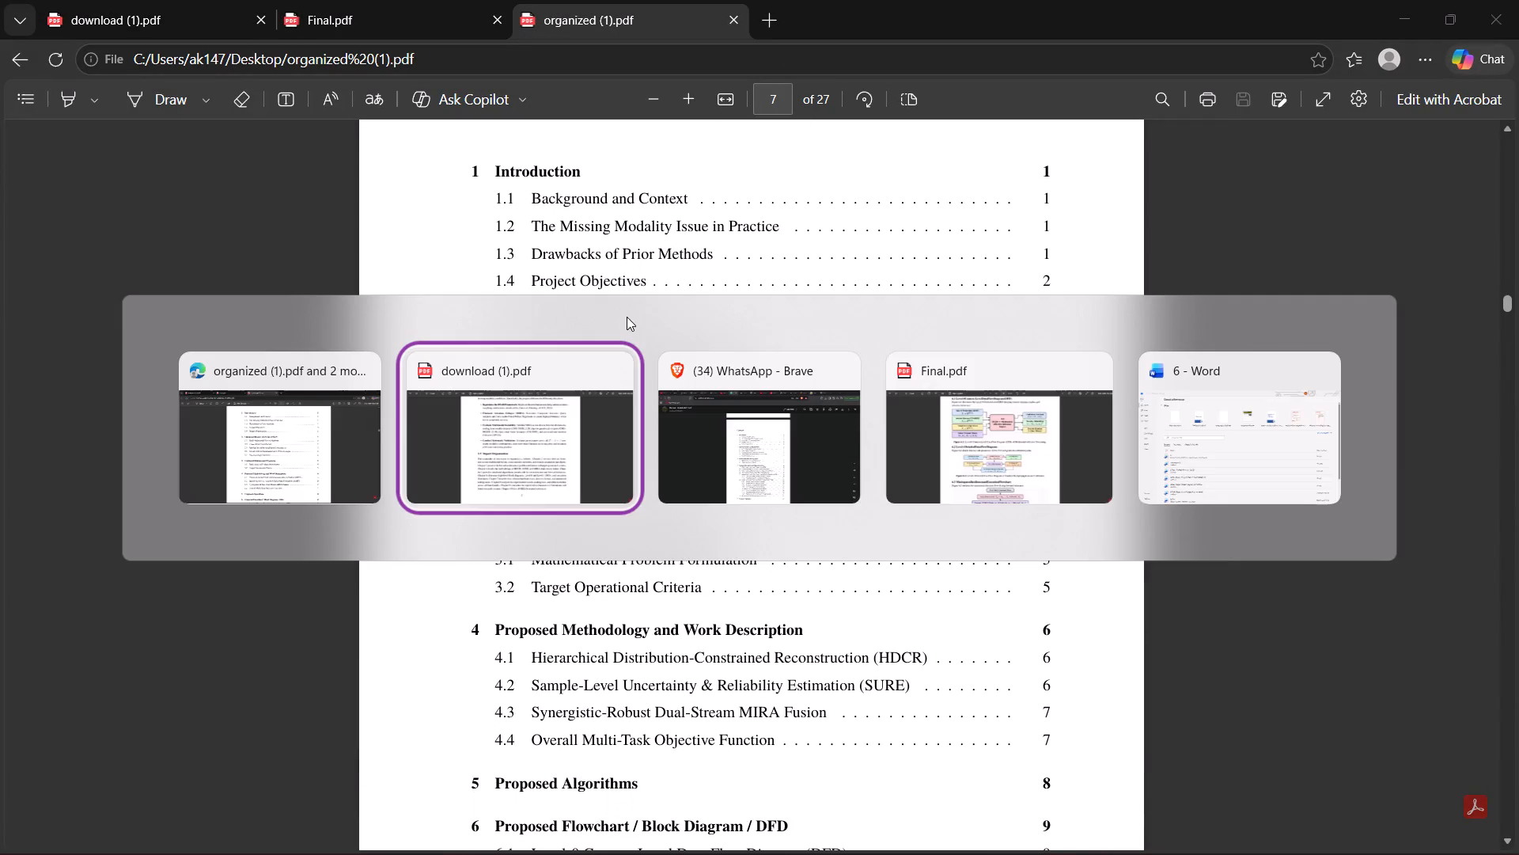
Examine the introduction pages of download (1).pdf around section 1.4, Research Objectives and Scope.
{"action": "scroll", "coordinate": [627, 317], "scroll_direction": "up", "scroll_amount": 1}
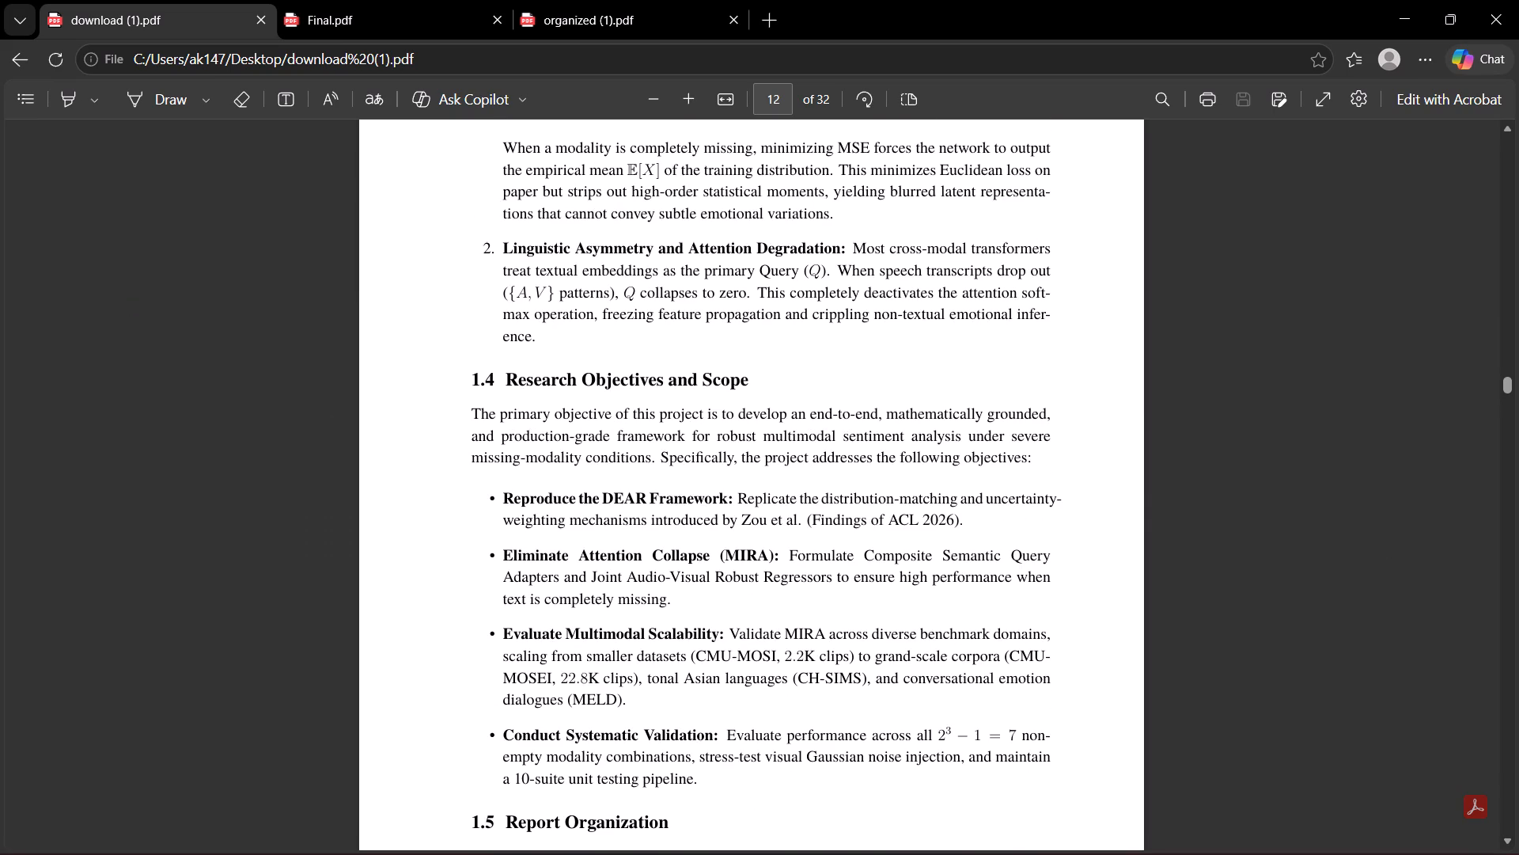
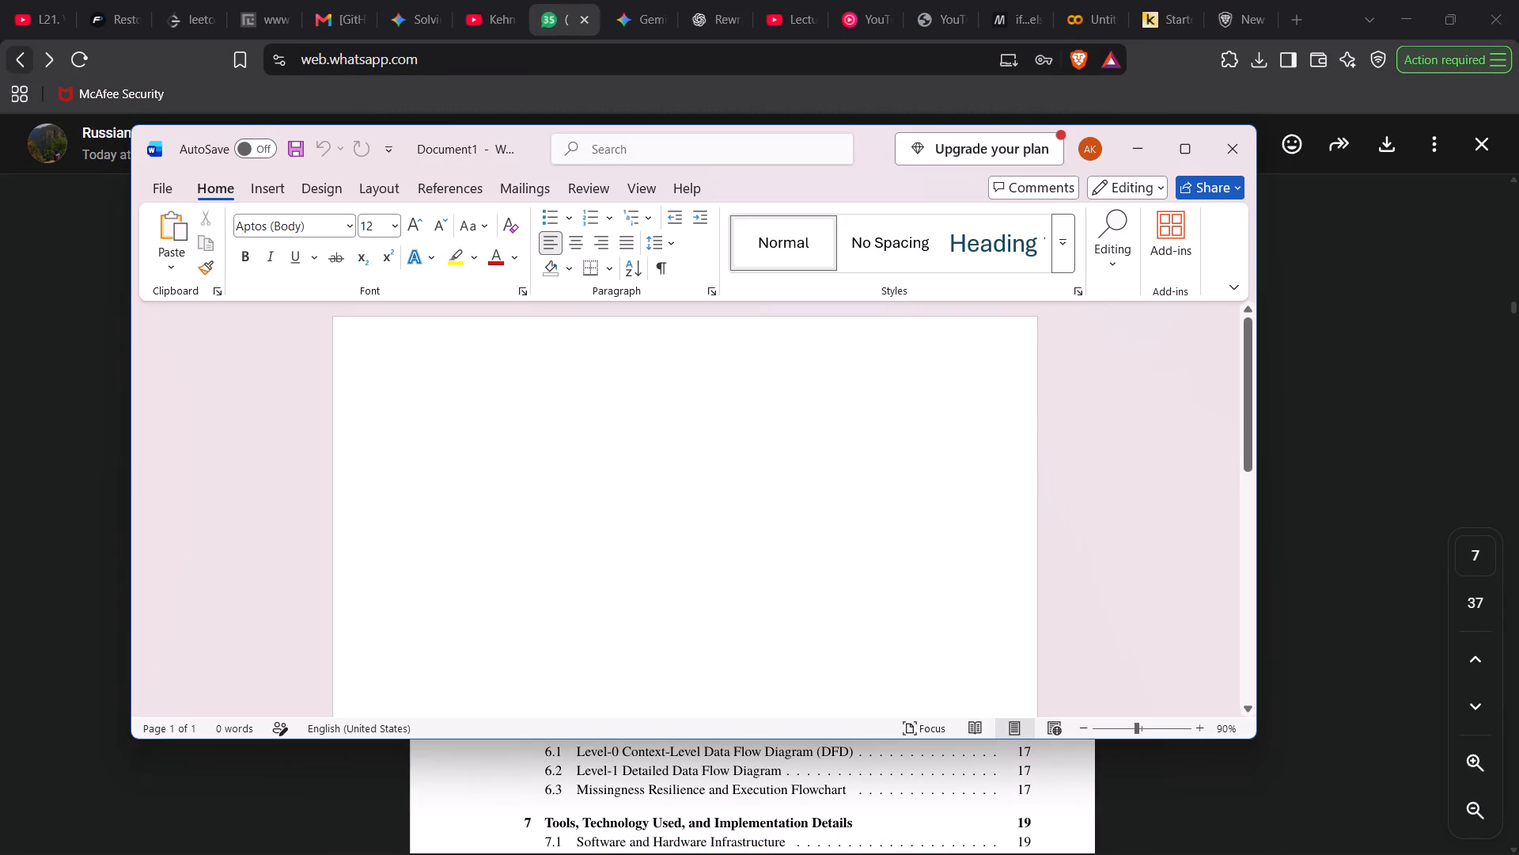
Paste the copied table of contents text into the blank Word document and review it from the beginning.
{"action": "key", "text": "ctrl+v"}
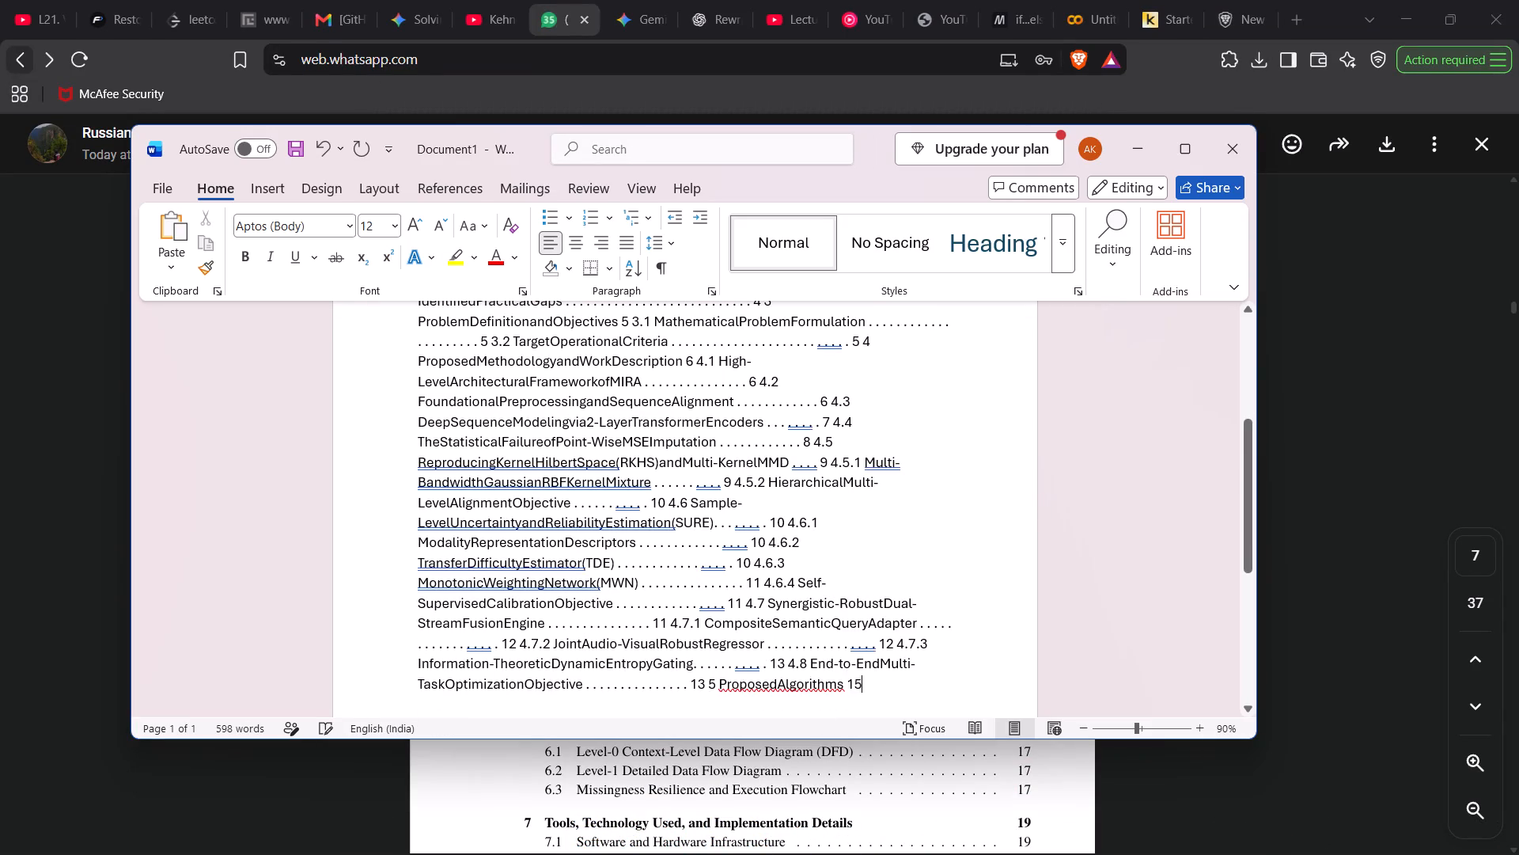
{"action": "scroll", "coordinate": [829, 432], "scroll_direction": "up", "scroll_amount": 3}
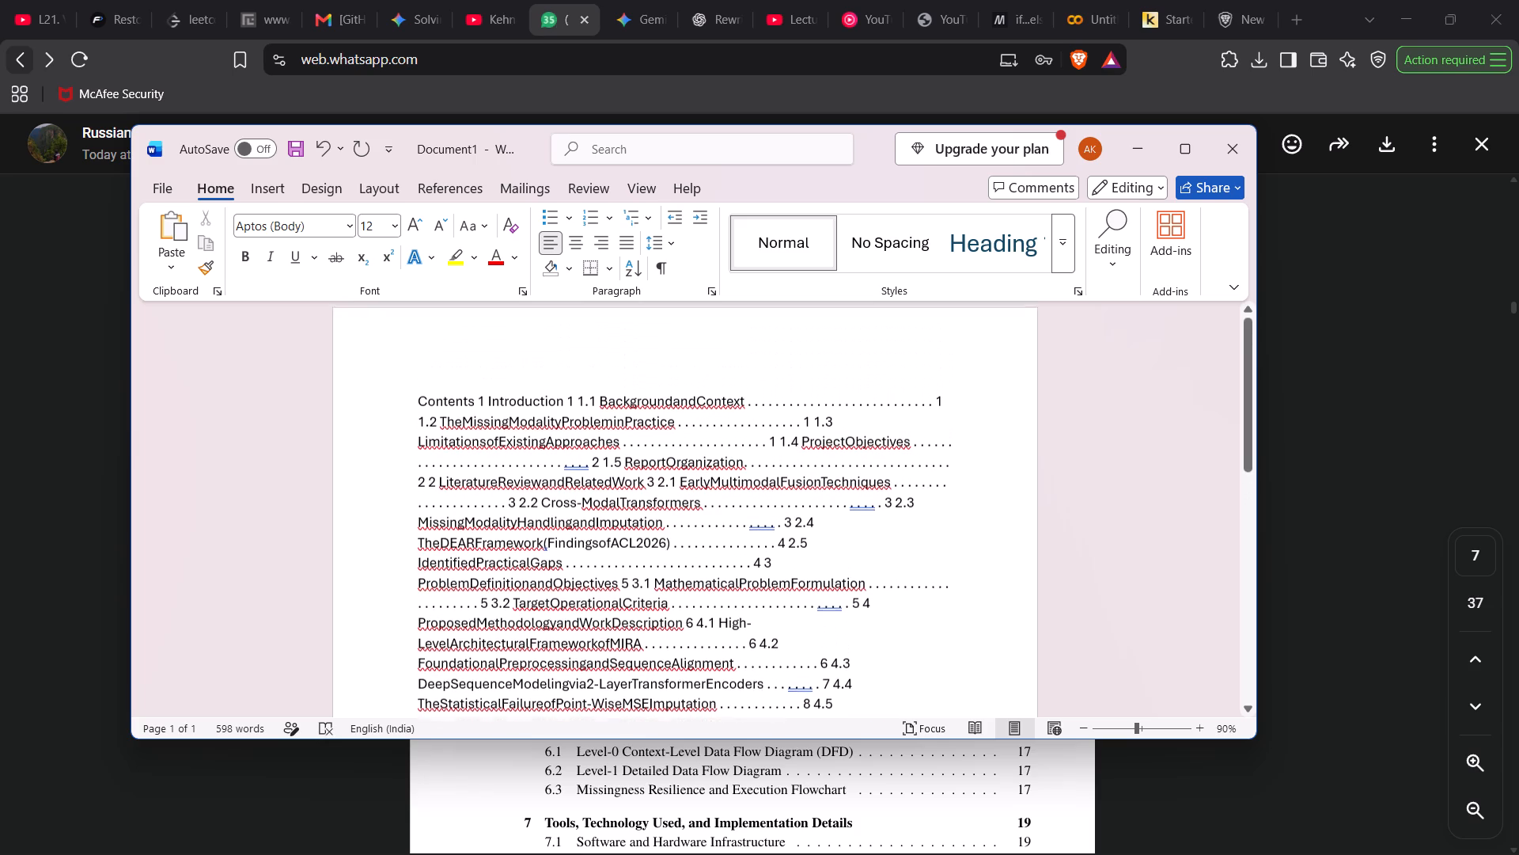
{"action": "scroll", "coordinate": [829, 432], "scroll_direction": "up", "scroll_amount": 2}
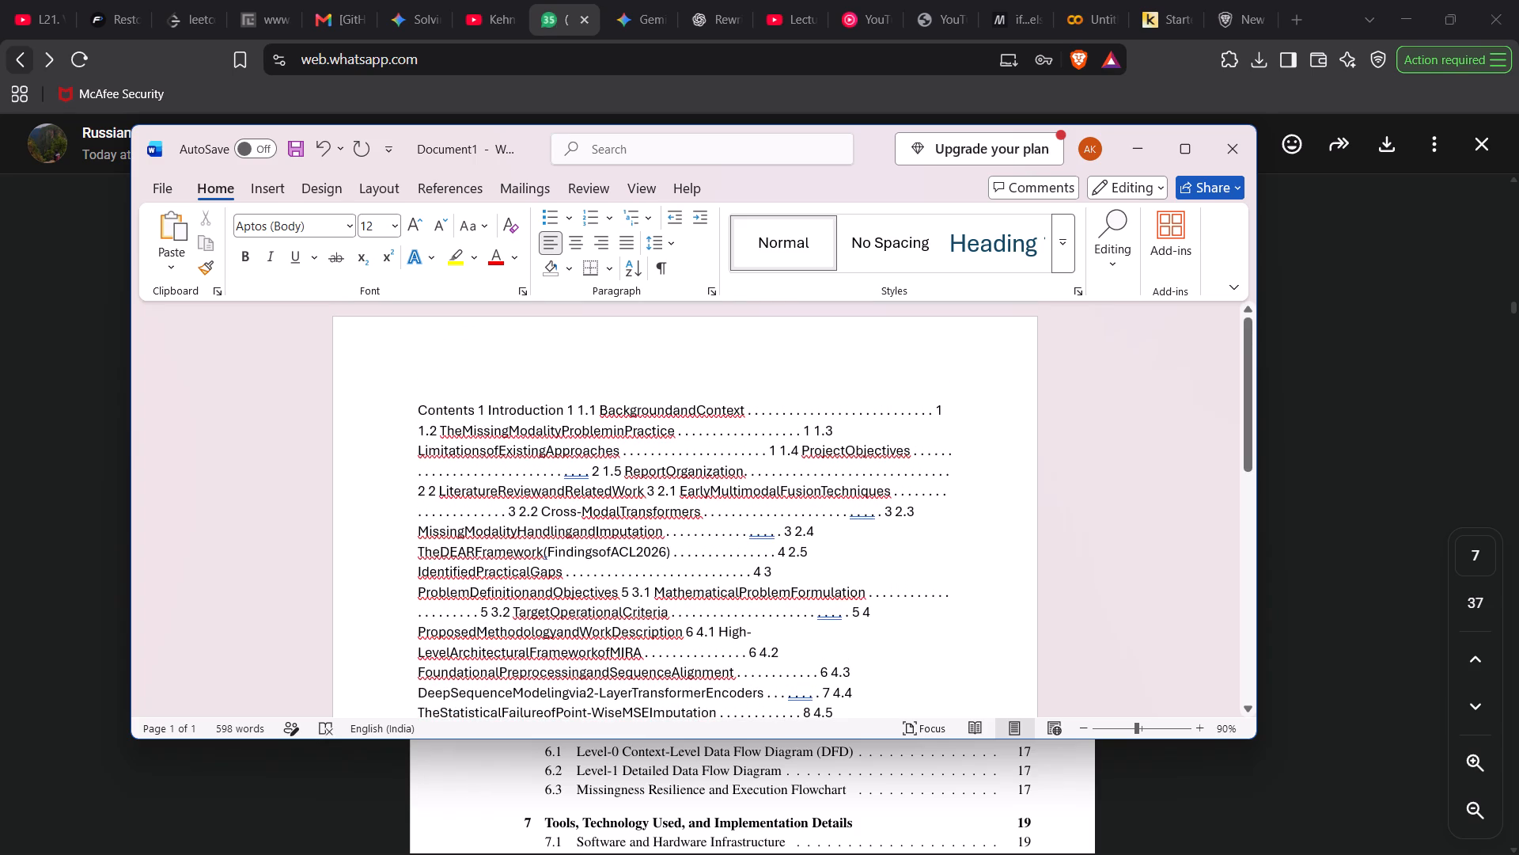
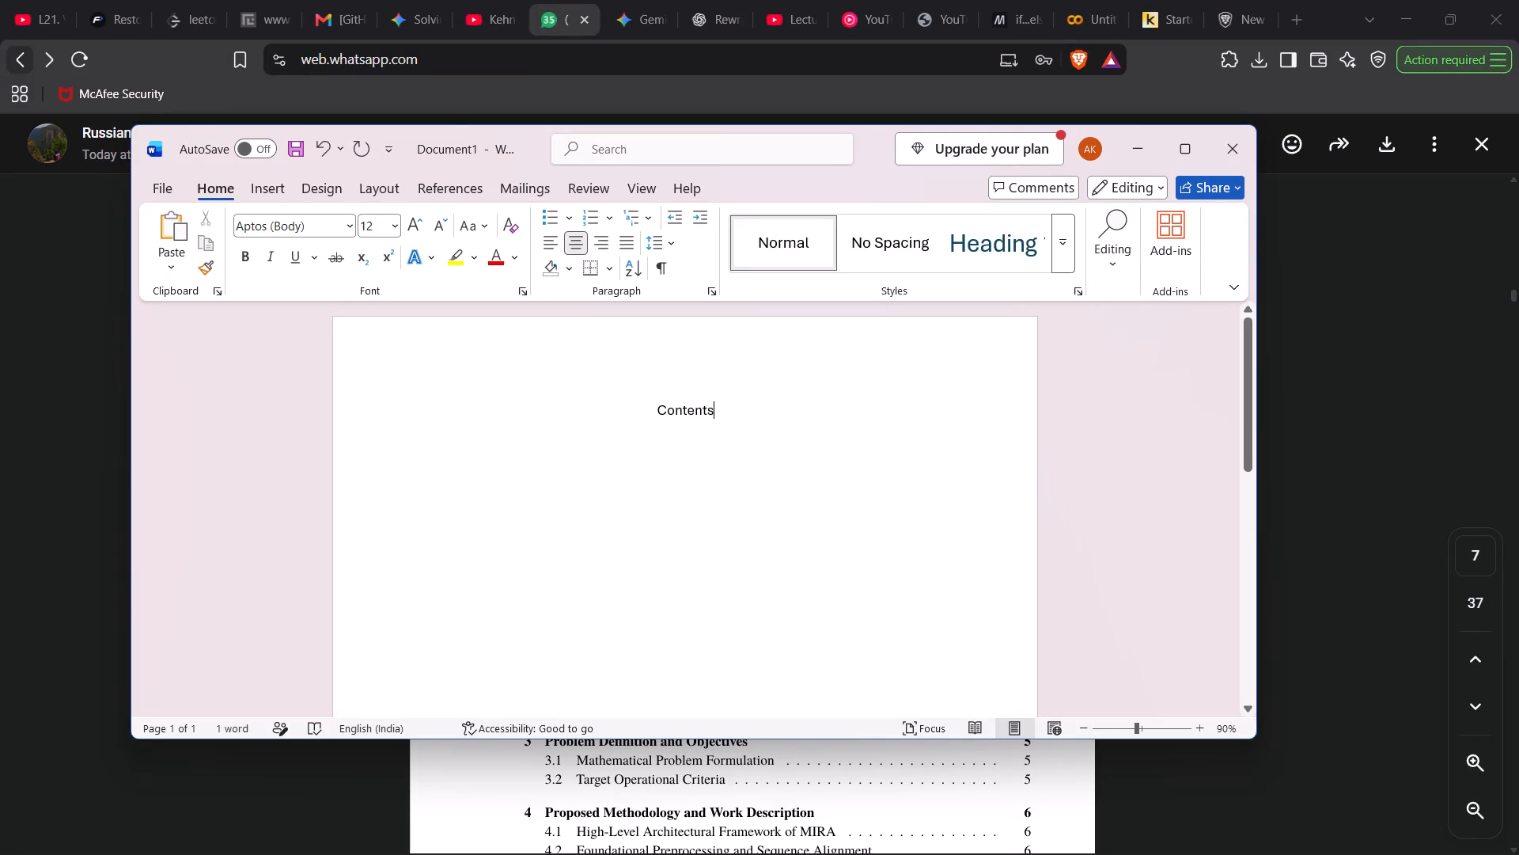
Format the centred "Contents" title at the top of the Word document as bold with font size 16.
{"action": "left_click_drag", "start_coordinate": [725, 414], "coordinate": [628, 407]}
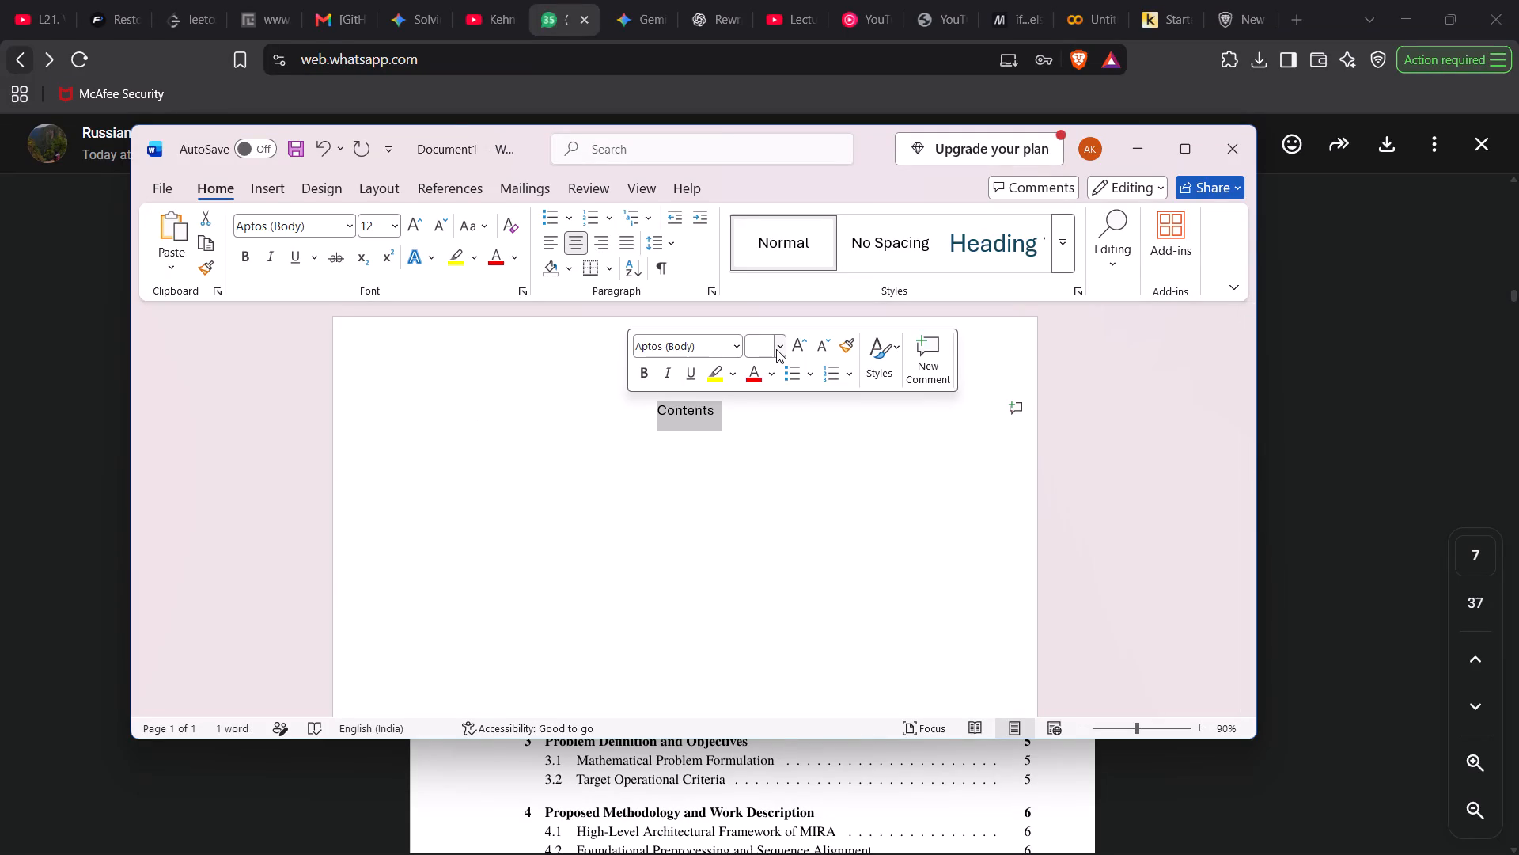
{"action": "left_click", "coordinate": [776, 350]}
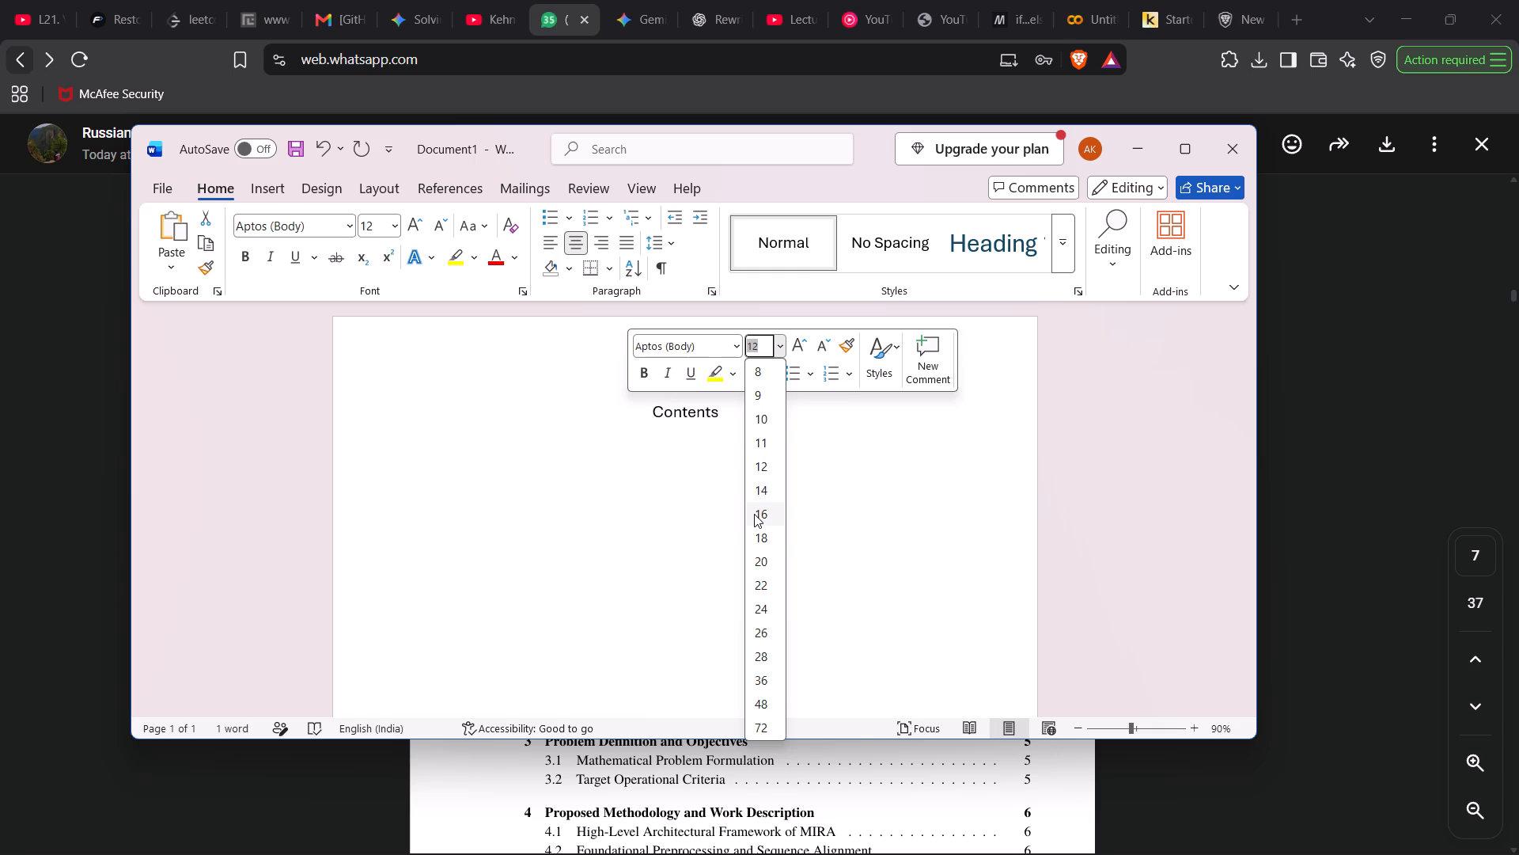
{"action": "left_click", "coordinate": [754, 514]}
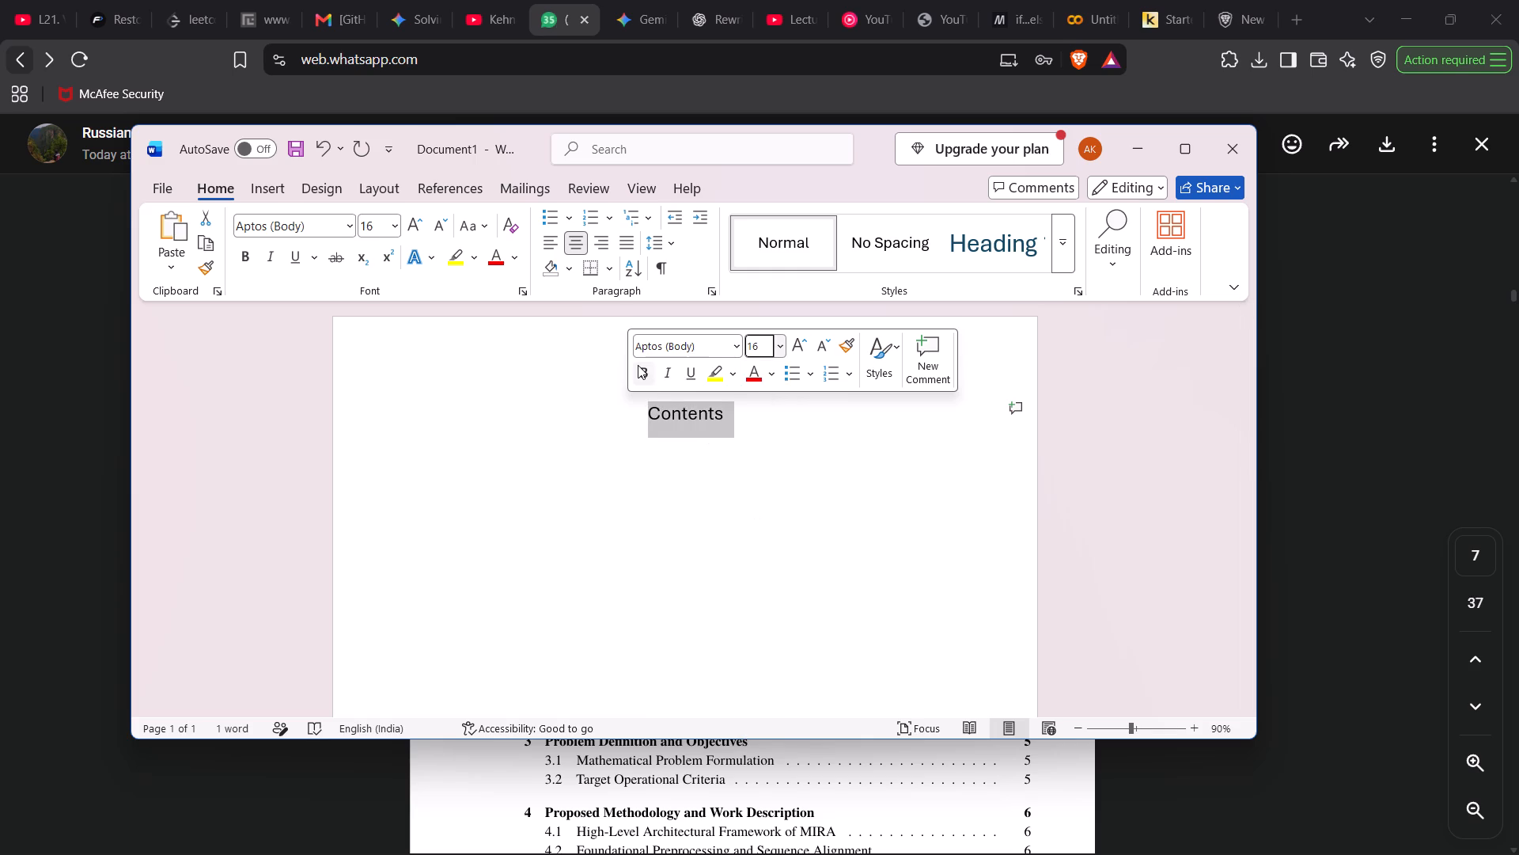
{"action": "left_click", "coordinate": [638, 365]}
{"action": "left_click", "coordinate": [745, 489]}
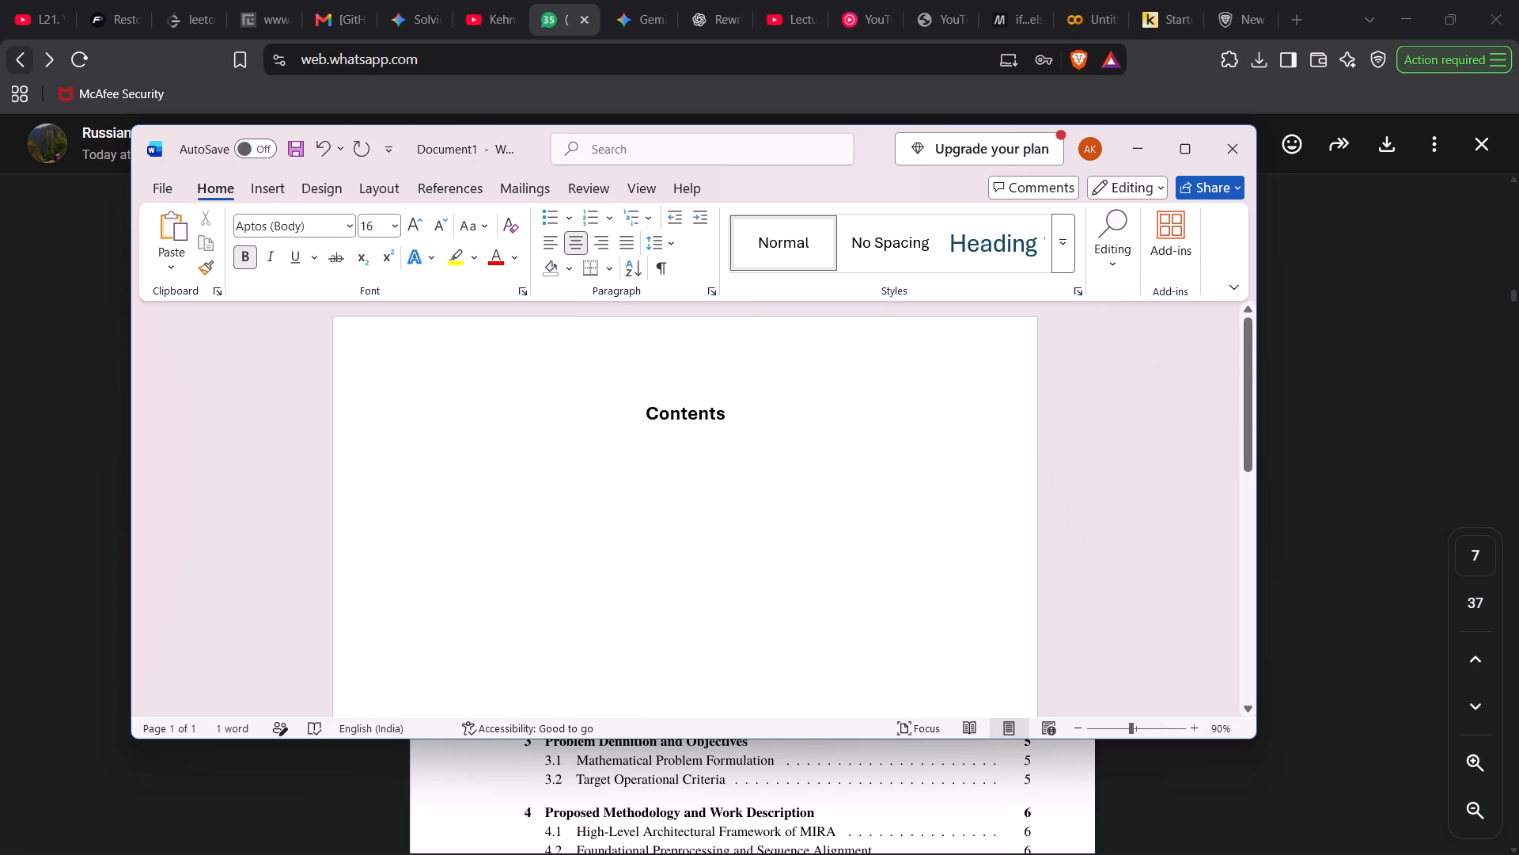
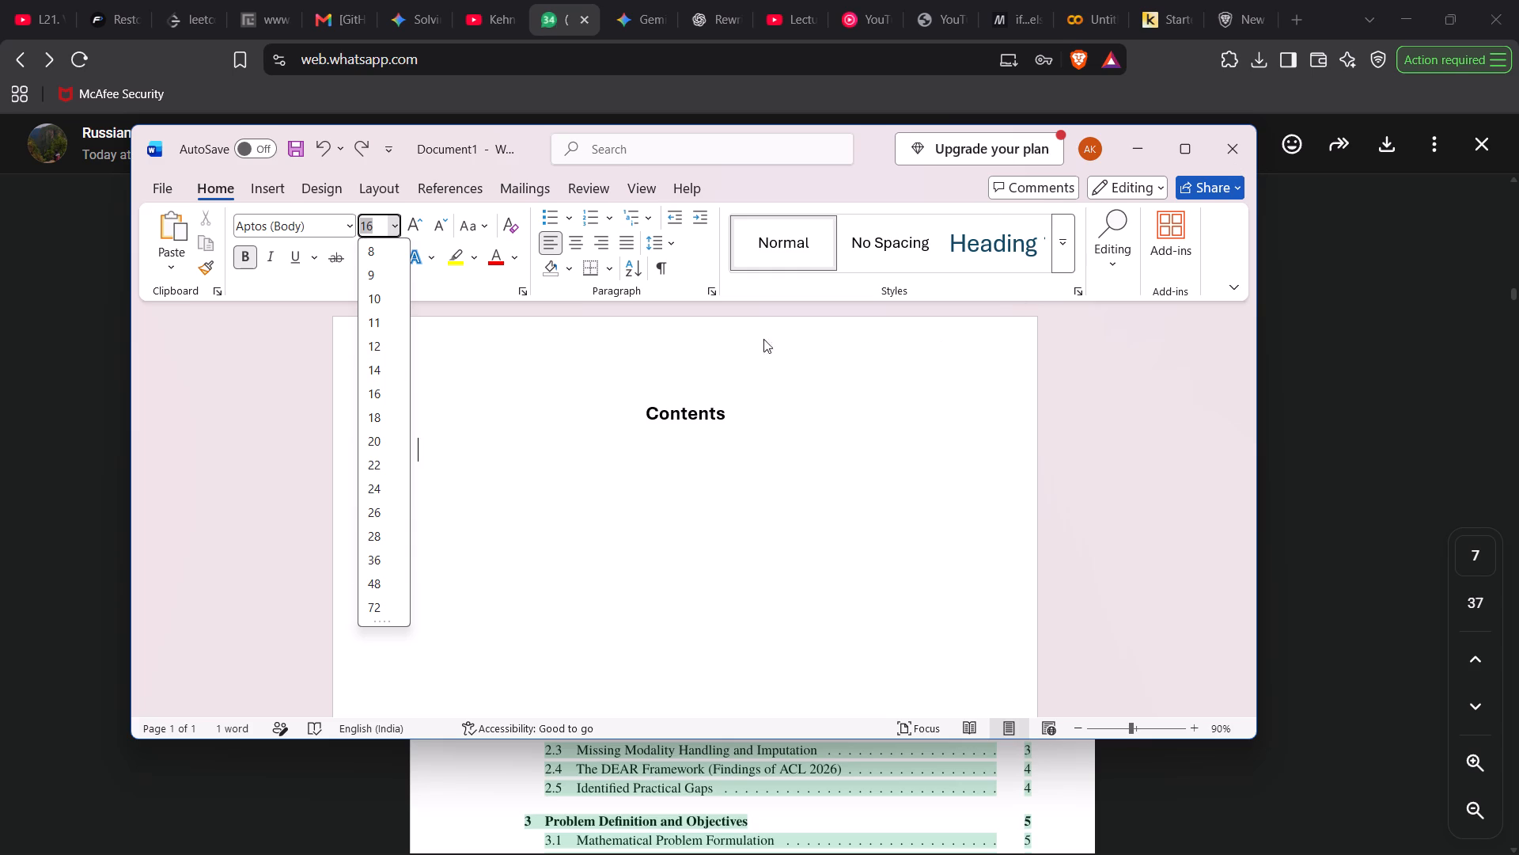
Set the font size to 12 below the Contents title and paste the copied table of contents text there.
{"action": "left_click", "coordinate": [382, 336]}
{"action": "key", "text": "ctrl+v"}
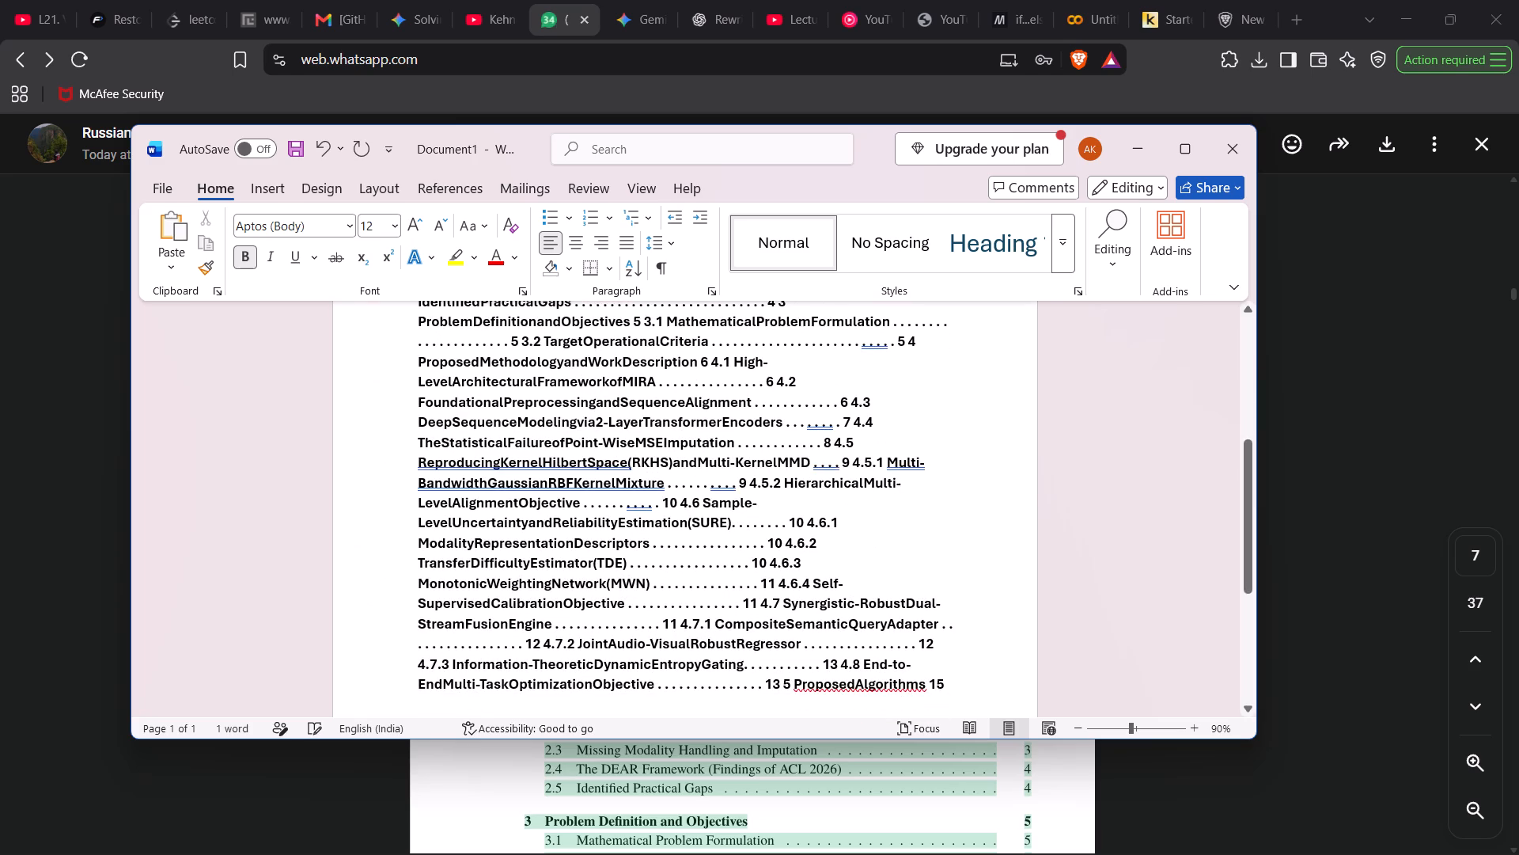
{"action": "scroll", "coordinate": [457, 493], "scroll_direction": "up", "scroll_amount": 3}
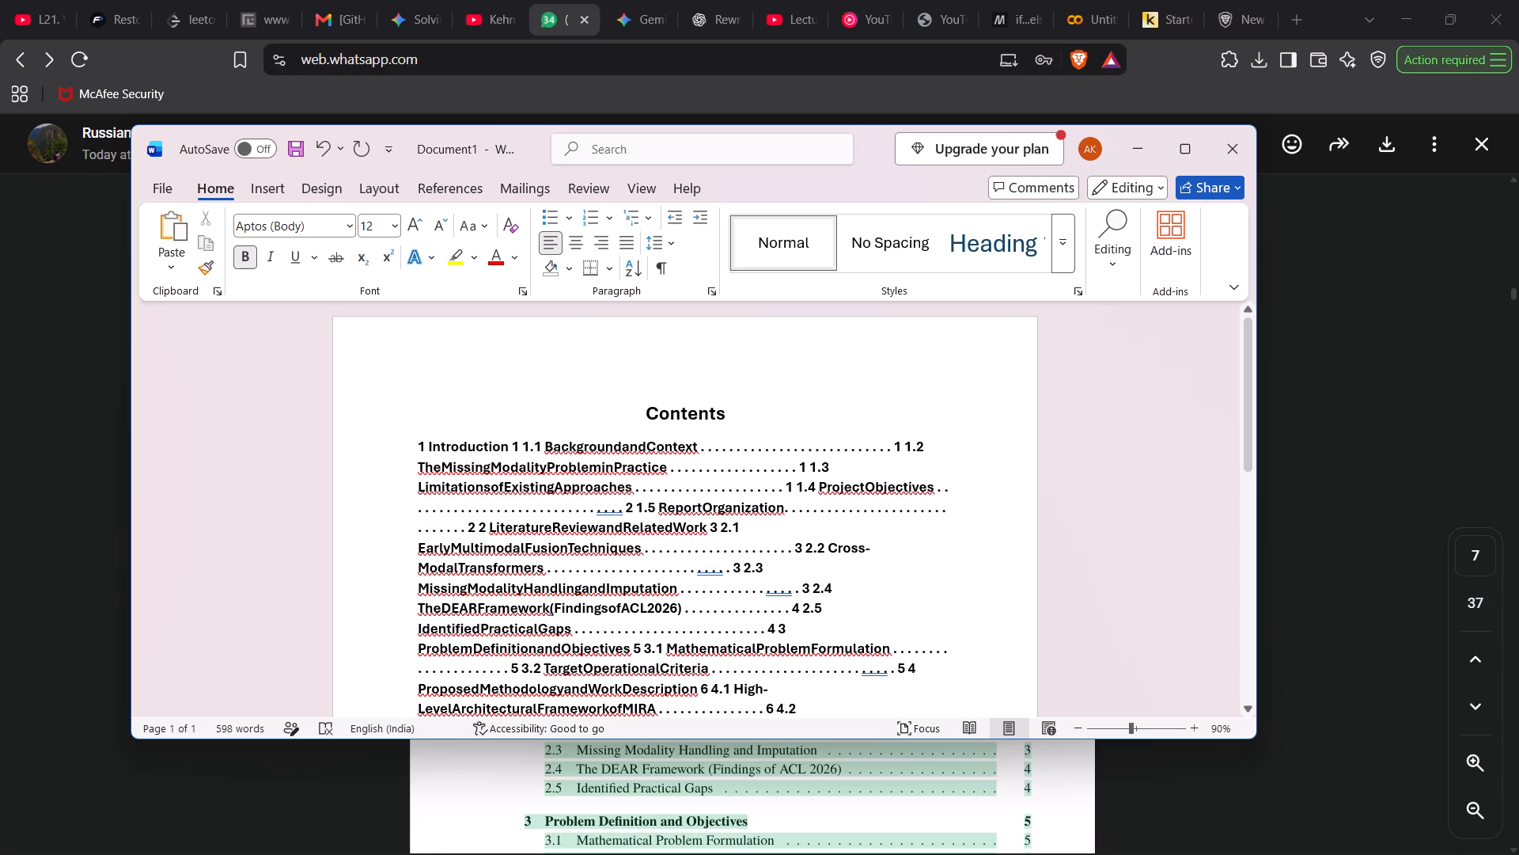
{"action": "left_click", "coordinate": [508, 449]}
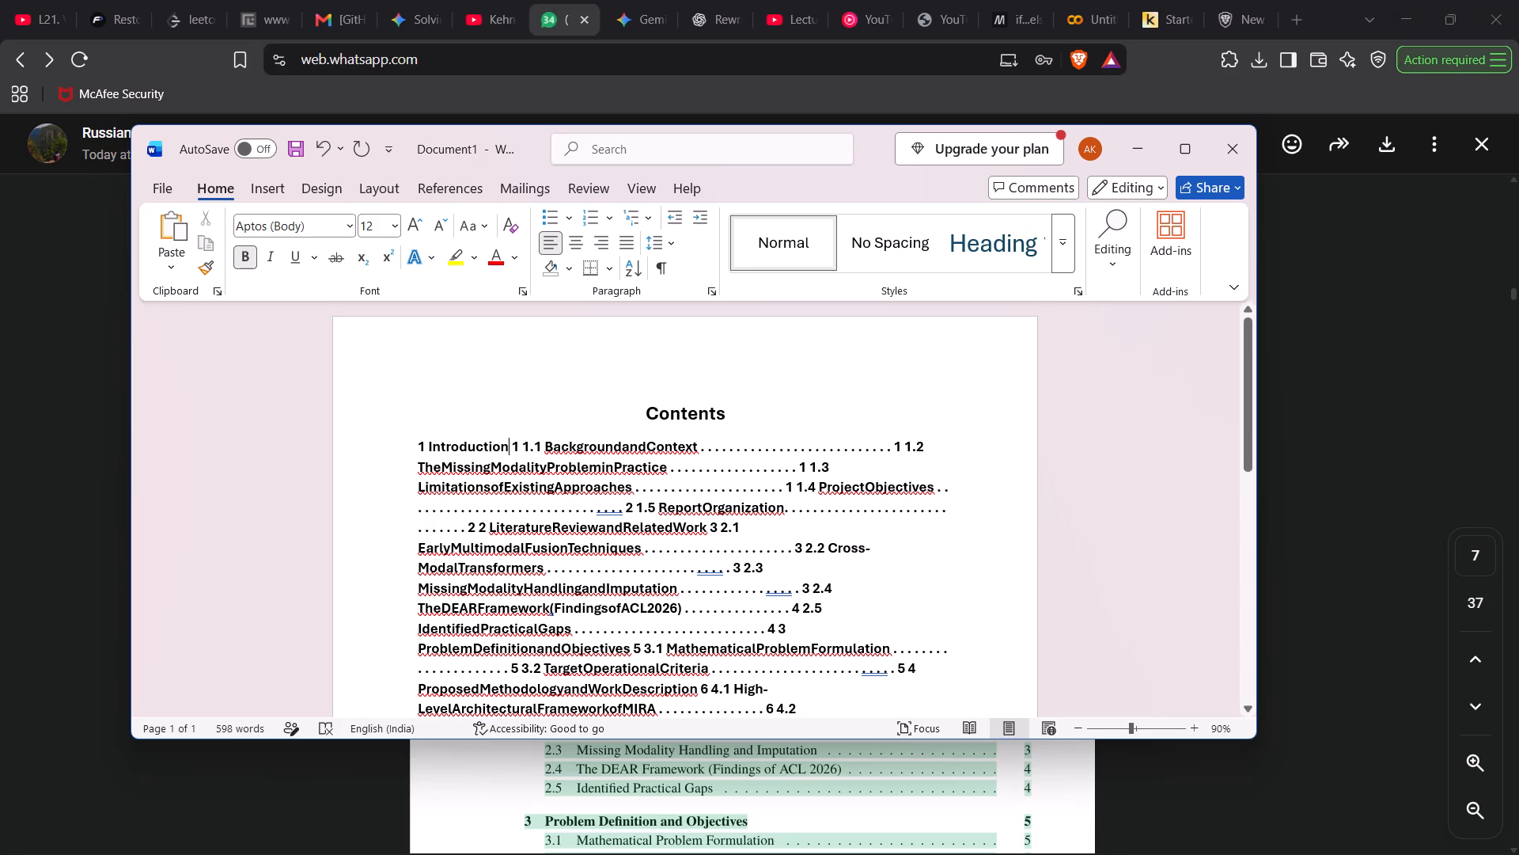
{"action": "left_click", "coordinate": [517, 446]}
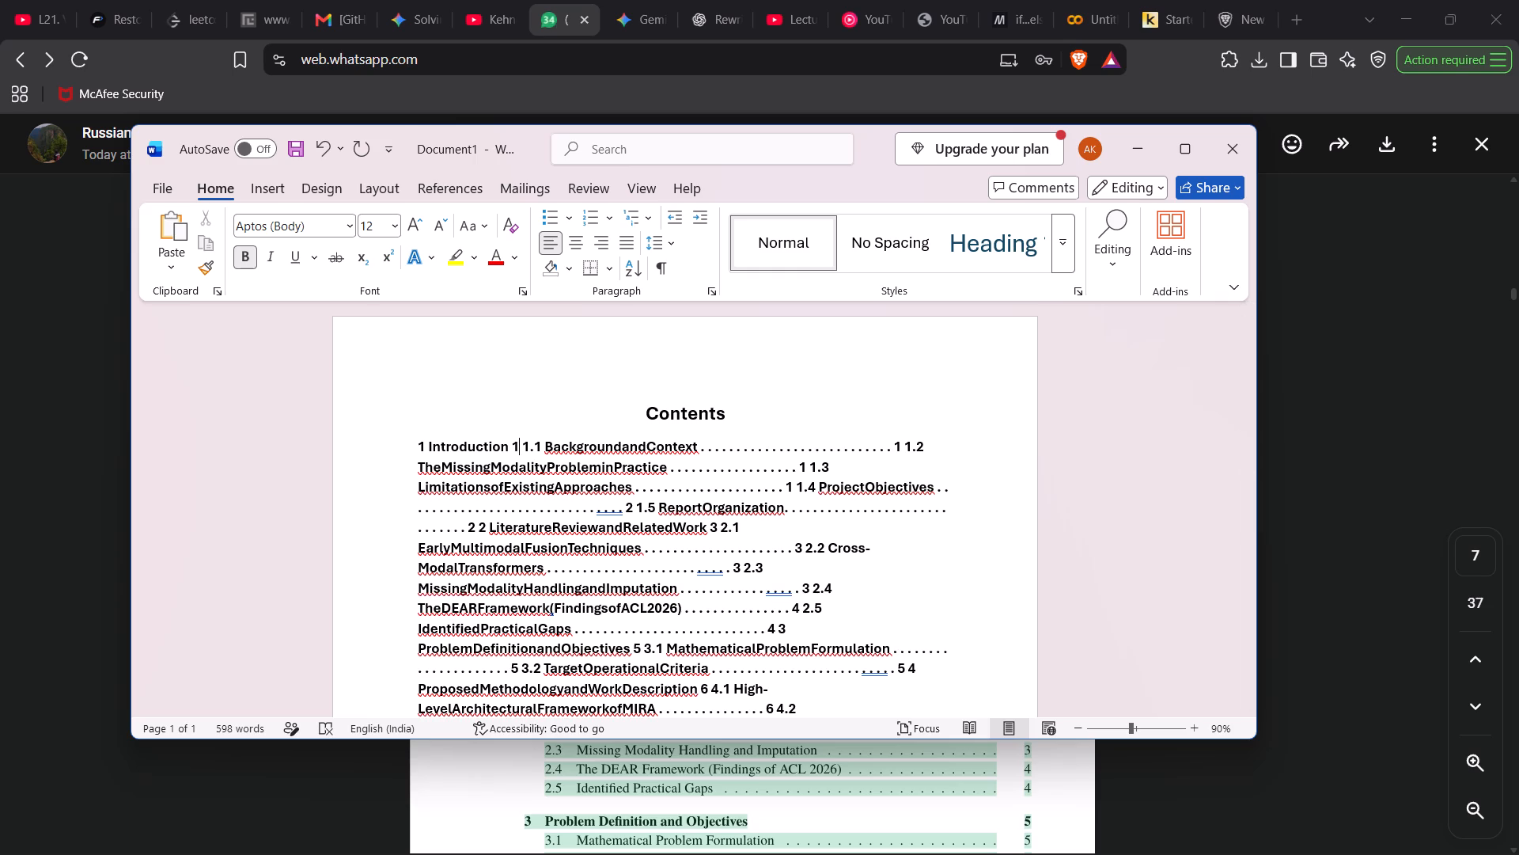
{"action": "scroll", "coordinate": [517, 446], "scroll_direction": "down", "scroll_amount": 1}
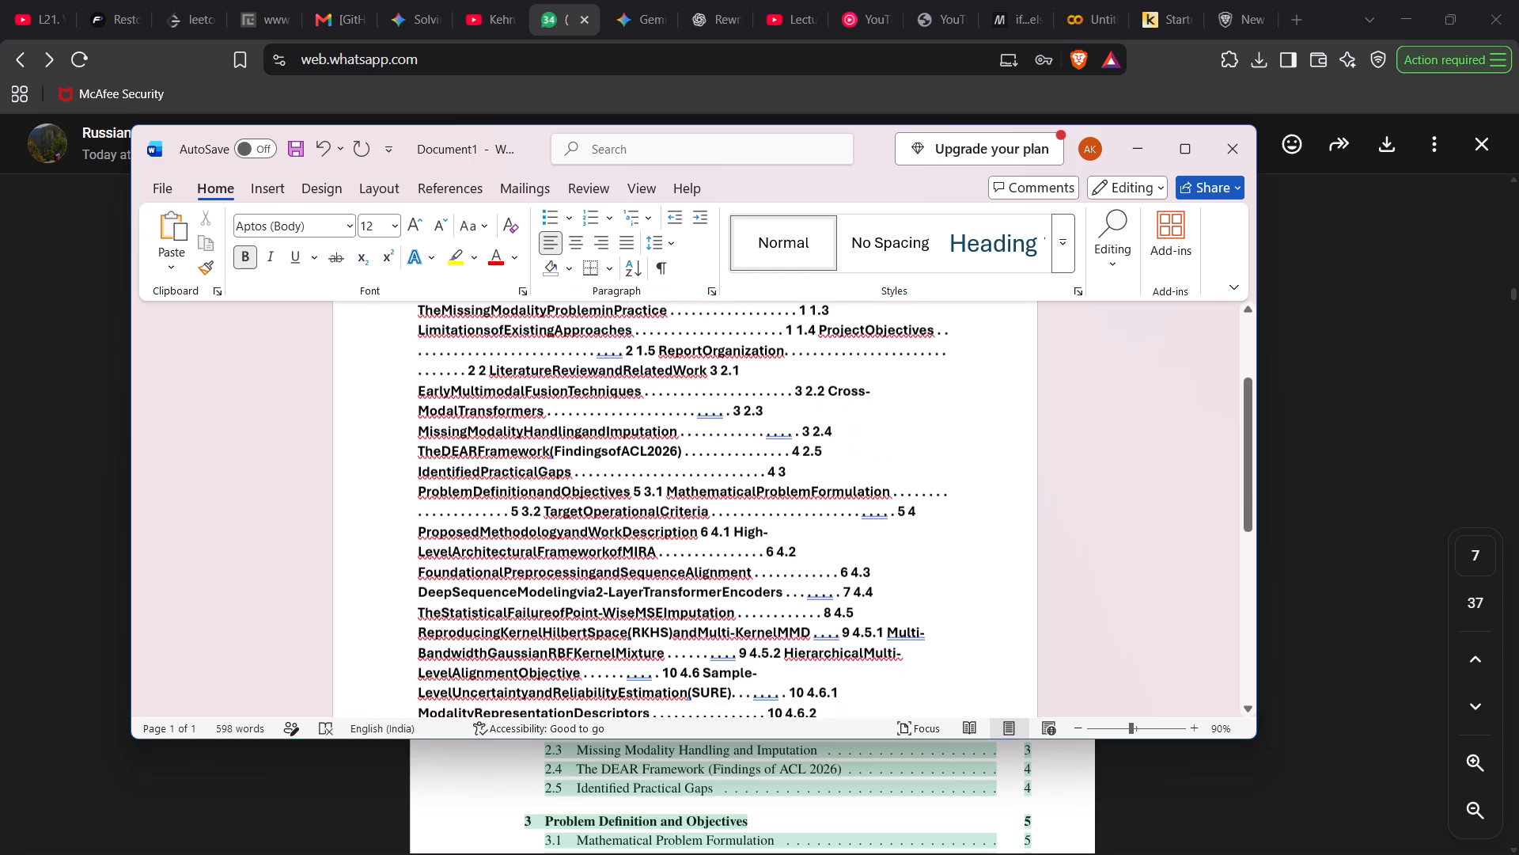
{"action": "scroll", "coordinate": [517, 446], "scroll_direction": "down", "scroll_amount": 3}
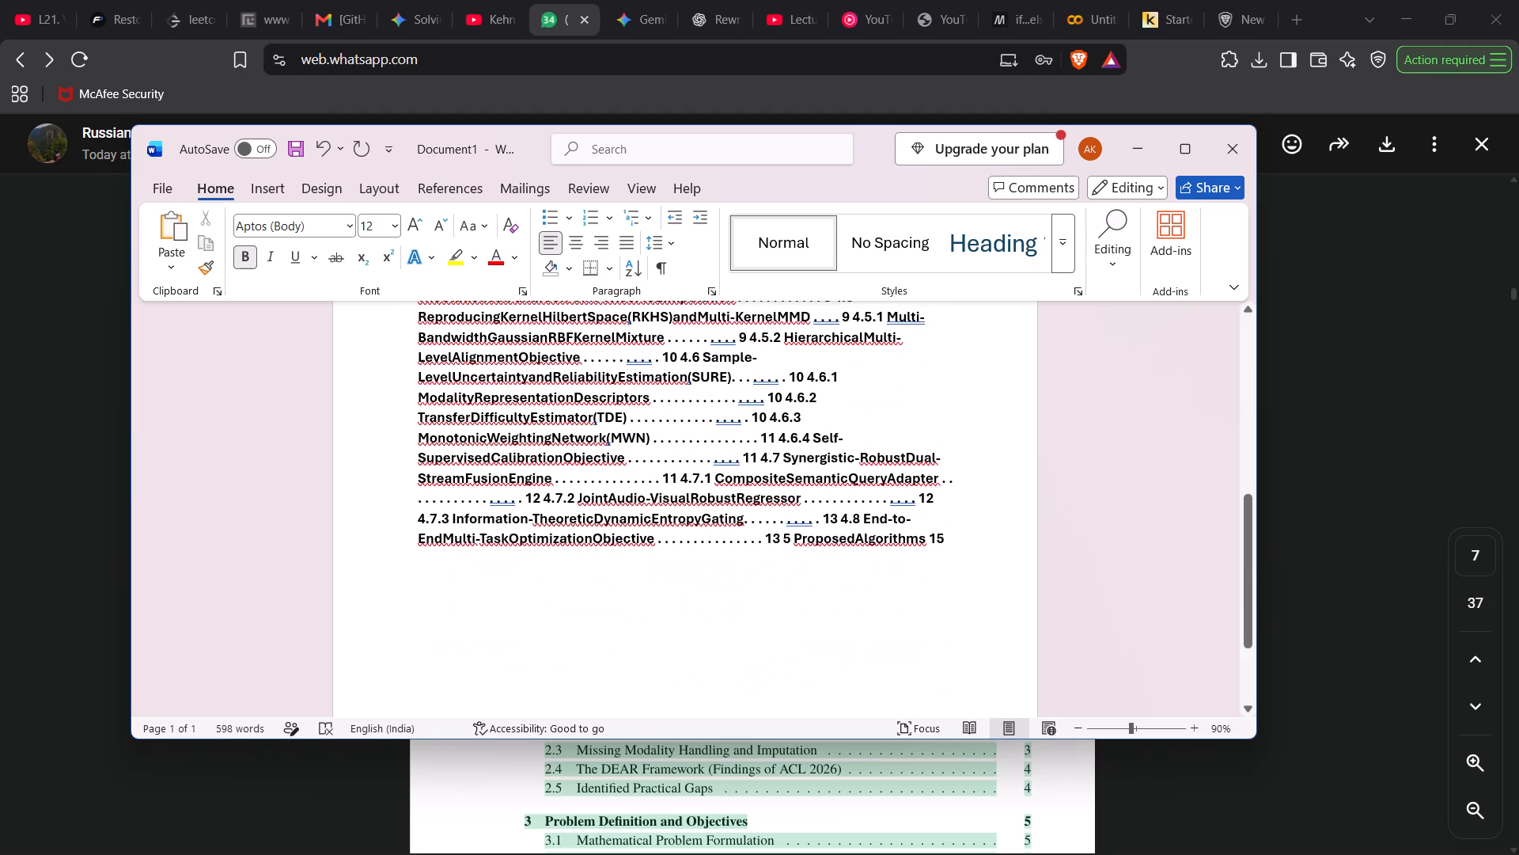
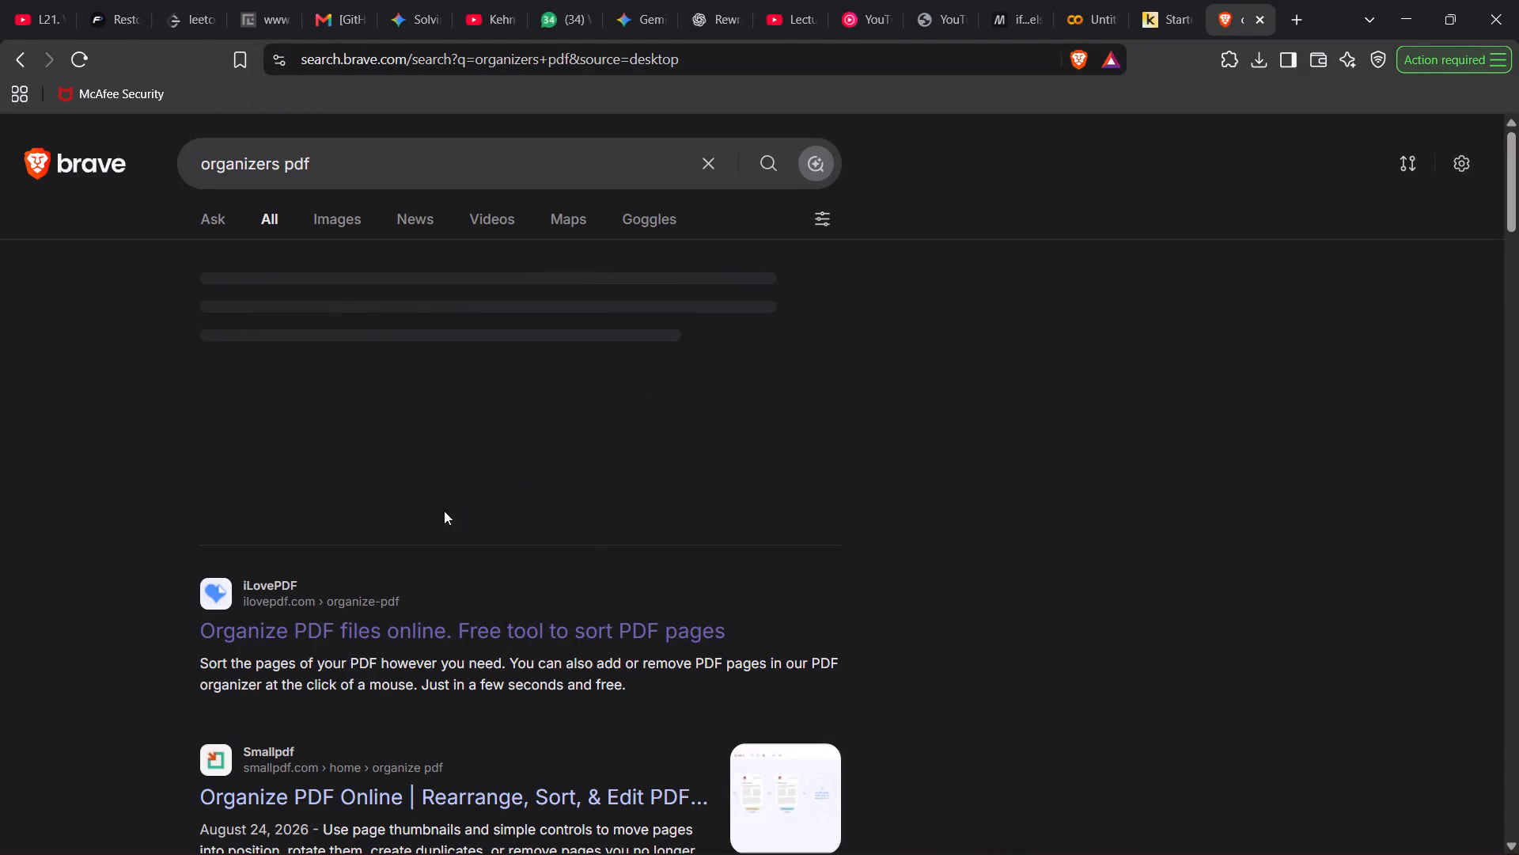
Open iLovePDF's Organize PDF tool from the search results and bring up the file chooser for selecting a PDF.
{"action": "left_click", "coordinate": [395, 606]}
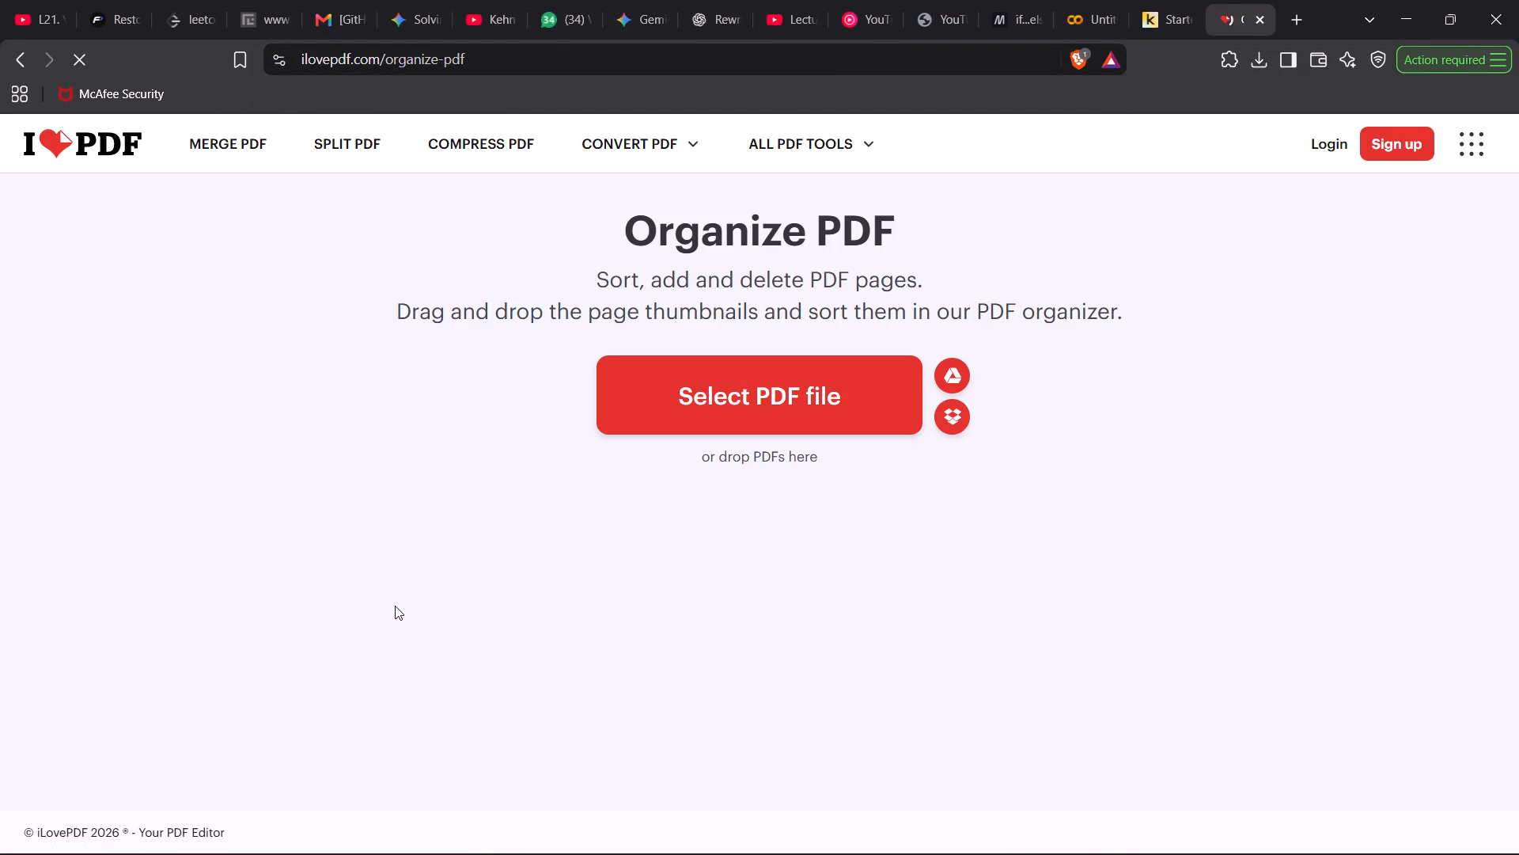
{"action": "left_click", "coordinate": [828, 399]}
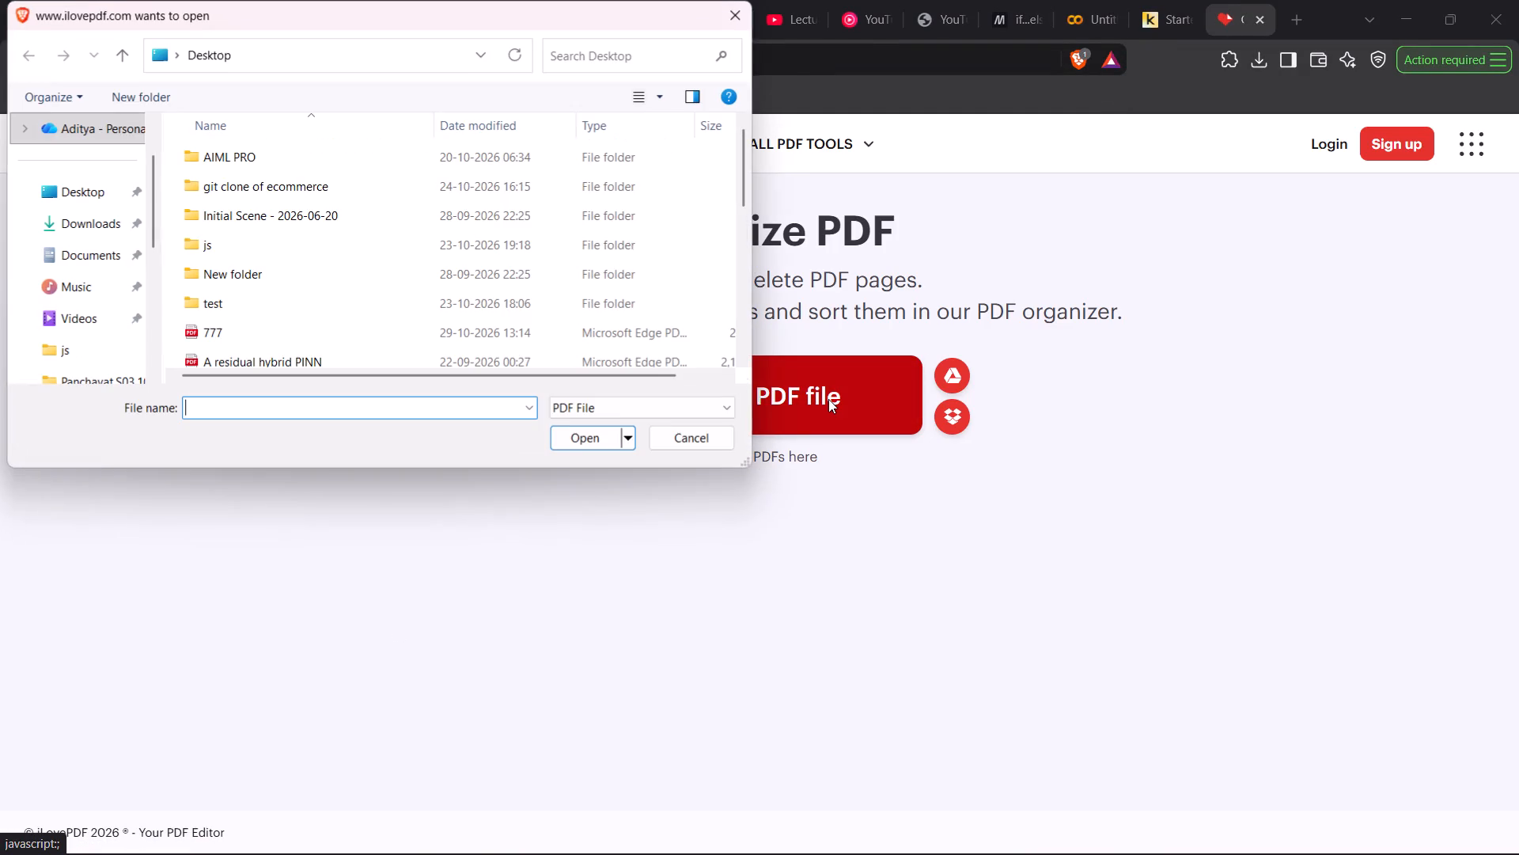
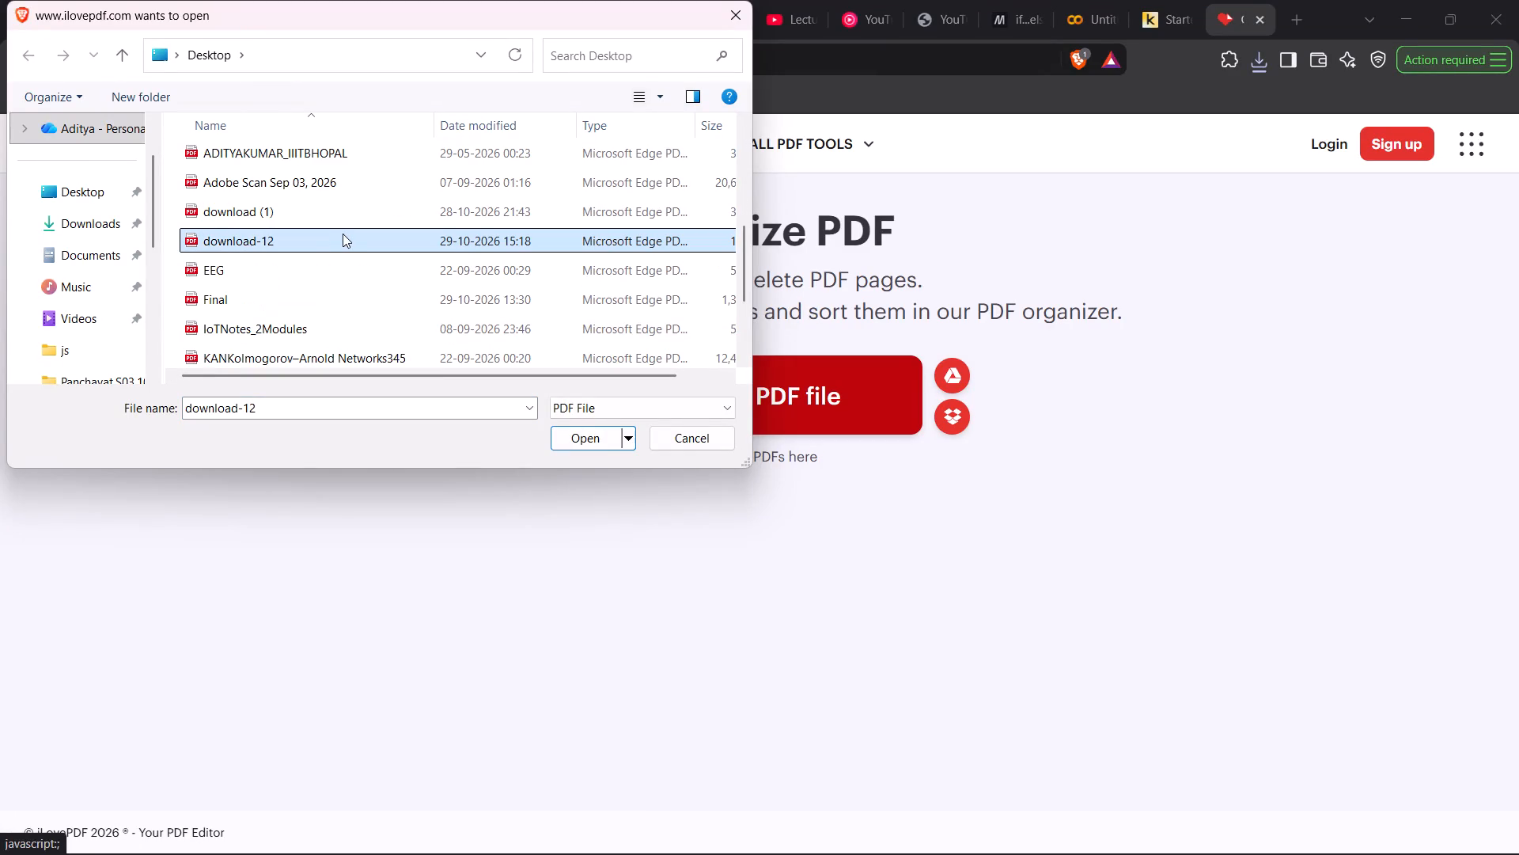
Load download-12 and Final from the Desktop into the Organize PDF tool.
{"action": "scroll", "coordinate": [343, 234], "scroll_direction": "up", "scroll_amount": 2}
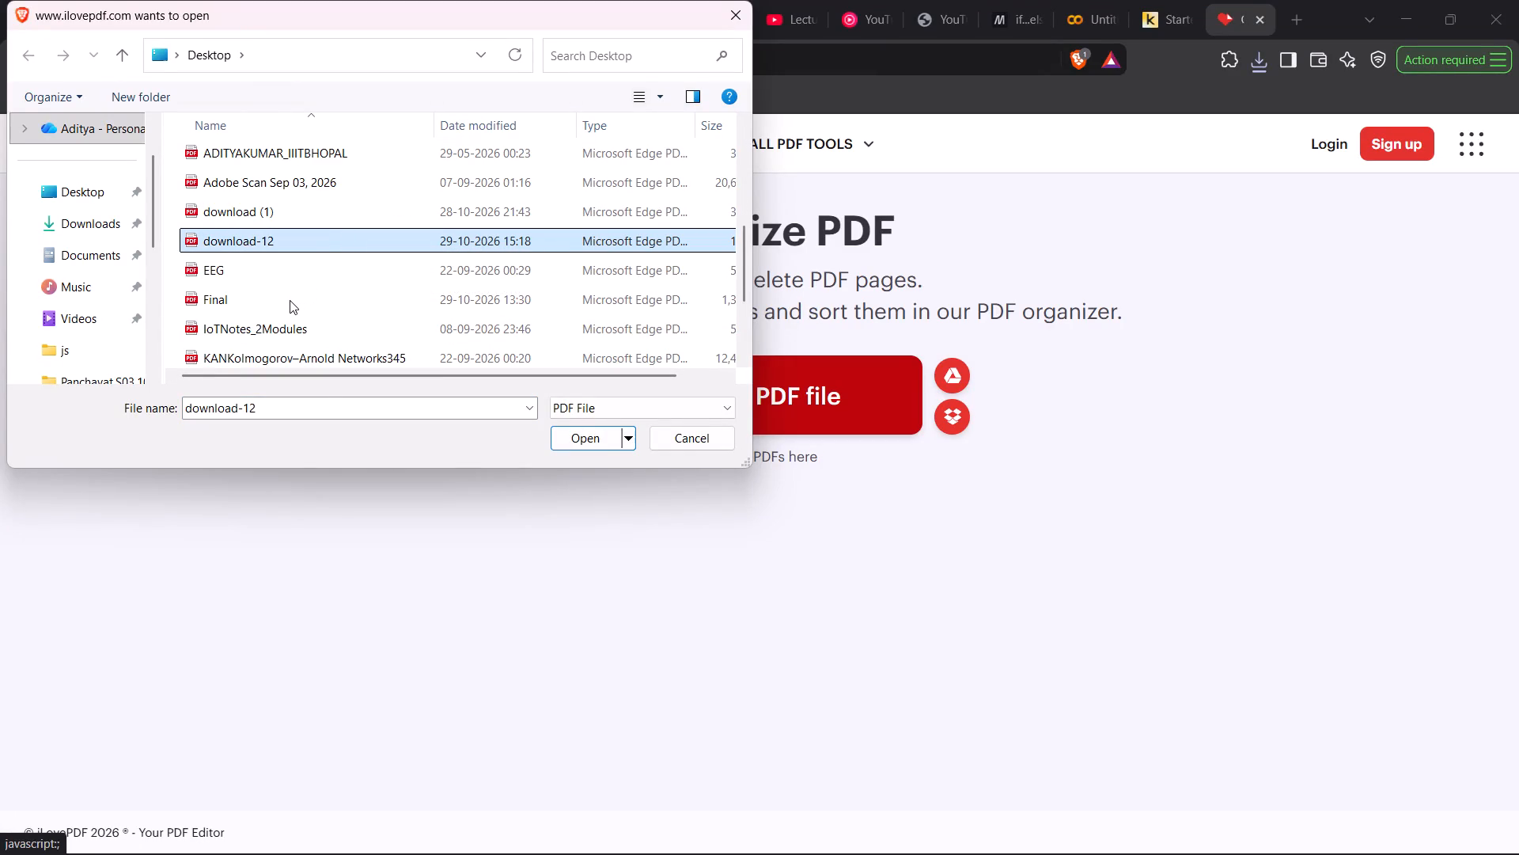
{"action": "left_click", "coordinate": [290, 300], "text": "shift"}
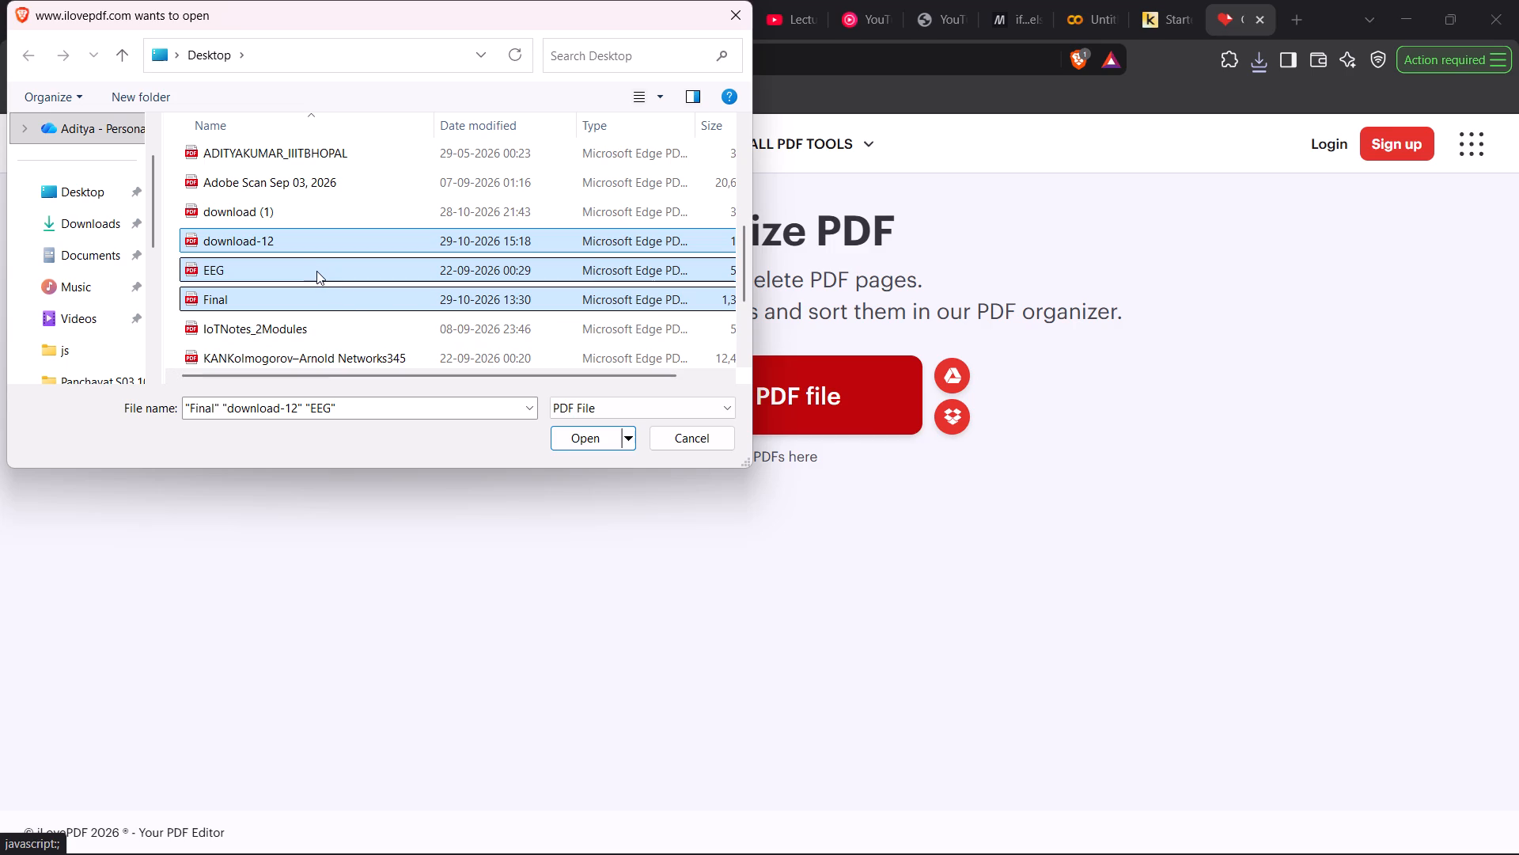
{"action": "left_click", "coordinate": [314, 269]}
{"action": "left_click", "coordinate": [303, 241]}
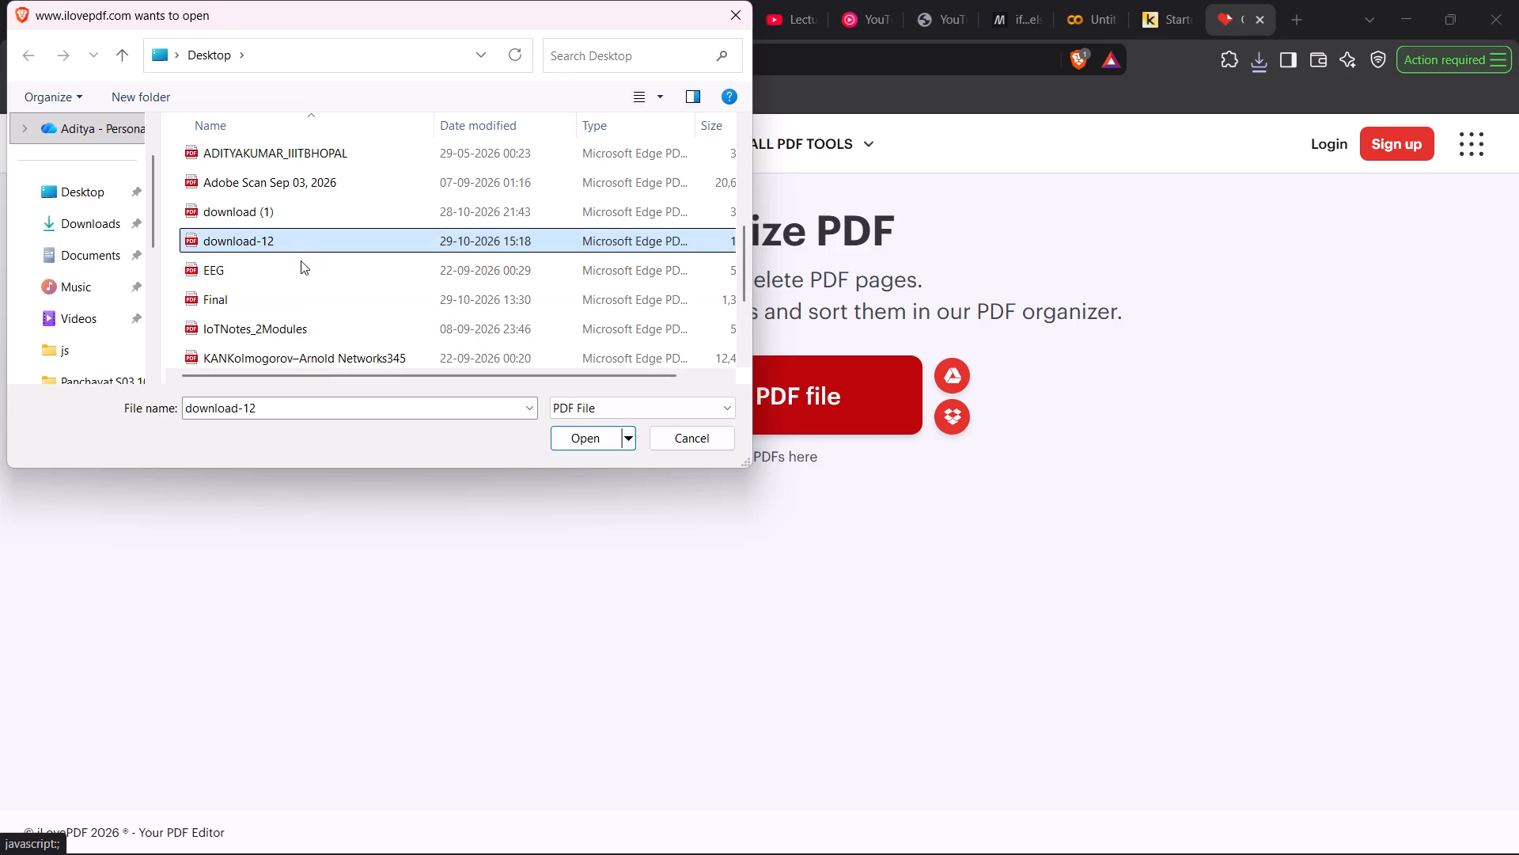
{"action": "left_click", "coordinate": [294, 295], "text": "ctrl"}
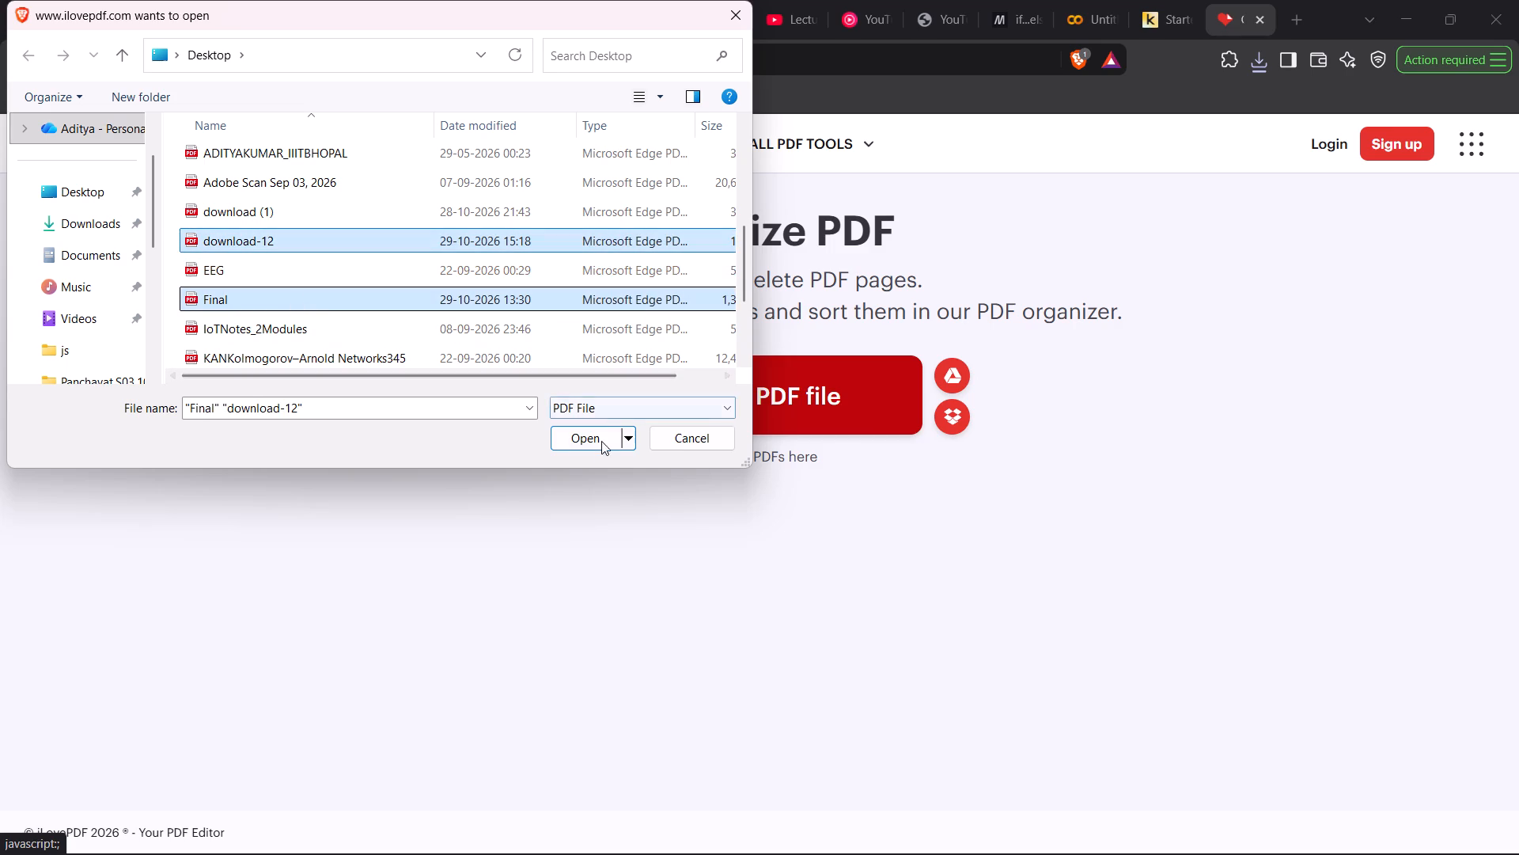
{"action": "left_click", "coordinate": [590, 446]}
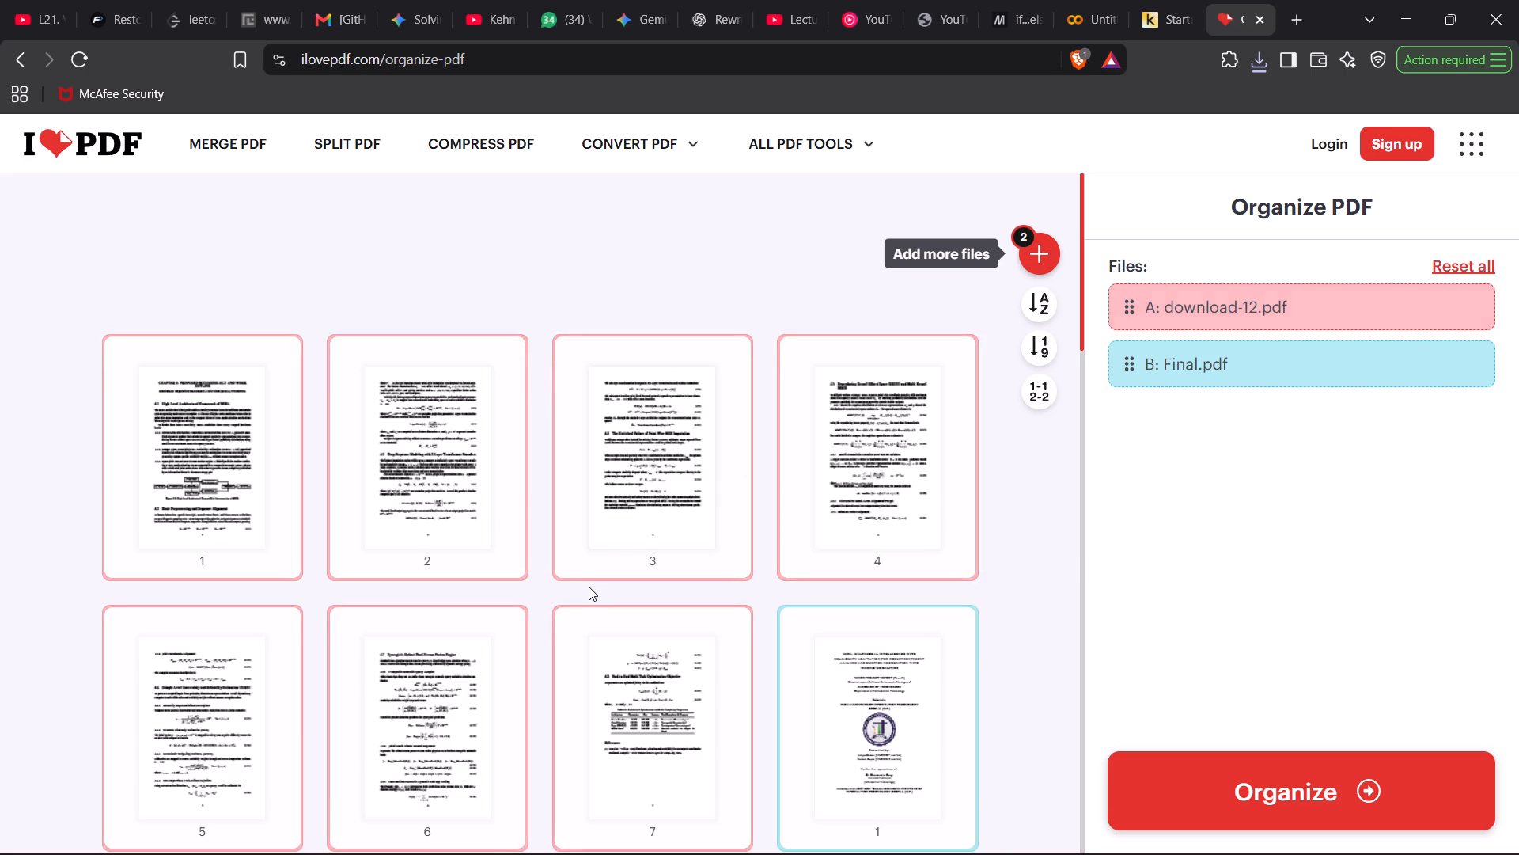
Check the loaded page thumbnails and remove Final.pdf from the files being organized.
{"action": "scroll", "coordinate": [589, 587], "scroll_direction": "down", "scroll_amount": 9}
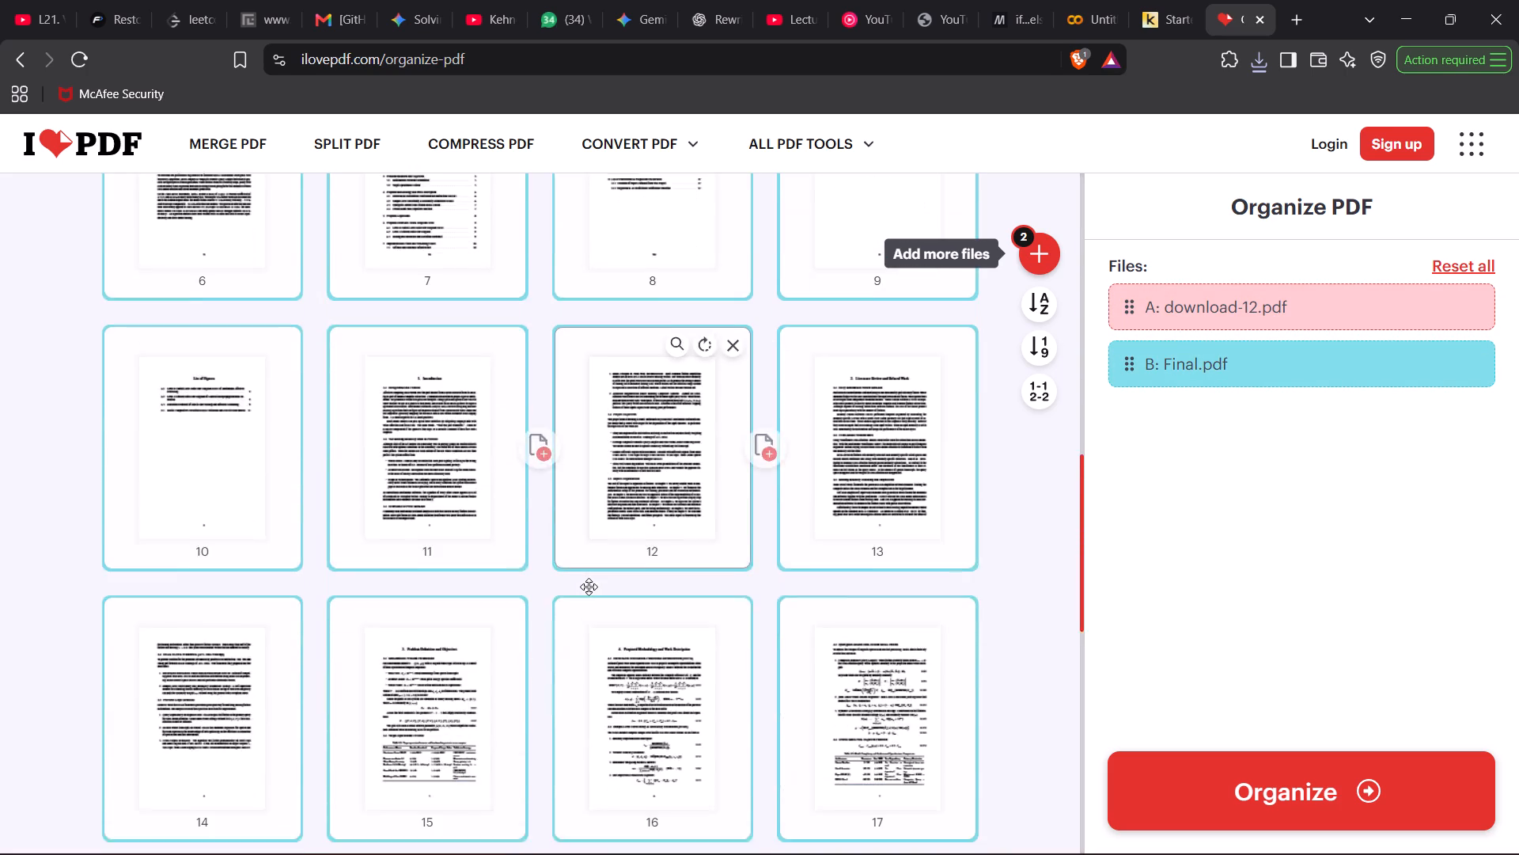
{"action": "scroll", "coordinate": [589, 587], "scroll_direction": "down", "scroll_amount": 4}
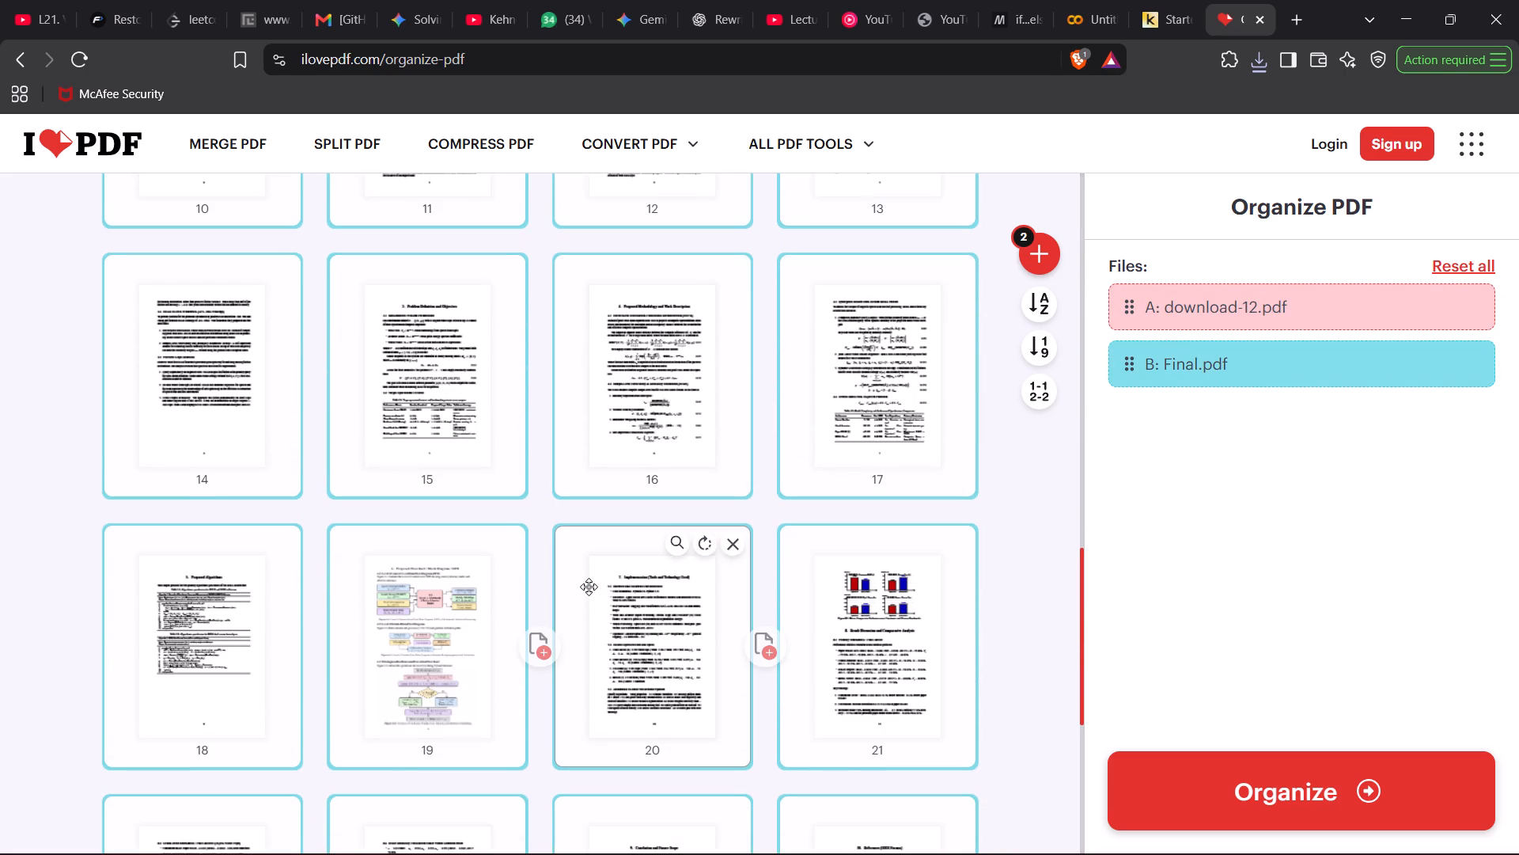
{"action": "scroll", "coordinate": [589, 587], "scroll_direction": "down", "scroll_amount": 1}
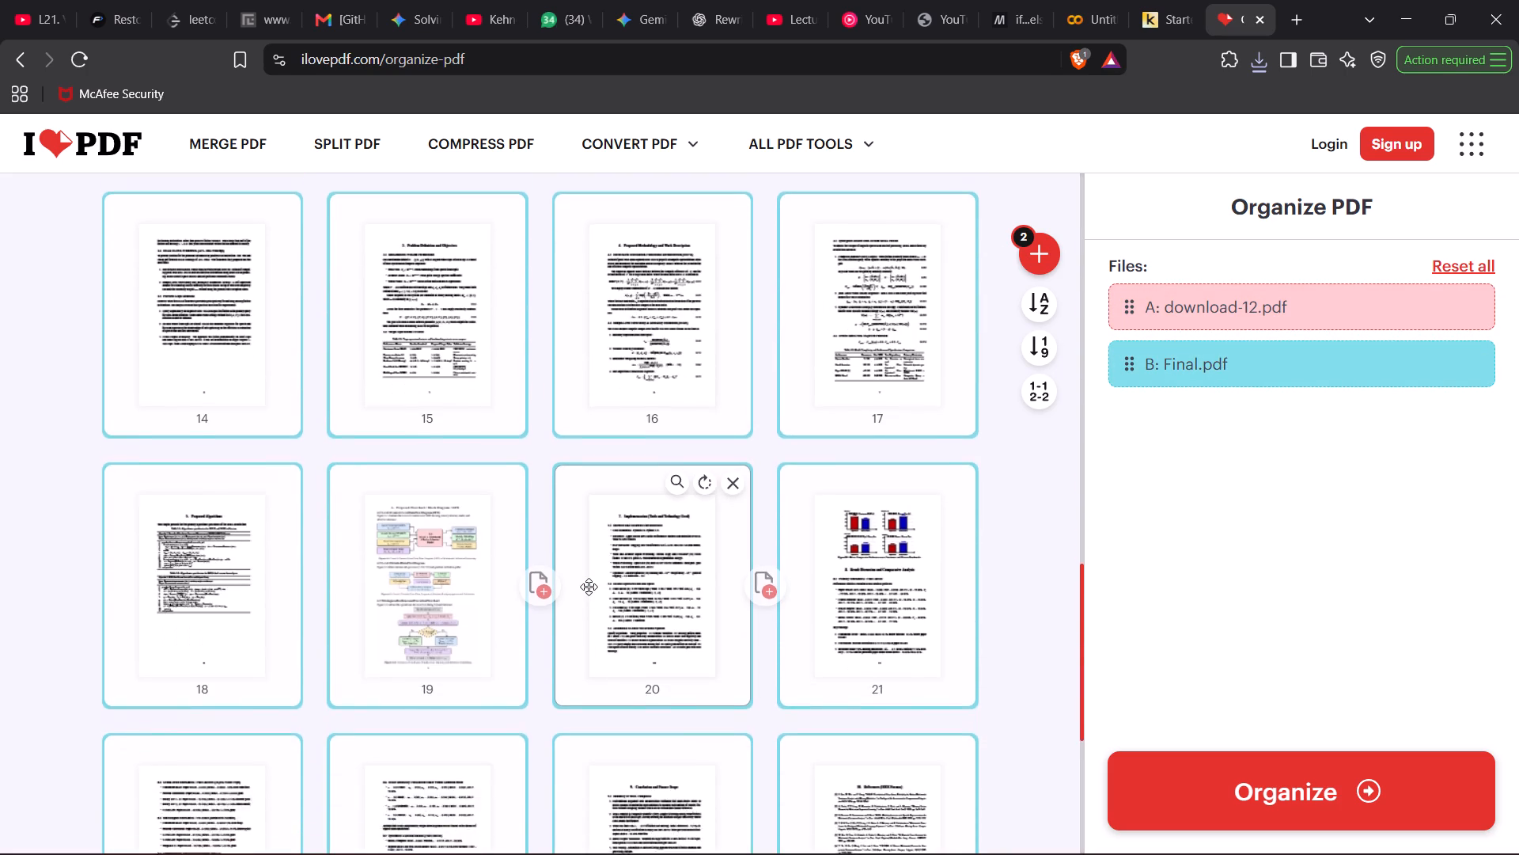
{"action": "scroll", "coordinate": [589, 587], "scroll_direction": "down", "scroll_amount": 2}
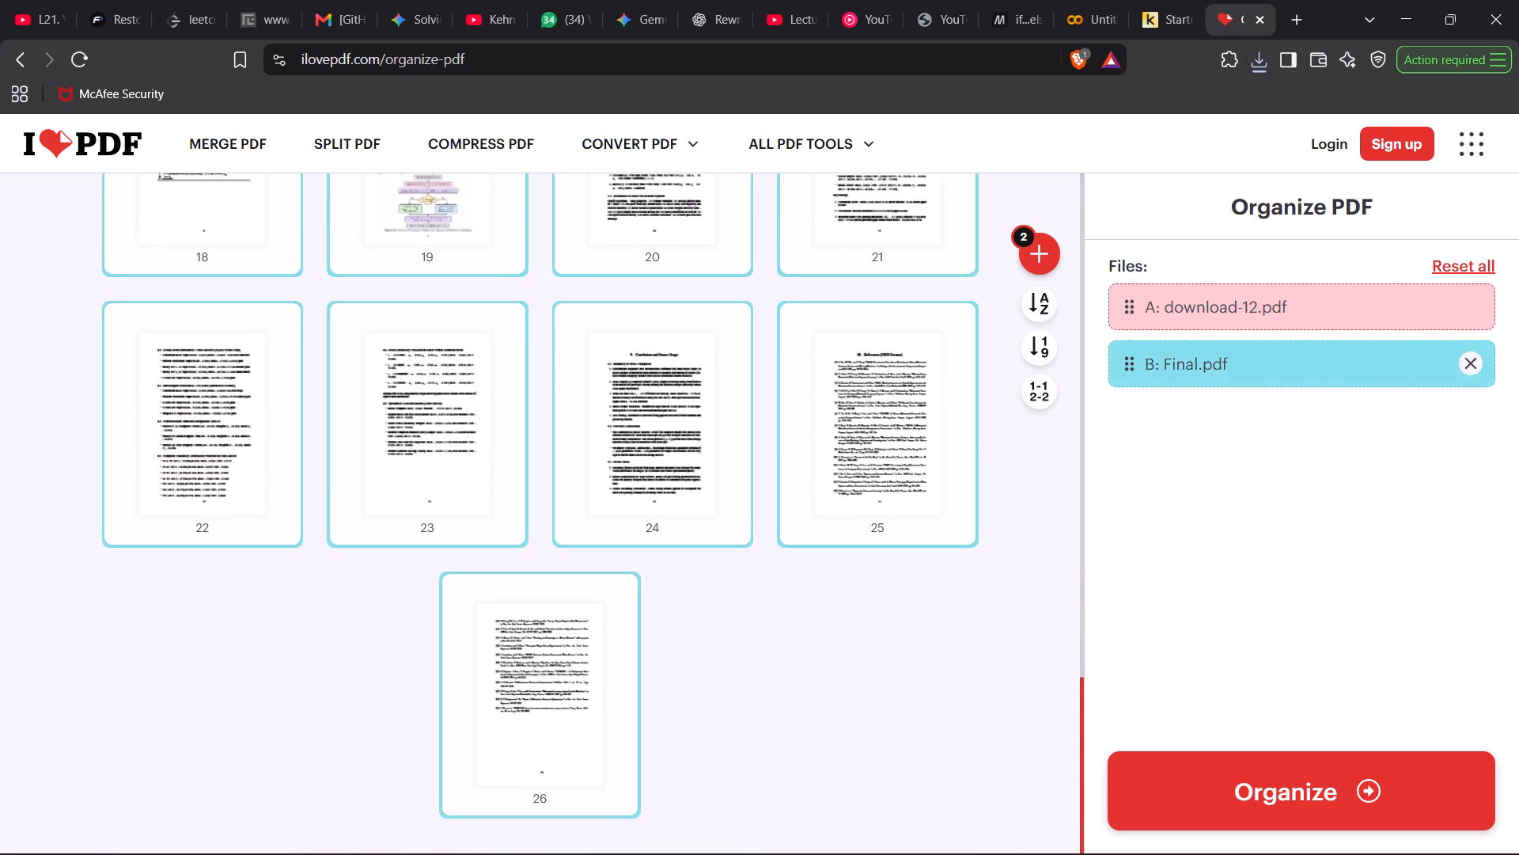
{"action": "left_click", "coordinate": [1458, 366]}
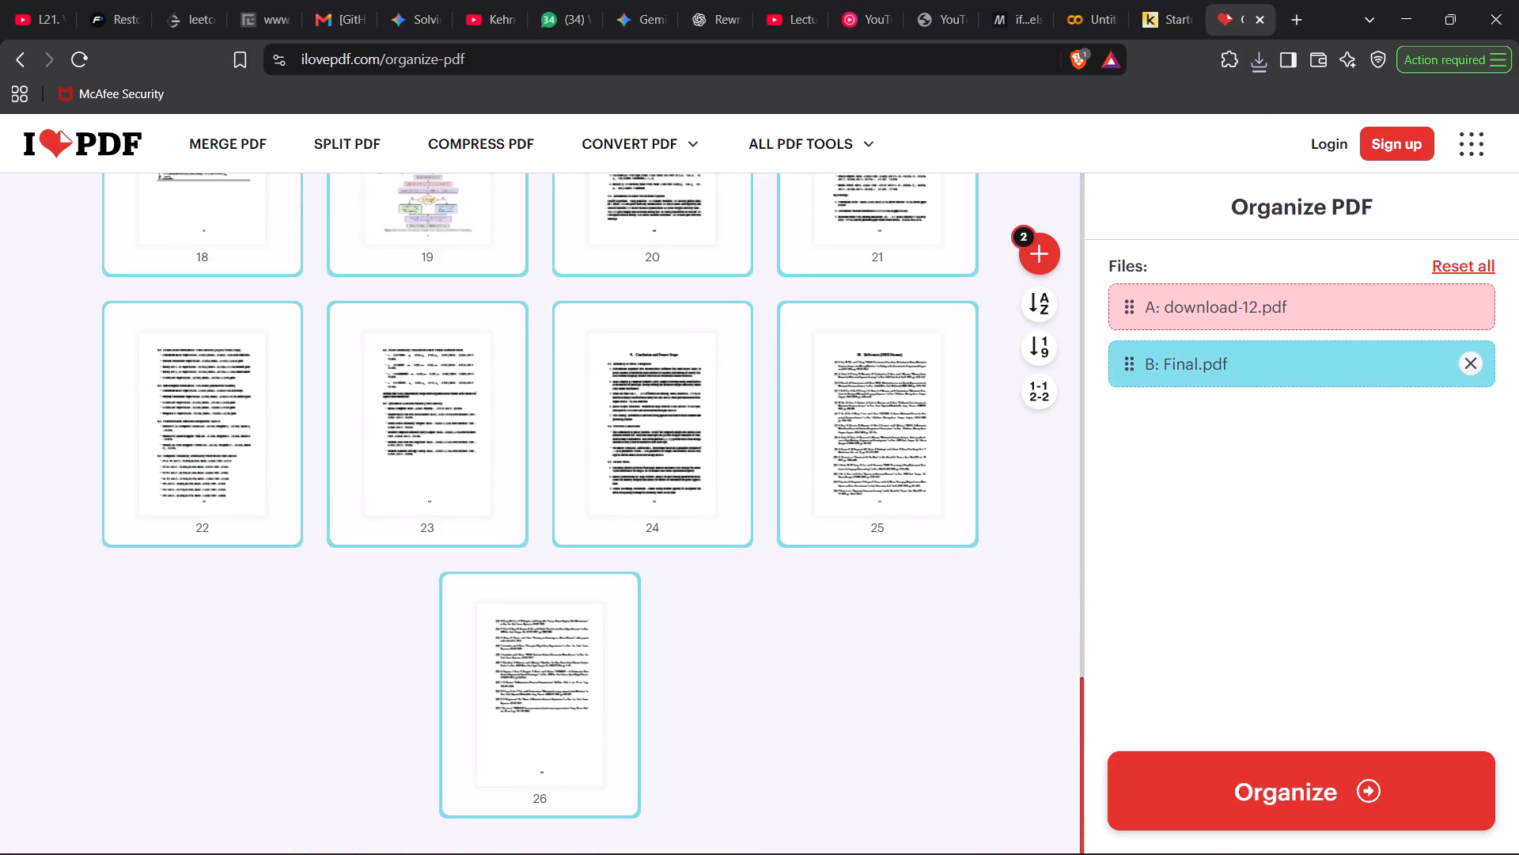
{"action": "left_click", "coordinate": [1467, 368]}
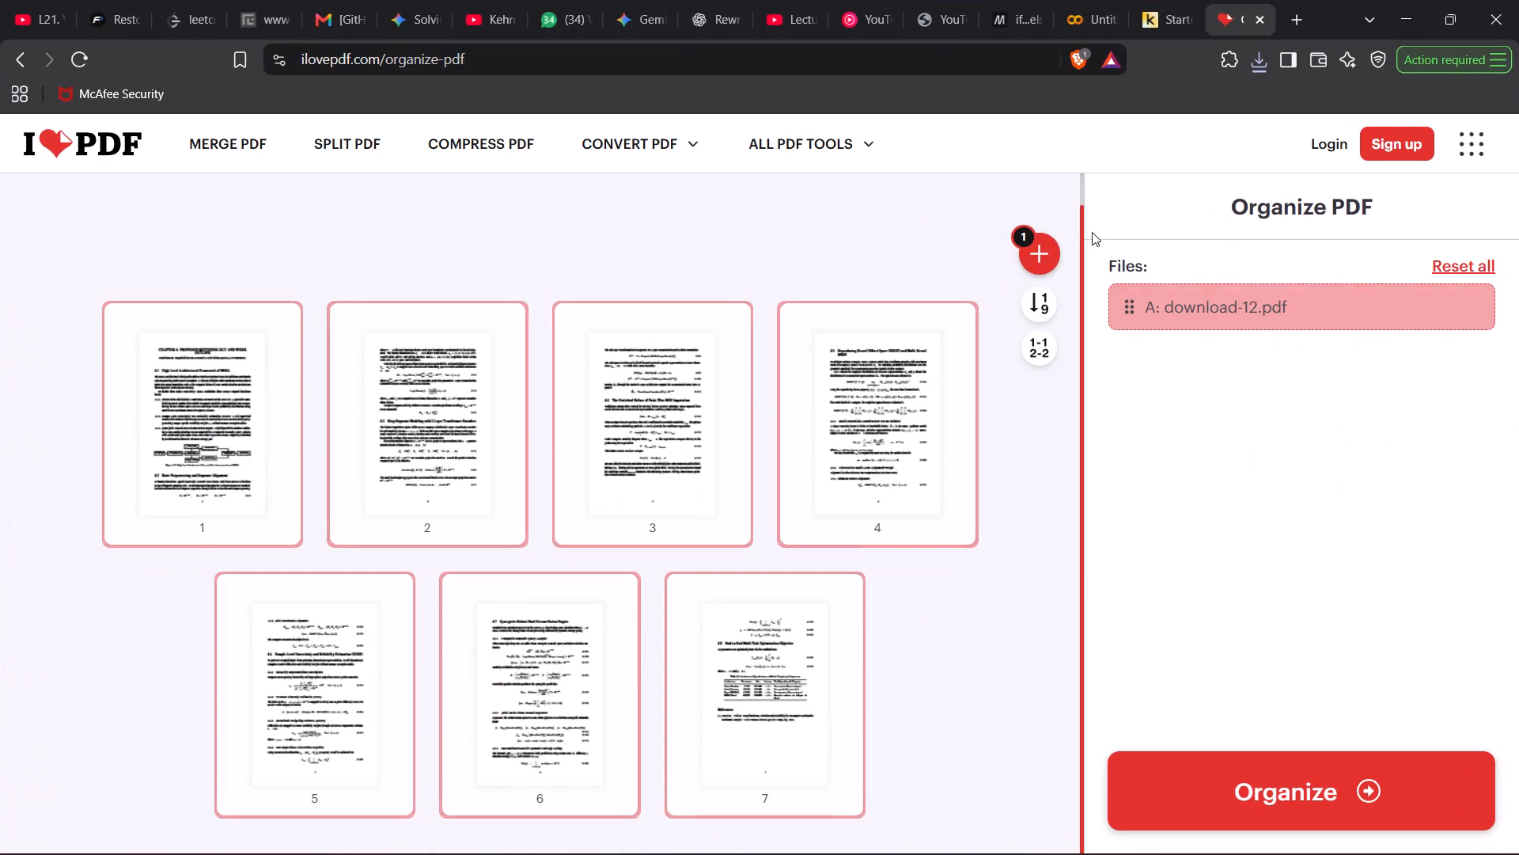
Add the PDF organized (1) from the Desktop to the files being organized.
{"action": "left_click", "coordinate": [1029, 264]}
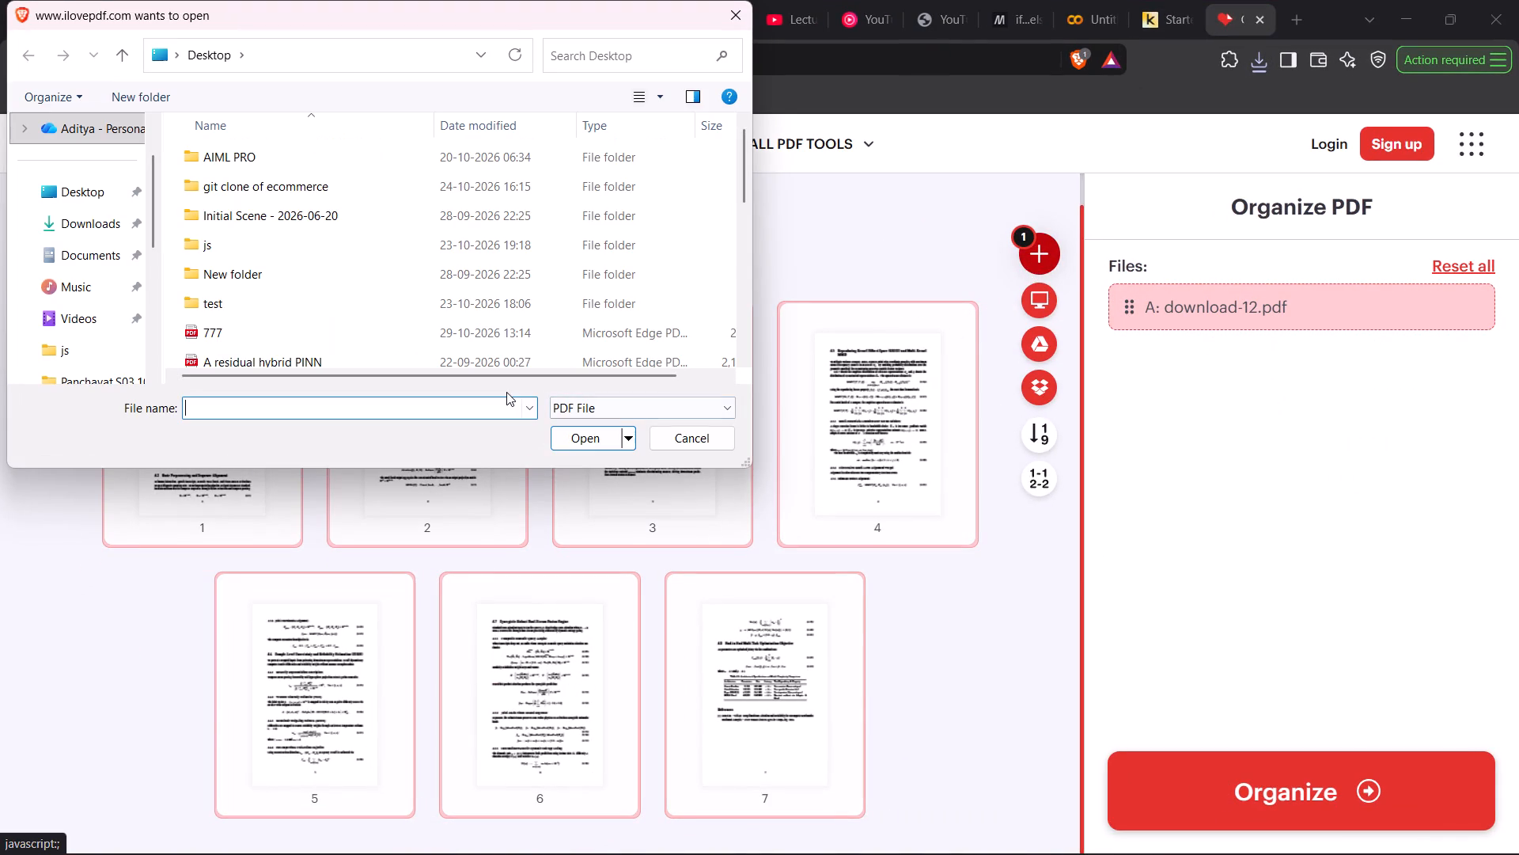
{"action": "scroll", "coordinate": [426, 268], "scroll_direction": "down", "scroll_amount": 3}
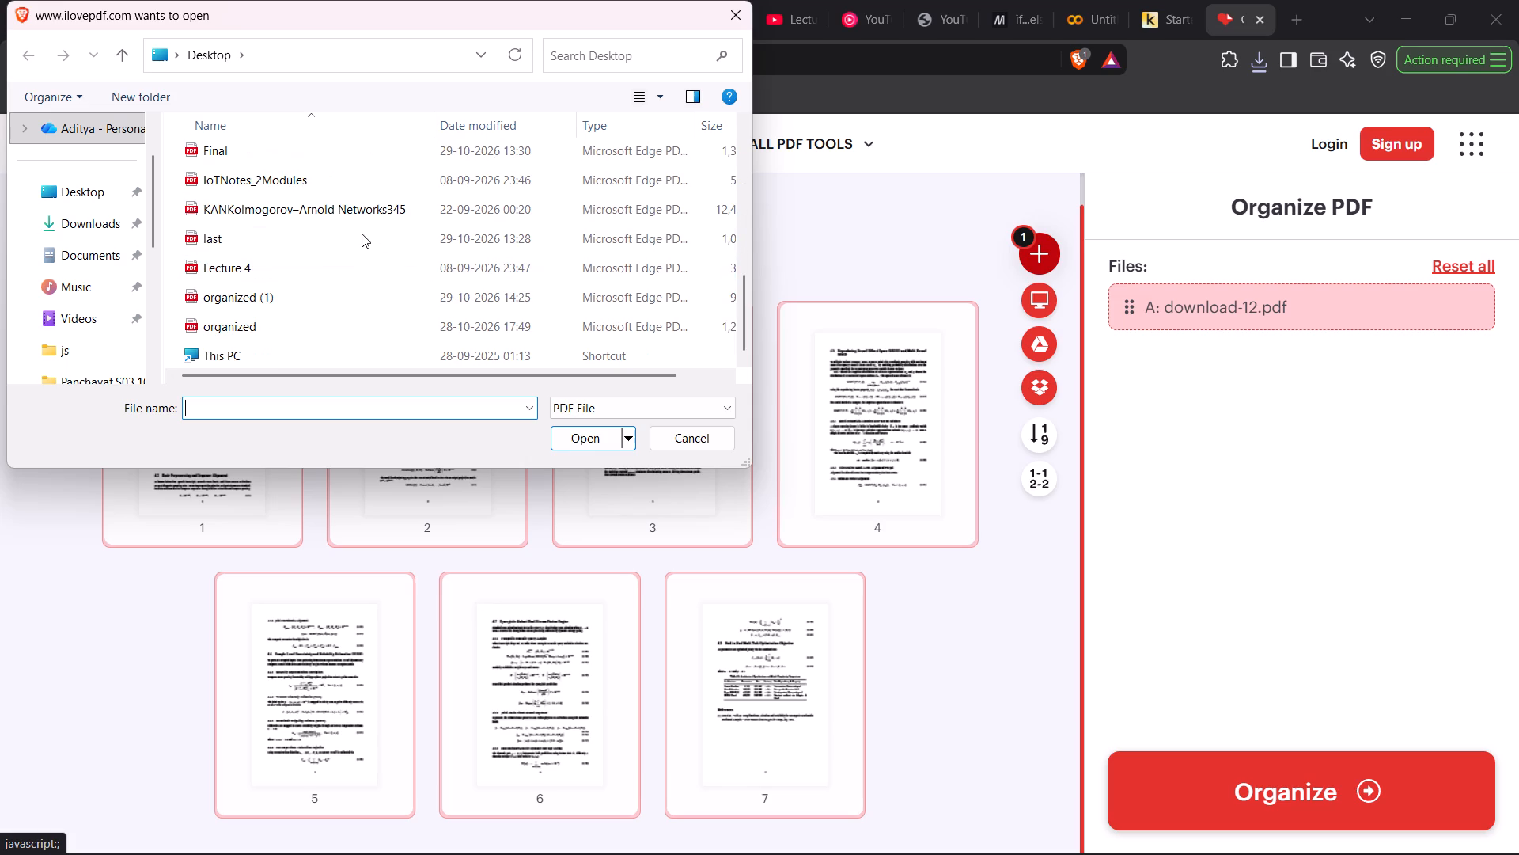
{"action": "scroll", "coordinate": [362, 234], "scroll_direction": "up", "scroll_amount": 1}
{"action": "left_click", "coordinate": [334, 292]}
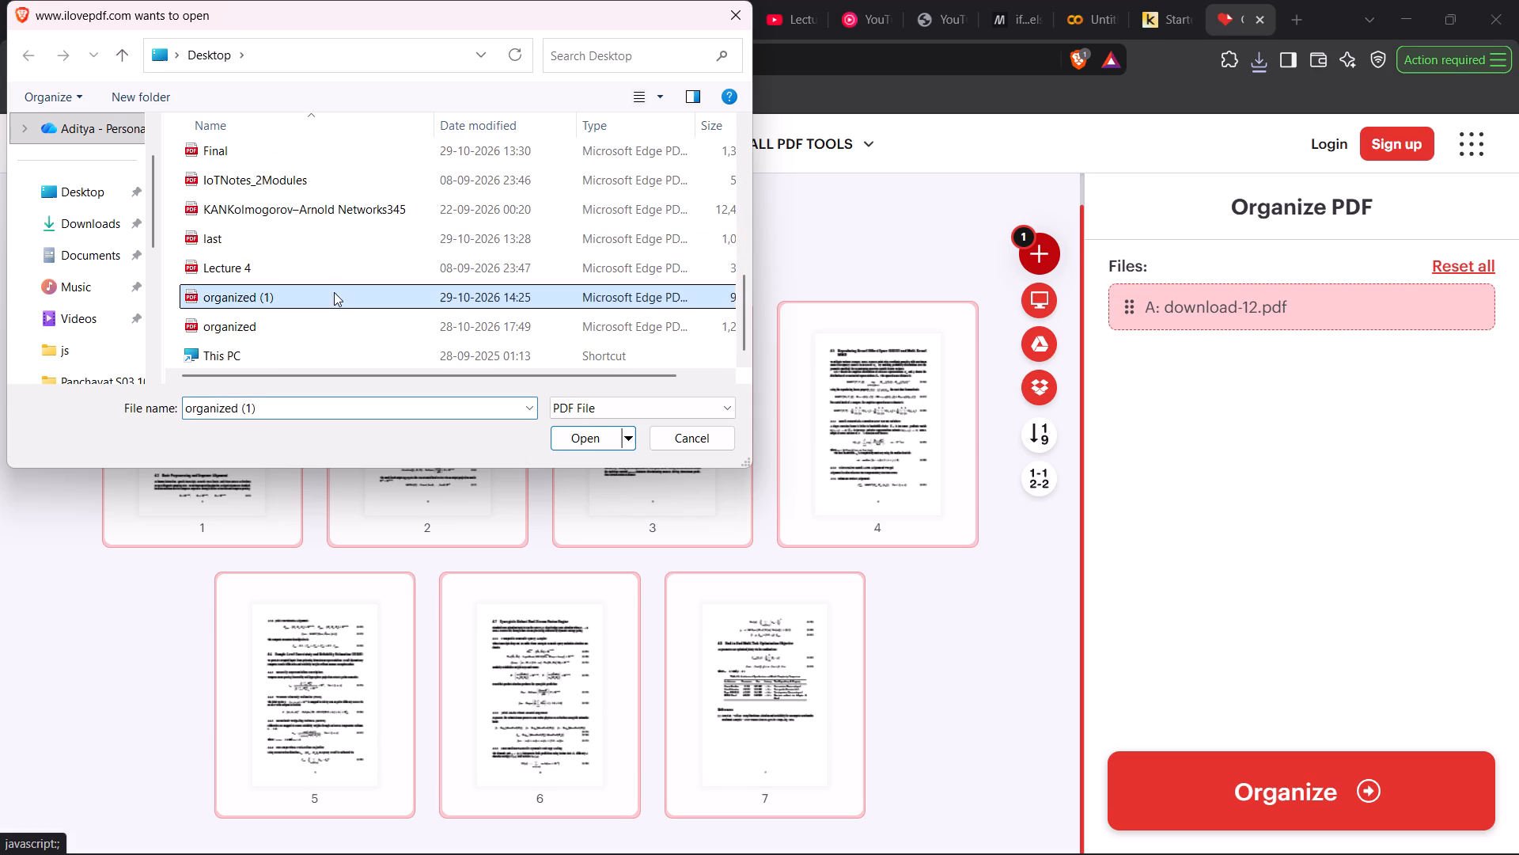
{"action": "left_click", "coordinate": [593, 431]}
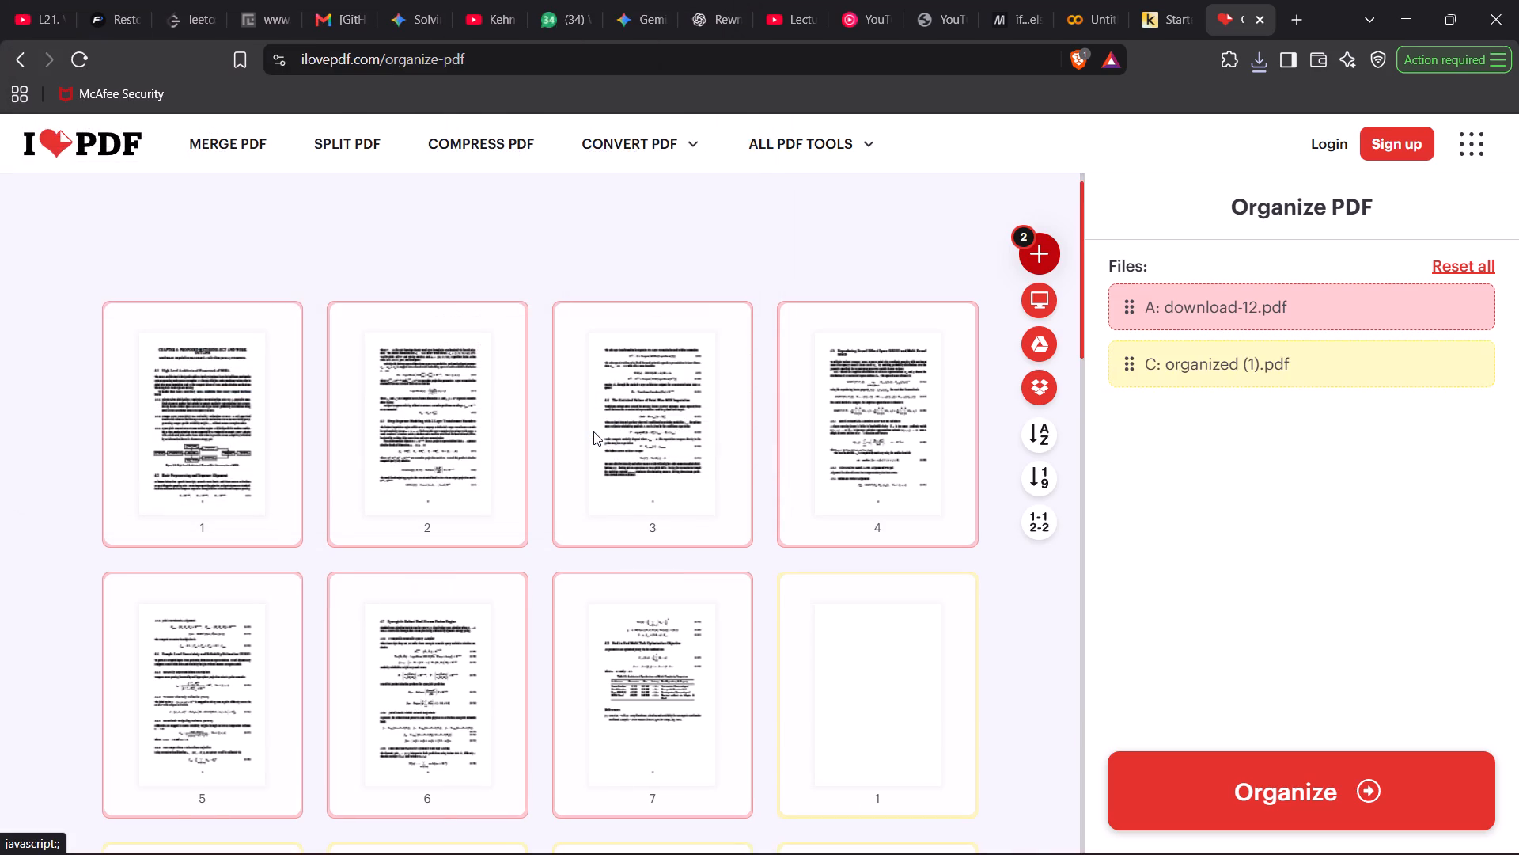
Look through the page thumbnails of organized (1).pdf and preview its page 16 at larger size.
{"action": "scroll", "coordinate": [688, 575], "scroll_direction": "down", "scroll_amount": 2}
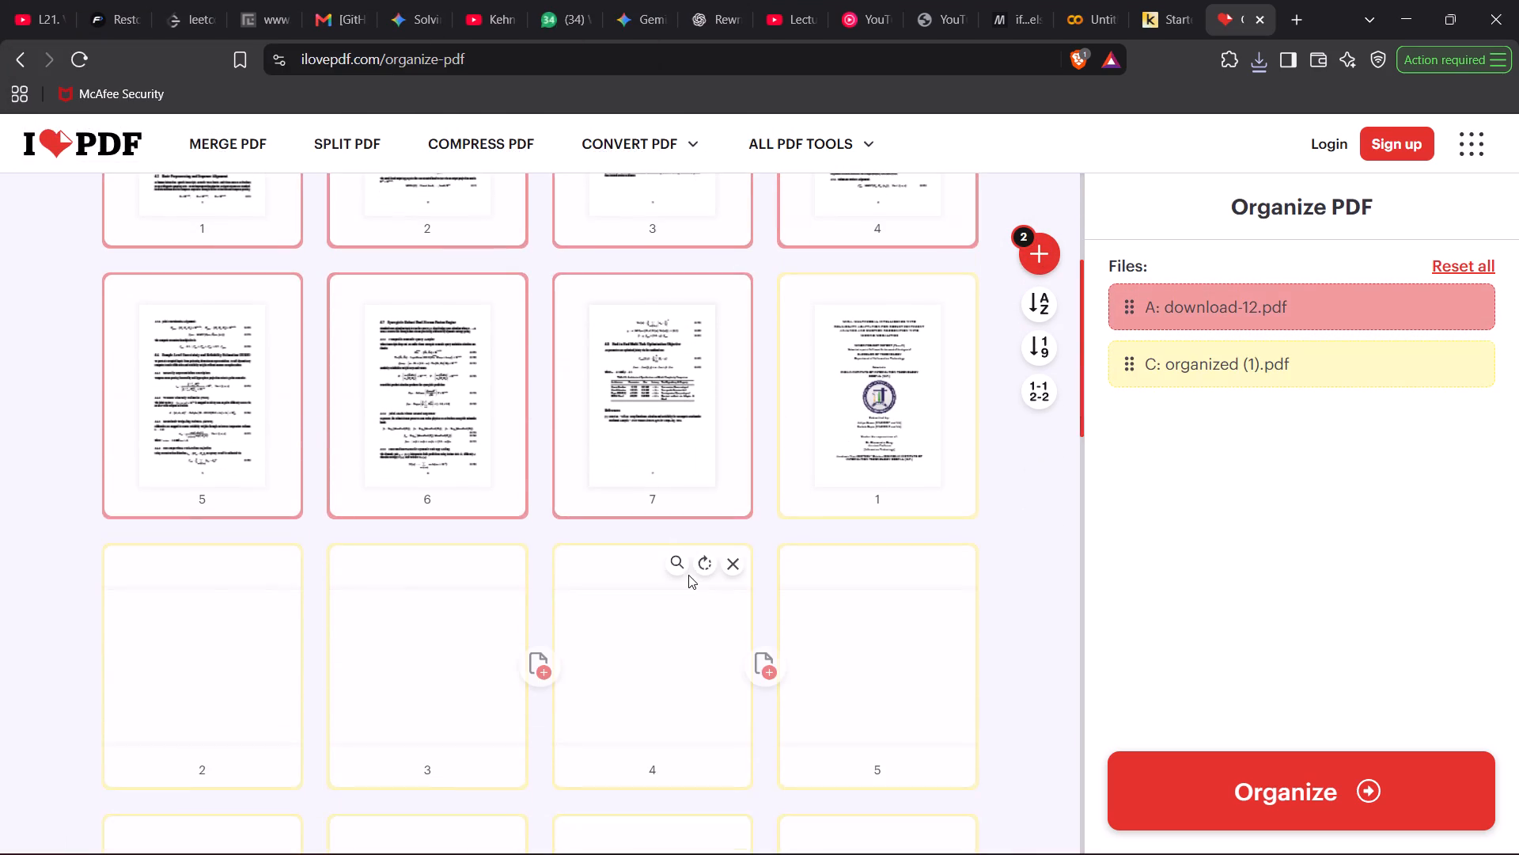
{"action": "scroll", "coordinate": [688, 575], "scroll_direction": "down", "scroll_amount": 3}
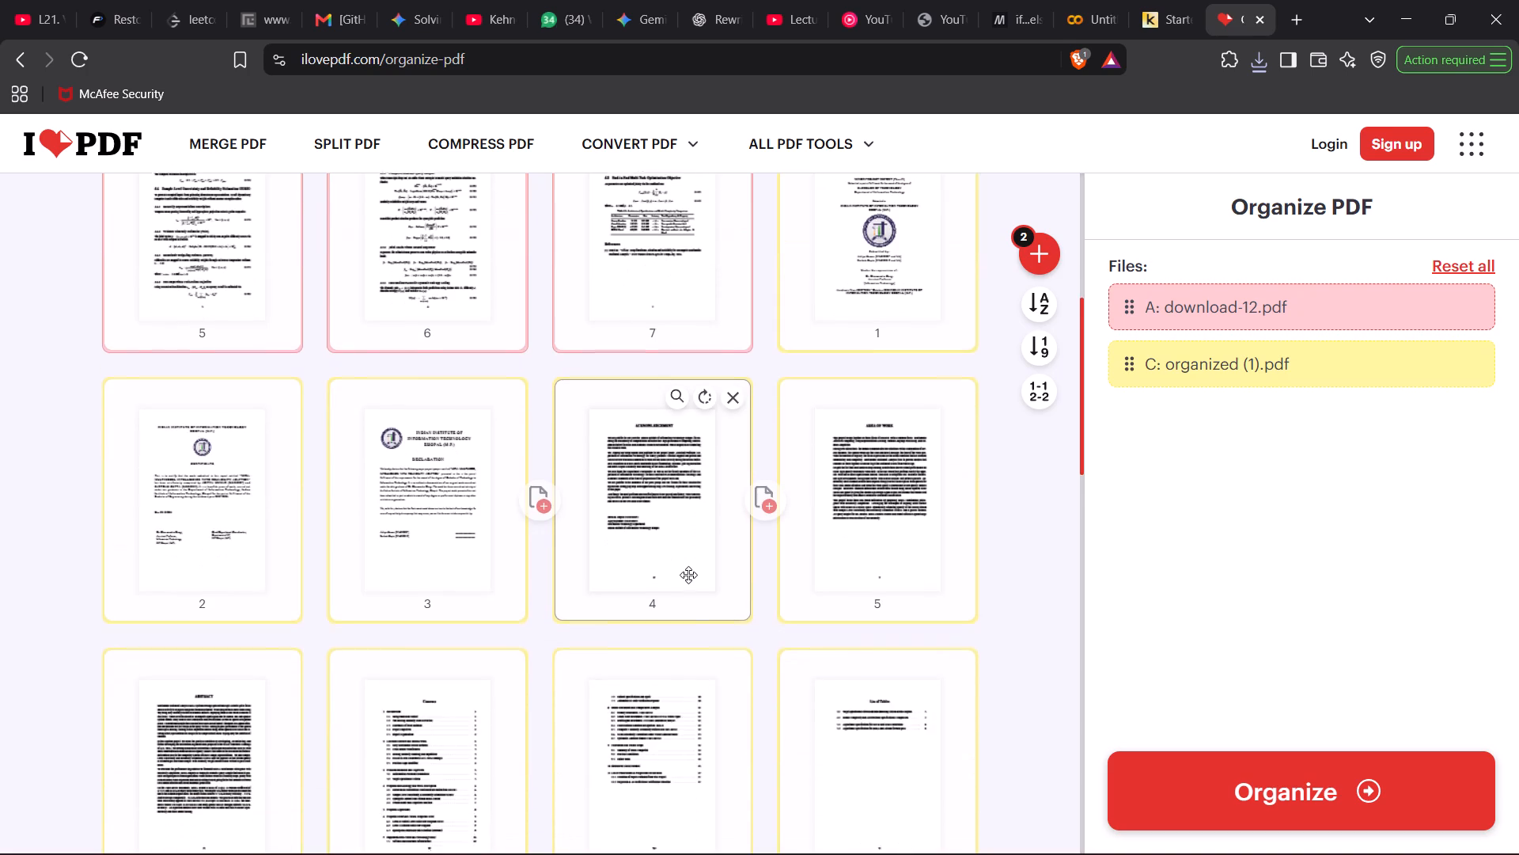
{"action": "scroll", "coordinate": [688, 575], "scroll_direction": "down", "scroll_amount": 3}
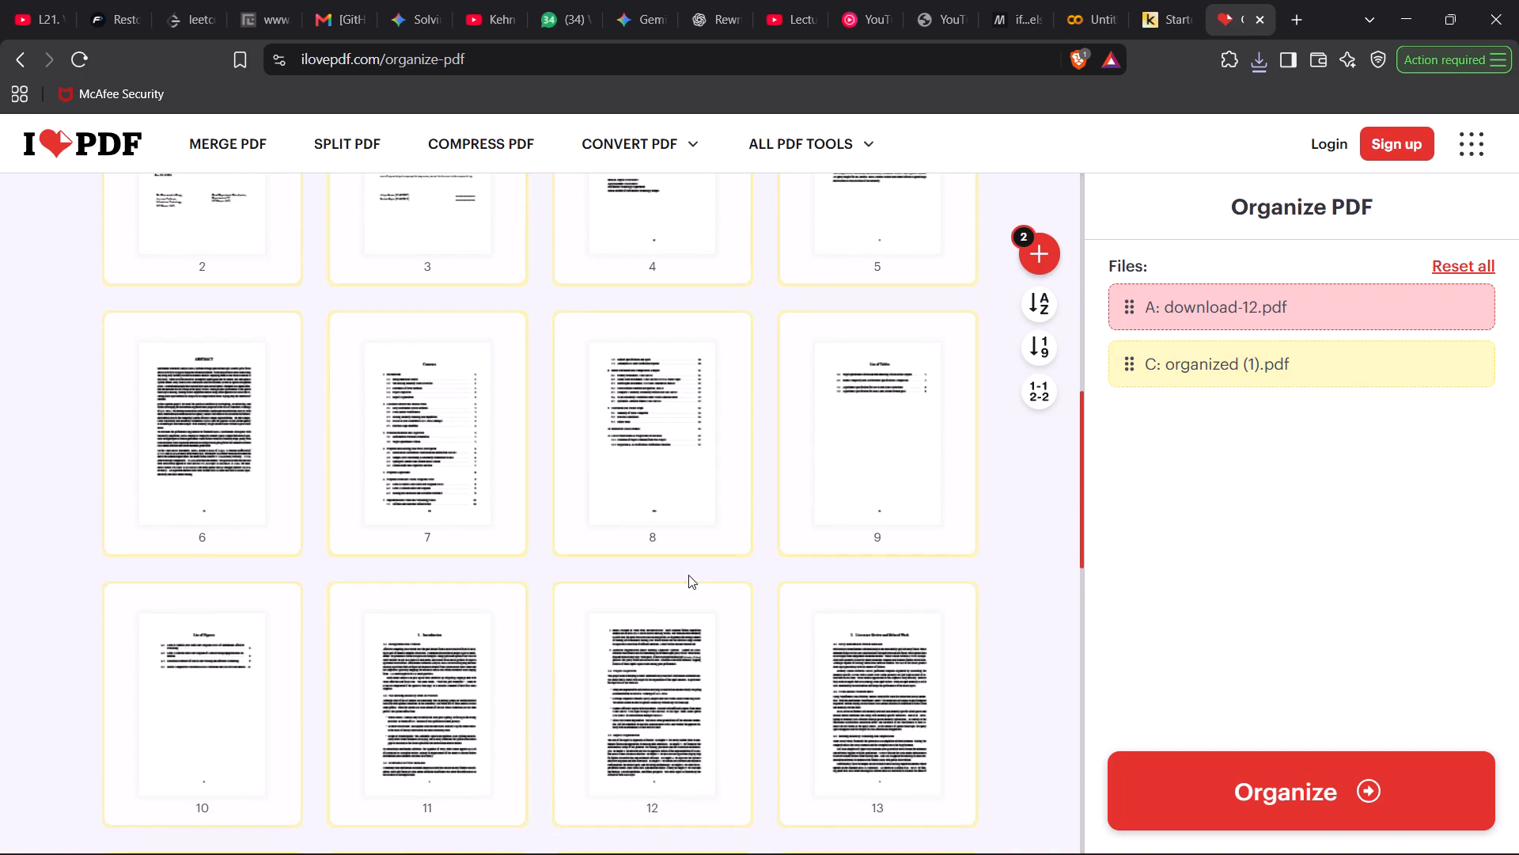
{"action": "scroll", "coordinate": [688, 575], "scroll_direction": "down", "scroll_amount": 3}
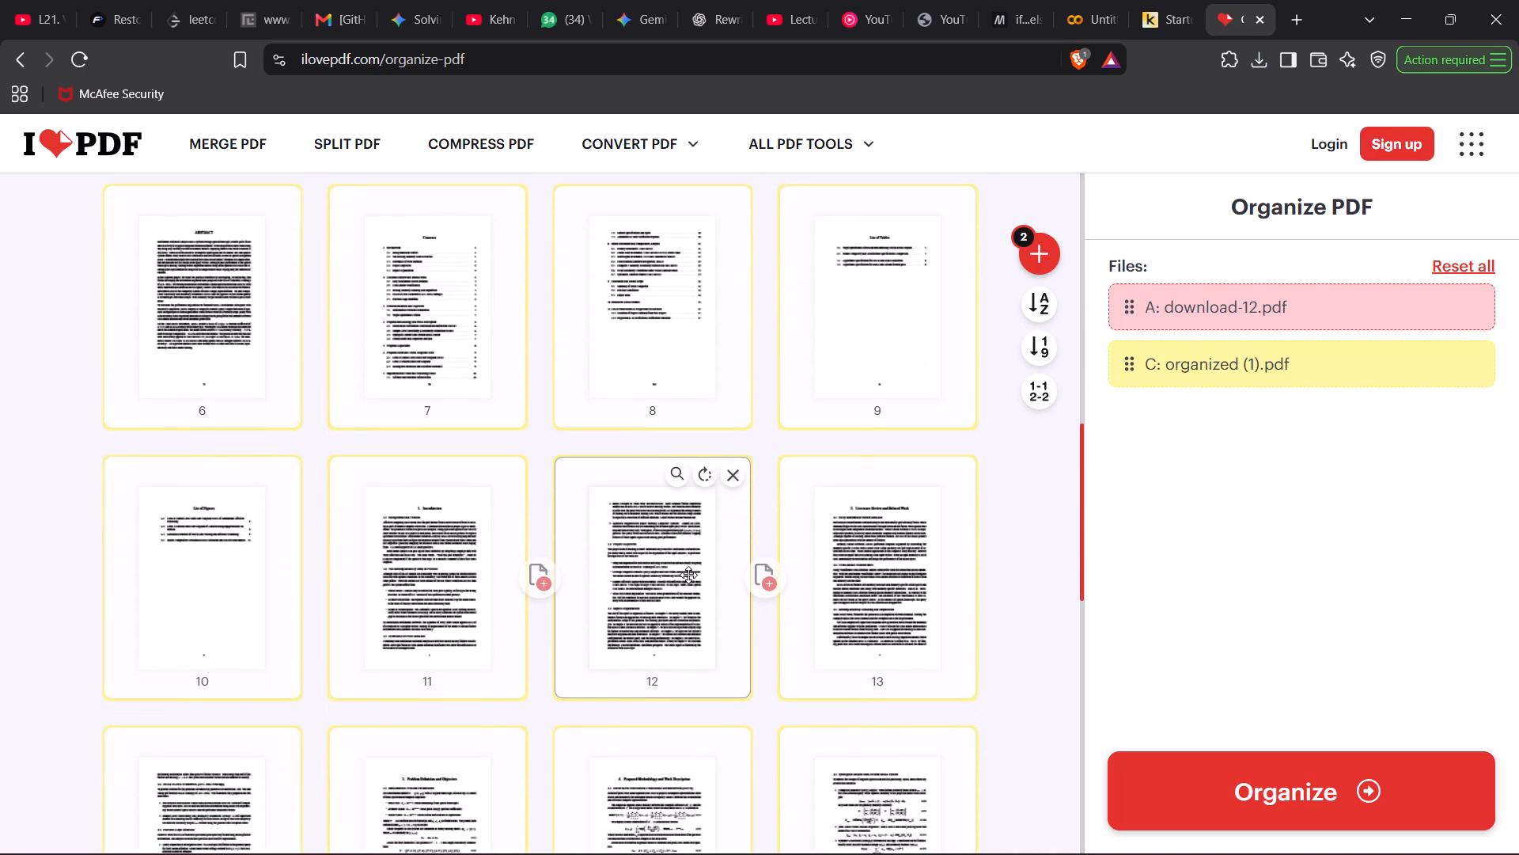
{"action": "scroll", "coordinate": [688, 575], "scroll_direction": "down", "scroll_amount": 4}
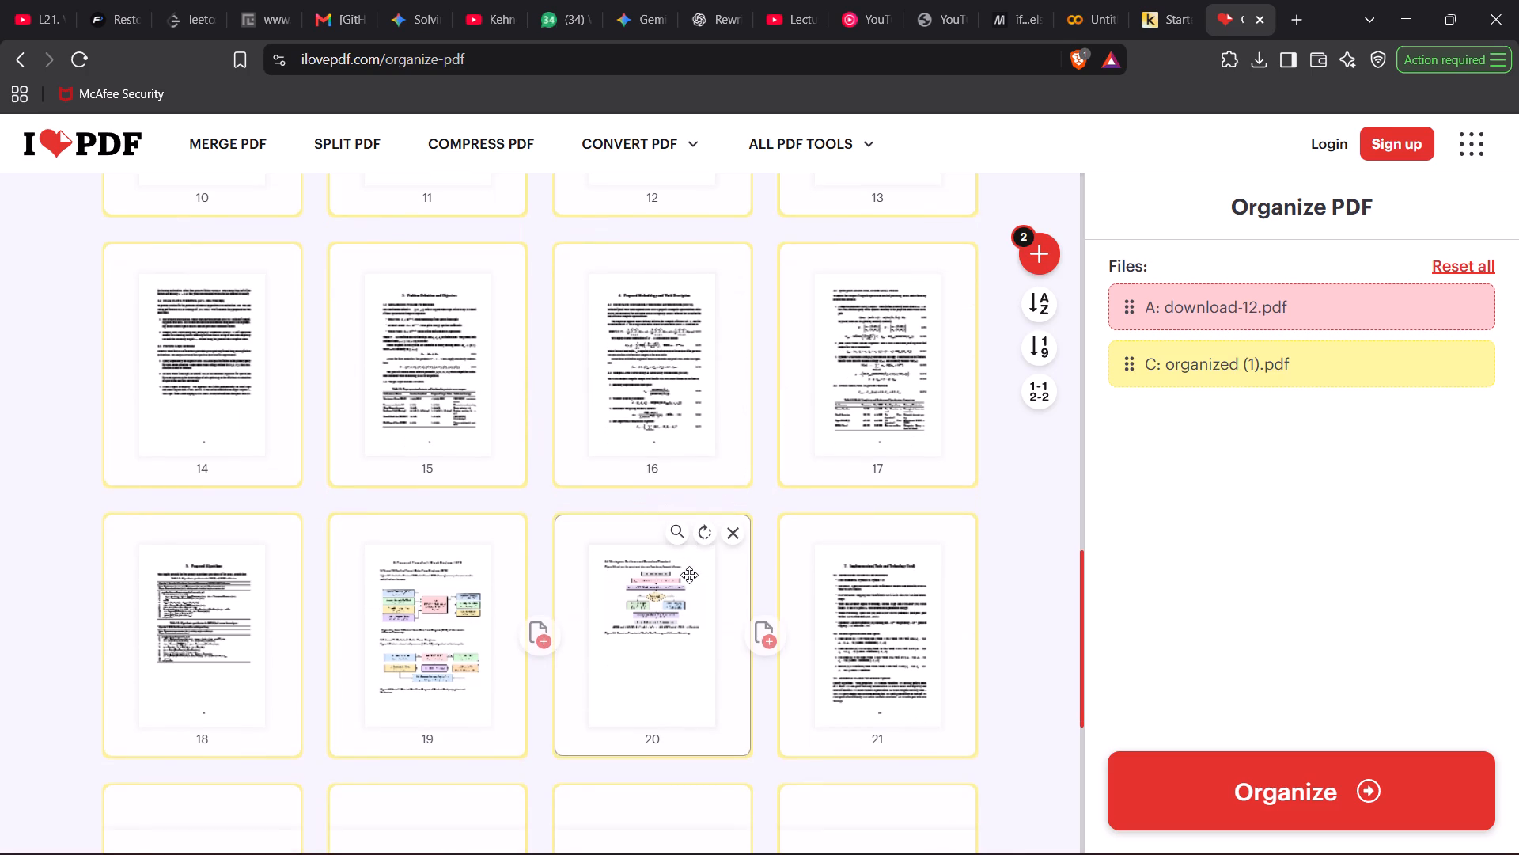
{"action": "scroll", "coordinate": [689, 575], "scroll_direction": "down", "scroll_amount": 1}
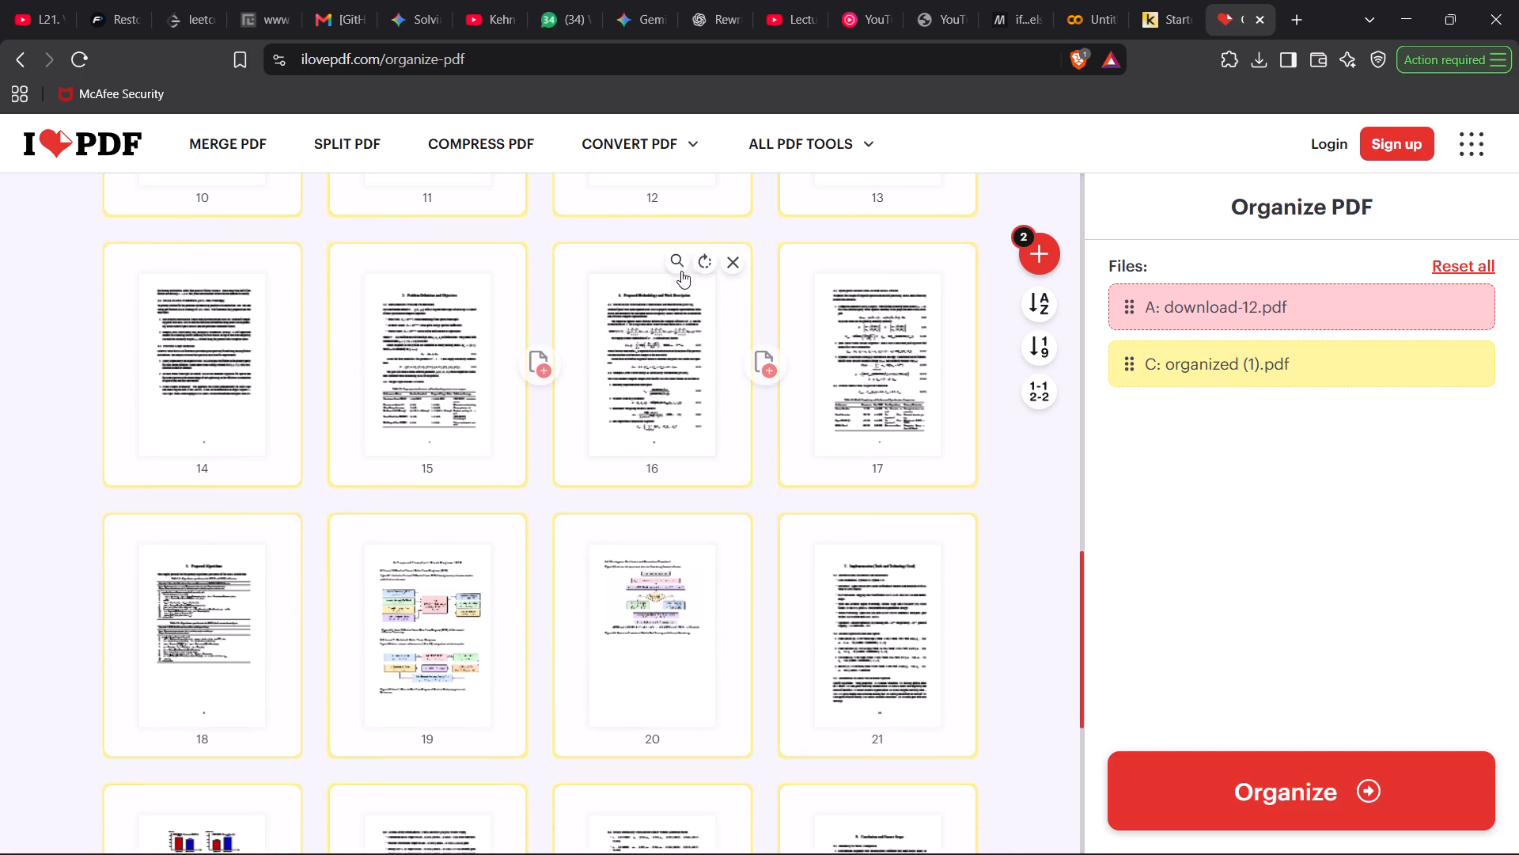
{"action": "left_click", "coordinate": [681, 268]}
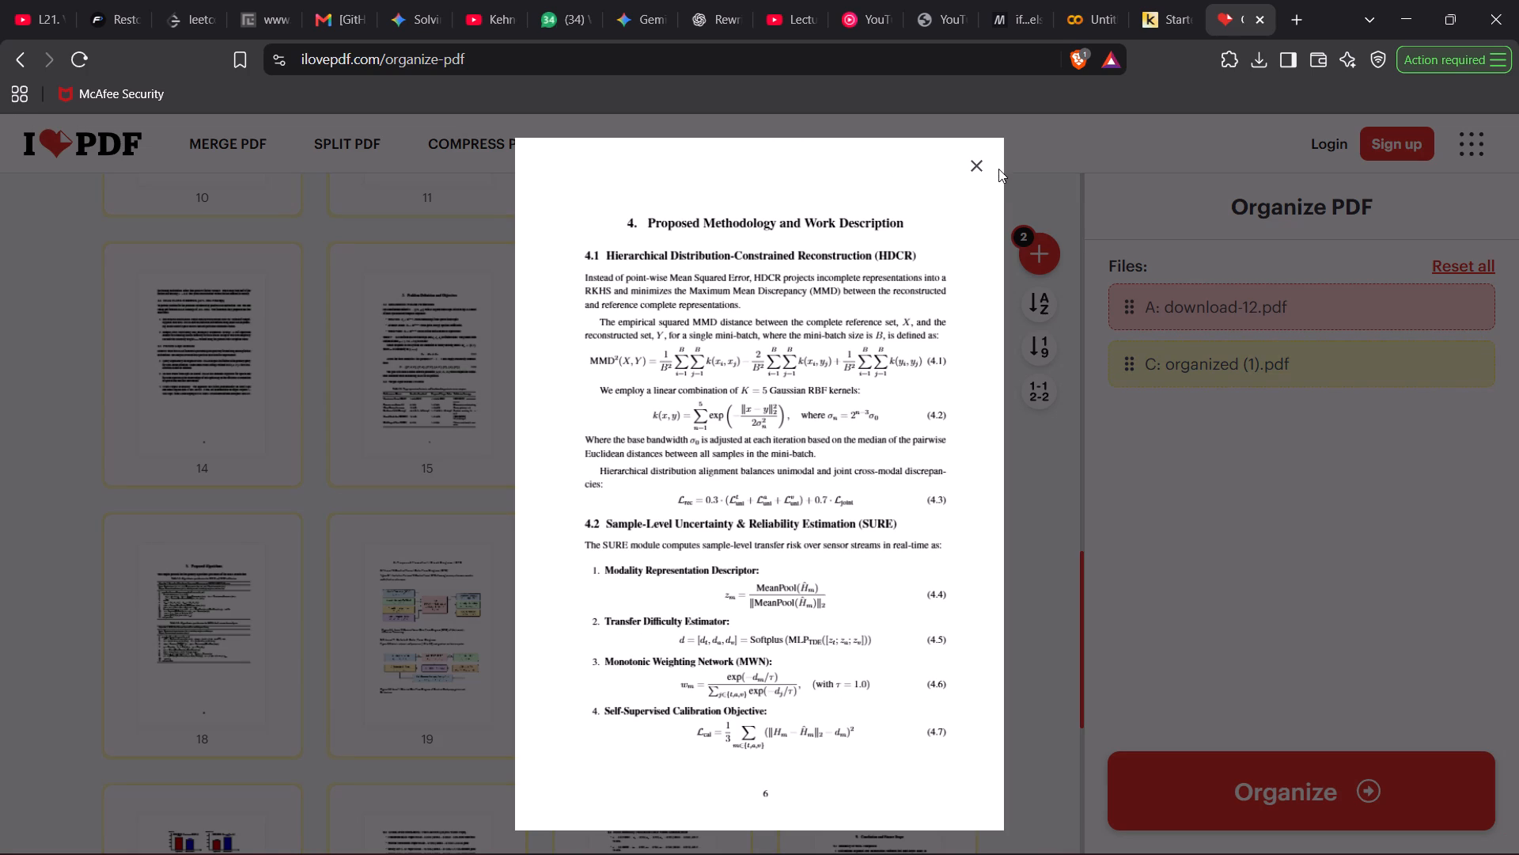
{"action": "left_click", "coordinate": [985, 168]}
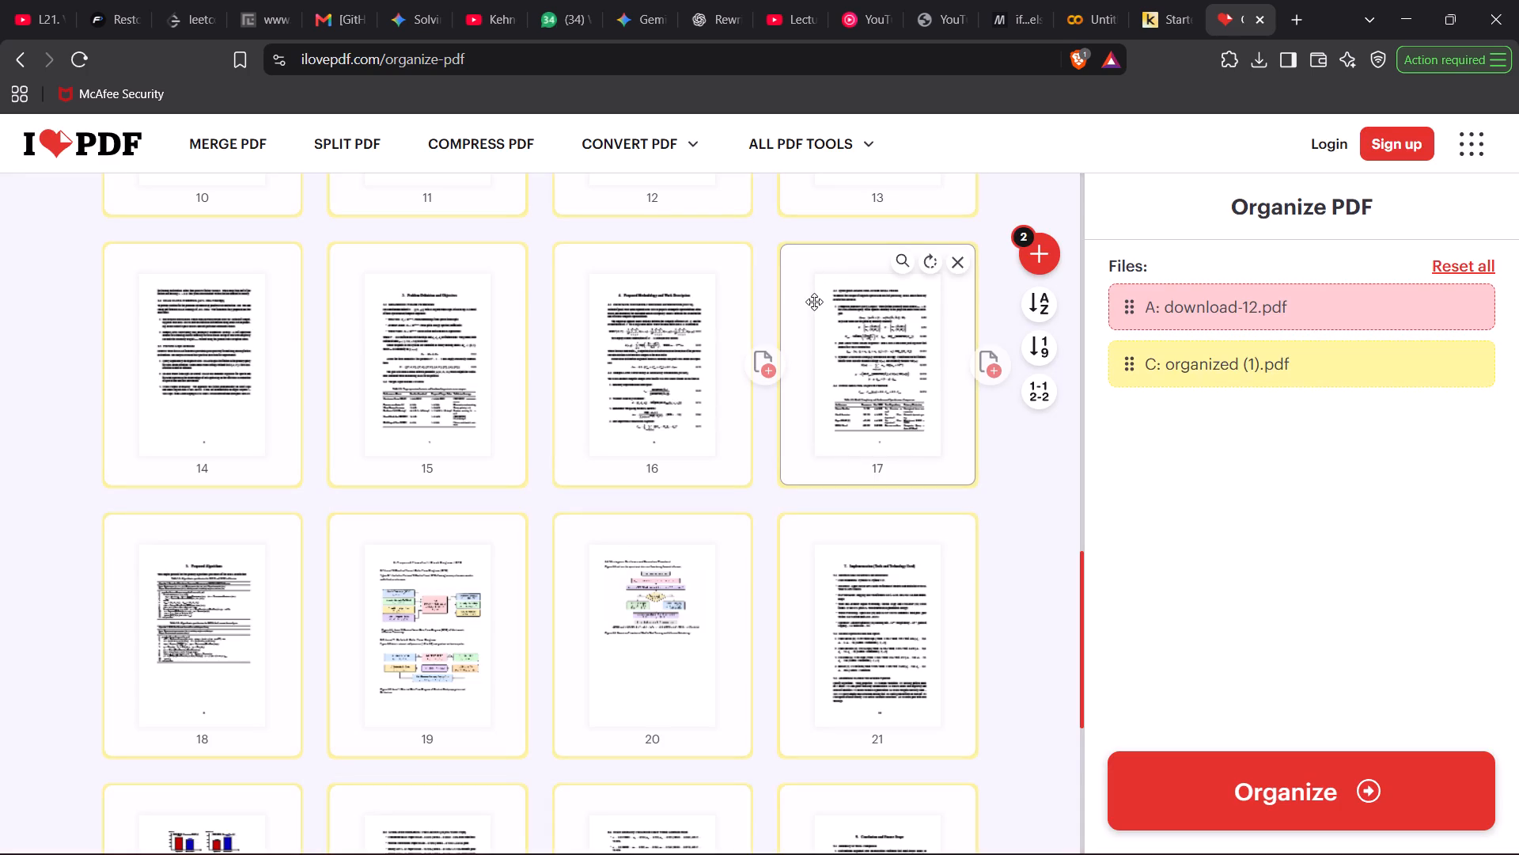
Move page 1 of download-12.pdf between pages 15 and 16 of organized (1).pdf.
{"action": "scroll", "coordinate": [814, 302], "scroll_direction": "up", "scroll_amount": 8}
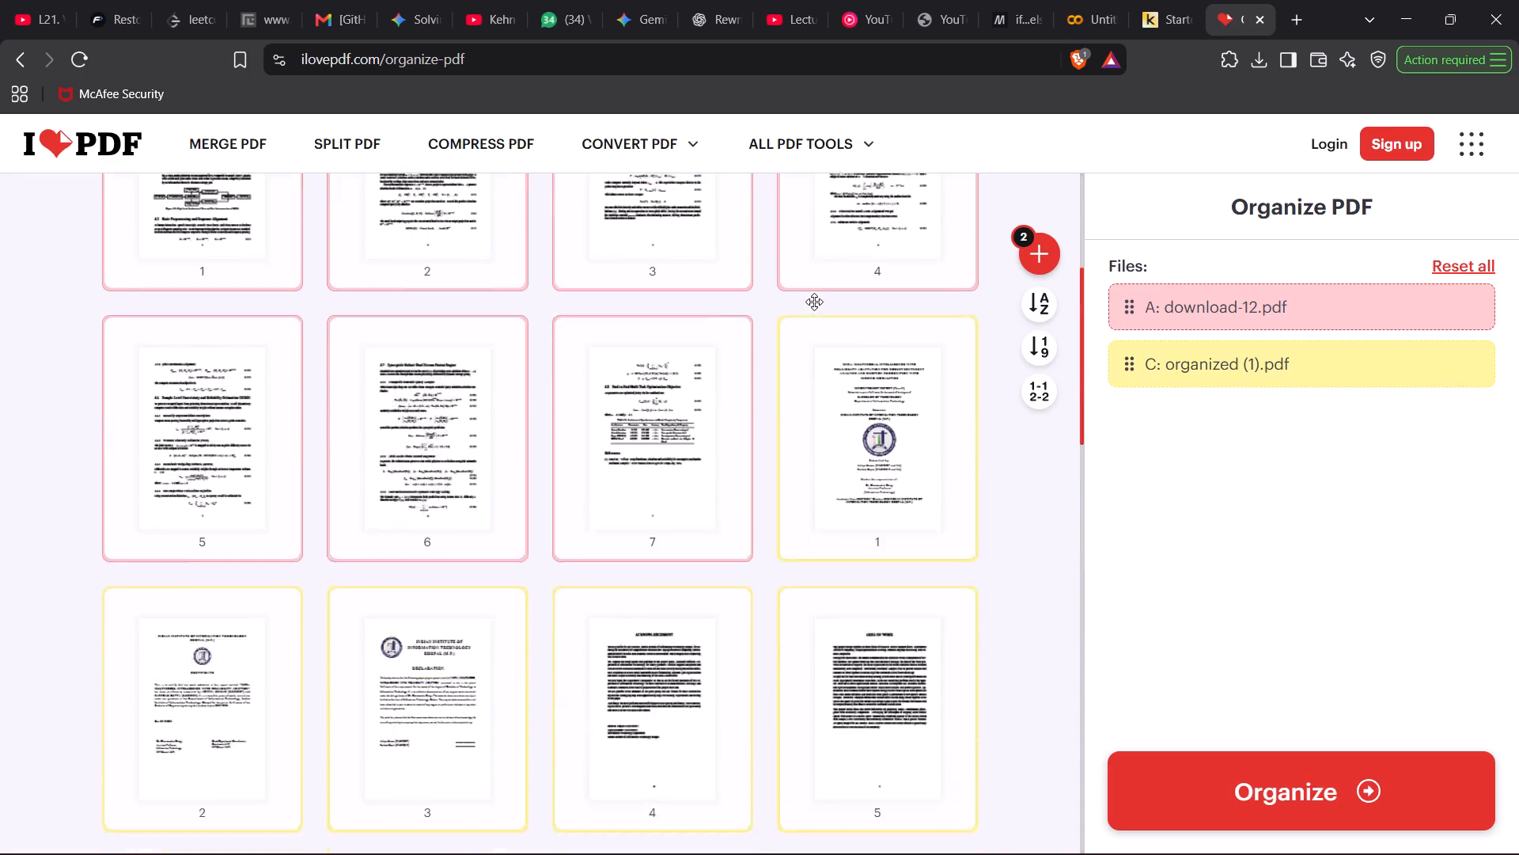
{"action": "scroll", "coordinate": [814, 302], "scroll_direction": "up", "scroll_amount": 1}
{"action": "left_click_drag", "start_coordinate": [275, 294], "coordinate": [275, 344]}
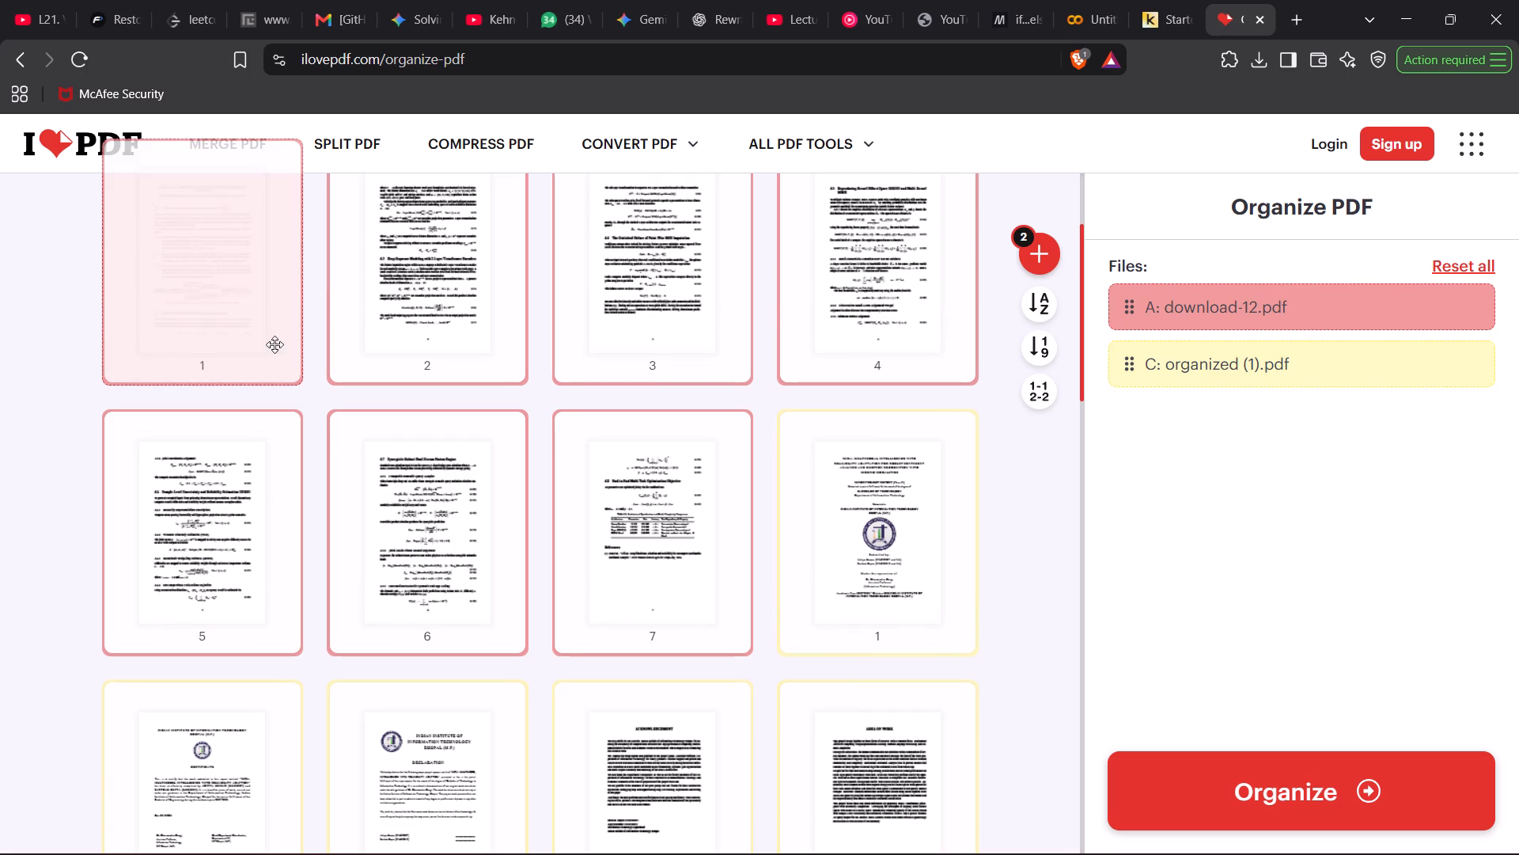
{"action": "left_click_drag", "start_coordinate": [275, 344], "coordinate": [623, 556]}
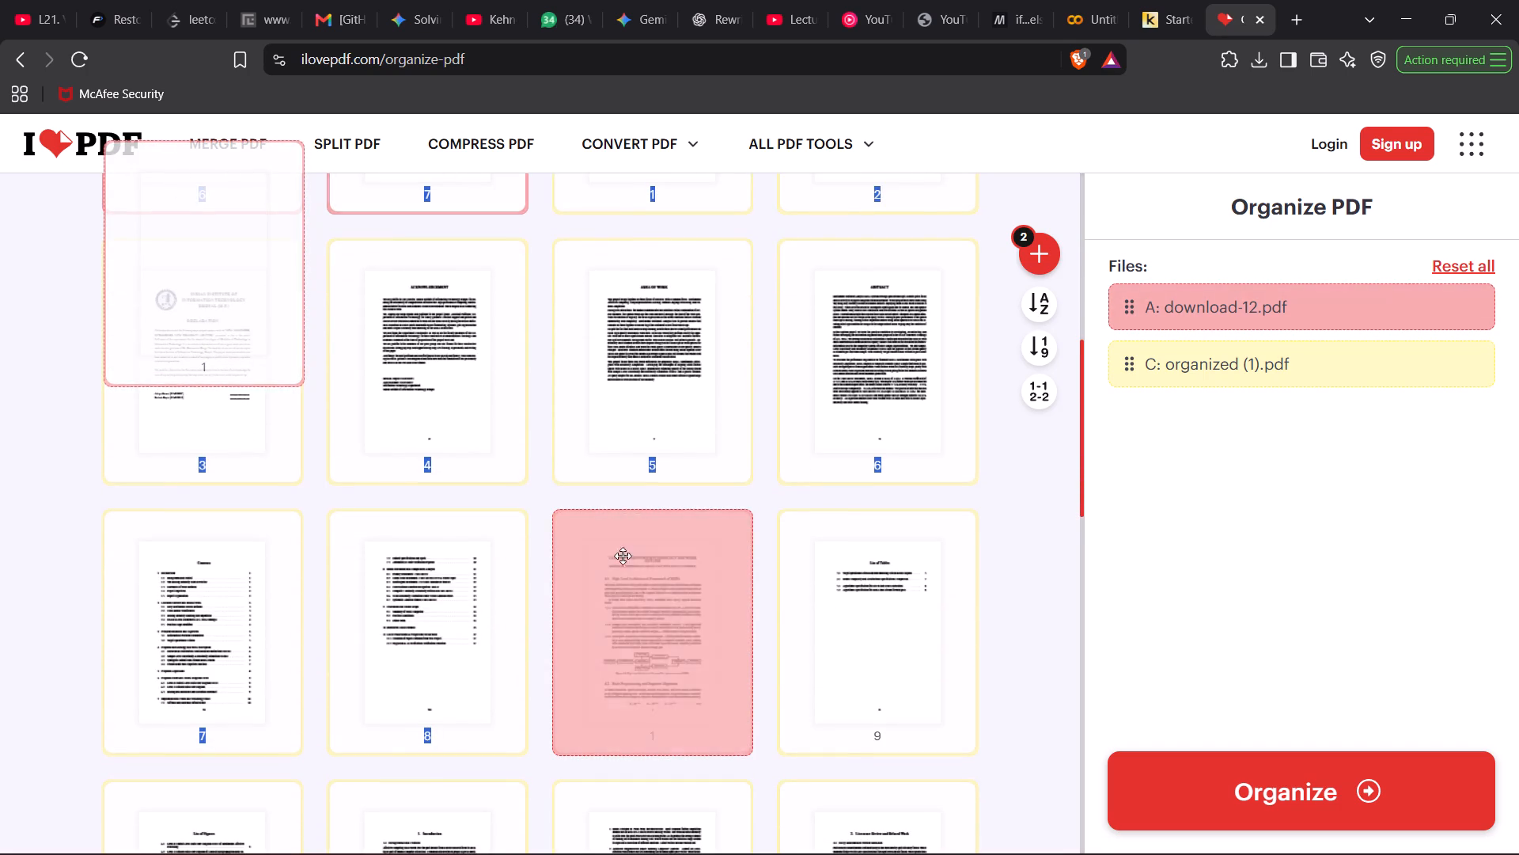
{"action": "left_click_drag", "start_coordinate": [623, 556], "coordinate": [619, 620]}
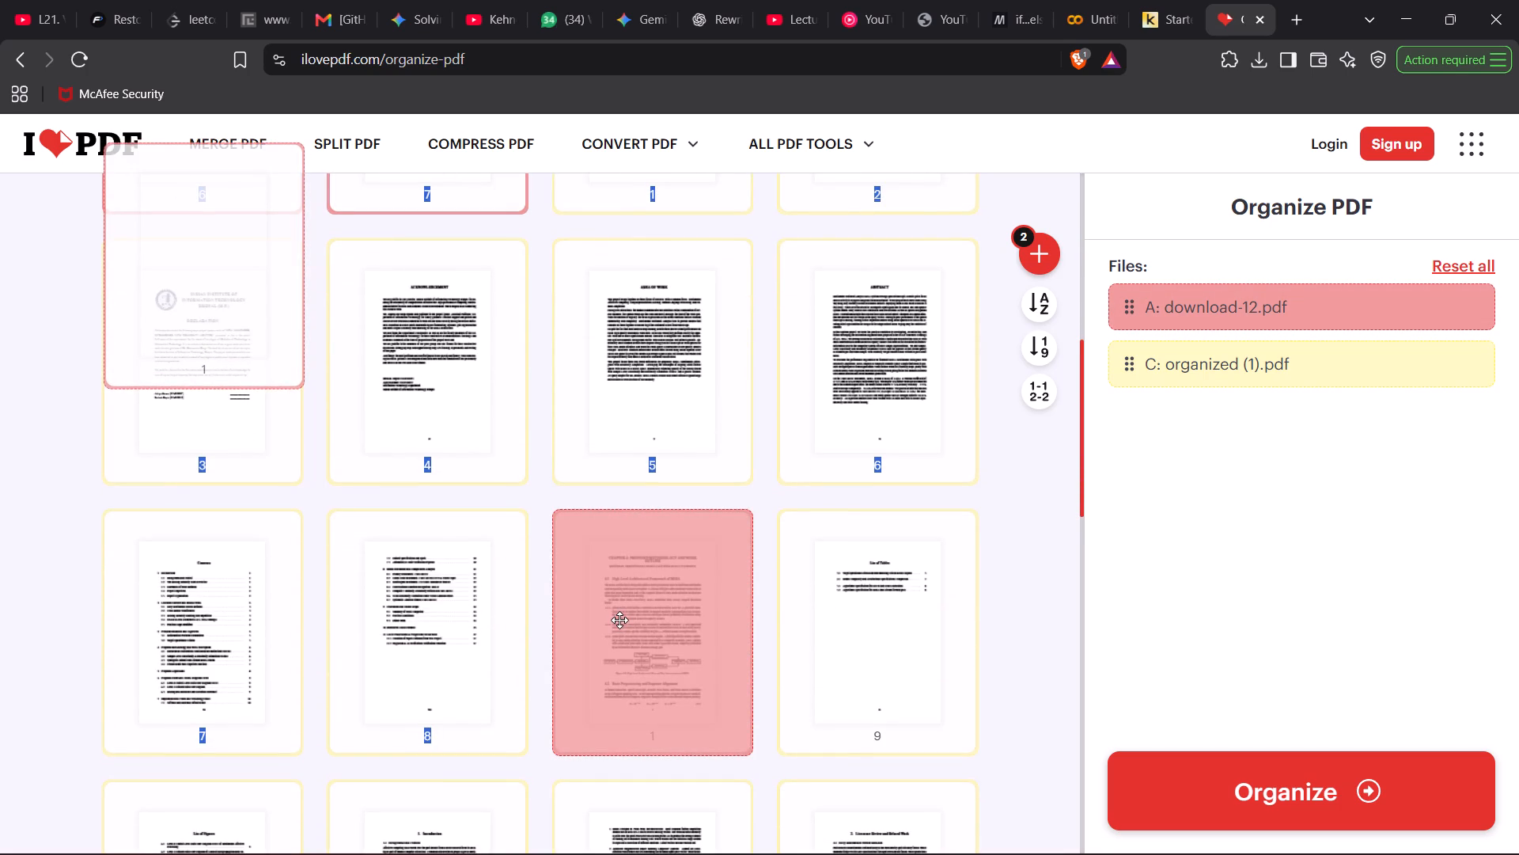
{"action": "left_click_drag", "start_coordinate": [619, 620], "coordinate": [639, 804]}
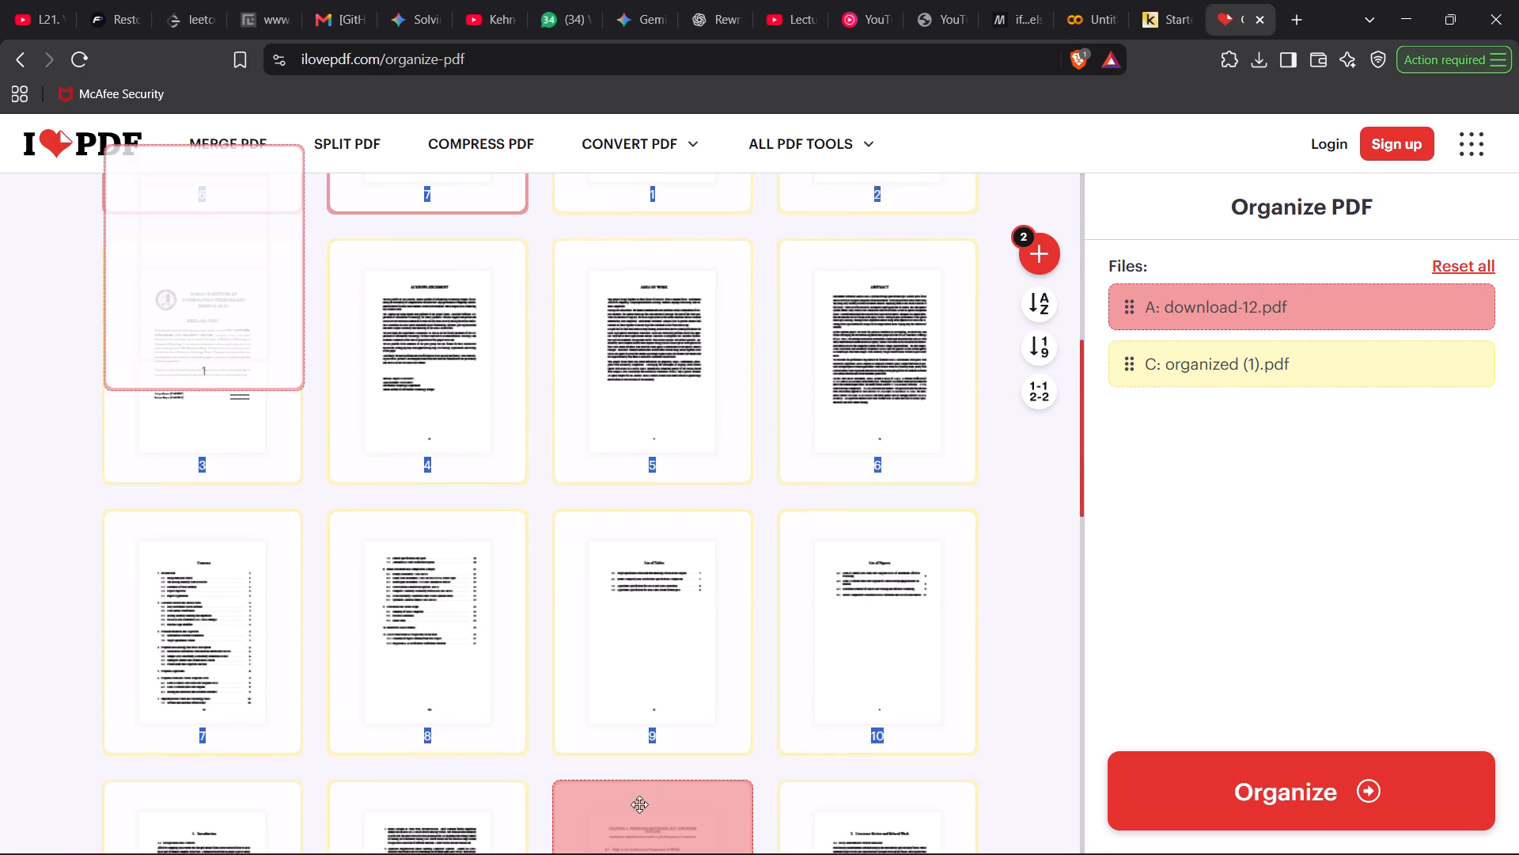
{"action": "left_click_drag", "start_coordinate": [639, 804], "coordinate": [578, 545]}
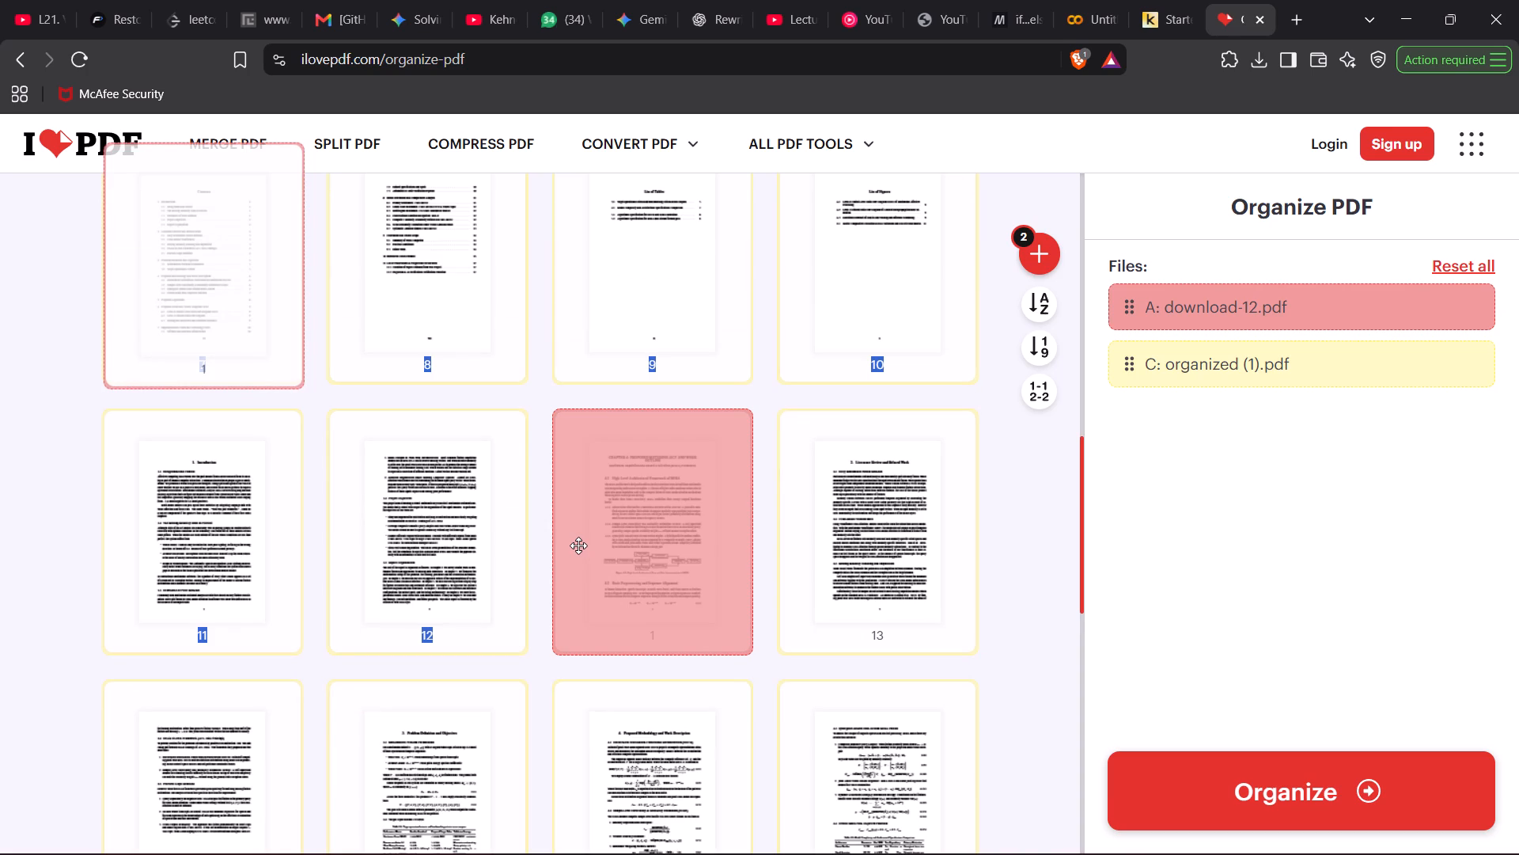
{"action": "left_click_drag", "start_coordinate": [578, 545], "coordinate": [568, 807]}
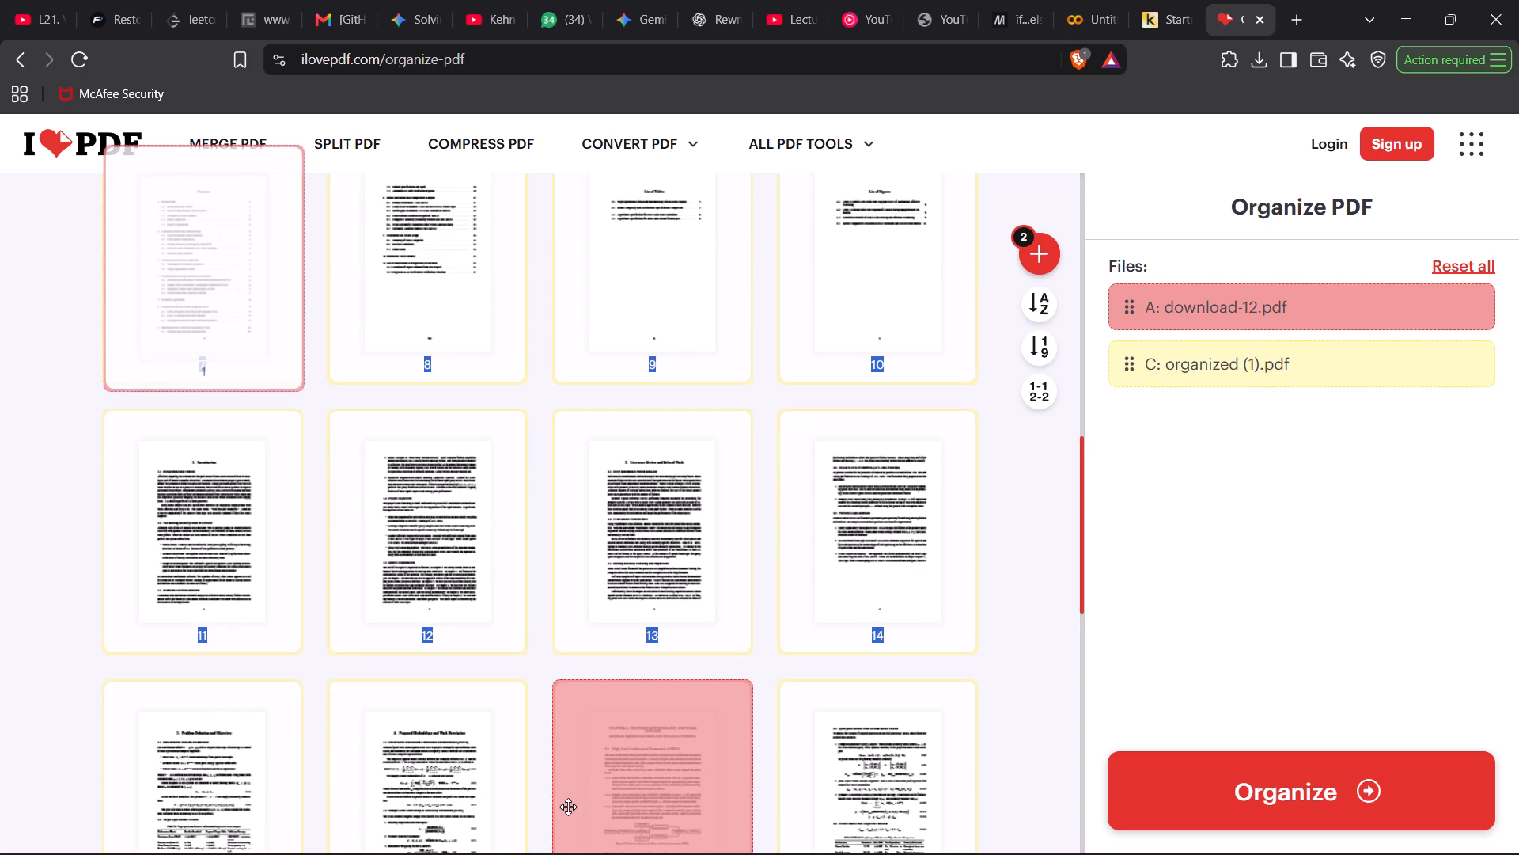
{"action": "left_click_drag", "start_coordinate": [568, 807], "coordinate": [550, 486]}
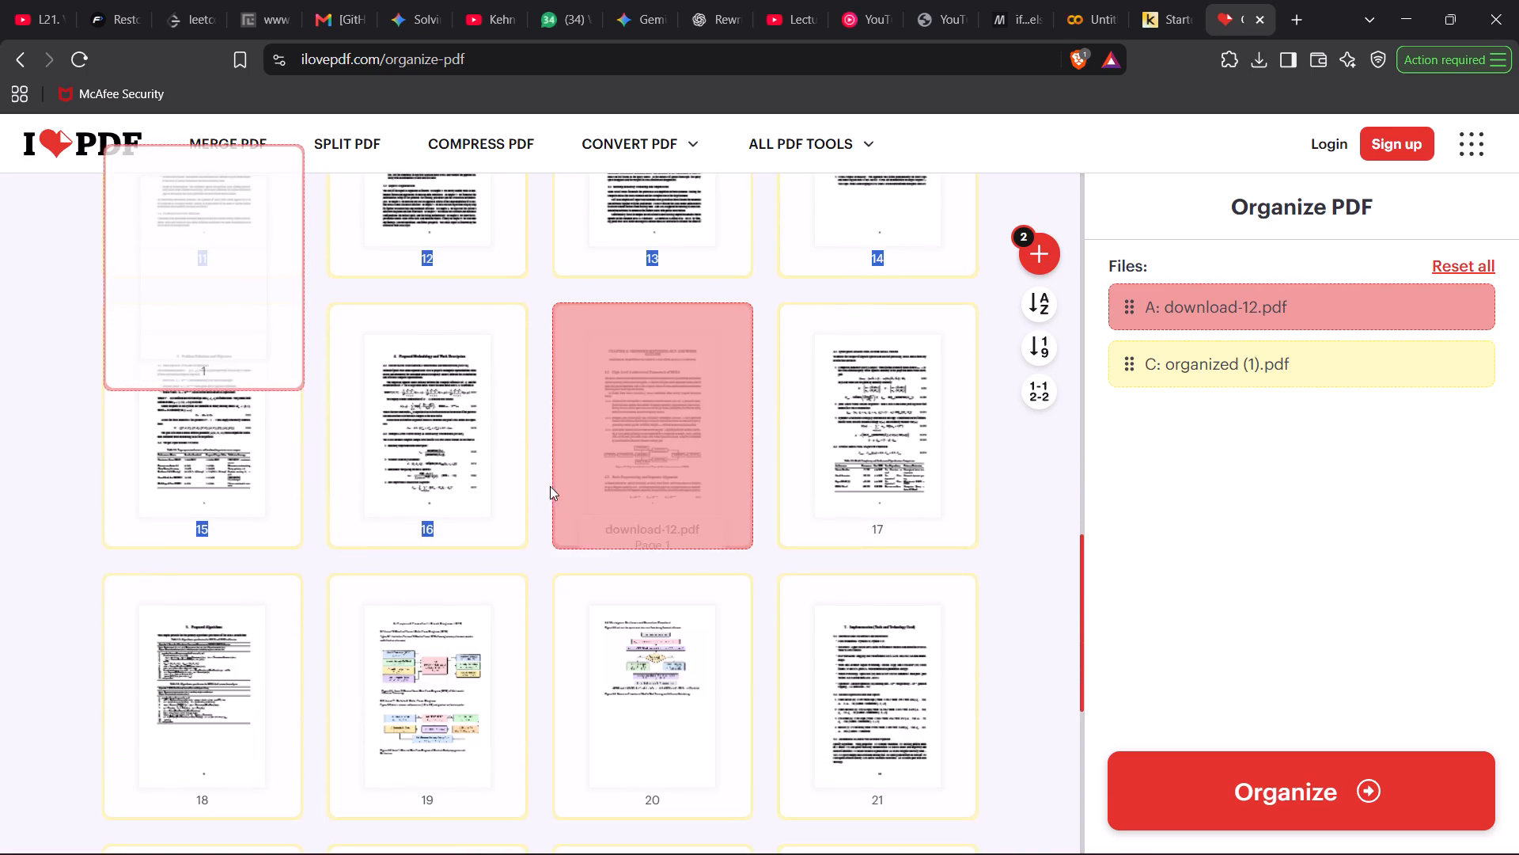
{"action": "left_click_drag", "start_coordinate": [550, 486], "coordinate": [408, 442]}
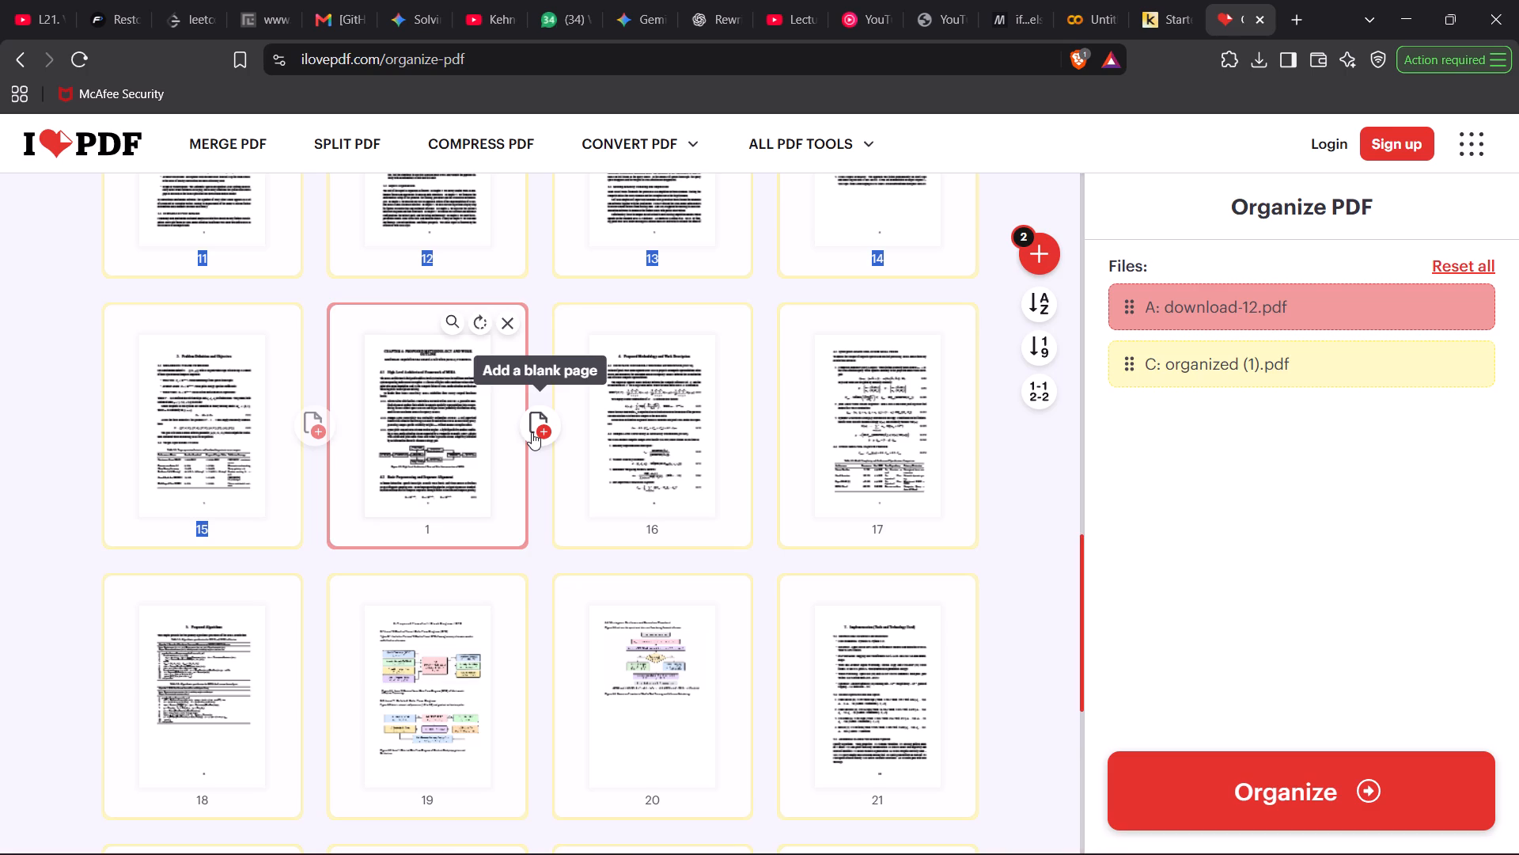
Move page 2 of download-12.pdf directly after its page 1, ahead of page 16 of organized (1).pdf.
{"action": "scroll", "coordinate": [532, 432], "scroll_direction": "up", "scroll_amount": 10}
{"action": "left_click_drag", "start_coordinate": [244, 455], "coordinate": [246, 474]}
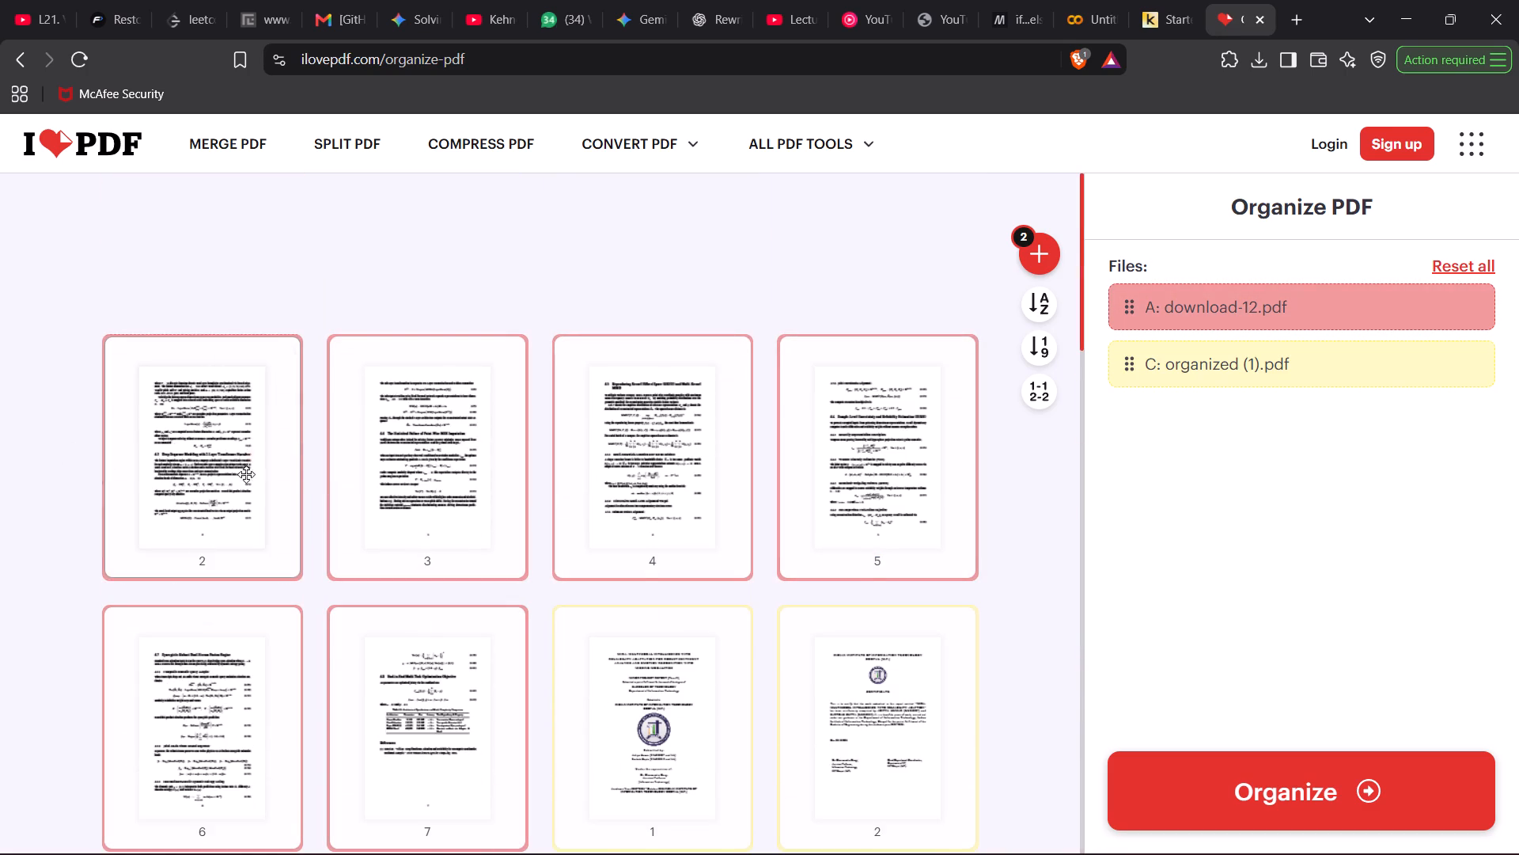
{"action": "left_click_drag", "start_coordinate": [246, 474], "coordinate": [517, 648]}
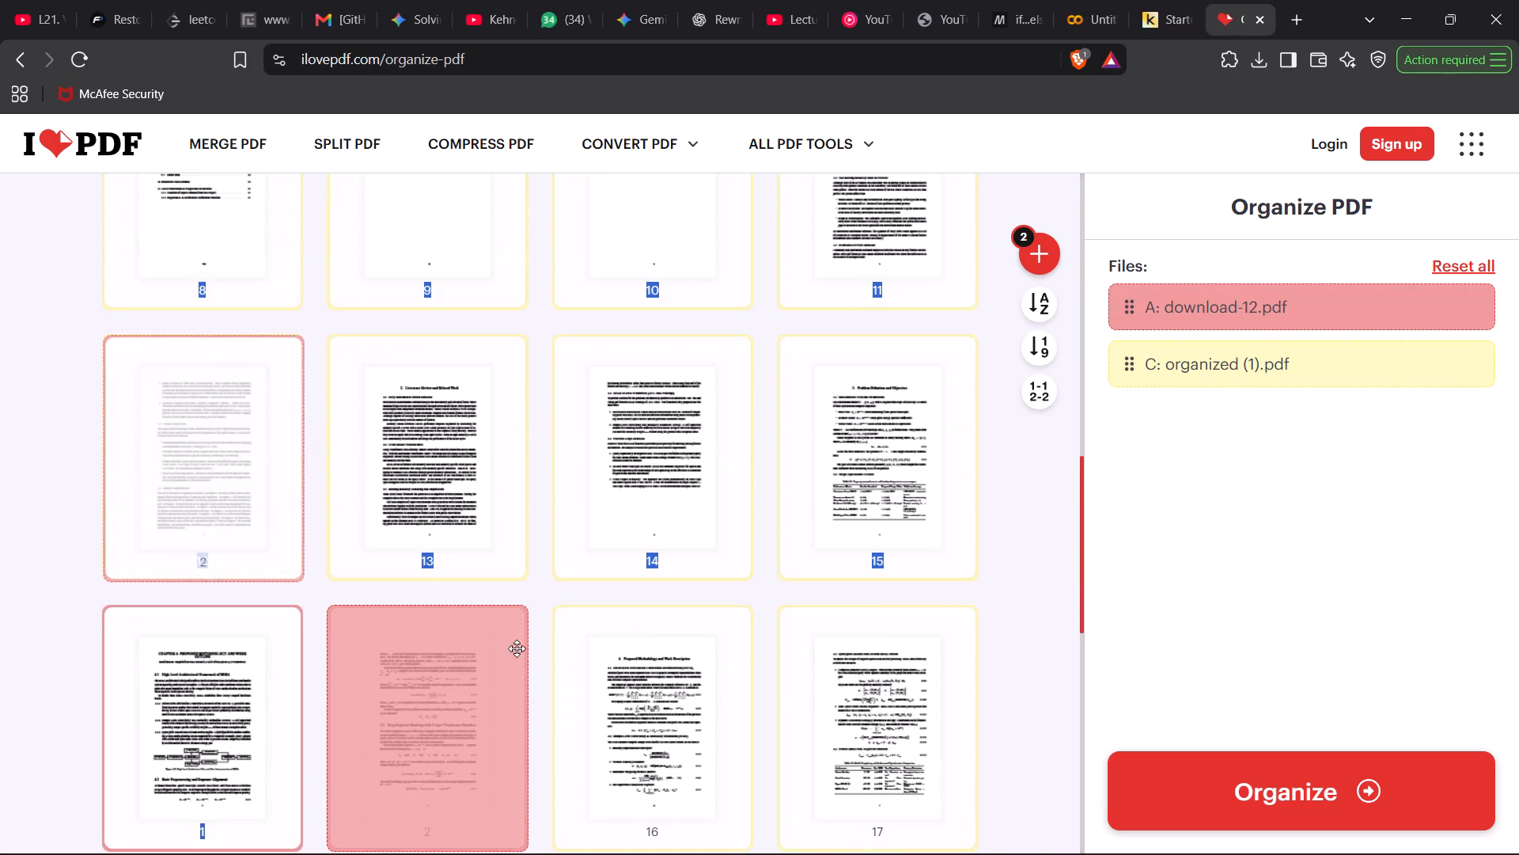
{"action": "left_click_drag", "start_coordinate": [517, 648], "coordinate": [513, 249]}
{"action": "scroll", "coordinate": [513, 249], "scroll_direction": "up", "scroll_amount": 2}
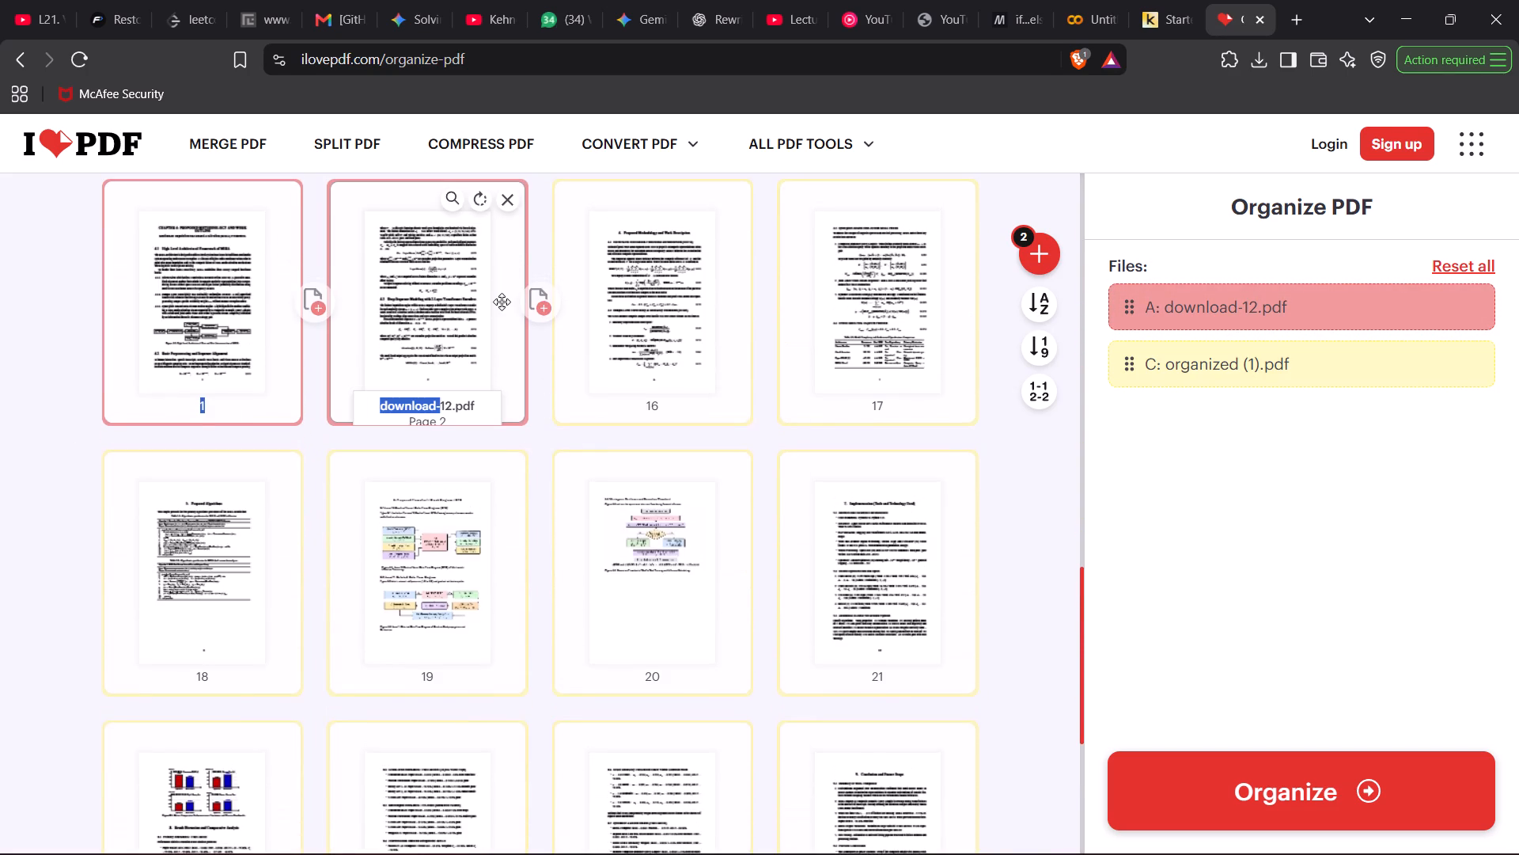
Move page 3 of download-12.pdf directly after its page 2, ahead of page 16 of organized (1).pdf.
{"action": "scroll", "coordinate": [502, 302], "scroll_direction": "up", "scroll_amount": 10}
{"action": "left_click_drag", "start_coordinate": [204, 476], "coordinate": [566, 570]}
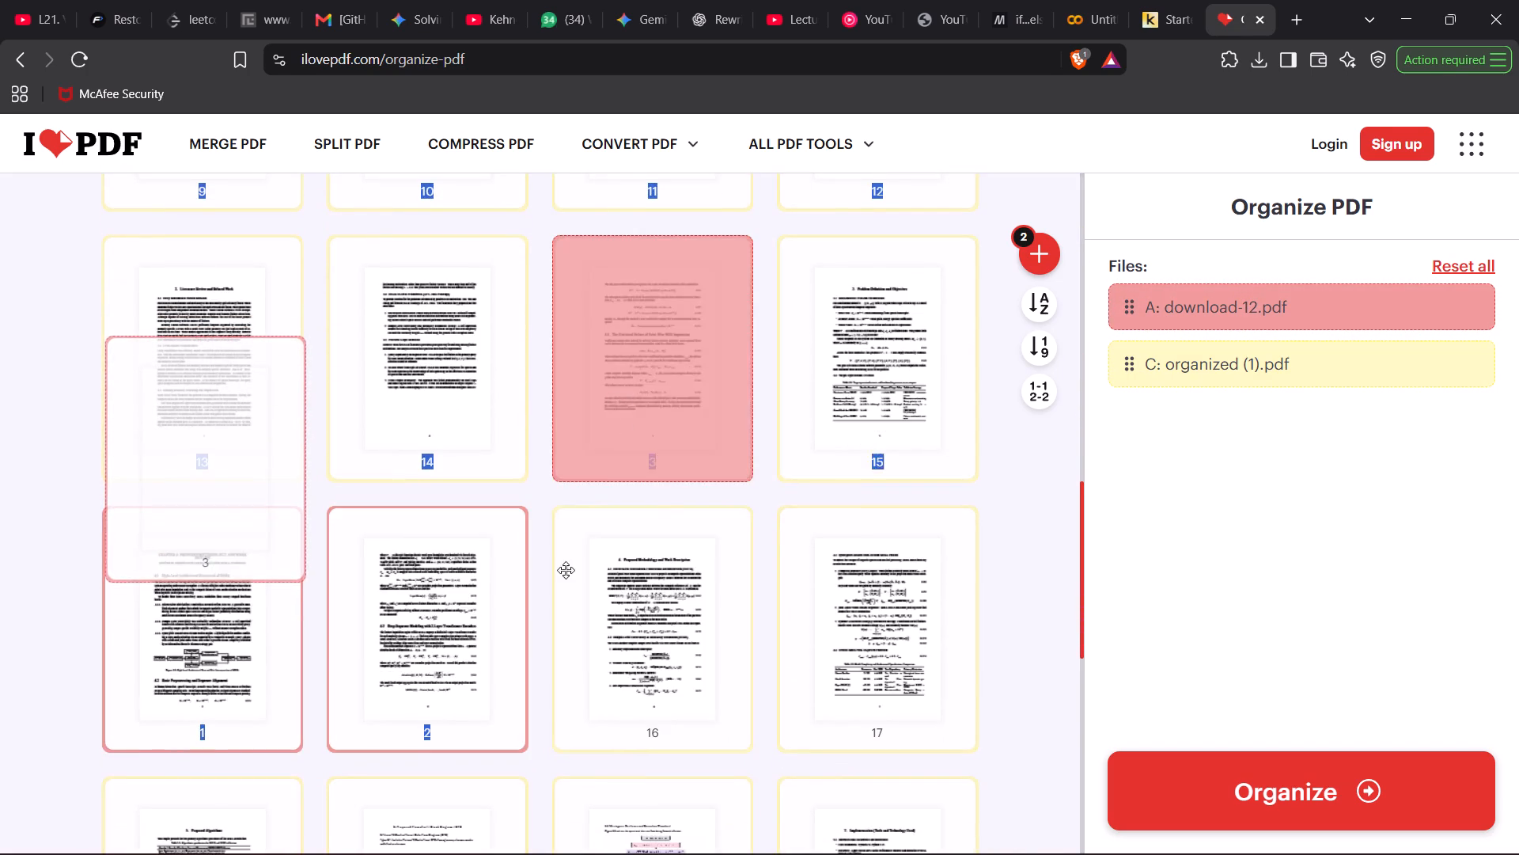
{"action": "left_click_drag", "start_coordinate": [566, 570], "coordinate": [346, 762]}
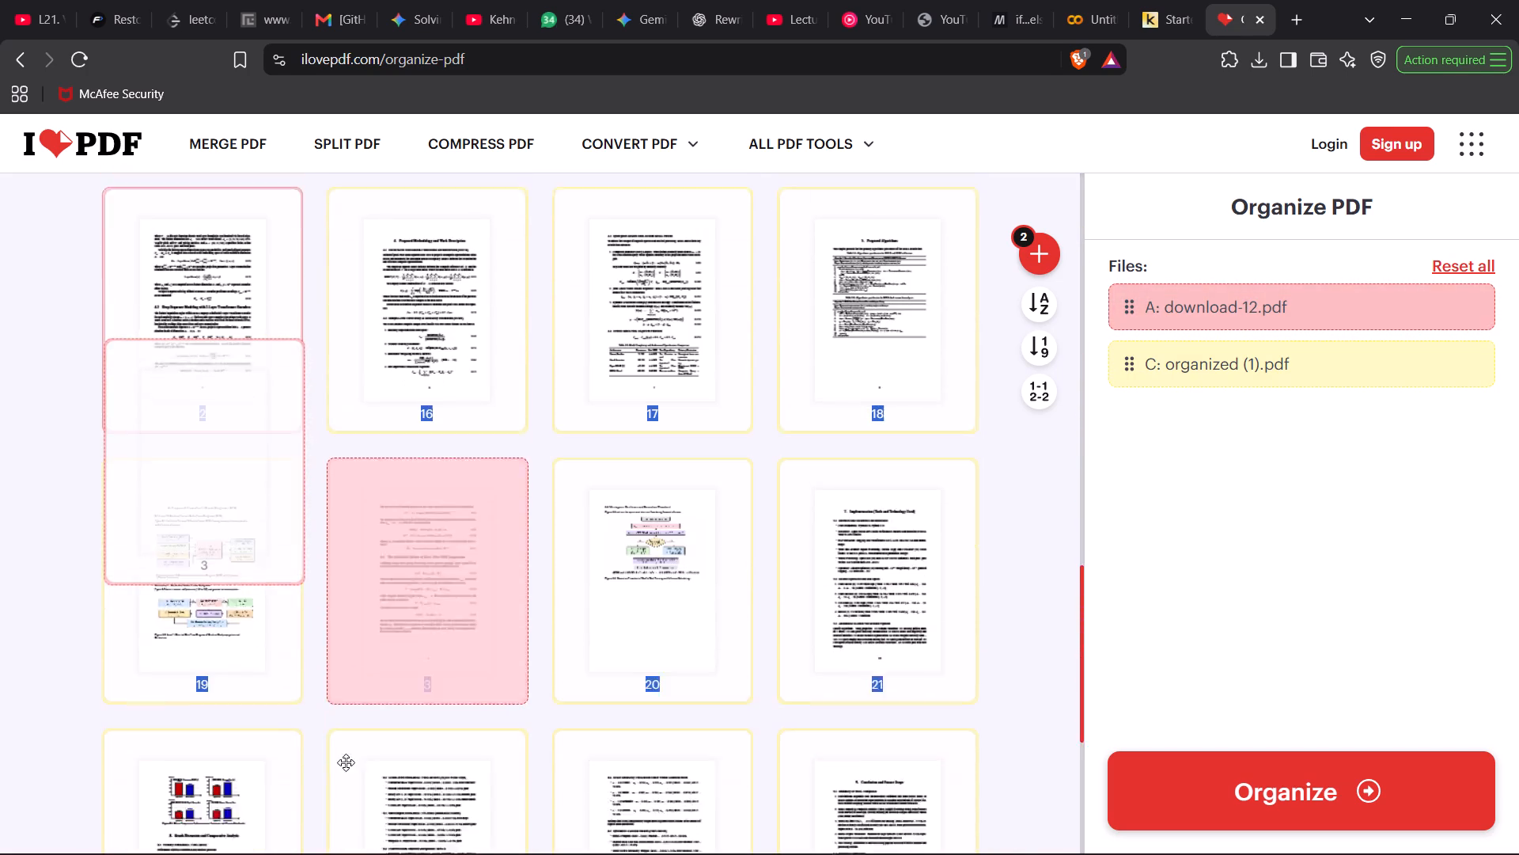
{"action": "left_click_drag", "start_coordinate": [346, 762], "coordinate": [487, 317]}
Move page 4 of download-12.pdf directly after its page 3, ahead of page 16 of organized (1).pdf.
{"action": "scroll", "coordinate": [487, 317], "scroll_direction": "up", "scroll_amount": 8}
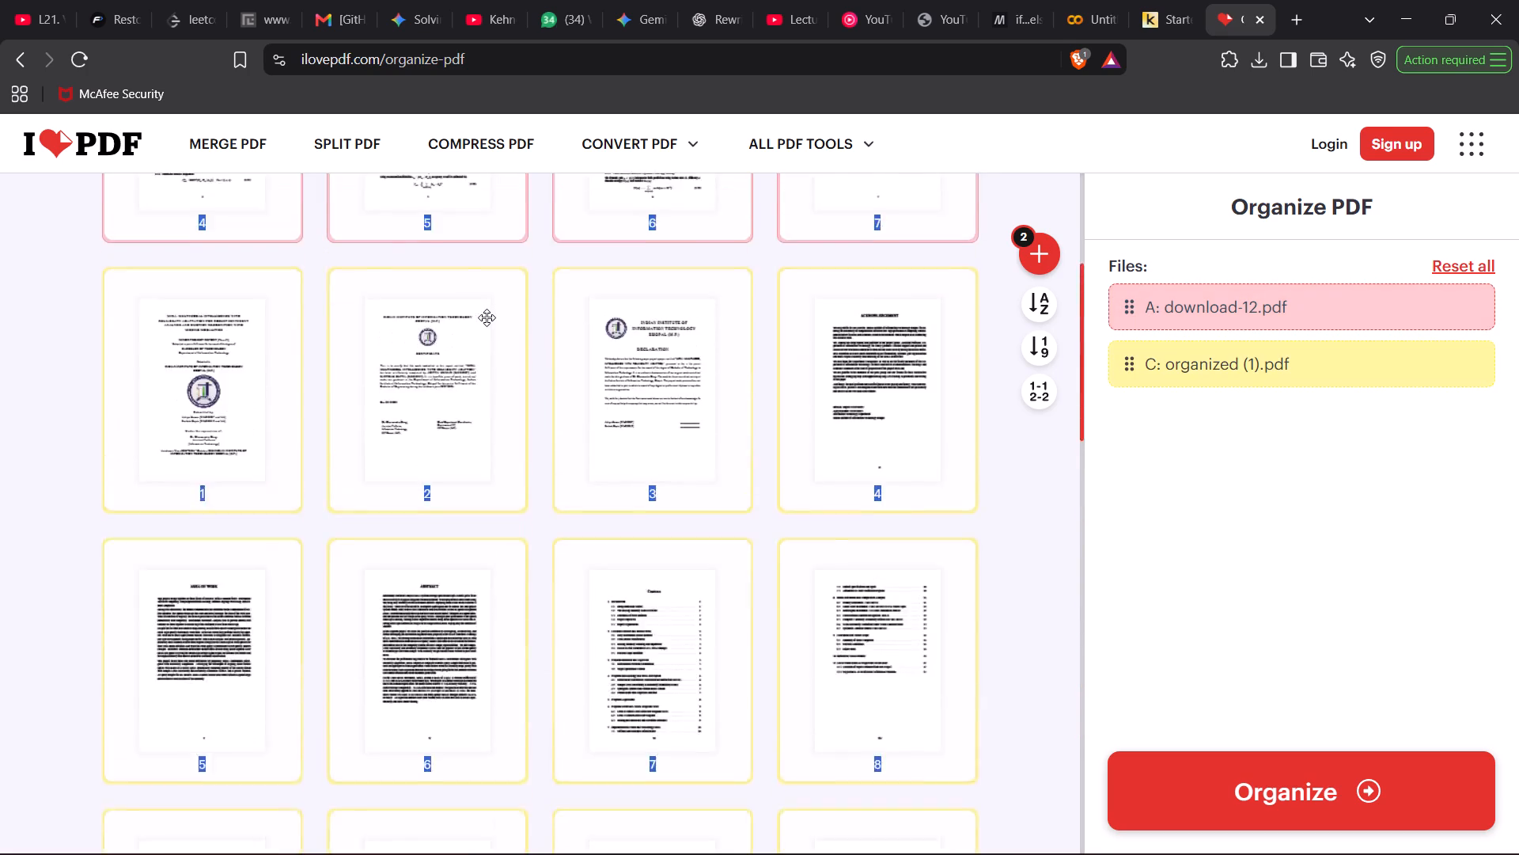
{"action": "scroll", "coordinate": [487, 317], "scroll_direction": "up", "scroll_amount": 3}
{"action": "left_click_drag", "start_coordinate": [235, 416], "coordinate": [545, 854]}
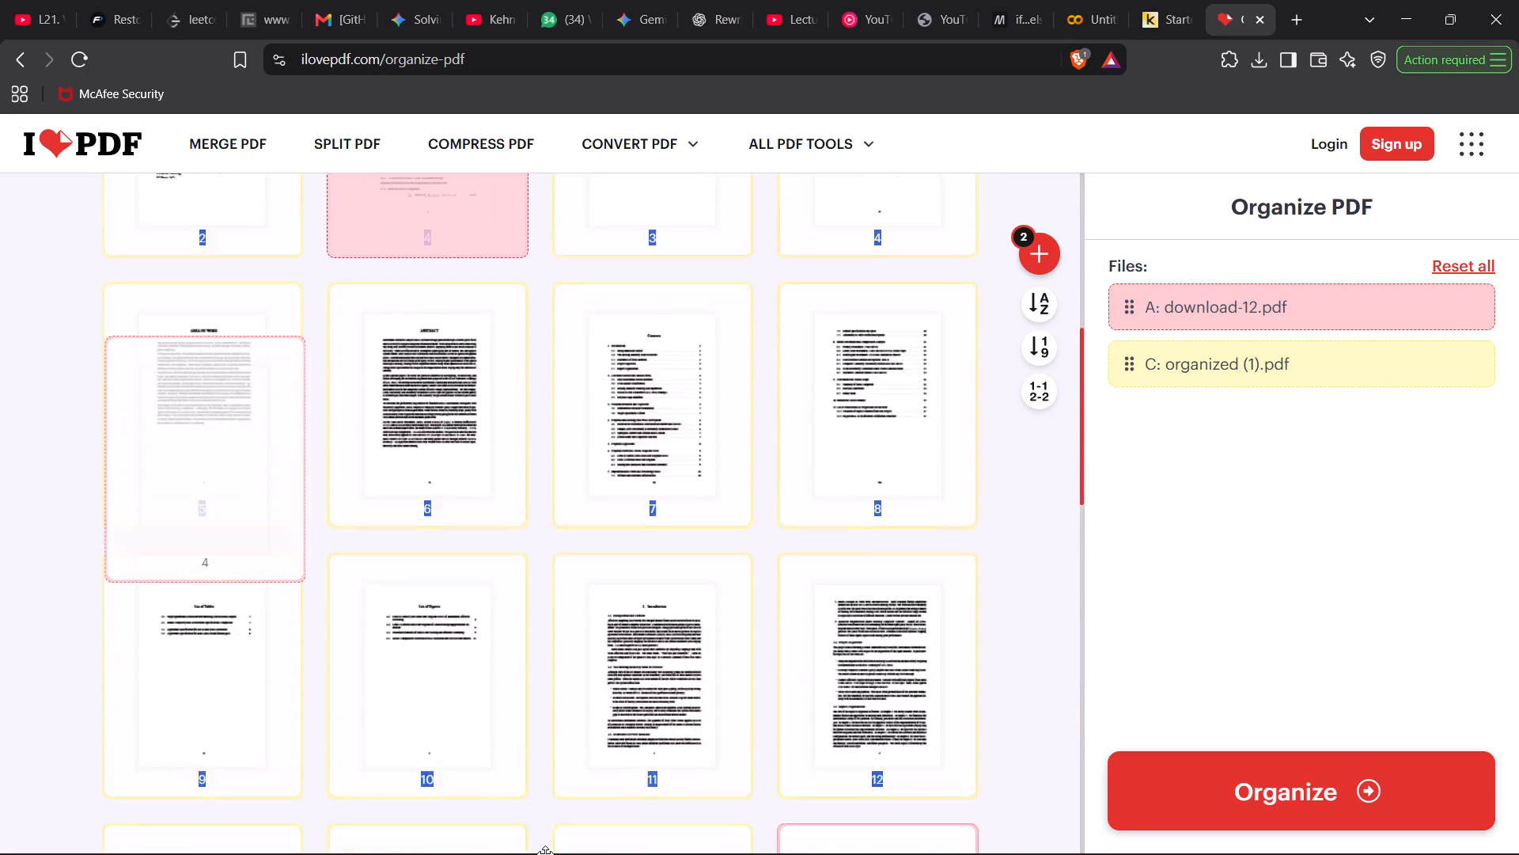
{"action": "left_click_drag", "start_coordinate": [545, 854], "coordinate": [548, 431]}
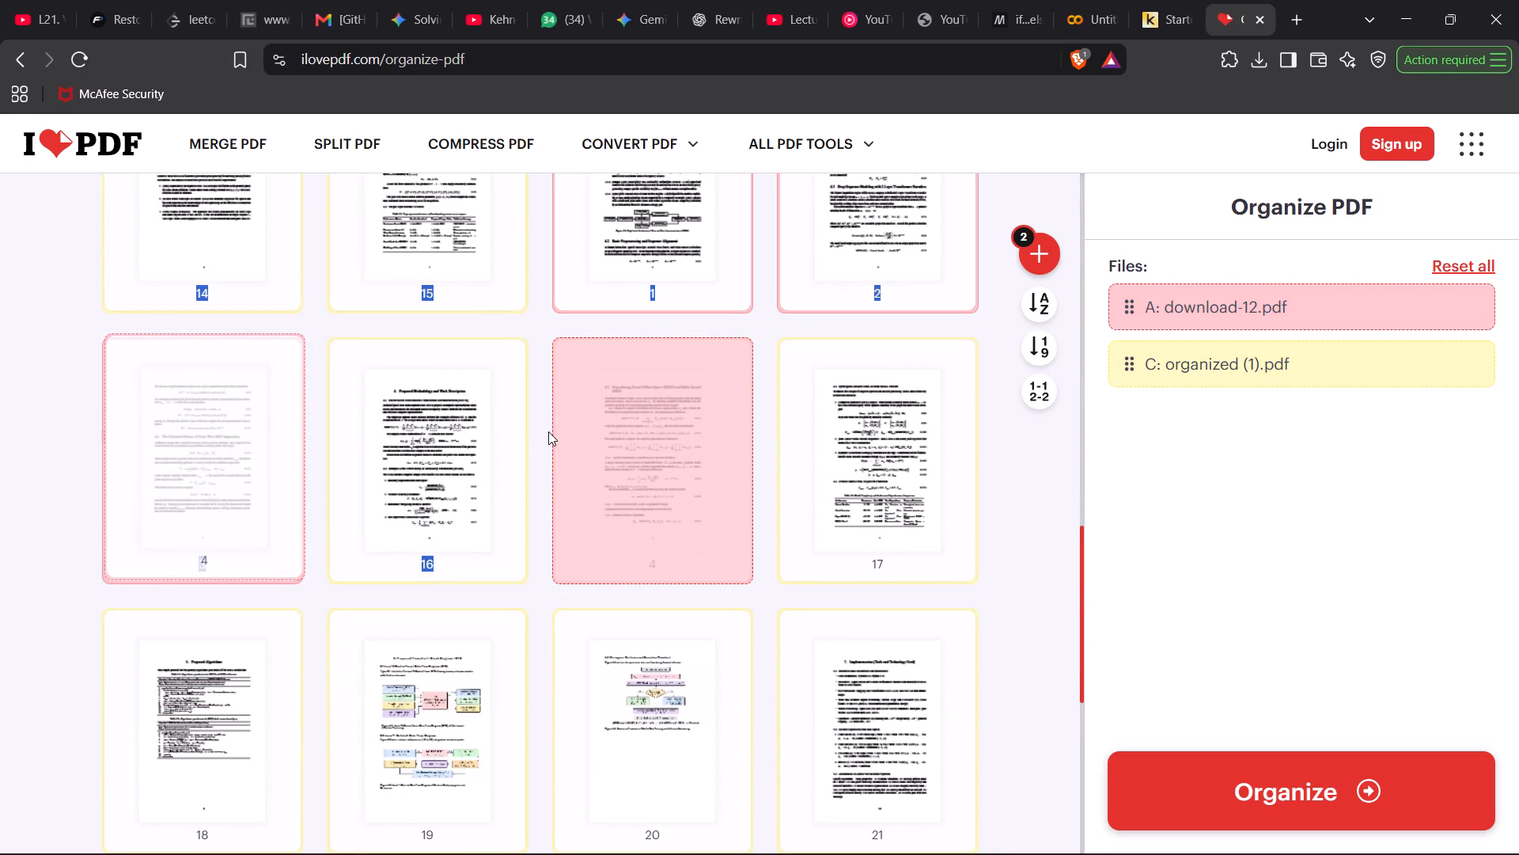
{"action": "left_click_drag", "start_coordinate": [548, 431], "coordinate": [430, 530]}
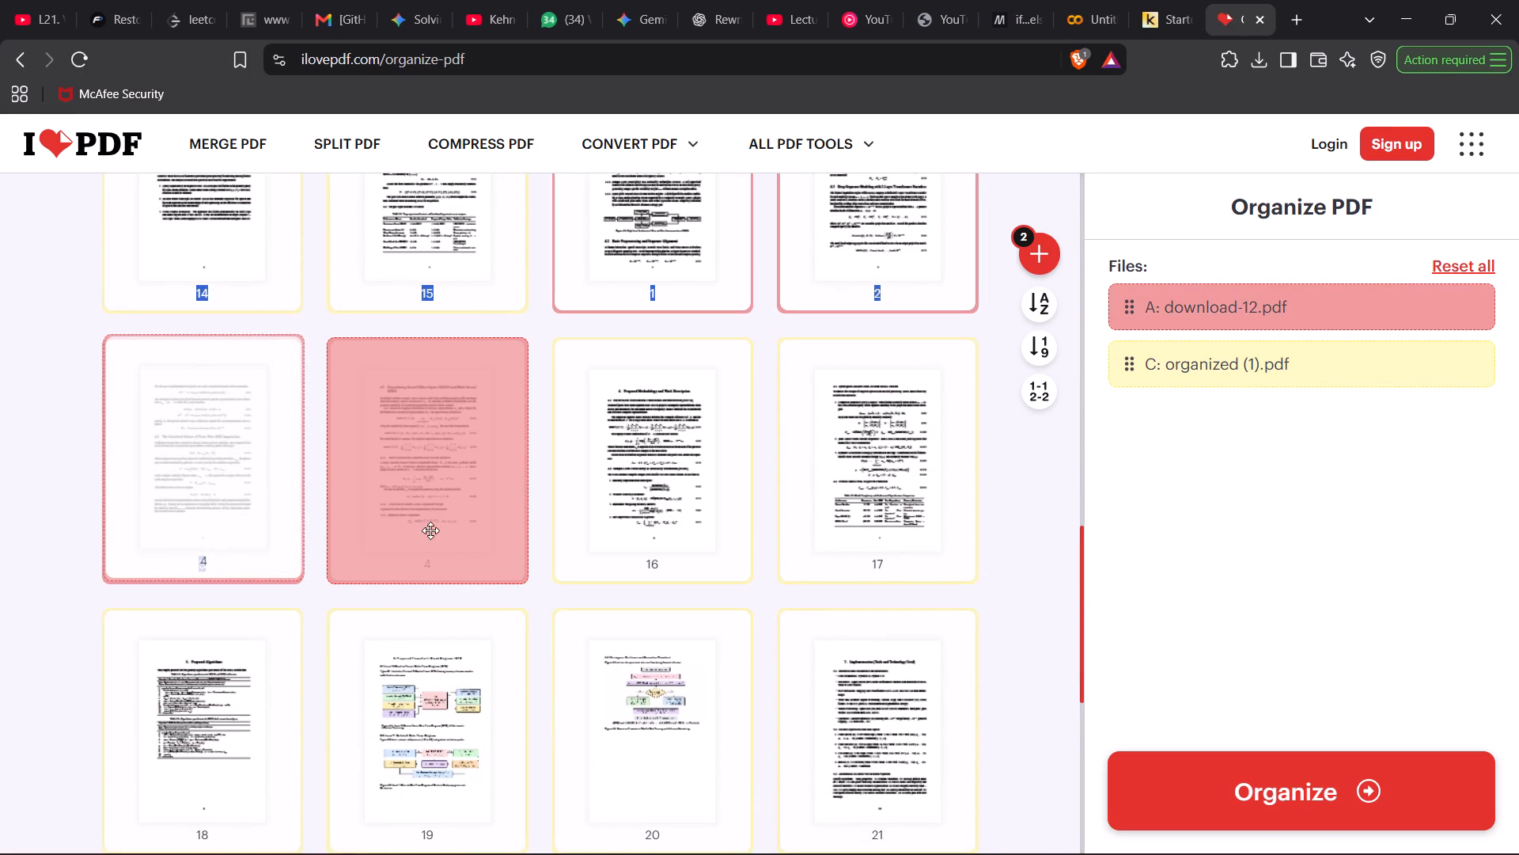
{"action": "left_click_drag", "start_coordinate": [430, 530], "coordinate": [415, 513]}
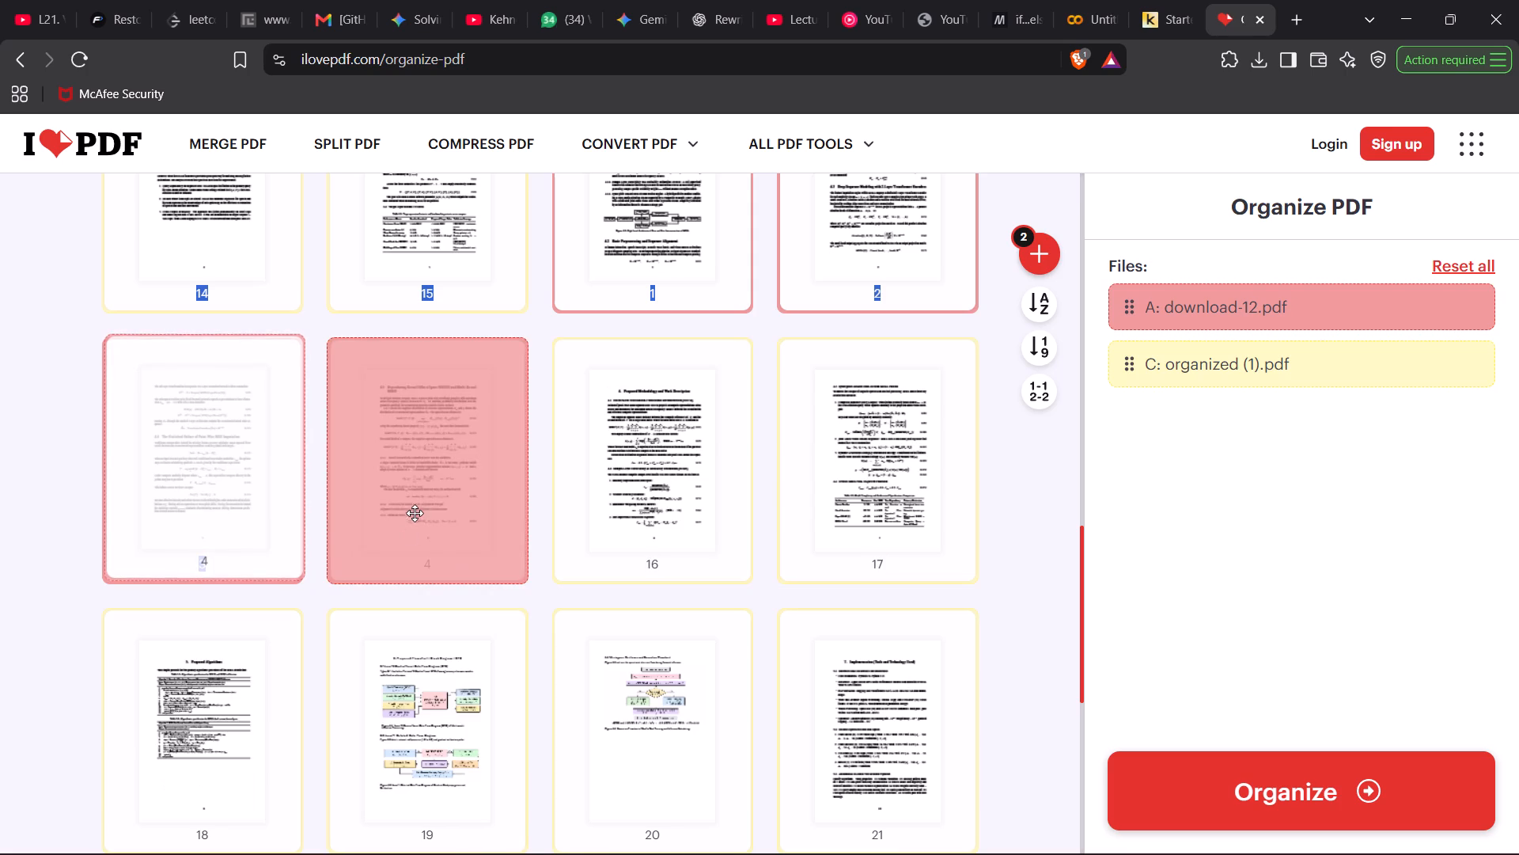
{"action": "left_click_drag", "start_coordinate": [415, 513], "coordinate": [416, 513]}
Move page 5 of download-12.pdf directly after its page 4, ahead of page 16 of organized (1).pdf.
{"action": "scroll", "coordinate": [643, 521], "scroll_direction": "up", "scroll_amount": 2}
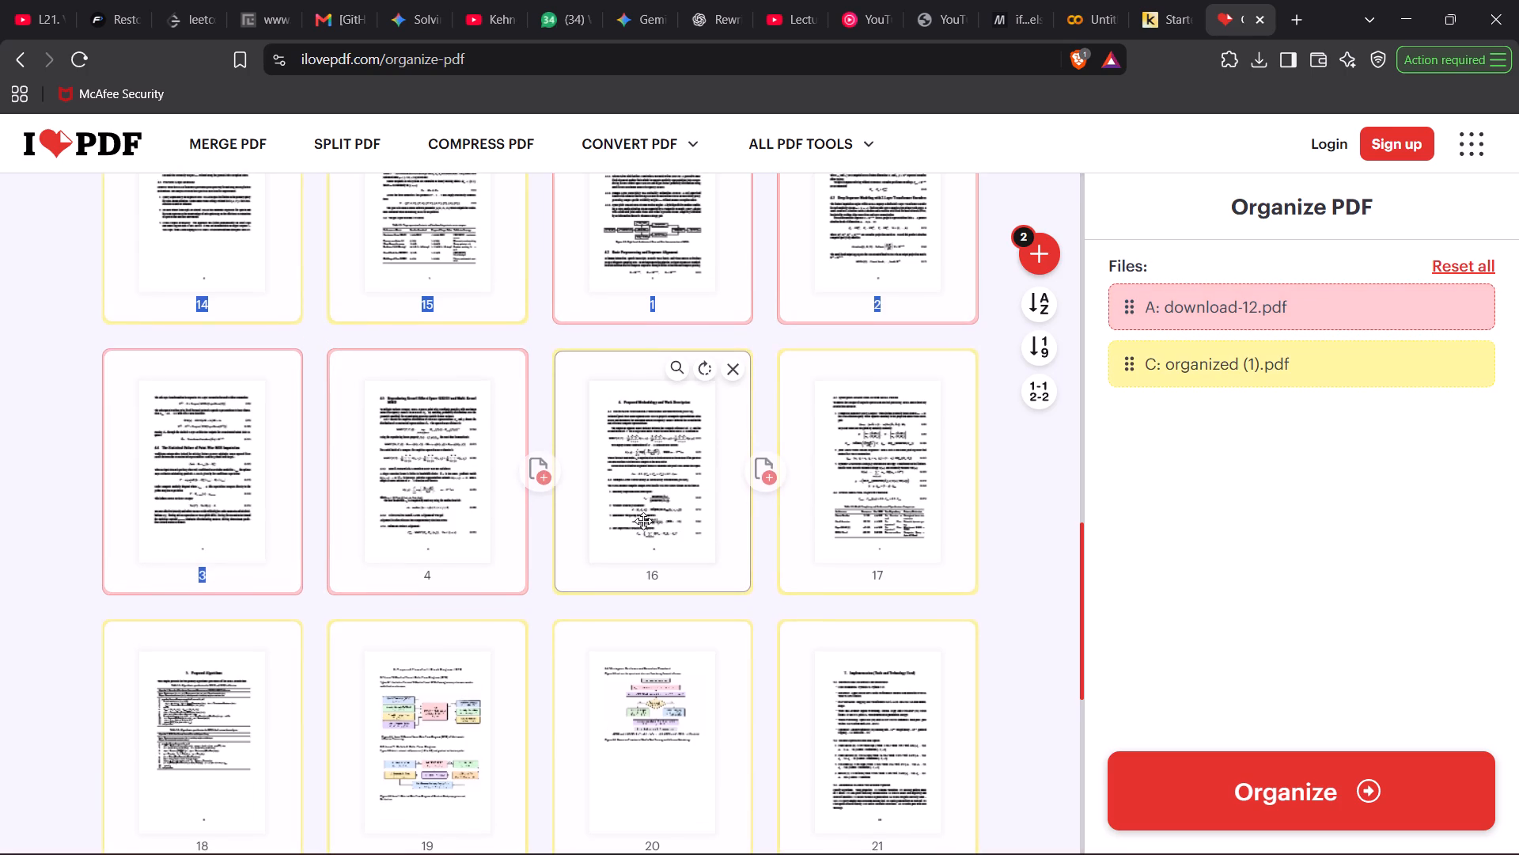
{"action": "scroll", "coordinate": [643, 521], "scroll_direction": "up", "scroll_amount": 9}
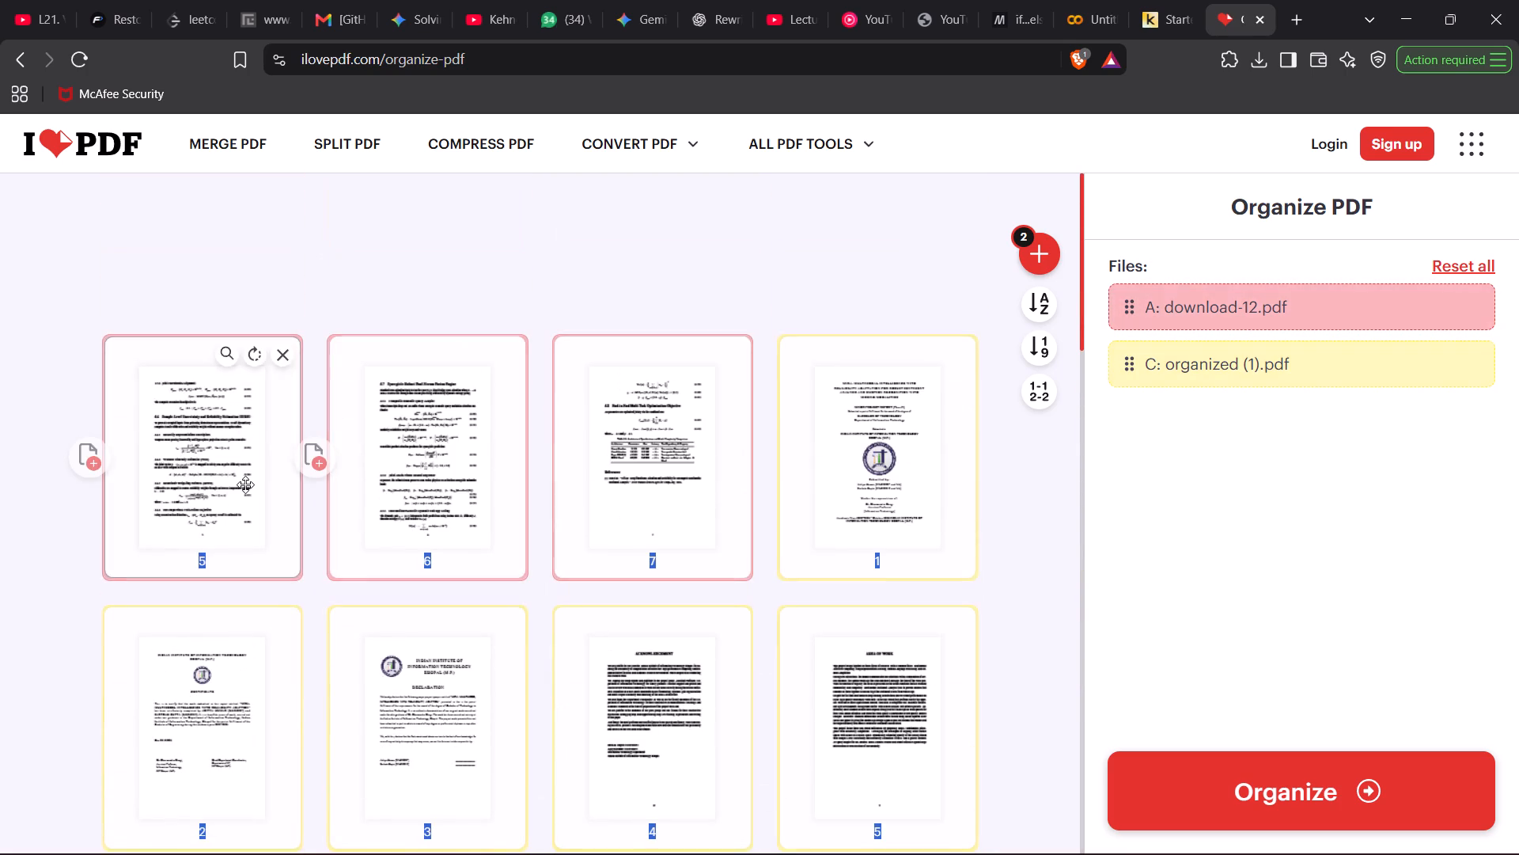
{"action": "left_click_drag", "start_coordinate": [245, 484], "coordinate": [601, 650]}
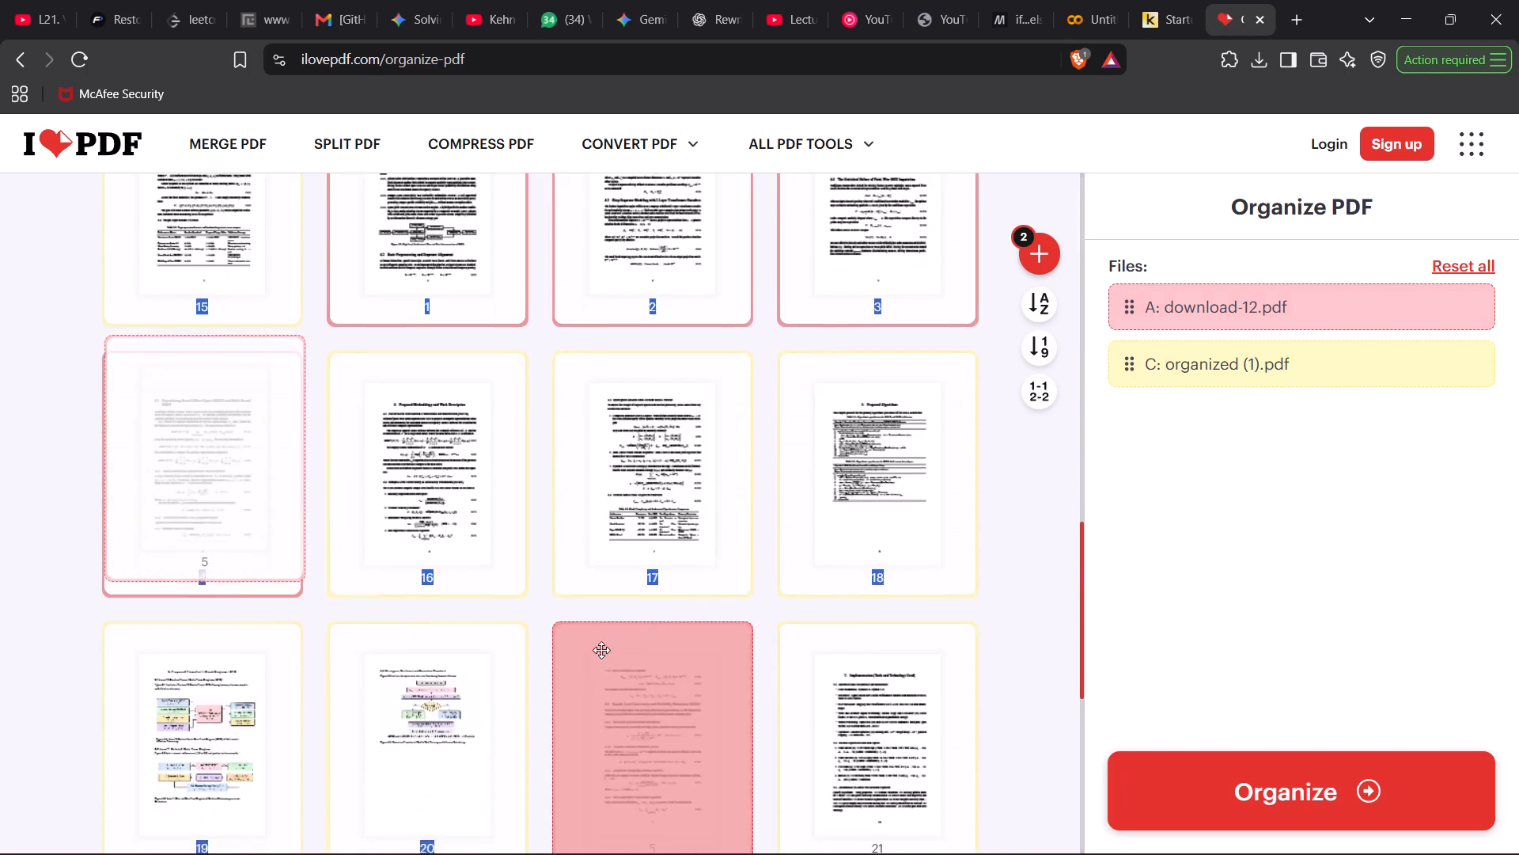
{"action": "left_click_drag", "start_coordinate": [601, 650], "coordinate": [407, 500]}
Move page 6 of download-12.pdf directly after its page 5, ahead of page 16 of organized (1).pdf.
{"action": "scroll", "coordinate": [407, 500], "scroll_direction": "up", "scroll_amount": 13}
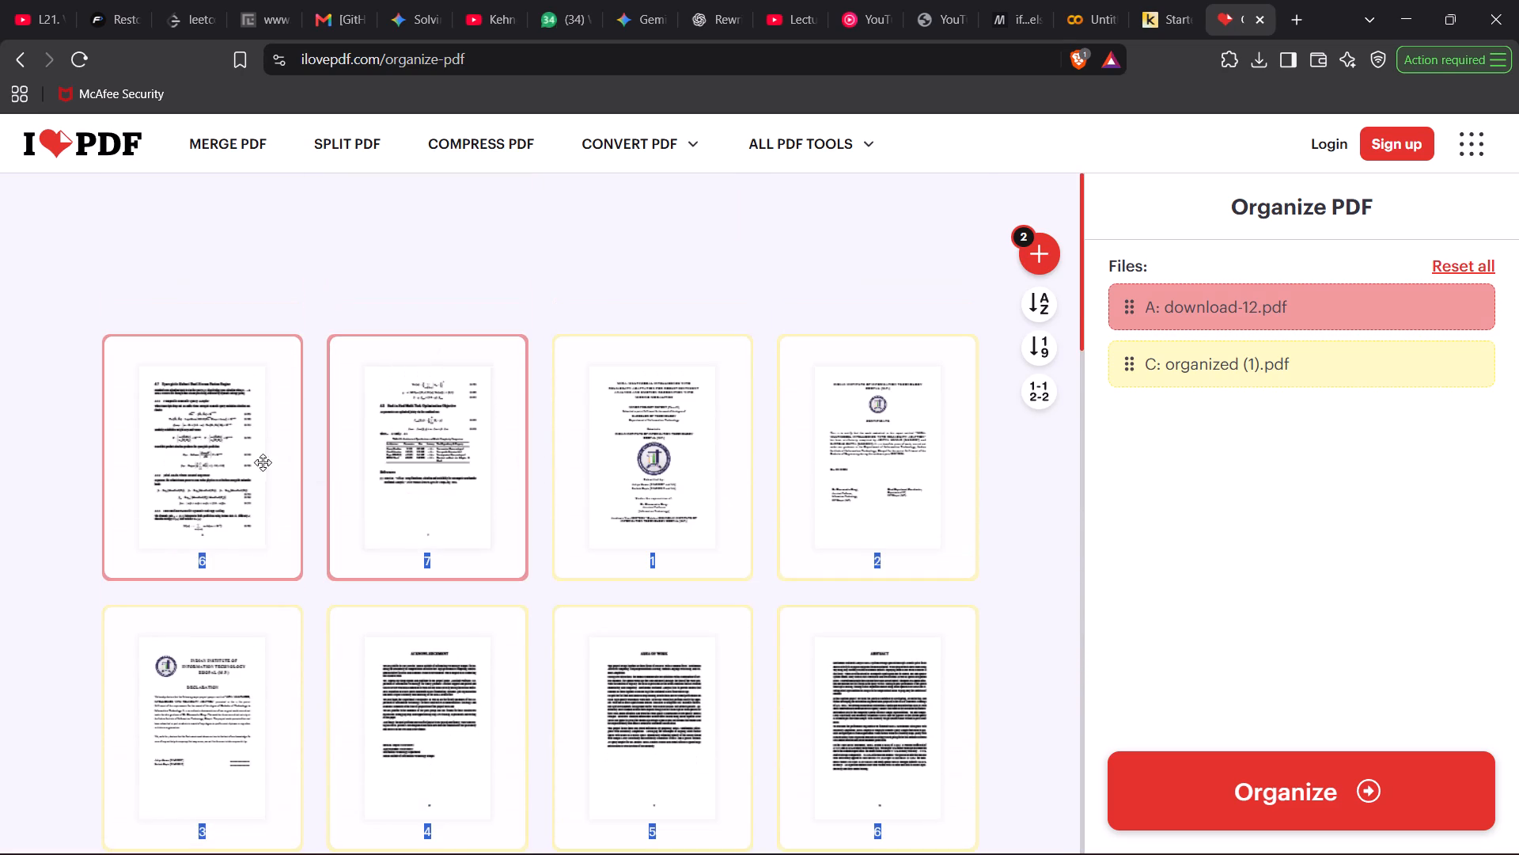
{"action": "left_click_drag", "start_coordinate": [224, 444], "coordinate": [433, 854]}
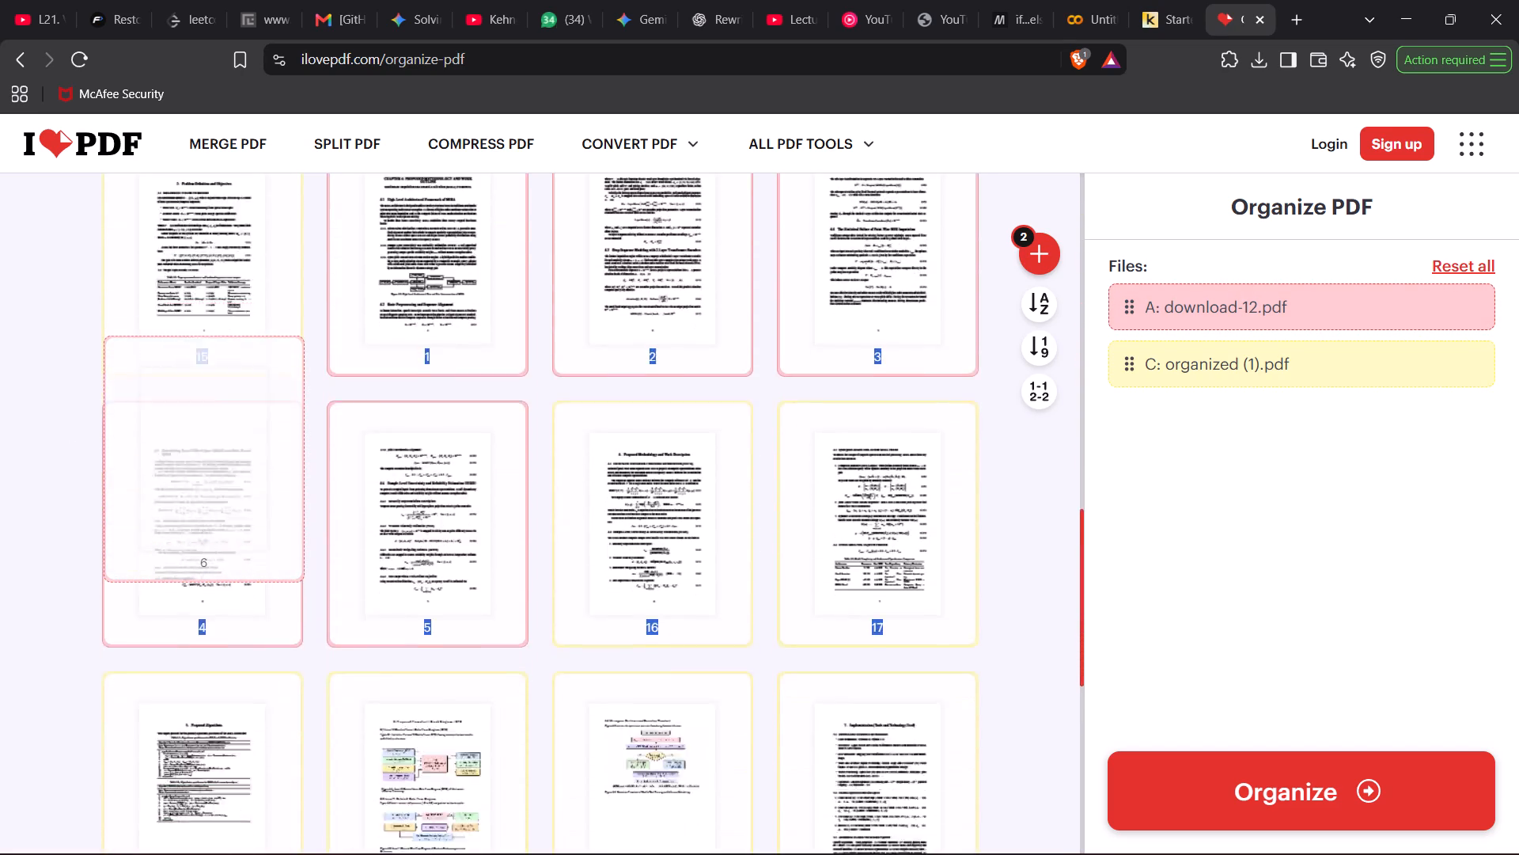
{"action": "left_click_drag", "start_coordinate": [433, 854], "coordinate": [500, 397]}
Move page 7 of download-12.pdf directly after its page 6, ahead of page 16 of organized (1).pdf.
{"action": "scroll", "coordinate": [500, 397], "scroll_direction": "up", "scroll_amount": 13}
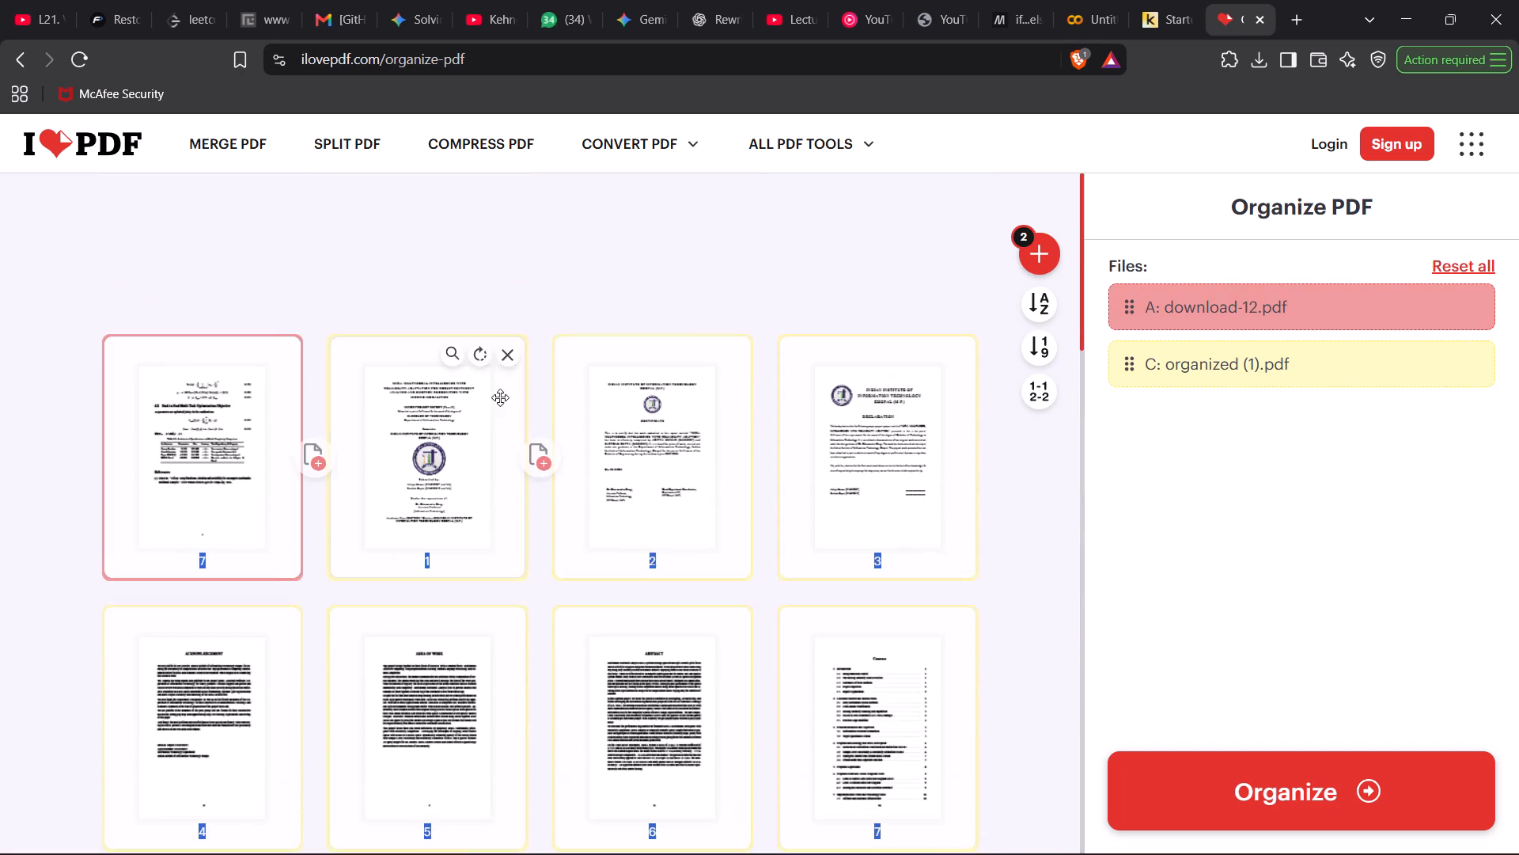
{"action": "left_click_drag", "start_coordinate": [184, 380], "coordinate": [558, 744]}
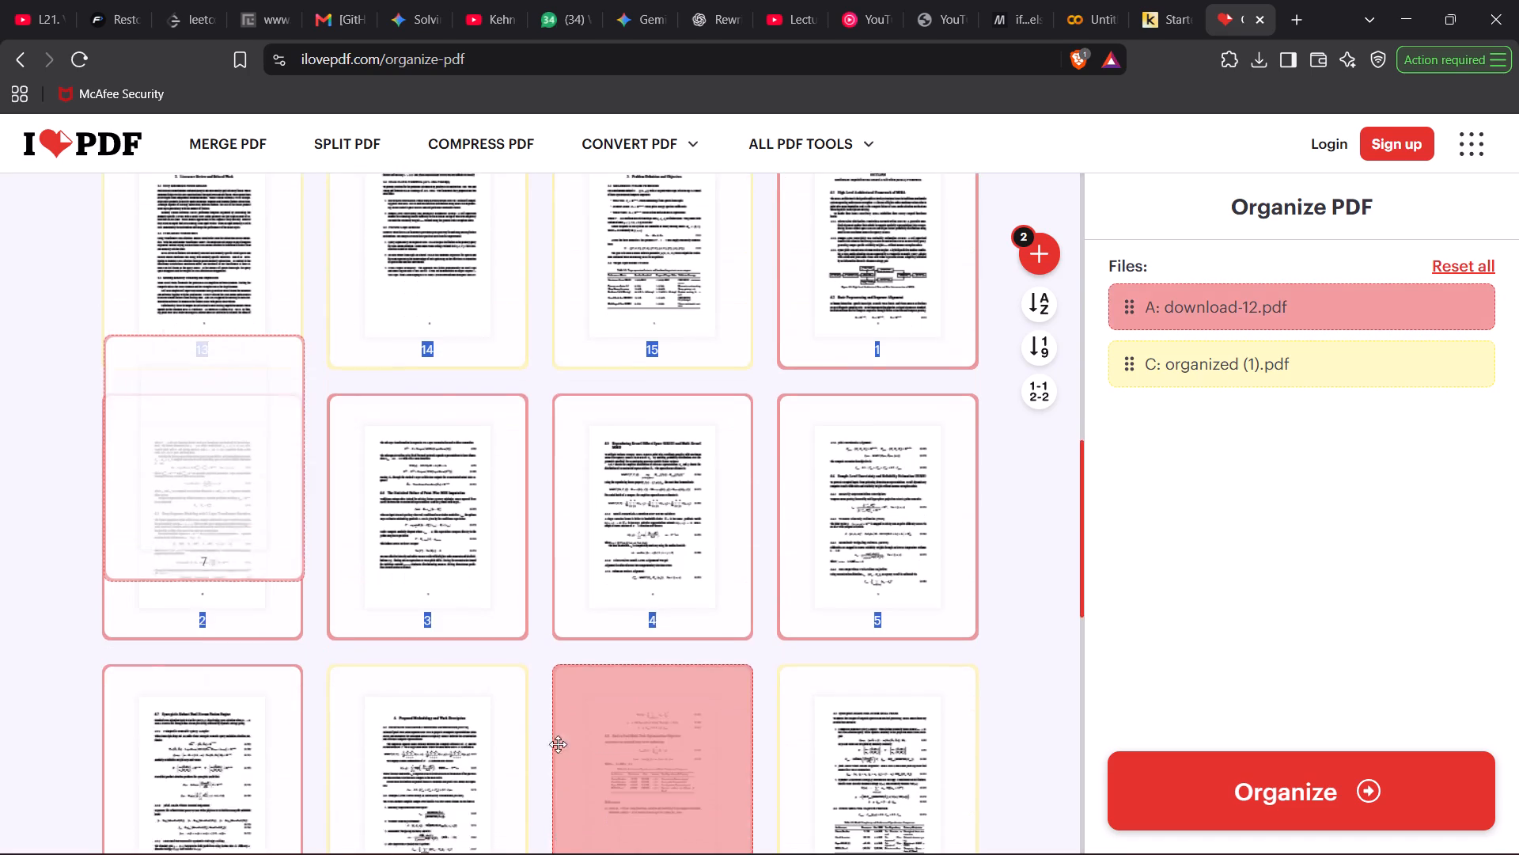
{"action": "left_click_drag", "start_coordinate": [558, 744], "coordinate": [517, 826]}
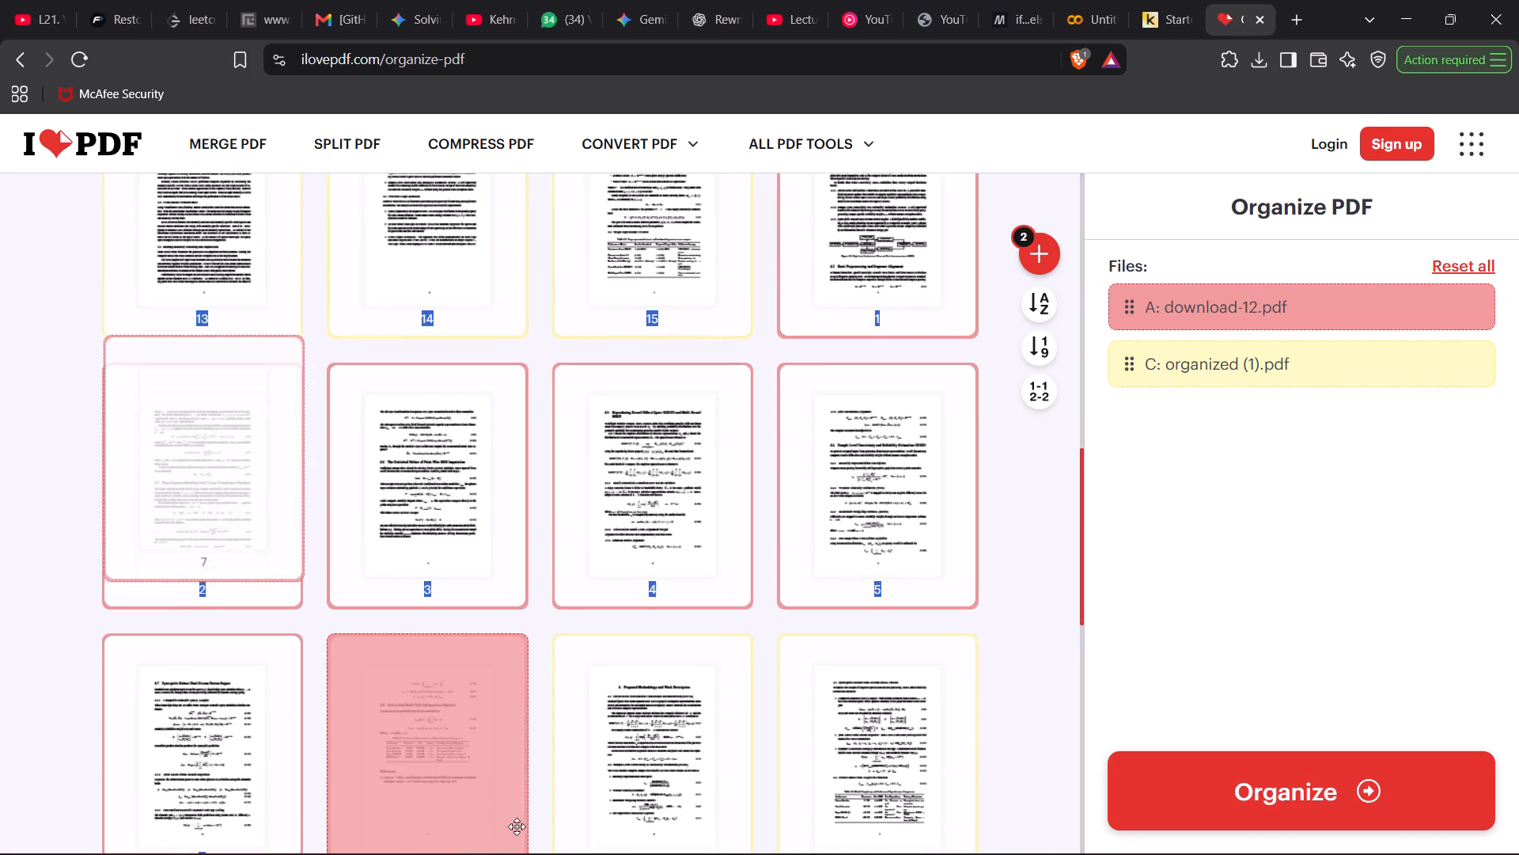
{"action": "left_click_drag", "start_coordinate": [517, 826], "coordinate": [441, 546]}
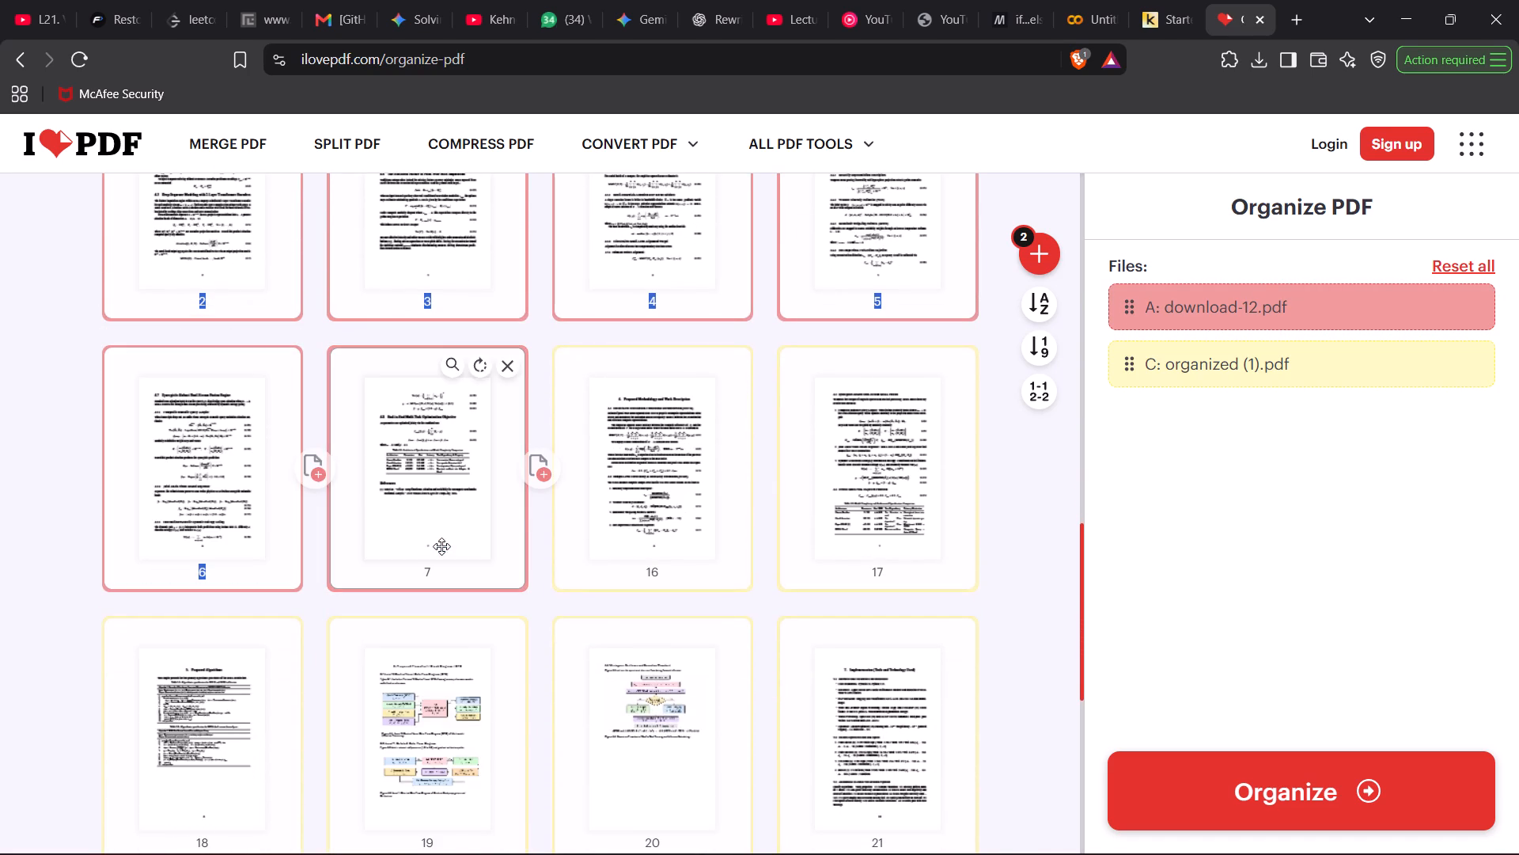
Delete the old methodology pages 16 and 17 of organized (1).pdf.
{"action": "left_click", "coordinate": [729, 372]}
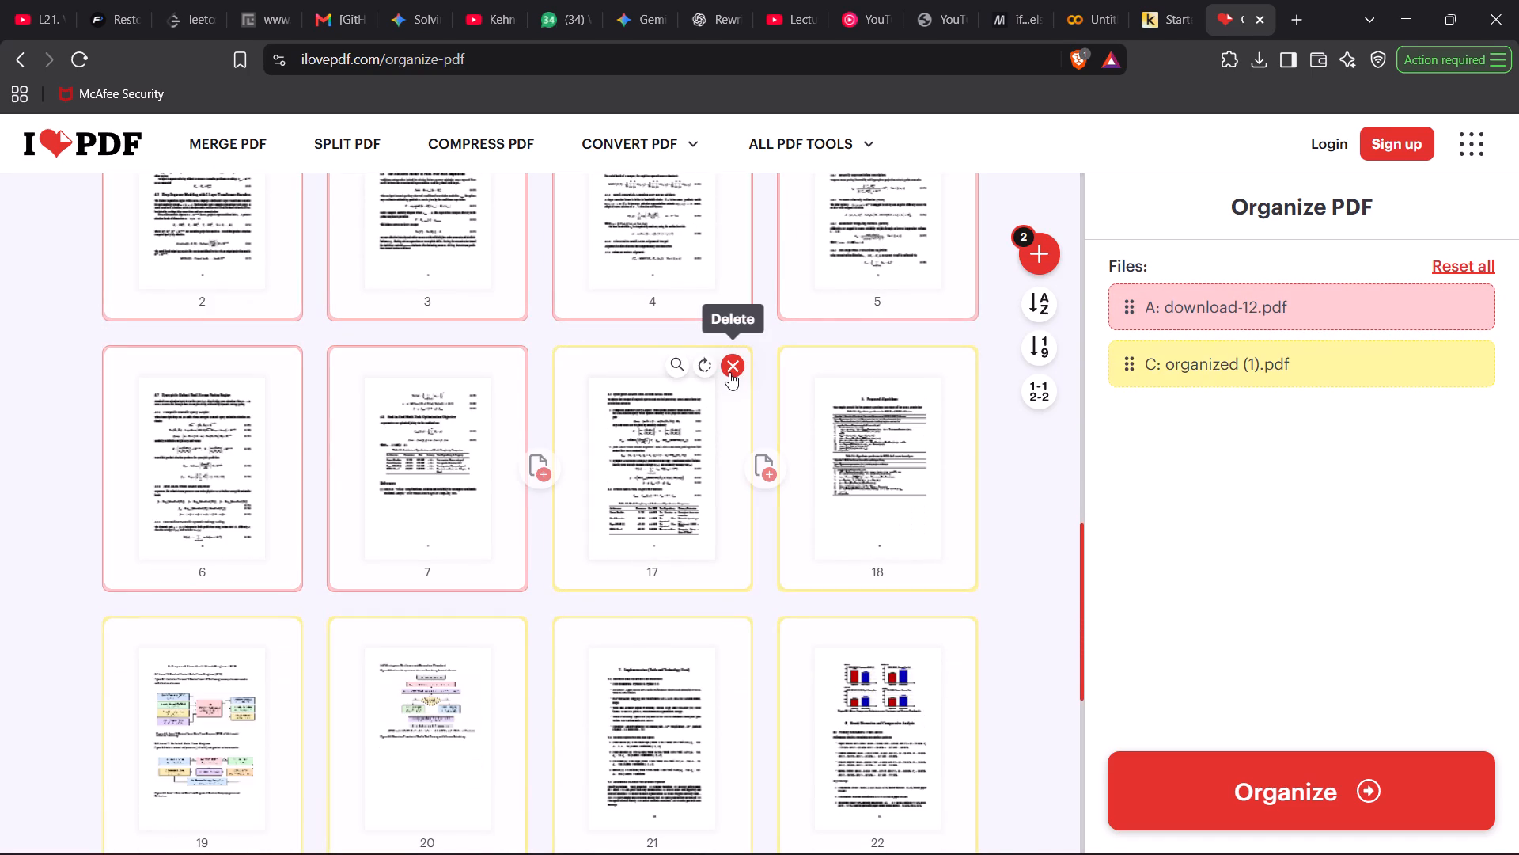
{"action": "left_click", "coordinate": [729, 372]}
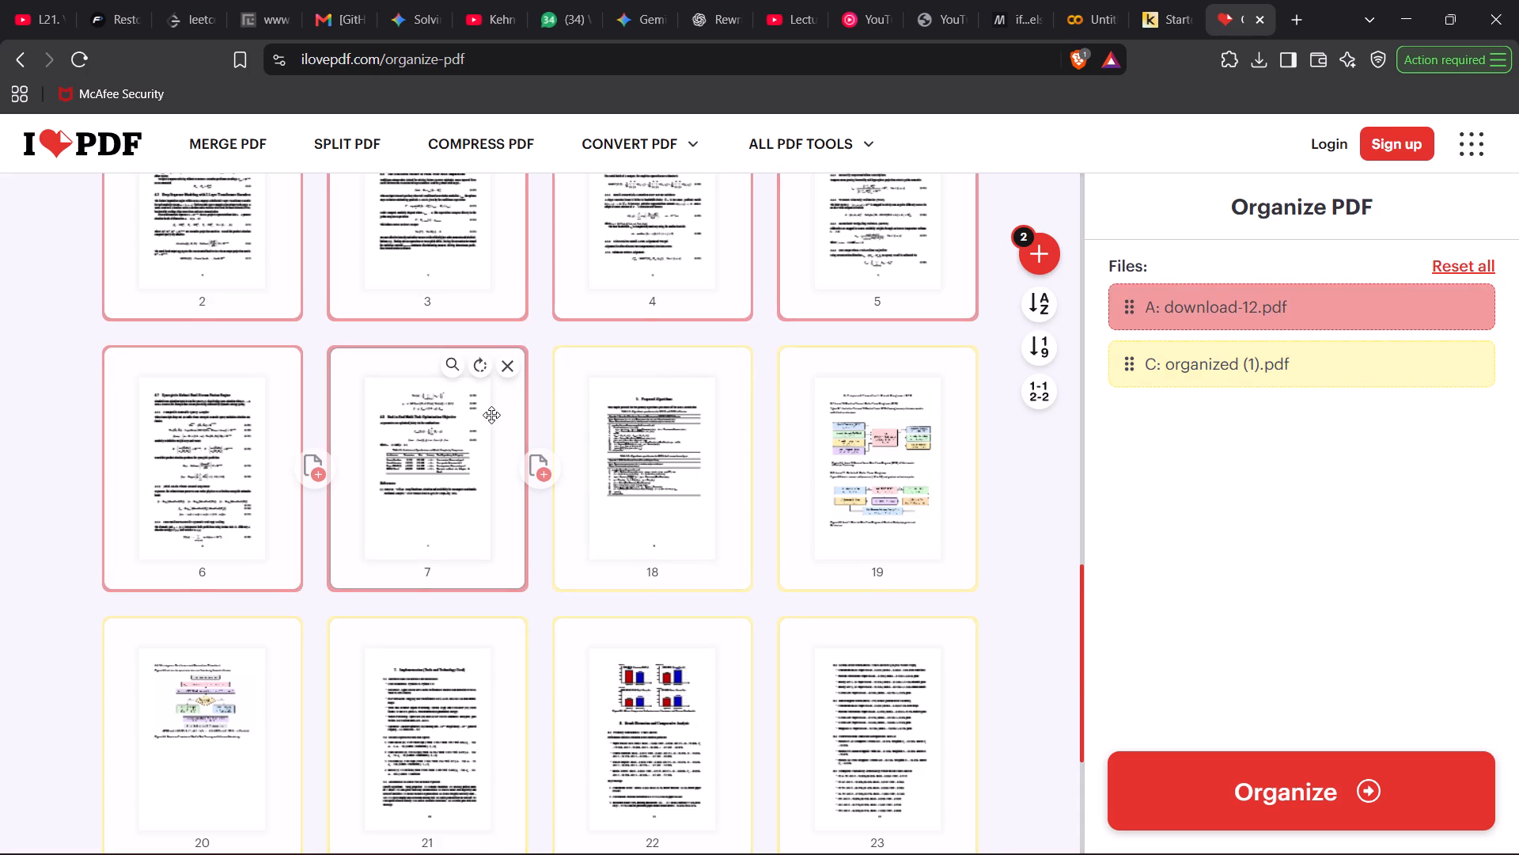
Review the page thumbnails of the combined document from cover to references, checking the order around the inserted download-12.pdf pages.
{"action": "scroll", "coordinate": [491, 415], "scroll_direction": "down", "scroll_amount": 3}
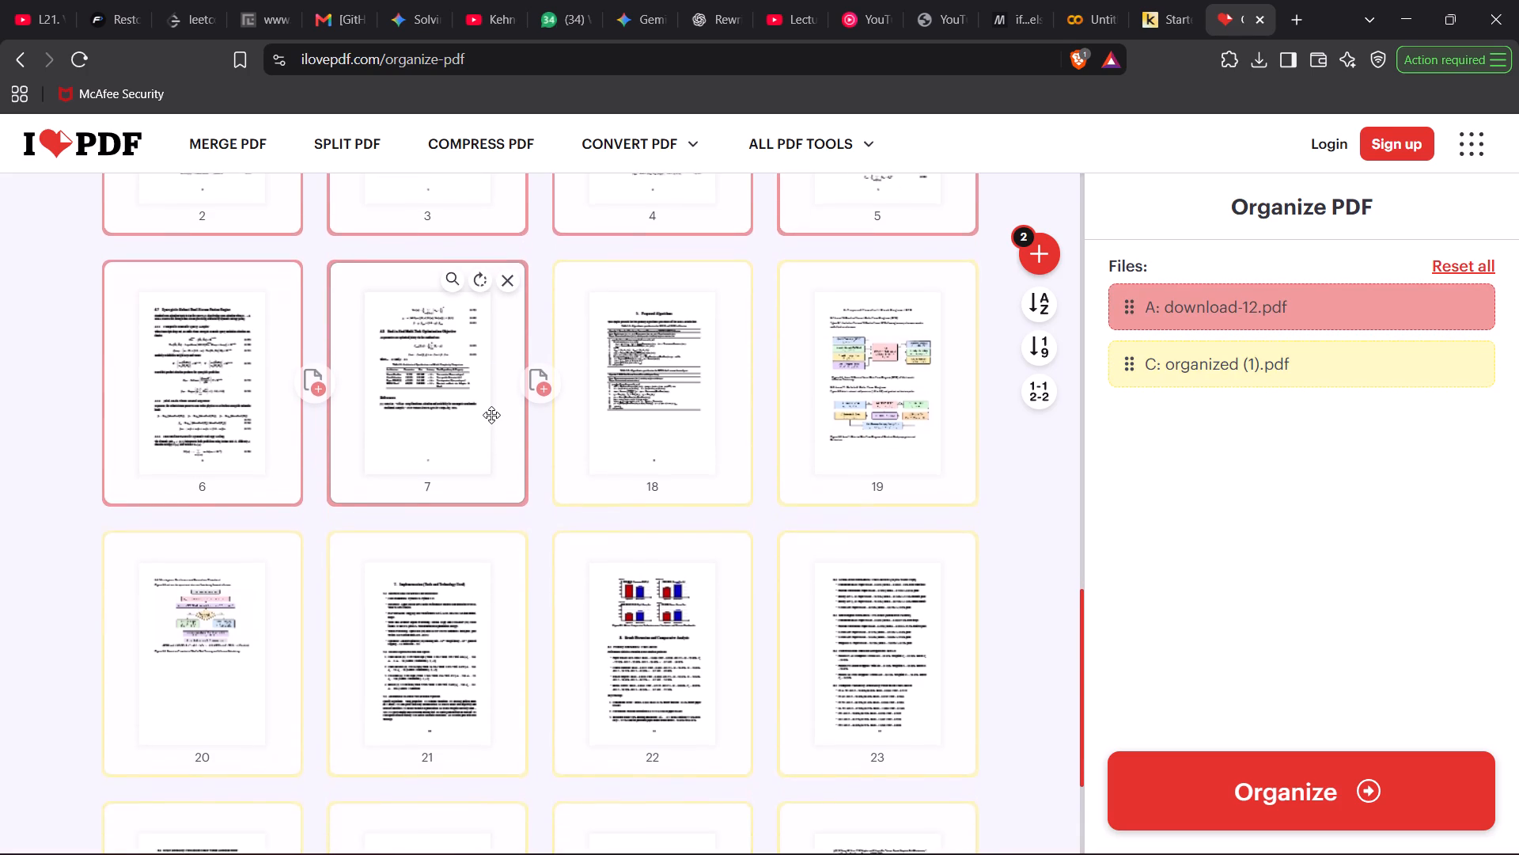
{"action": "scroll", "coordinate": [491, 415], "scroll_direction": "down", "scroll_amount": 7}
{"action": "scroll", "coordinate": [491, 415], "scroll_direction": "up", "scroll_amount": 2}
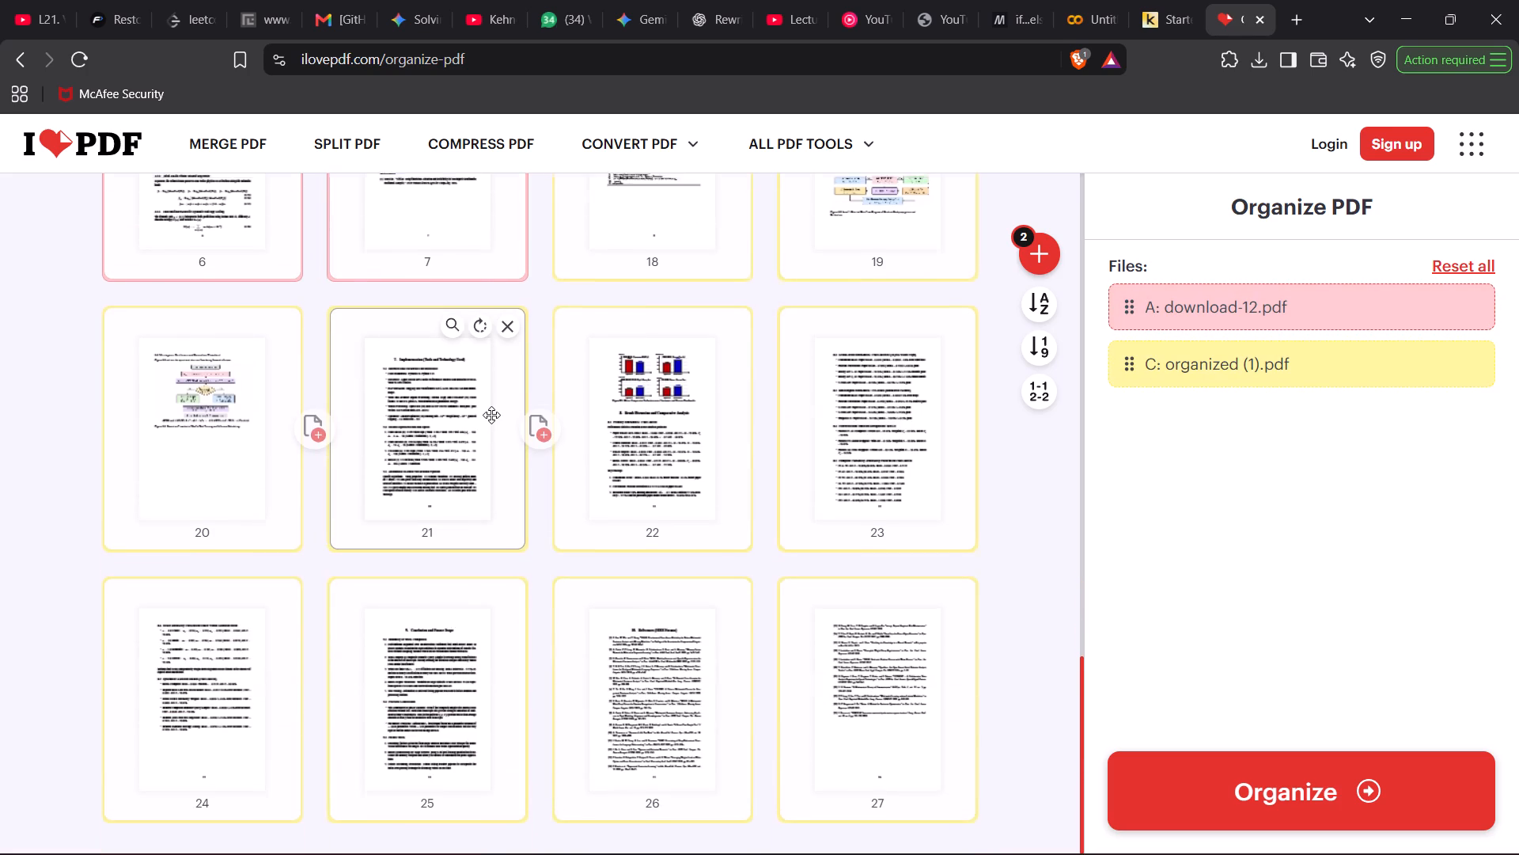
{"action": "scroll", "coordinate": [491, 415], "scroll_direction": "up", "scroll_amount": 13}
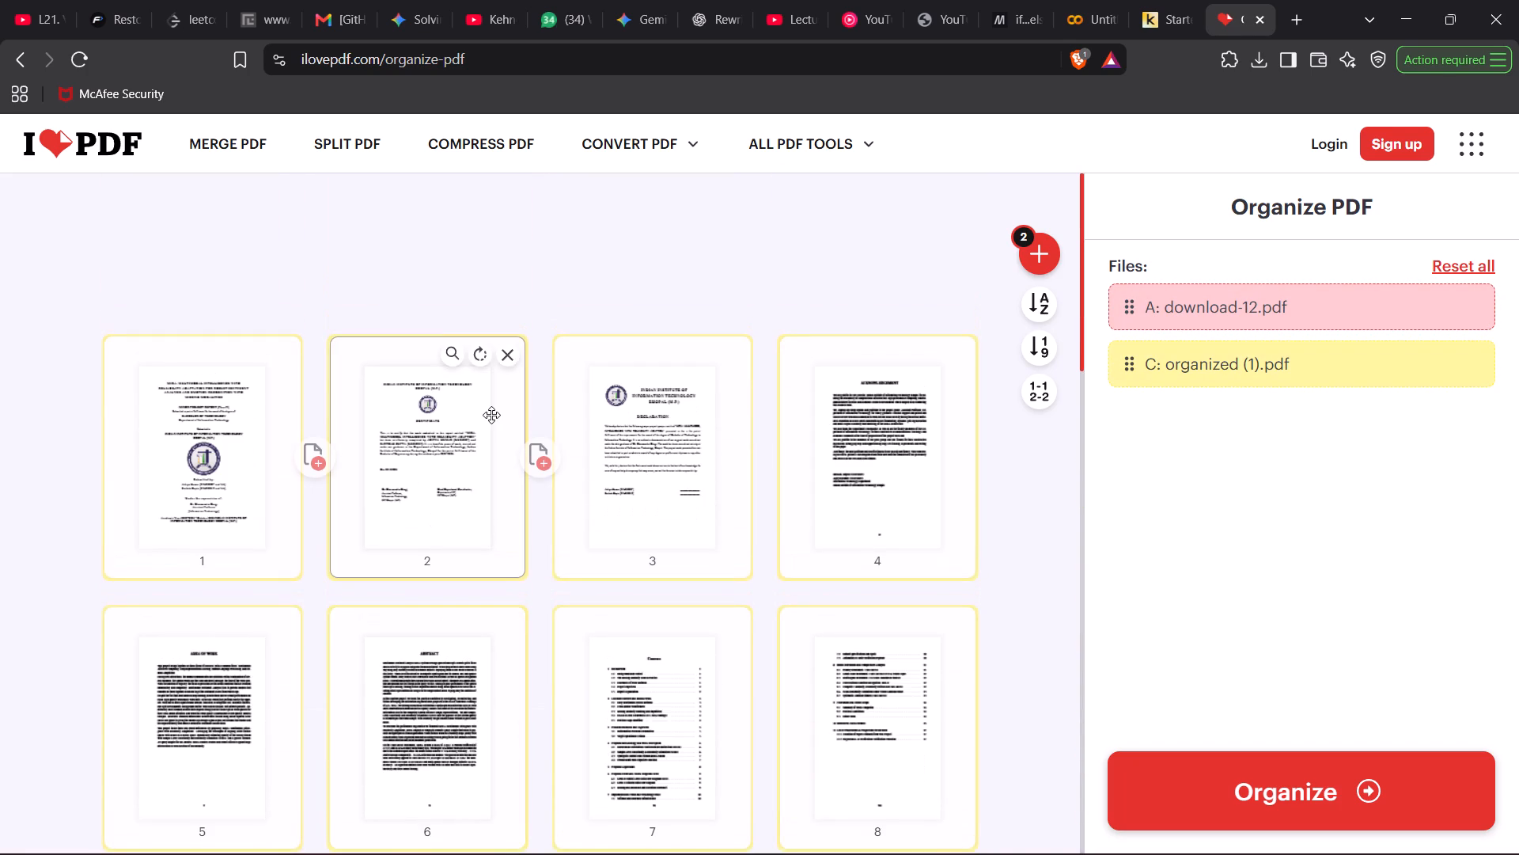
{"action": "scroll", "coordinate": [491, 415], "scroll_direction": "up", "scroll_amount": 1}
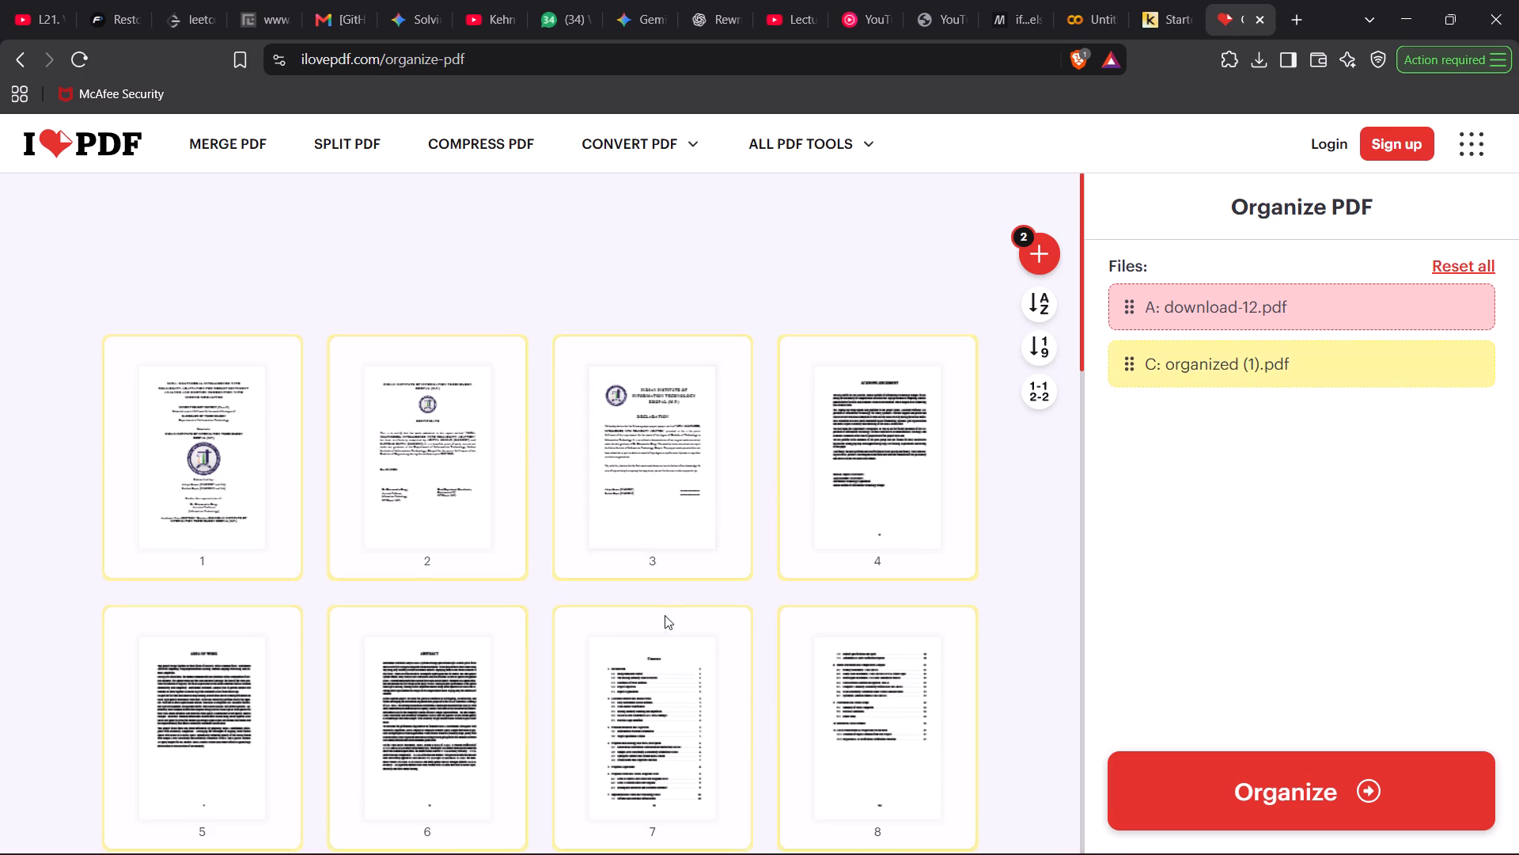
{"action": "scroll", "coordinate": [665, 615], "scroll_direction": "down", "scroll_amount": 4}
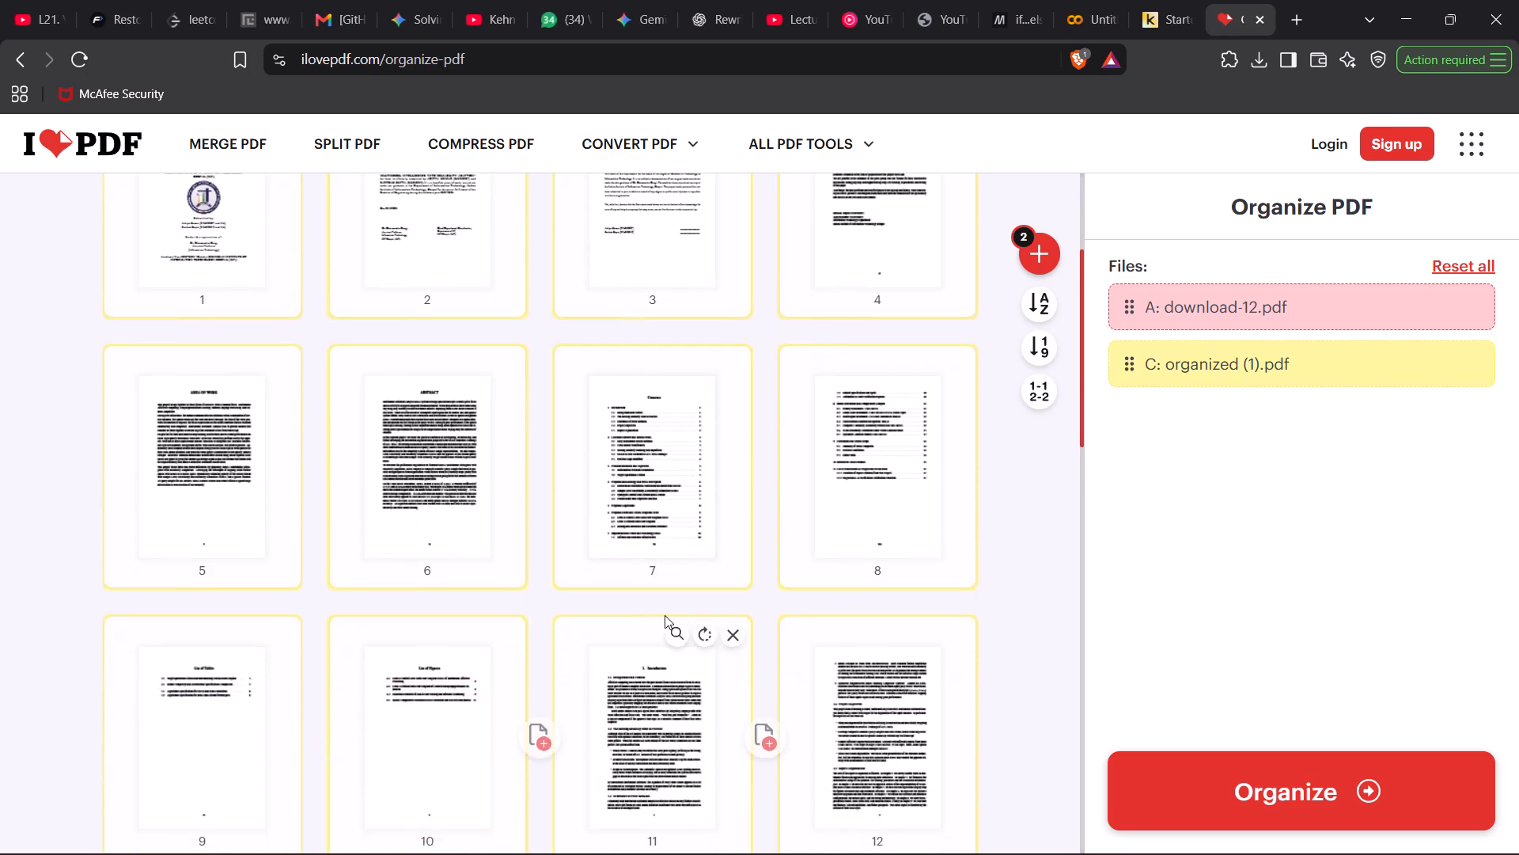
{"action": "scroll", "coordinate": [665, 615], "scroll_direction": "down", "scroll_amount": 3}
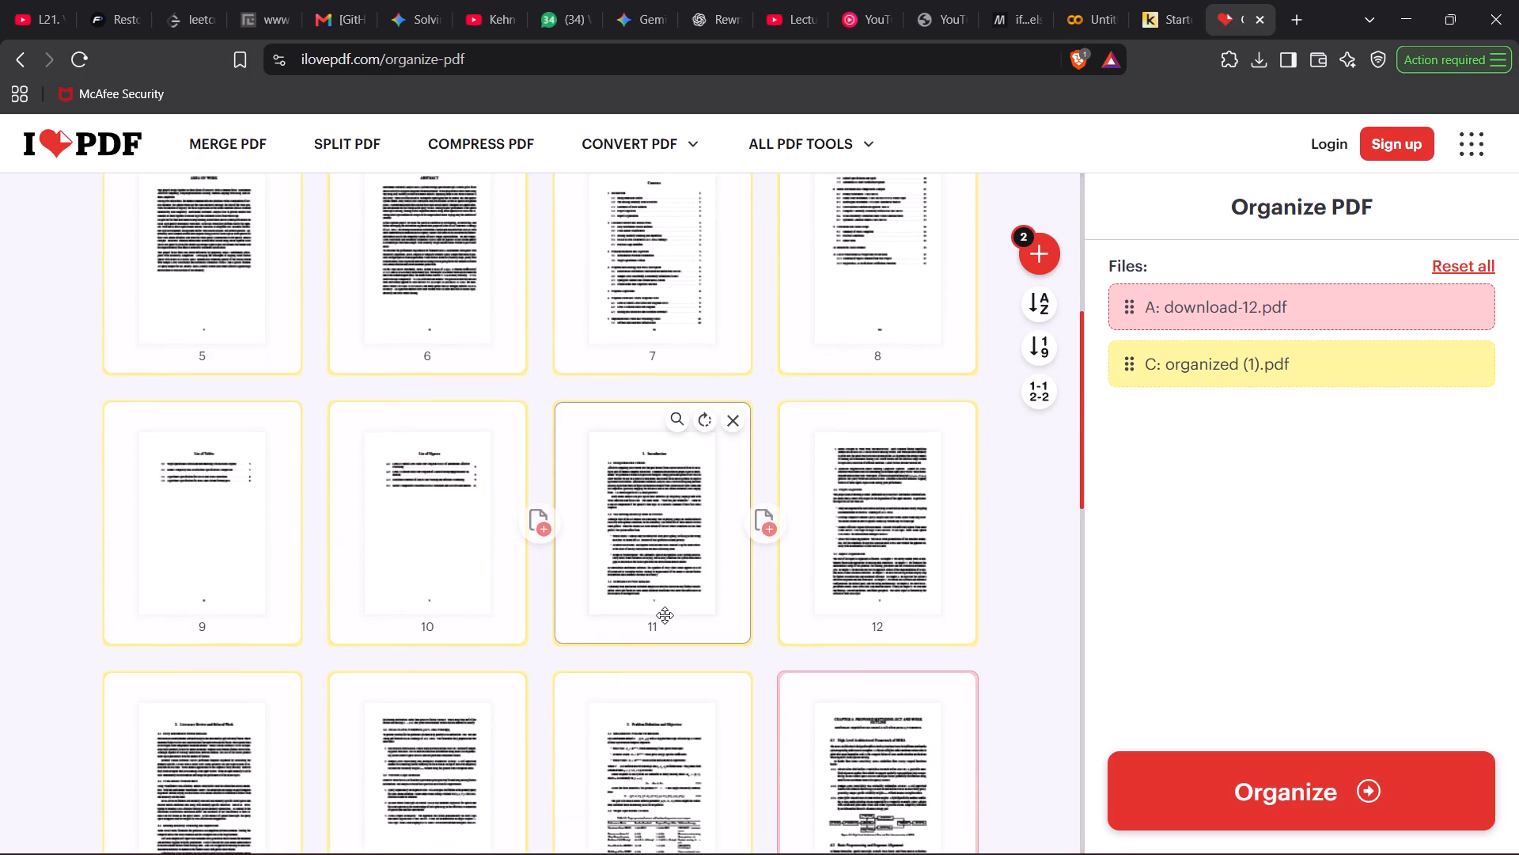
{"action": "scroll", "coordinate": [665, 615], "scroll_direction": "down", "scroll_amount": 2}
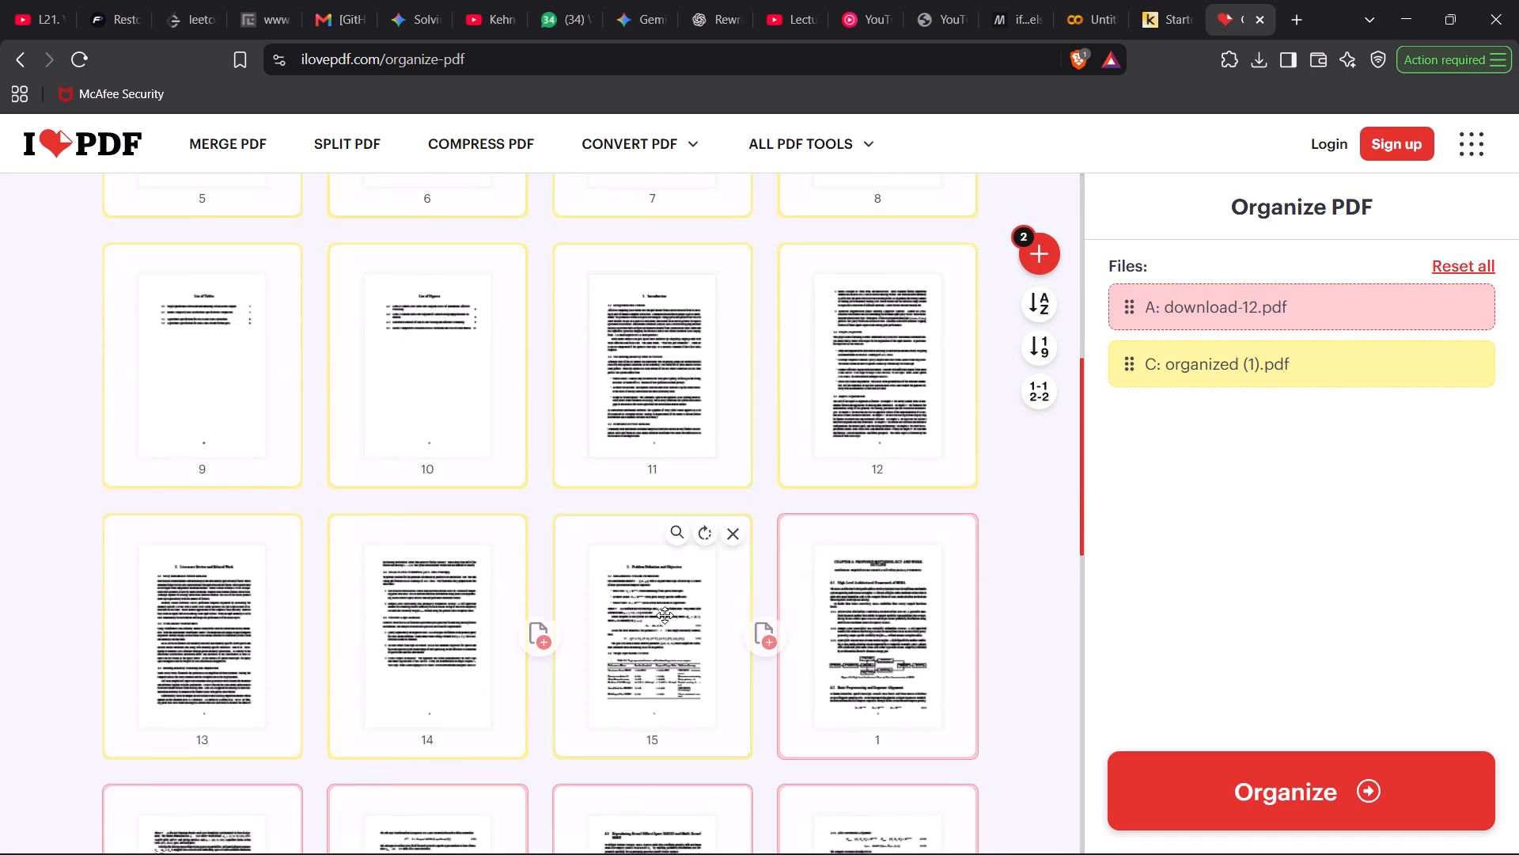
{"action": "scroll", "coordinate": [665, 615], "scroll_direction": "down", "scroll_amount": 2}
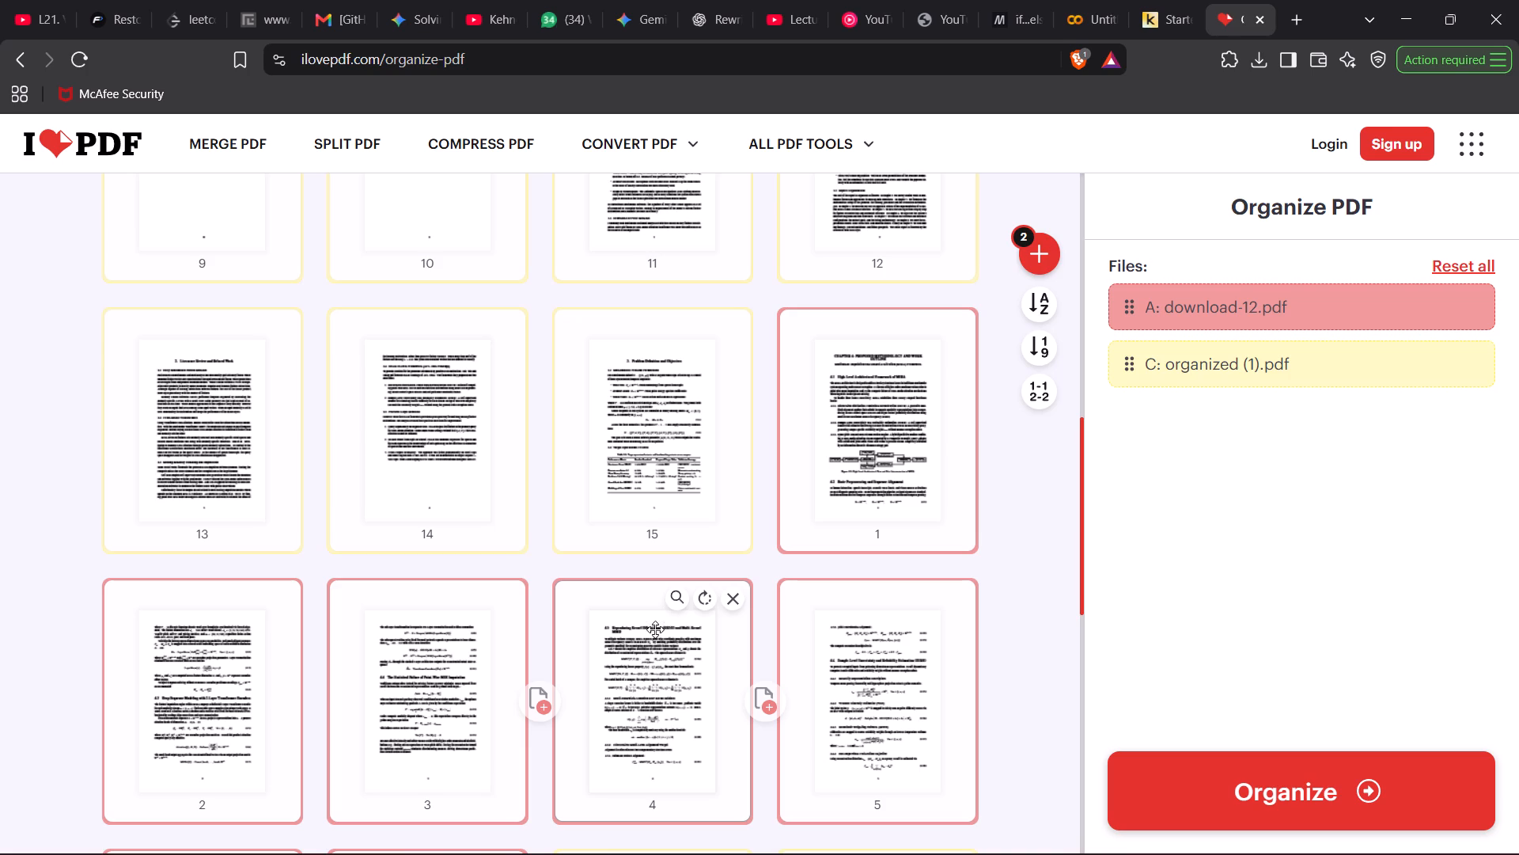
{"action": "scroll", "coordinate": [606, 652], "scroll_direction": "down", "scroll_amount": 4}
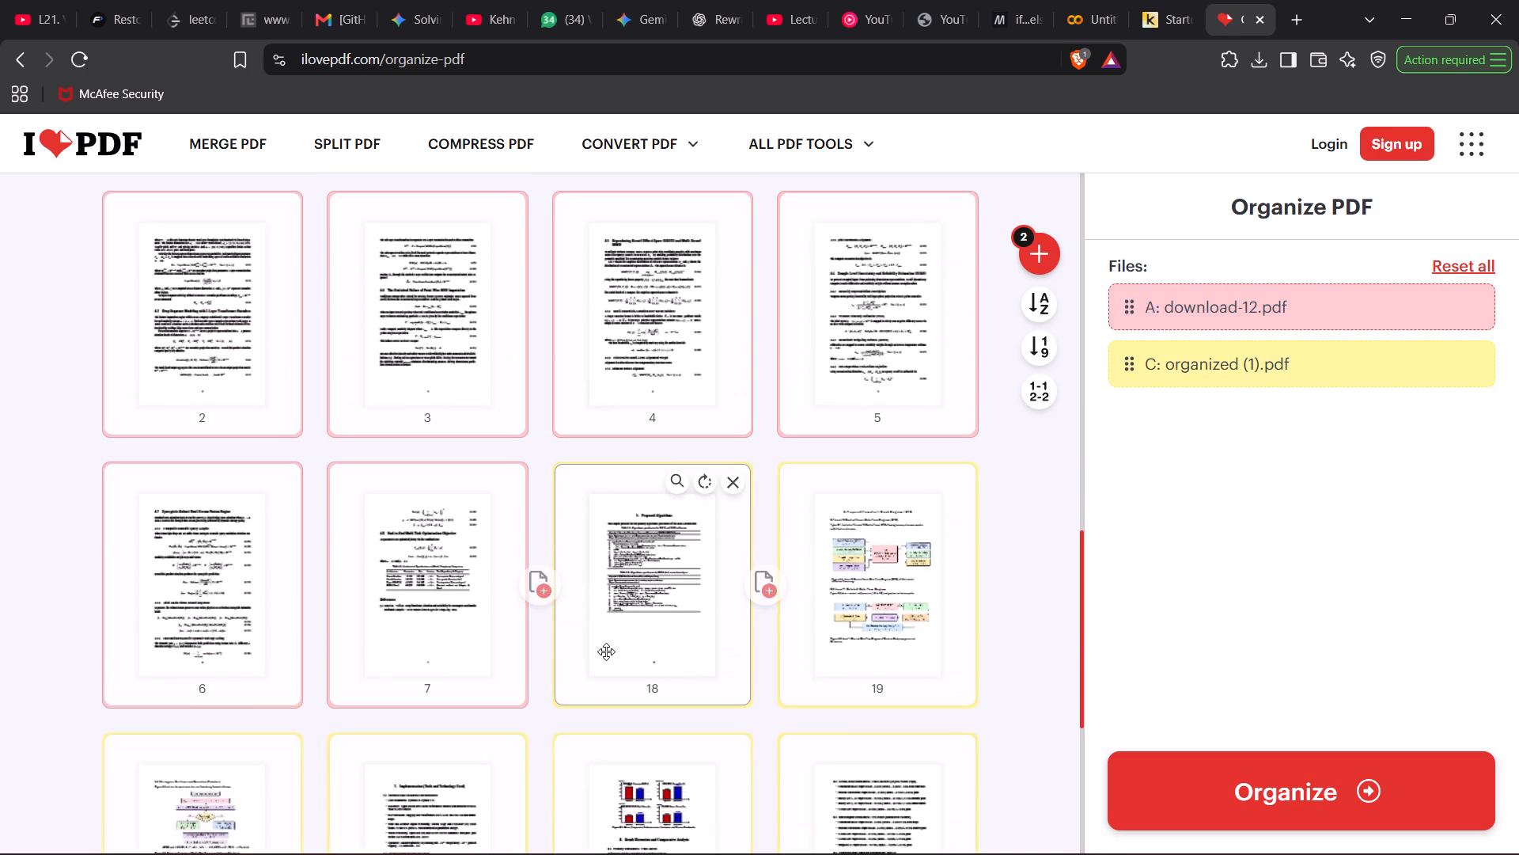
{"action": "scroll", "coordinate": [606, 652], "scroll_direction": "down", "scroll_amount": 2}
{"action": "scroll", "coordinate": [606, 652], "scroll_direction": "up", "scroll_amount": 1}
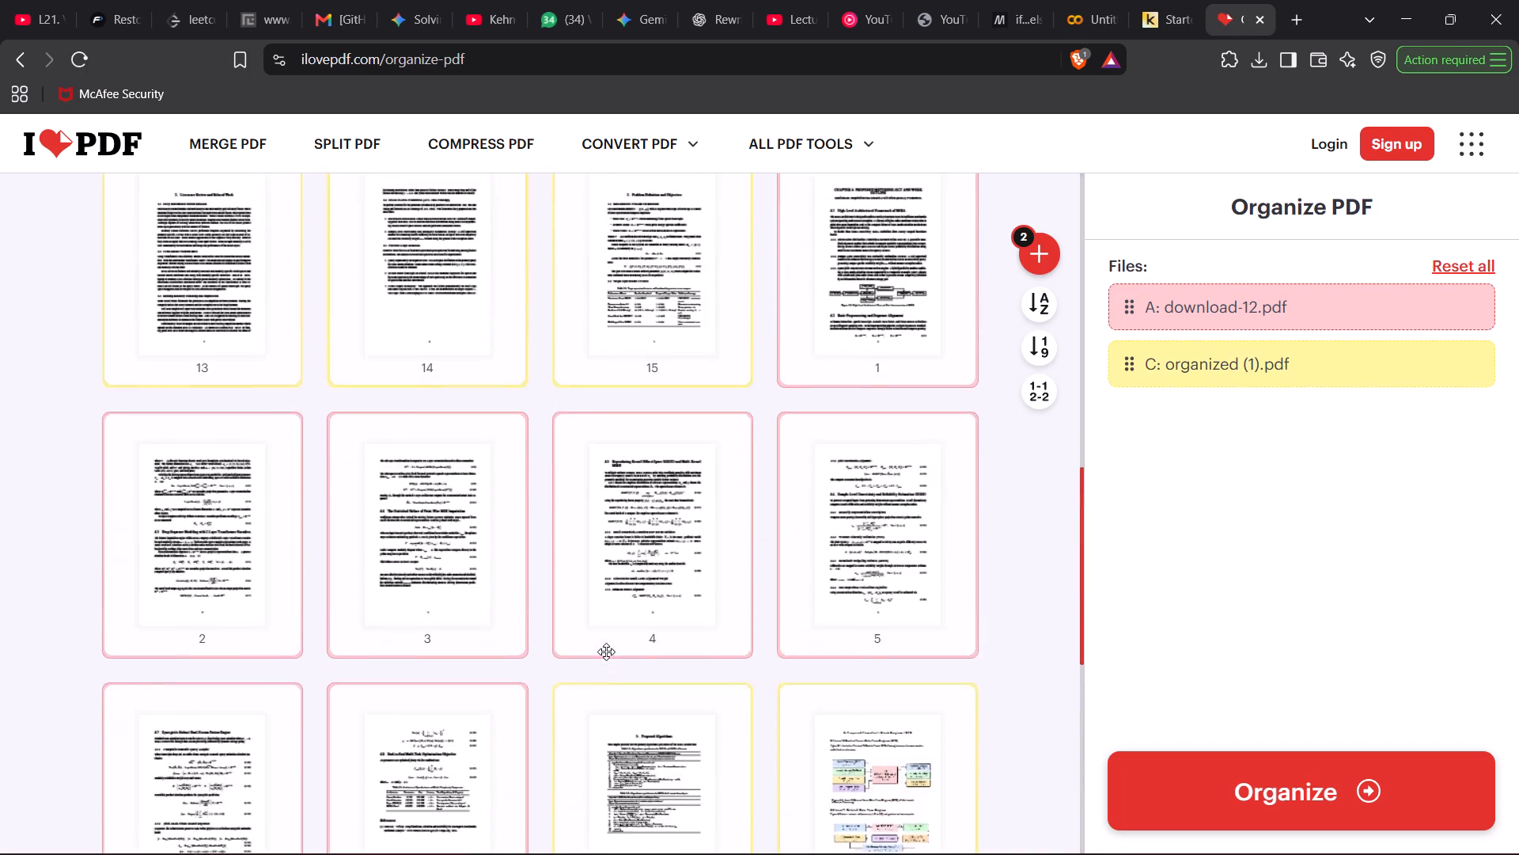
{"action": "scroll", "coordinate": [606, 652], "scroll_direction": "up", "scroll_amount": 6}
{"action": "scroll", "coordinate": [606, 652], "scroll_direction": "down", "scroll_amount": 4}
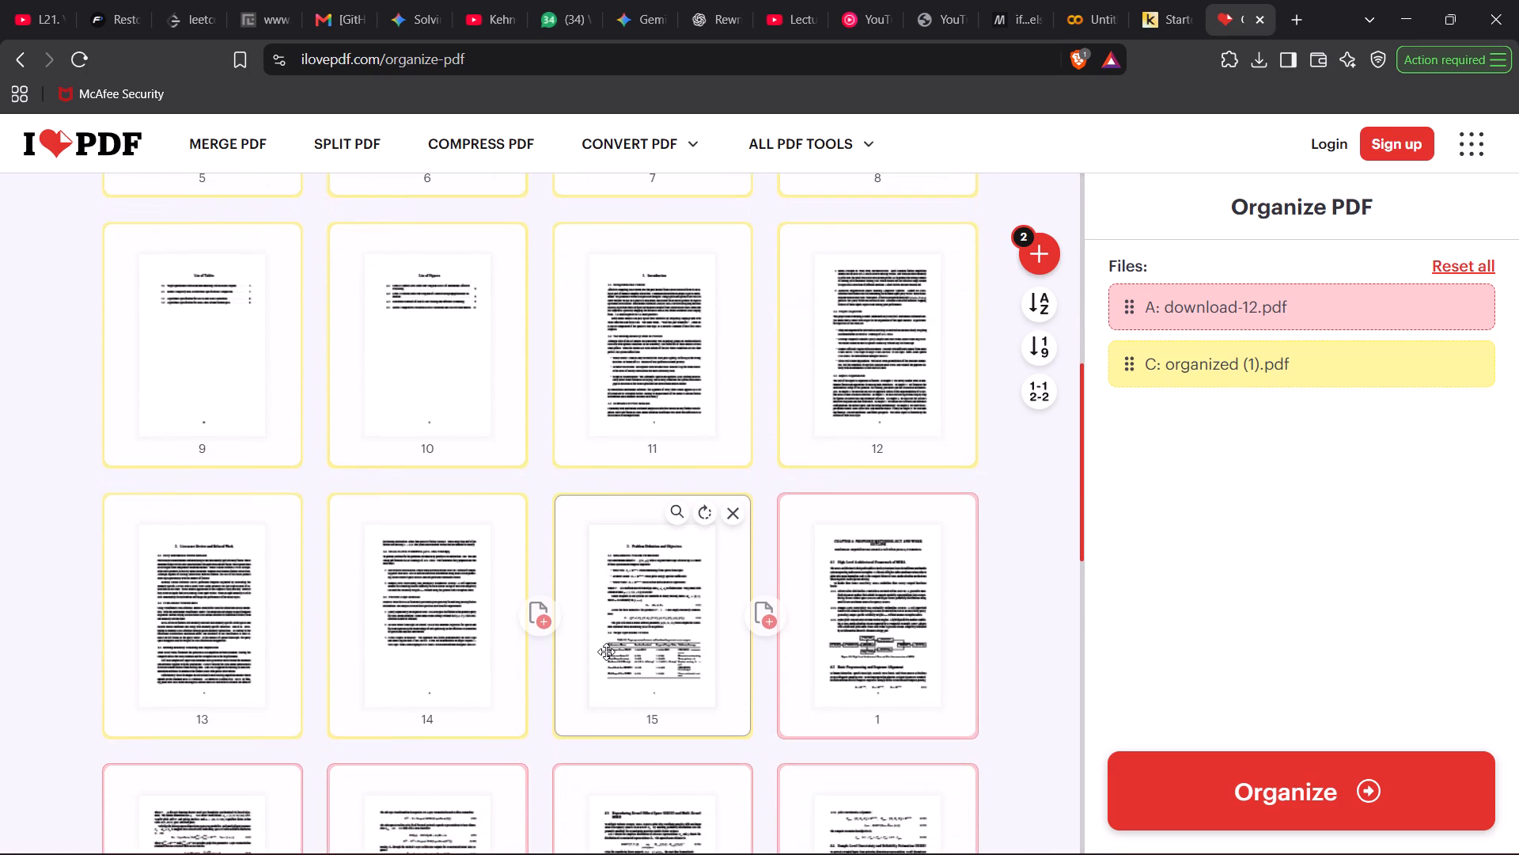
{"action": "scroll", "coordinate": [606, 652], "scroll_direction": "down", "scroll_amount": 4}
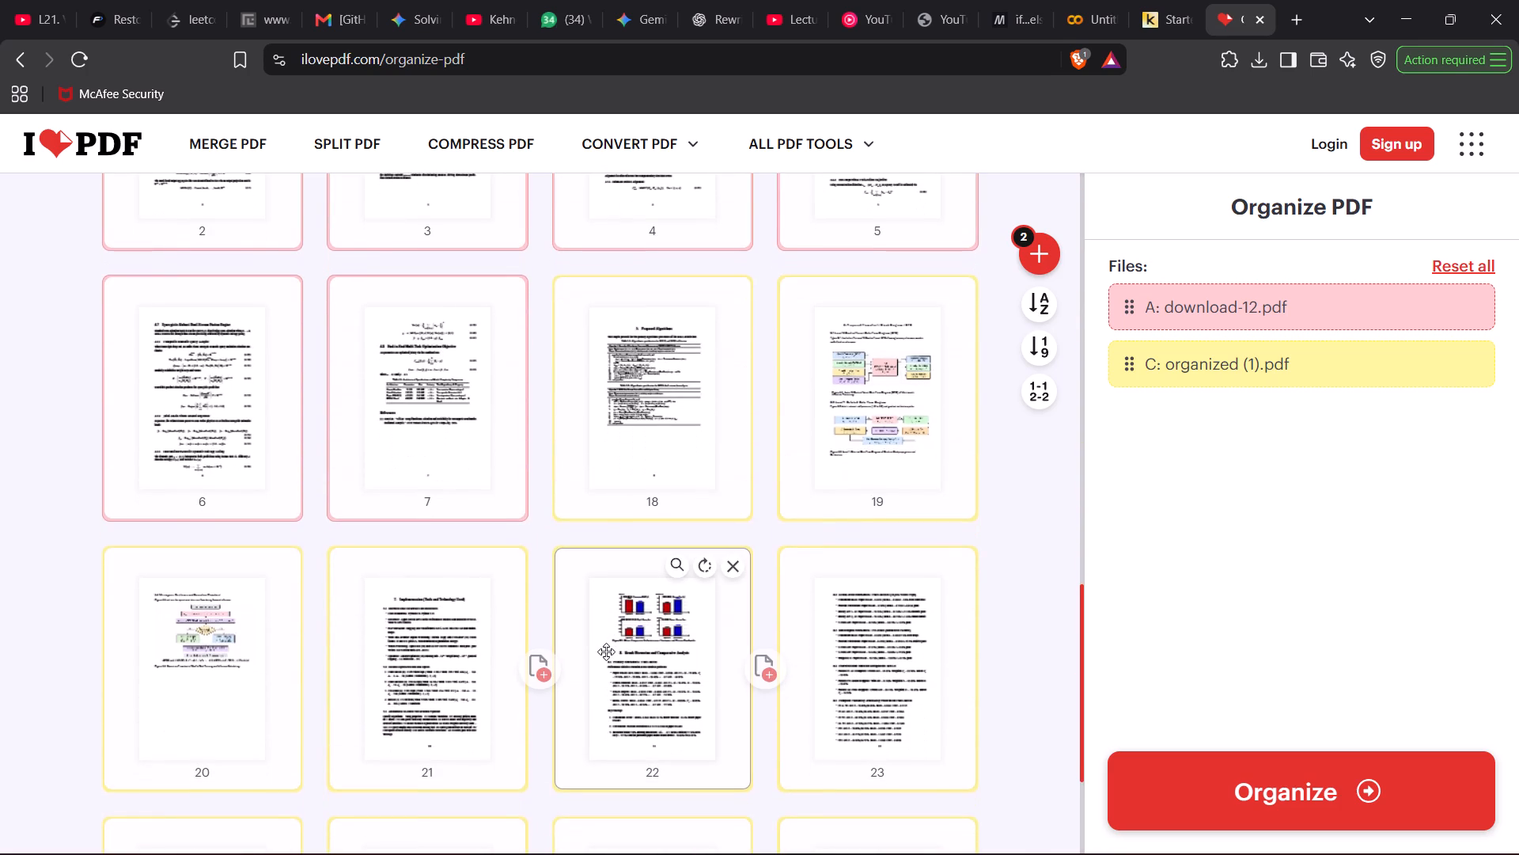
{"action": "scroll", "coordinate": [606, 652], "scroll_direction": "down", "scroll_amount": 3}
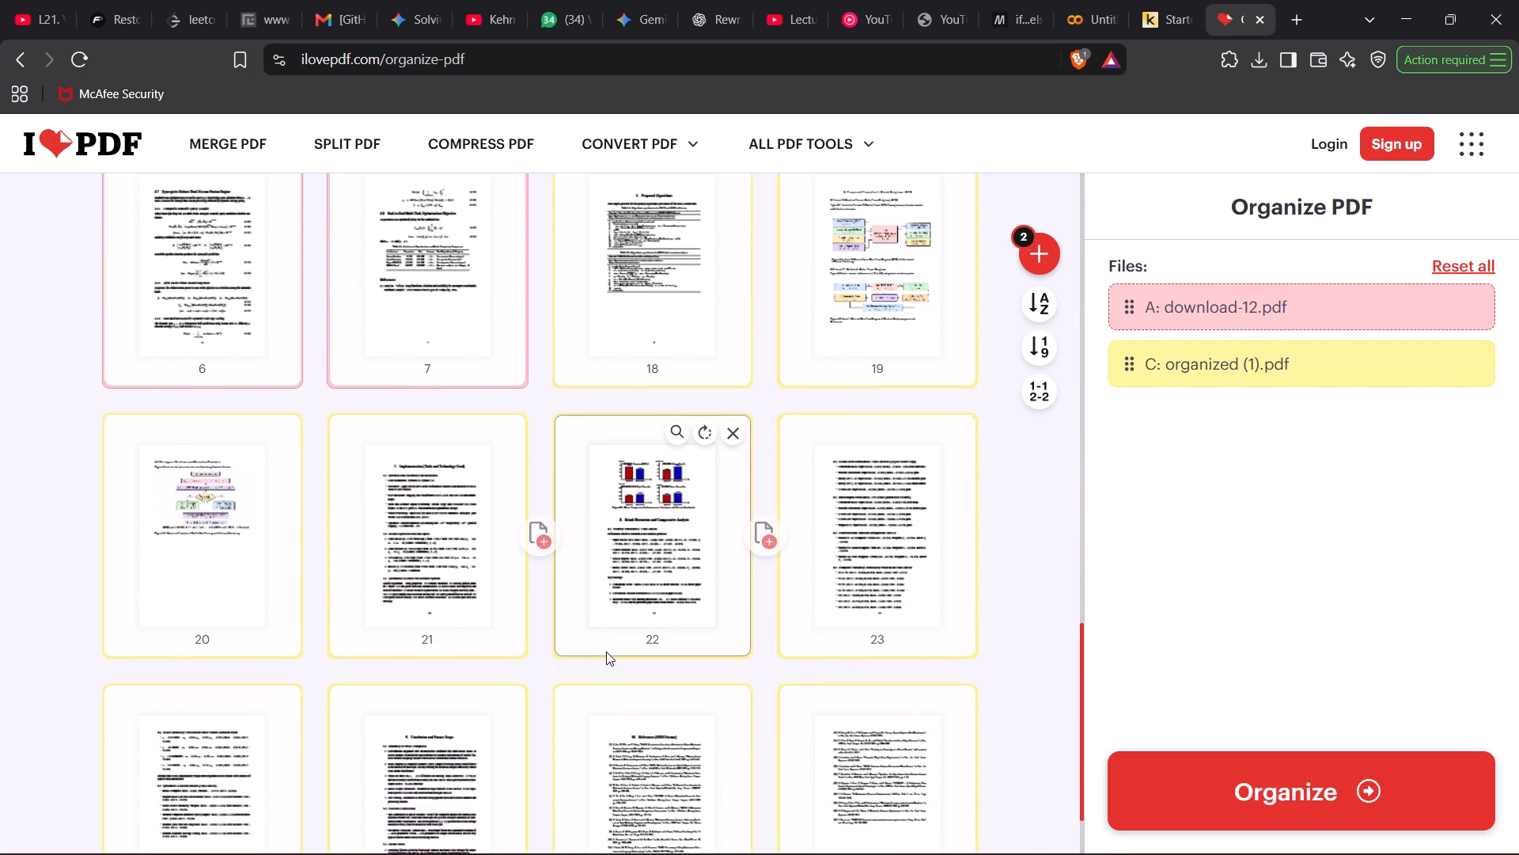
{"action": "scroll", "coordinate": [606, 652], "scroll_direction": "down", "scroll_amount": 6}
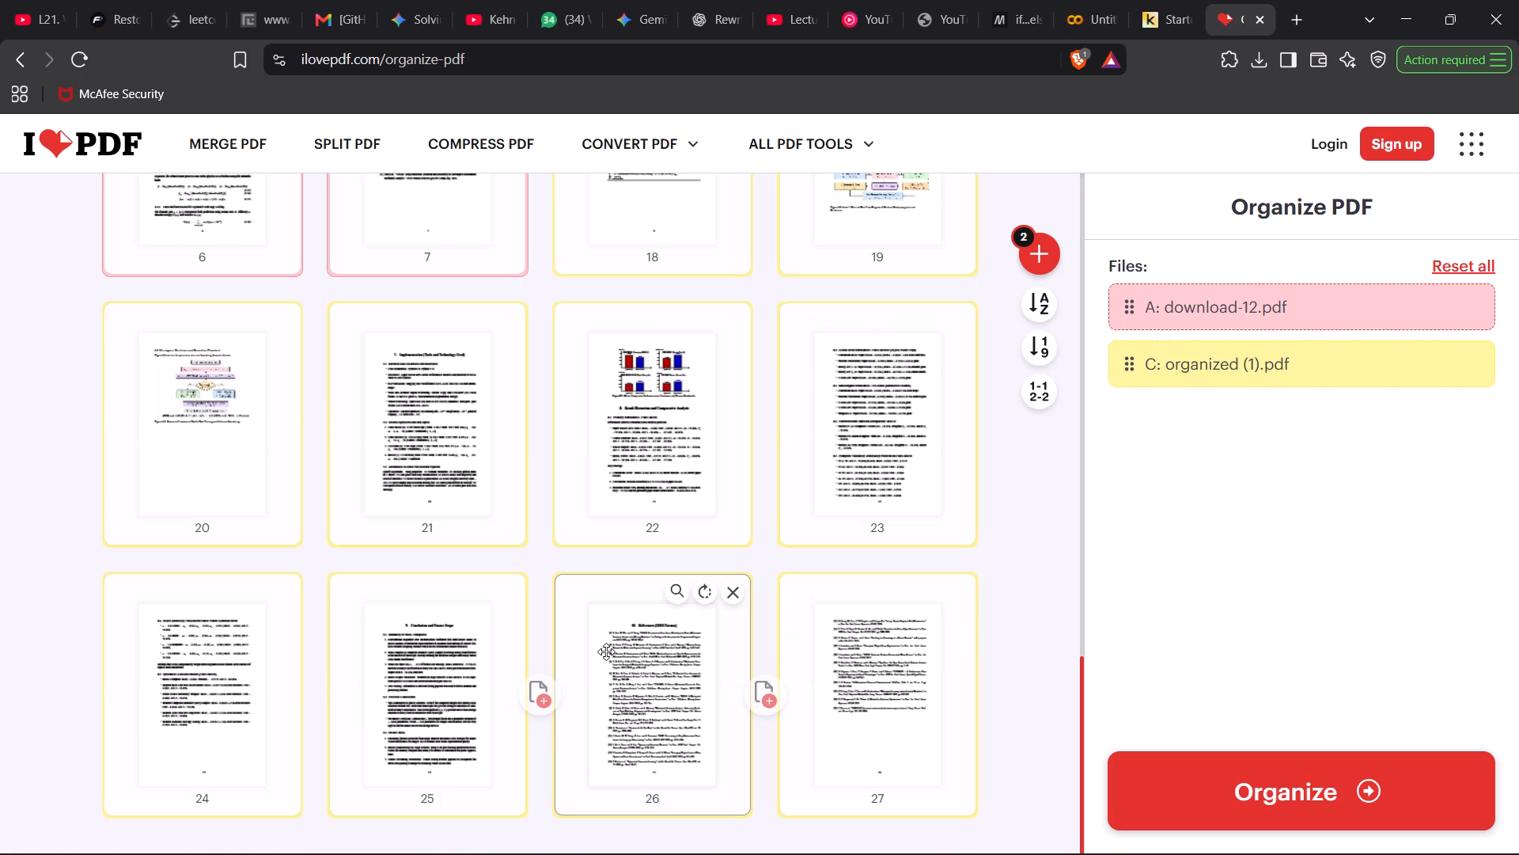
{"action": "scroll", "coordinate": [606, 652], "scroll_direction": "up", "scroll_amount": 11}
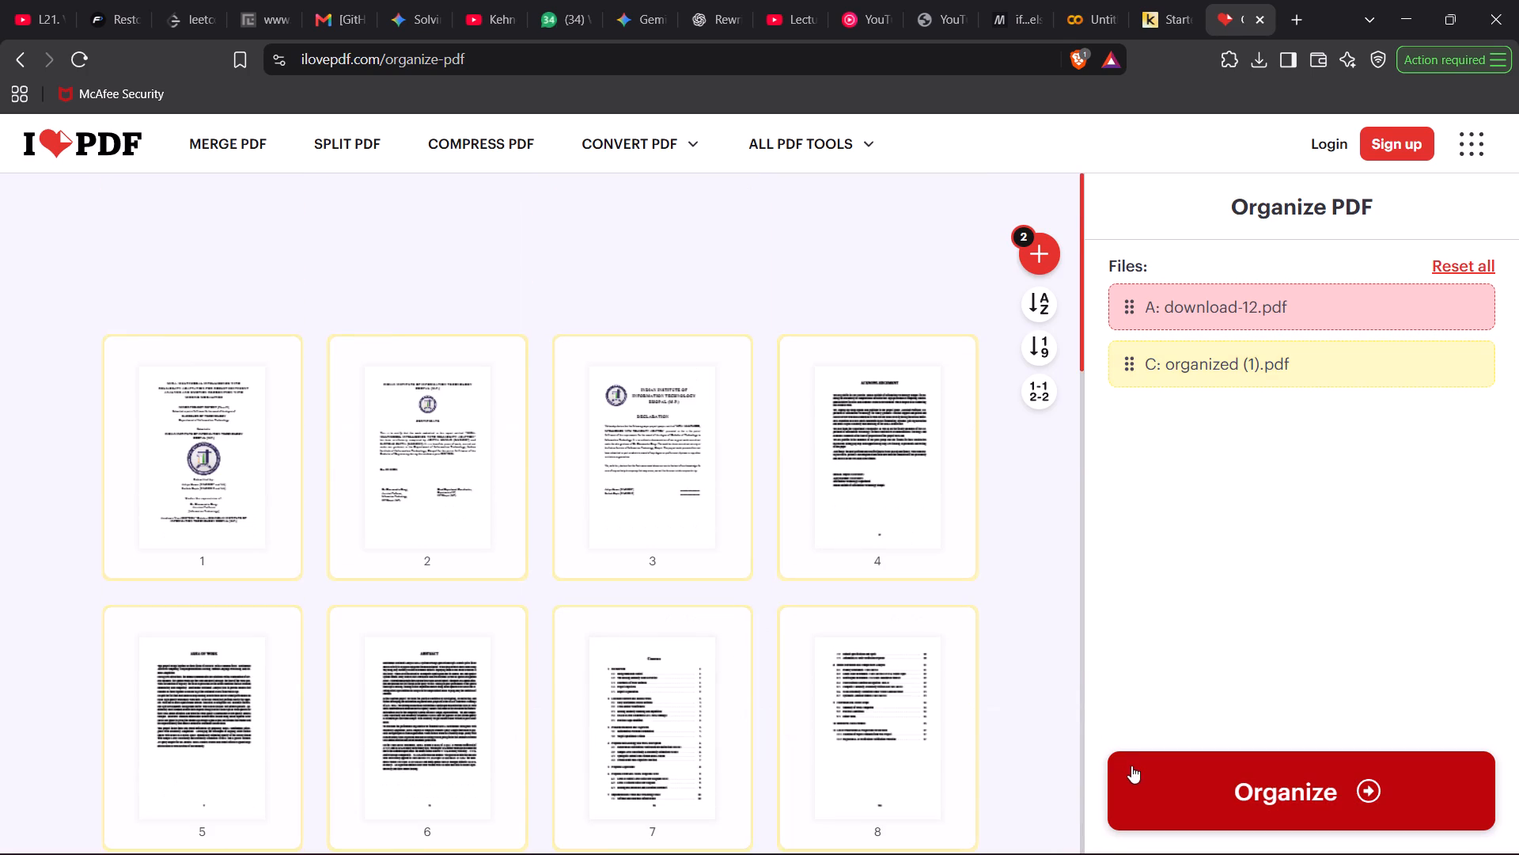
{"action": "left_click", "coordinate": [1135, 785]}
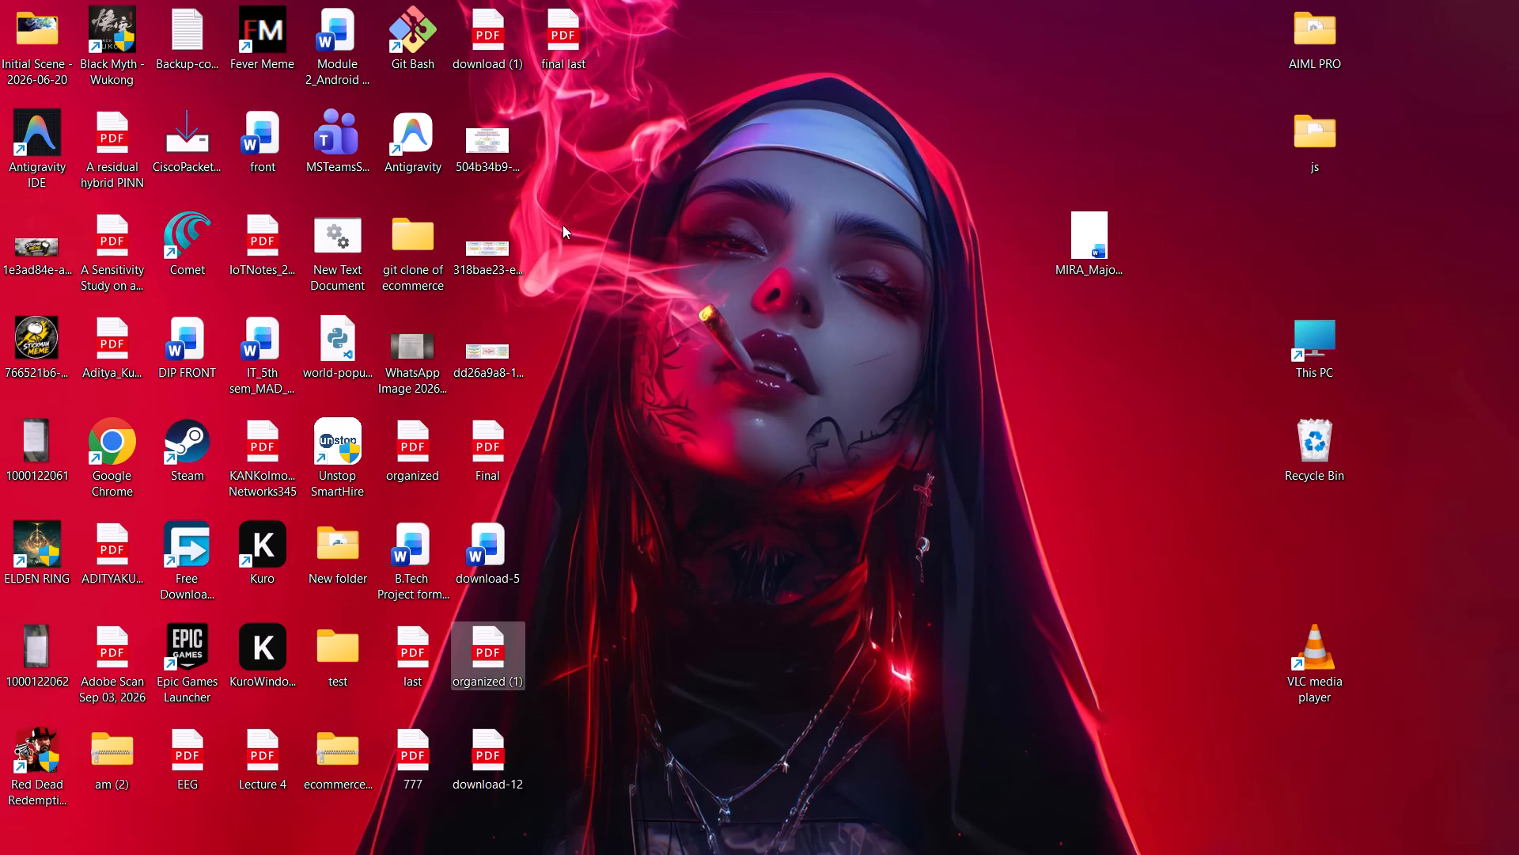
Open final last.pdf from the desktop and review its pages from the cover through Chapter 3, Problem Definition and Objectives.
{"action": "double_click", "coordinate": [570, 62]}
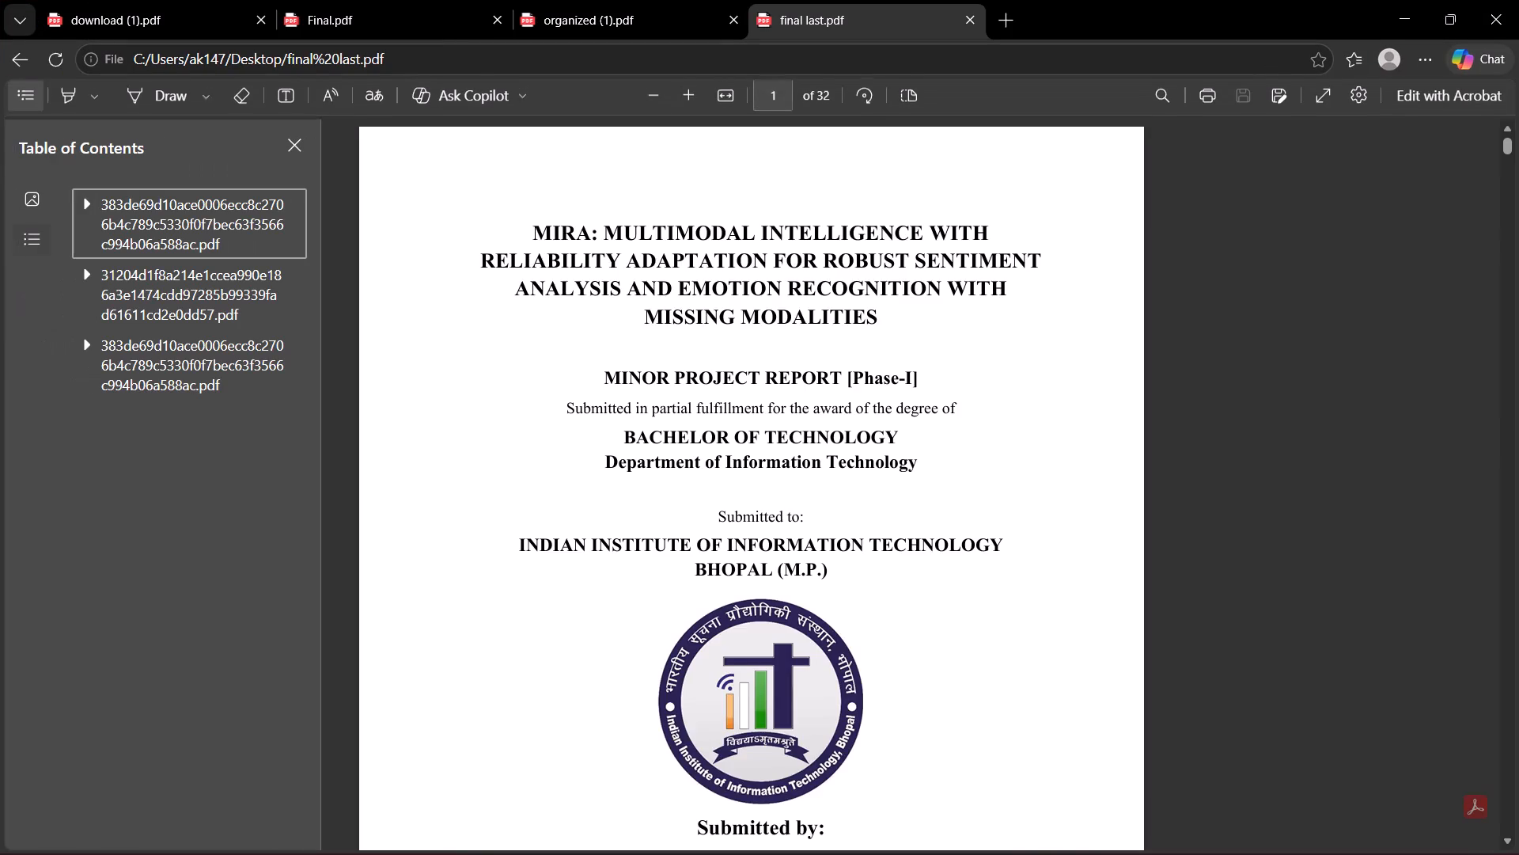
{"action": "scroll", "coordinate": [674, 442], "scroll_direction": "down", "scroll_amount": 13}
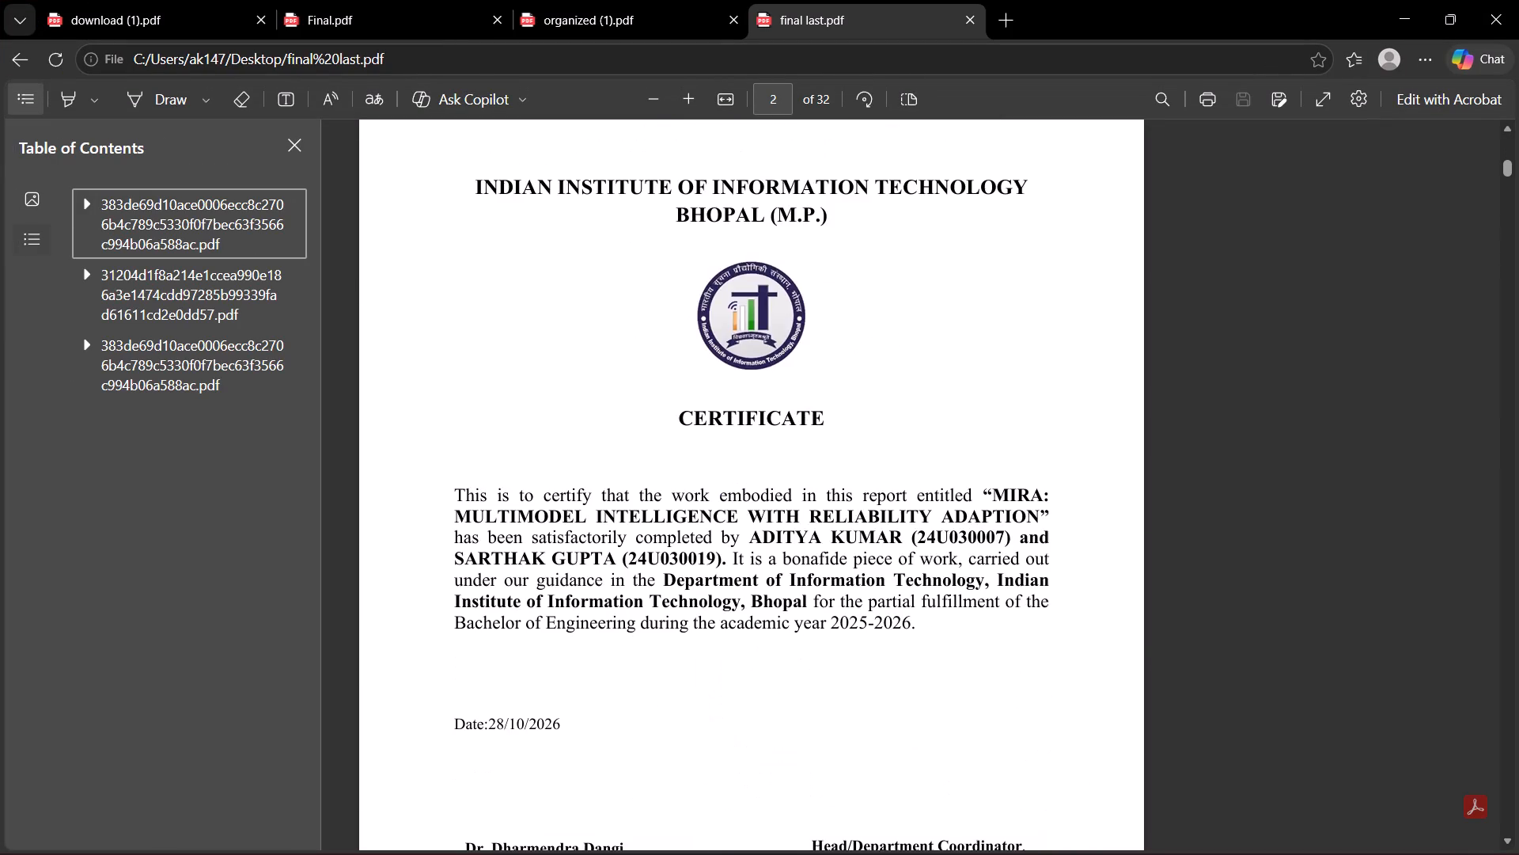
{"action": "scroll", "coordinate": [674, 442], "scroll_direction": "down", "scroll_amount": 13}
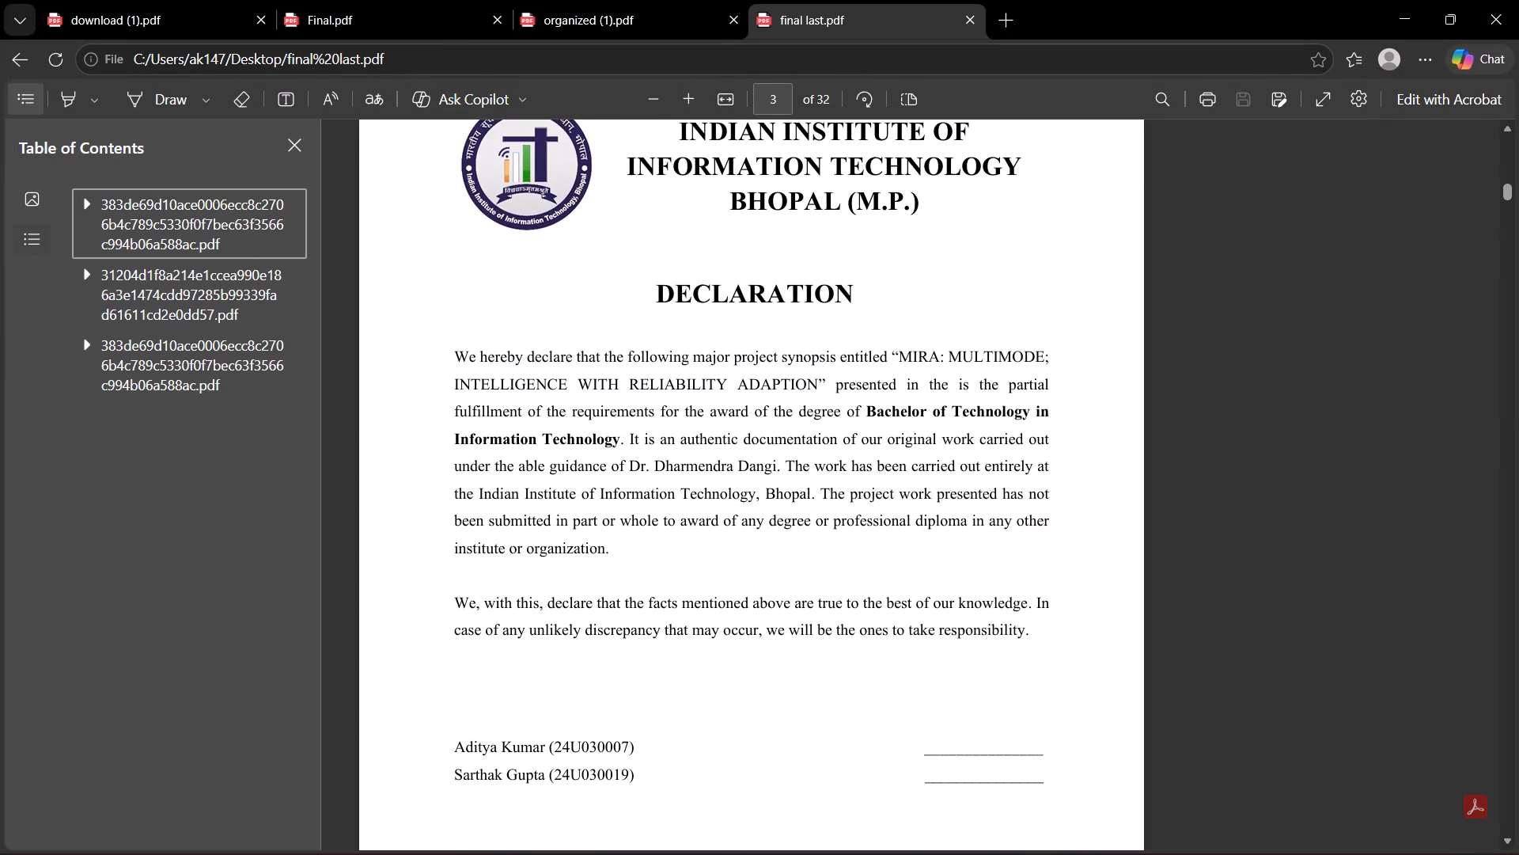
{"action": "scroll", "coordinate": [674, 442], "scroll_direction": "down", "scroll_amount": 13}
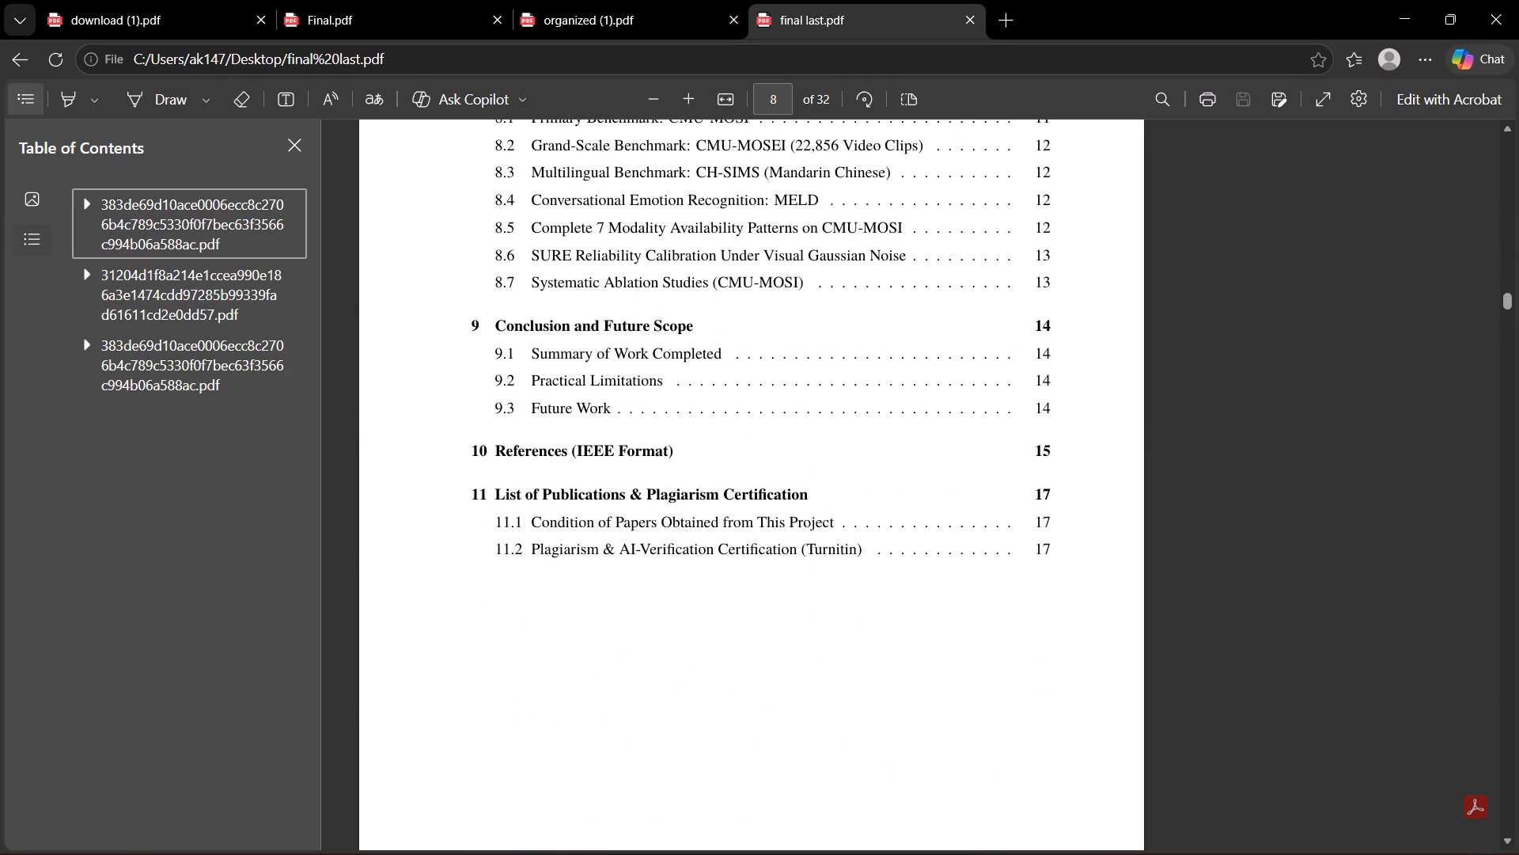
{"action": "scroll", "coordinate": [674, 442], "scroll_direction": "down", "scroll_amount": 18}
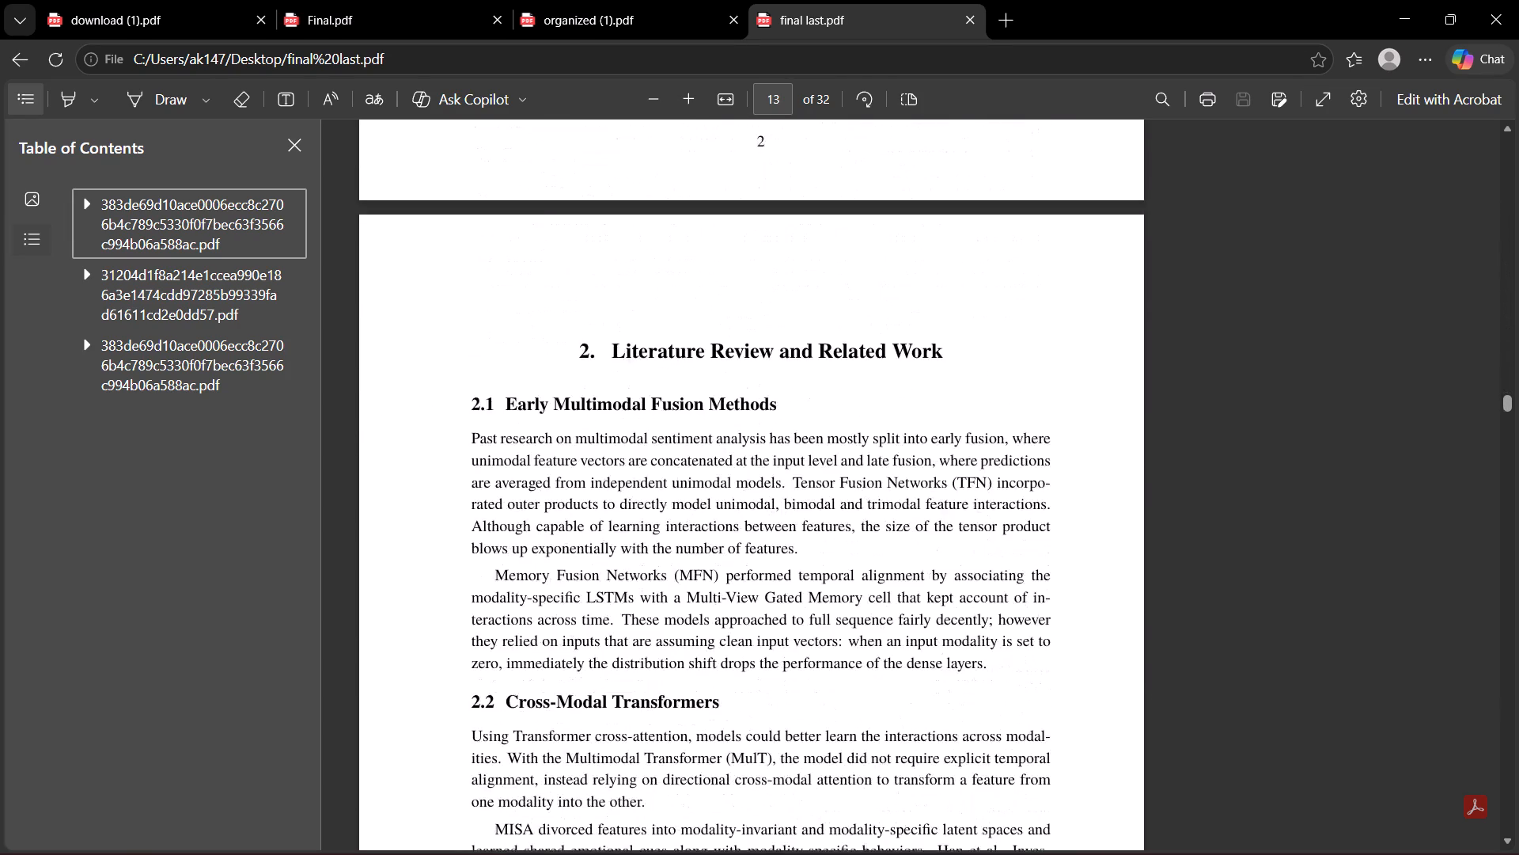
{"action": "scroll", "coordinate": [674, 442], "scroll_direction": "down", "scroll_amount": 9}
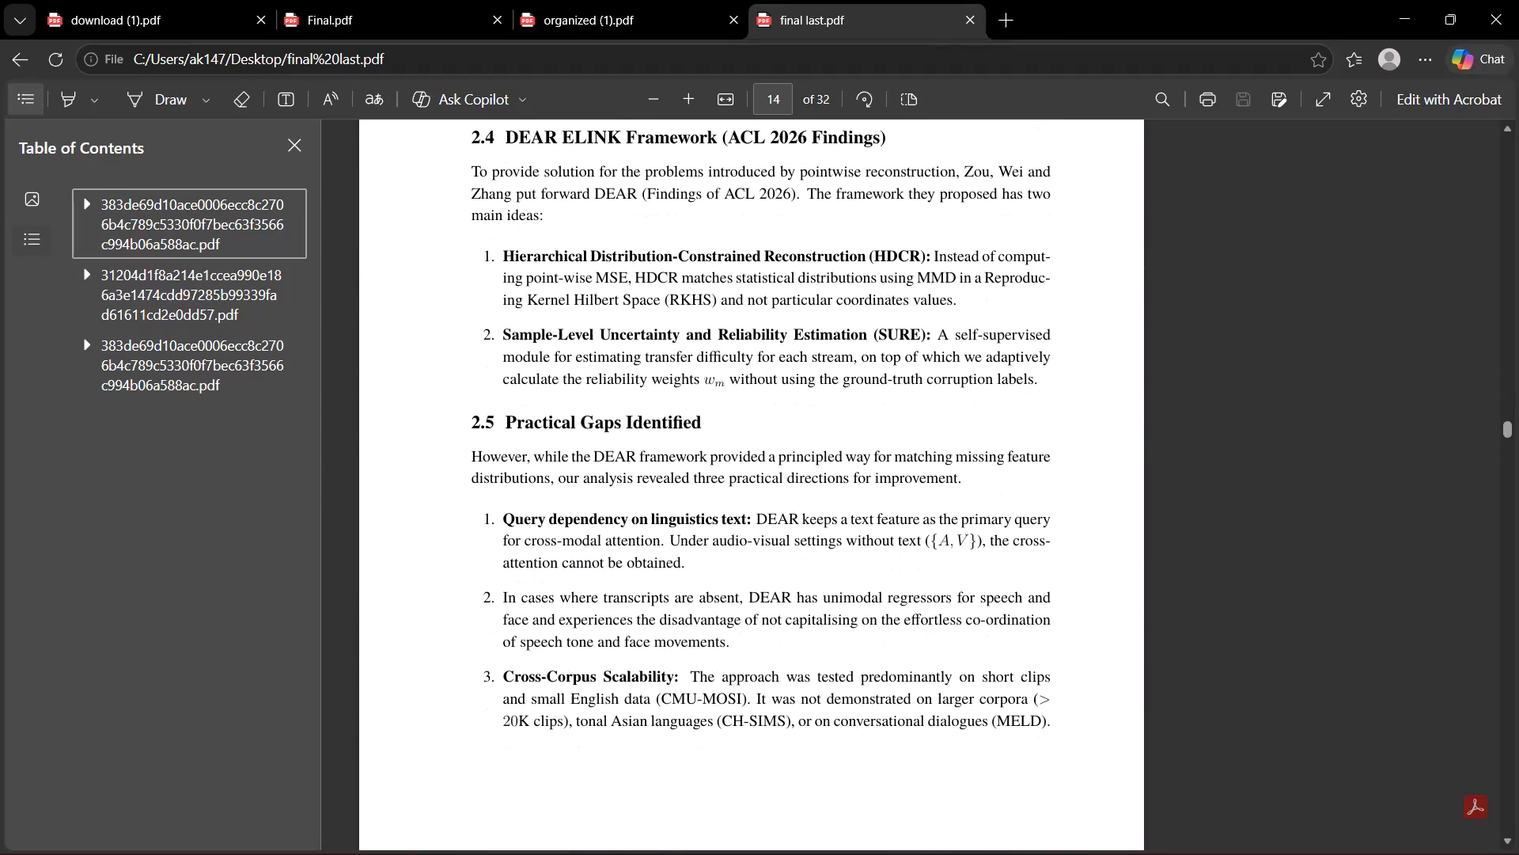
{"action": "scroll", "coordinate": [674, 442], "scroll_direction": "down", "scroll_amount": 9}
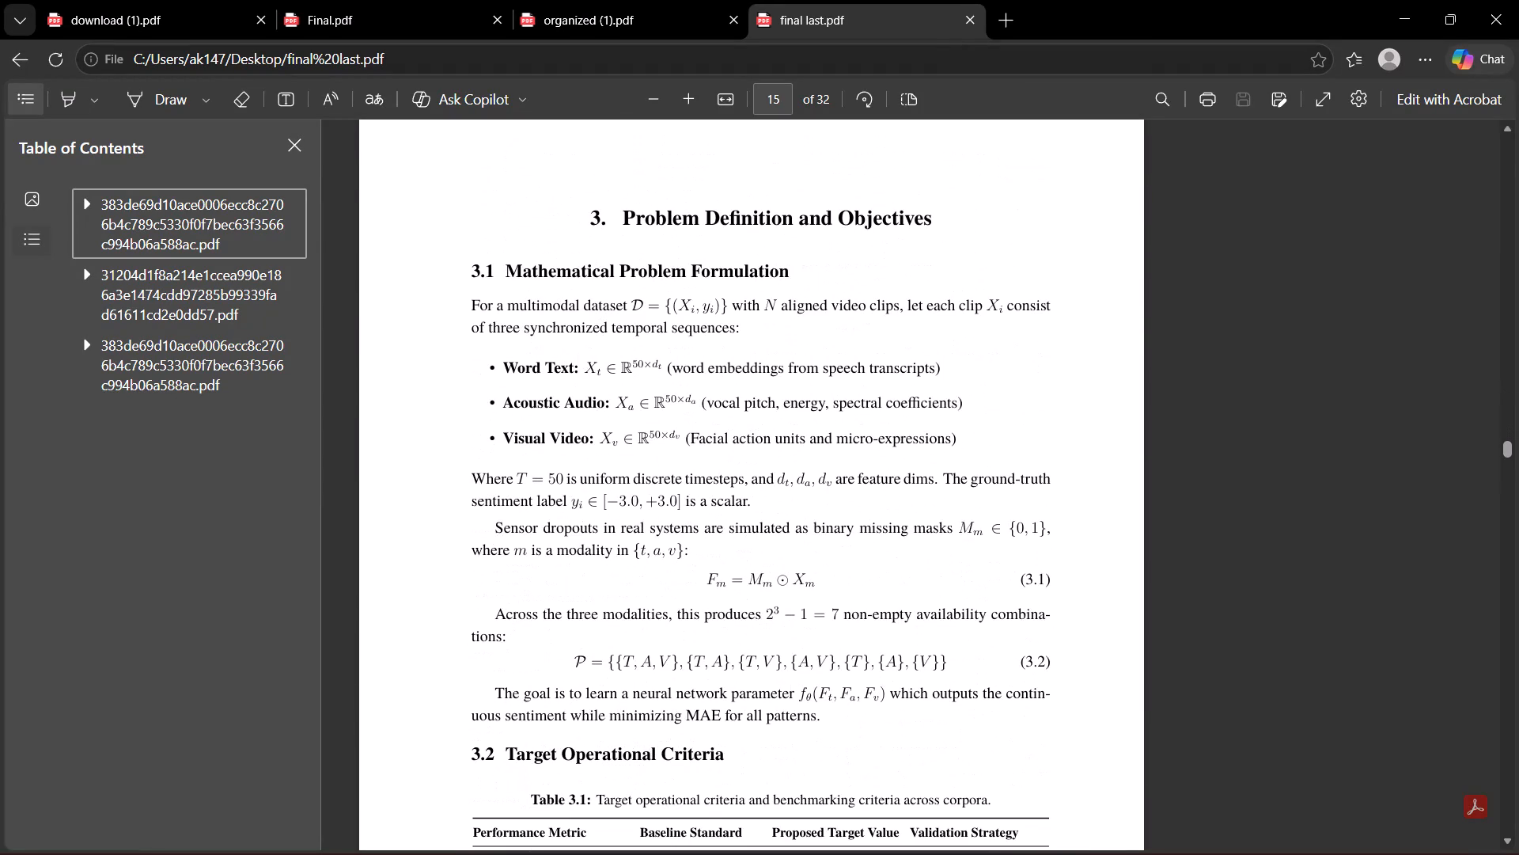
{"action": "scroll", "coordinate": [674, 442], "scroll_direction": "down", "scroll_amount": 3}
Examine the inserted Chapter 4 methodology pages in final last.pdf and how Chapters 5 to 8 follow them.
{"action": "scroll", "coordinate": [674, 442], "scroll_direction": "down", "scroll_amount": 5}
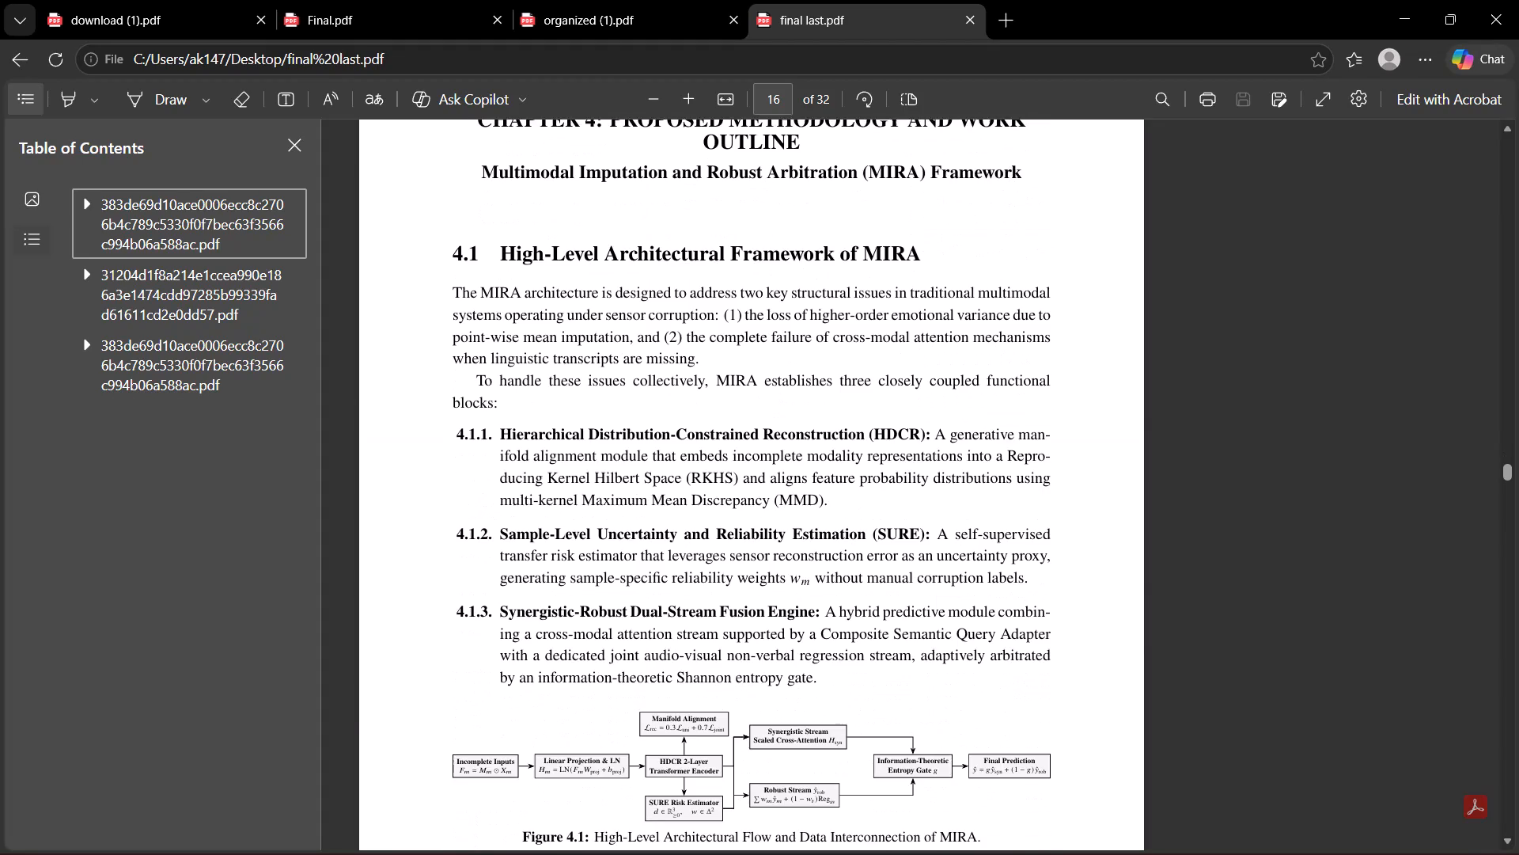
{"action": "scroll", "coordinate": [674, 442], "scroll_direction": "down", "scroll_amount": 12}
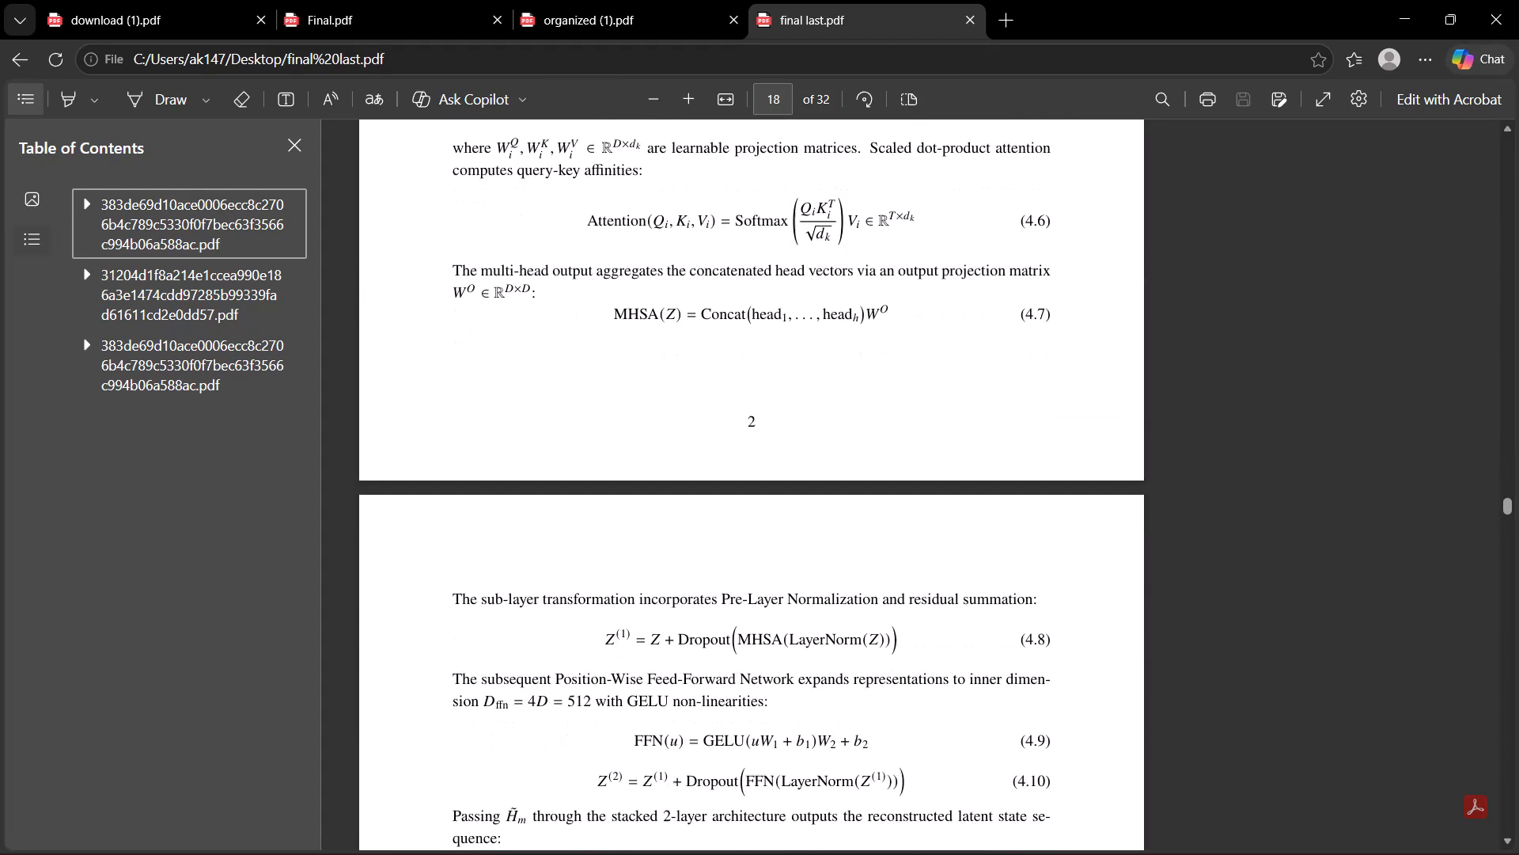
{"action": "scroll", "coordinate": [674, 442], "scroll_direction": "down", "scroll_amount": 11}
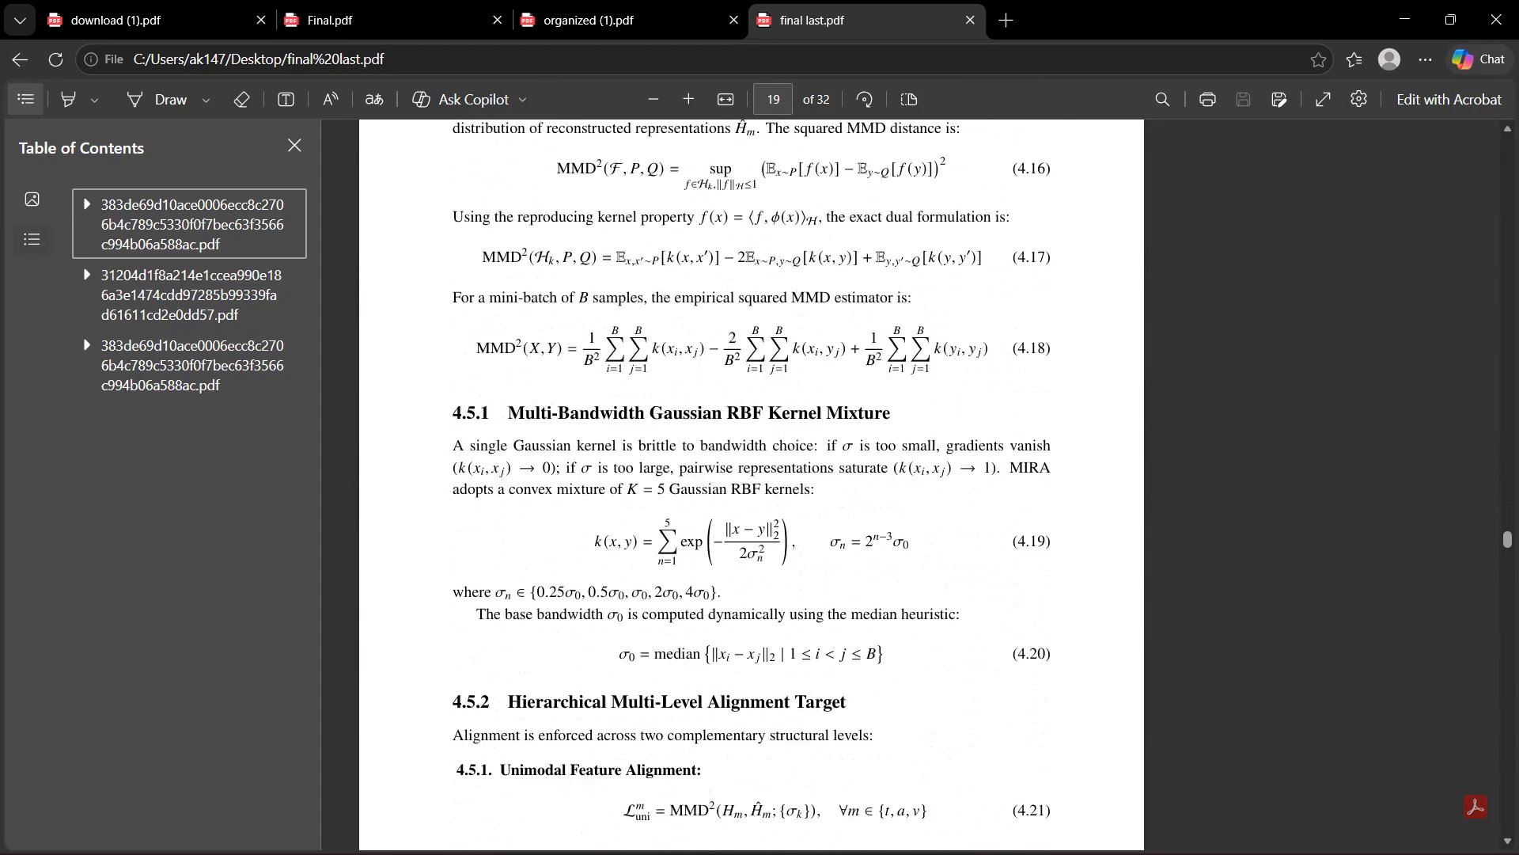
{"action": "scroll", "coordinate": [674, 442], "scroll_direction": "down", "scroll_amount": 10}
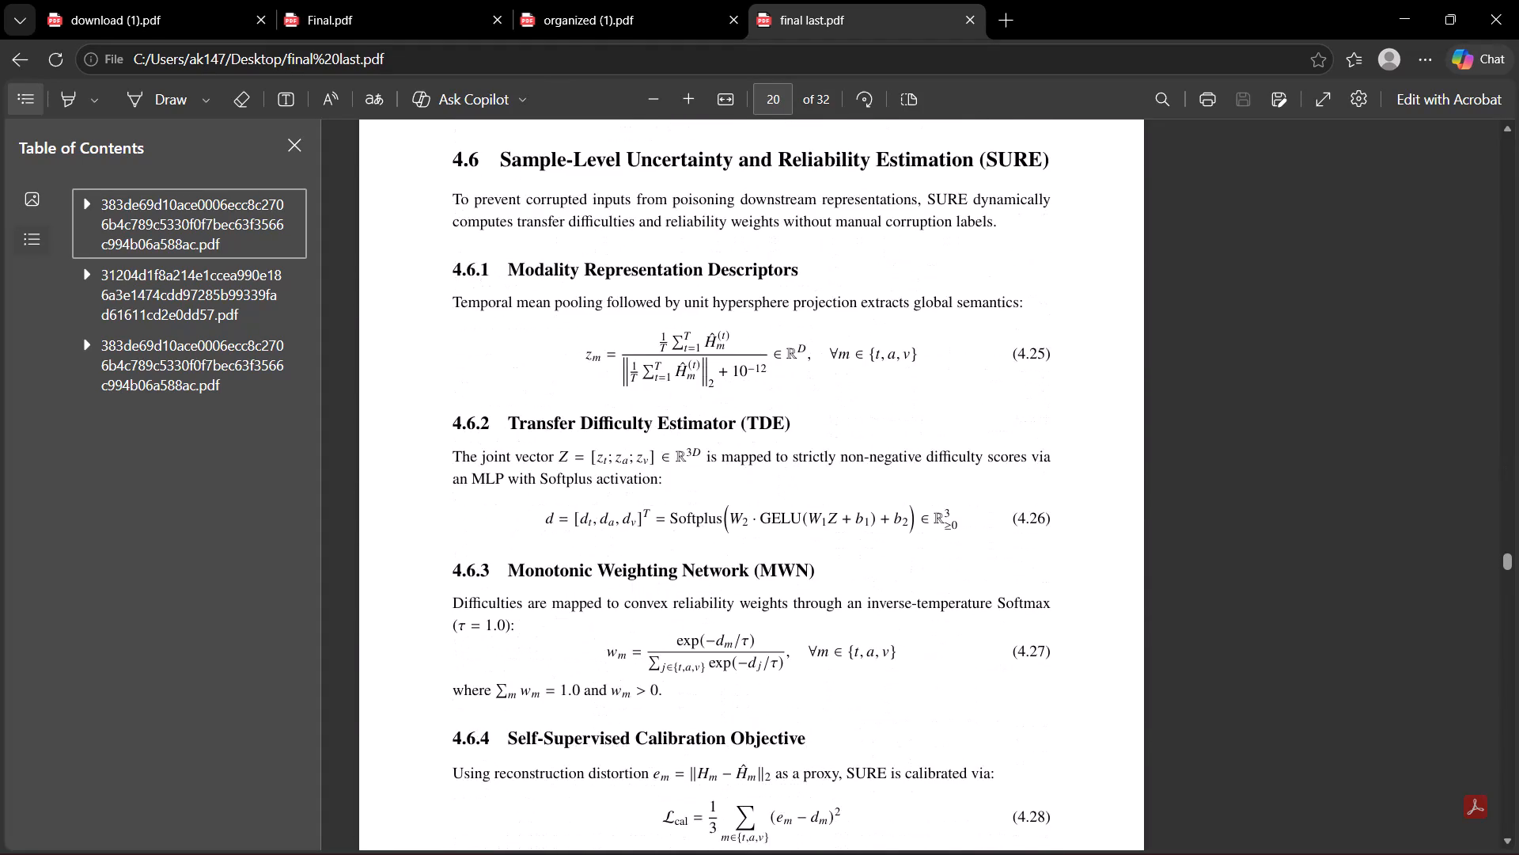
{"action": "scroll", "coordinate": [674, 442], "scroll_direction": "down", "scroll_amount": 6}
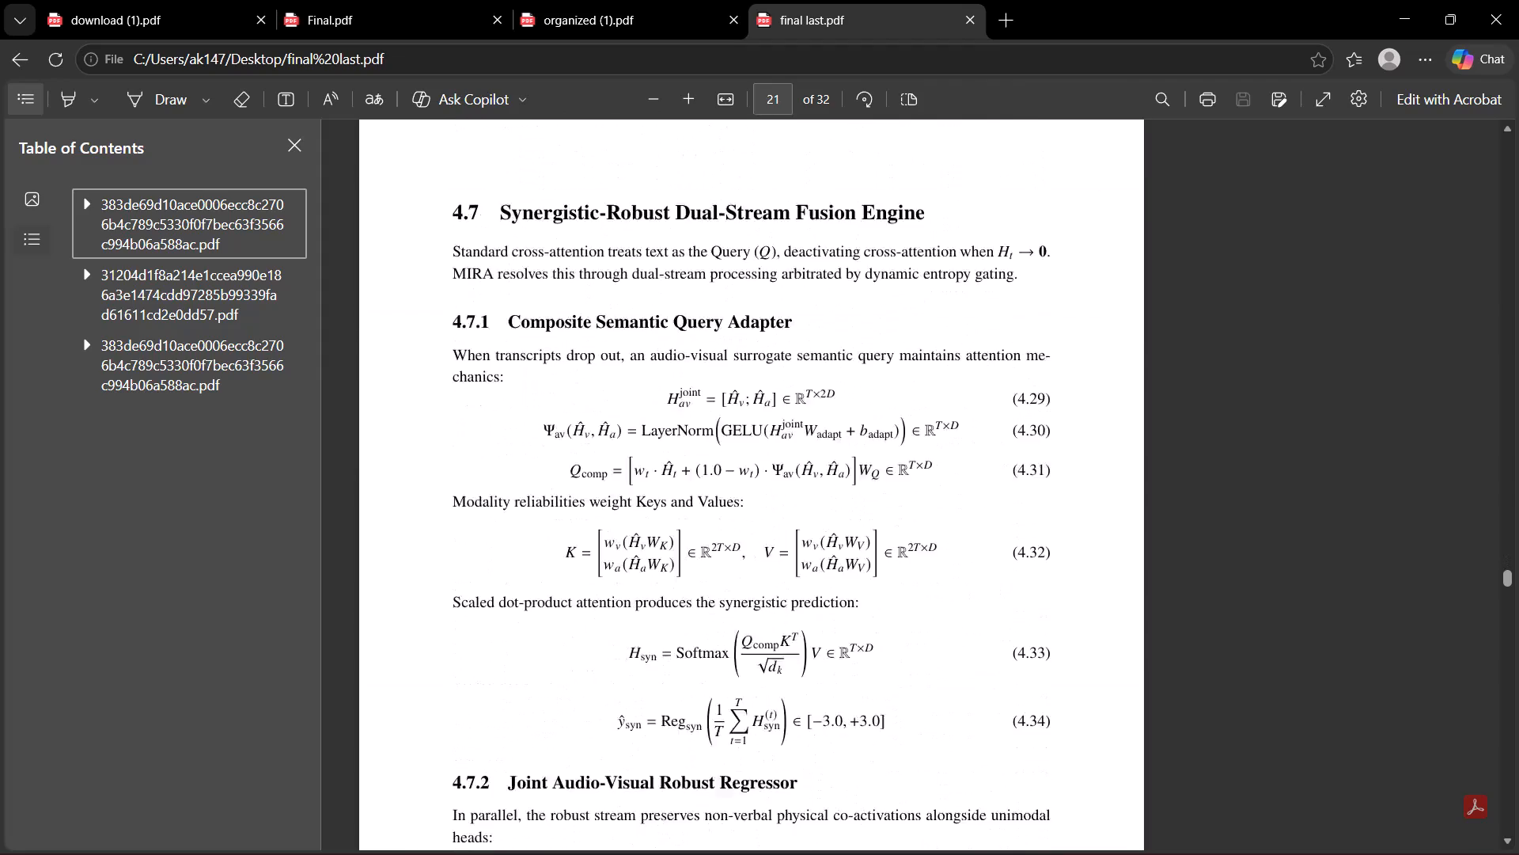
{"action": "scroll", "coordinate": [674, 442], "scroll_direction": "down", "scroll_amount": 10}
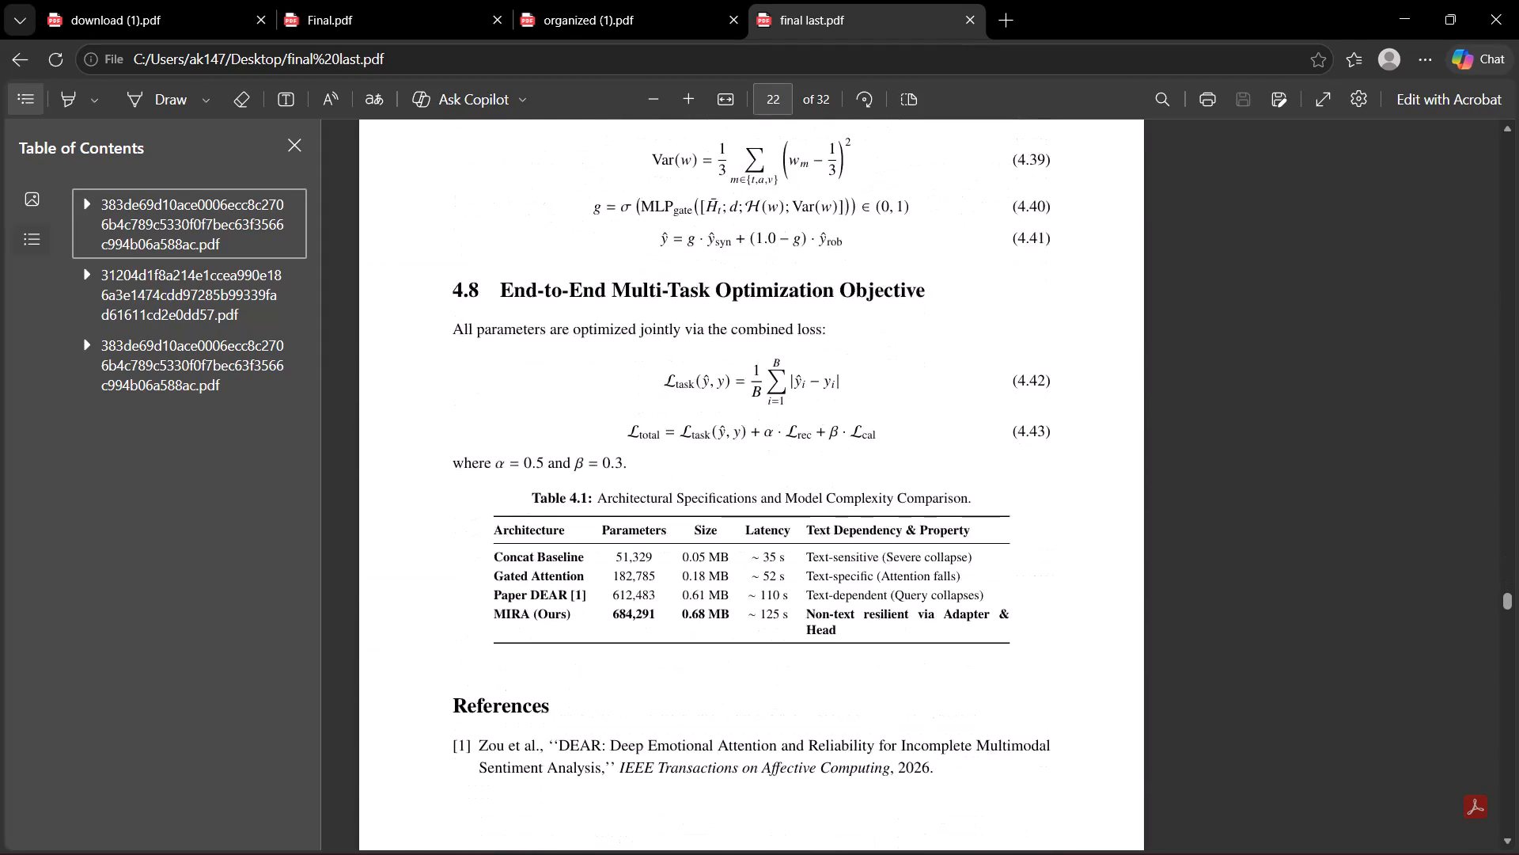
{"action": "scroll", "coordinate": [674, 442], "scroll_direction": "down", "scroll_amount": 8}
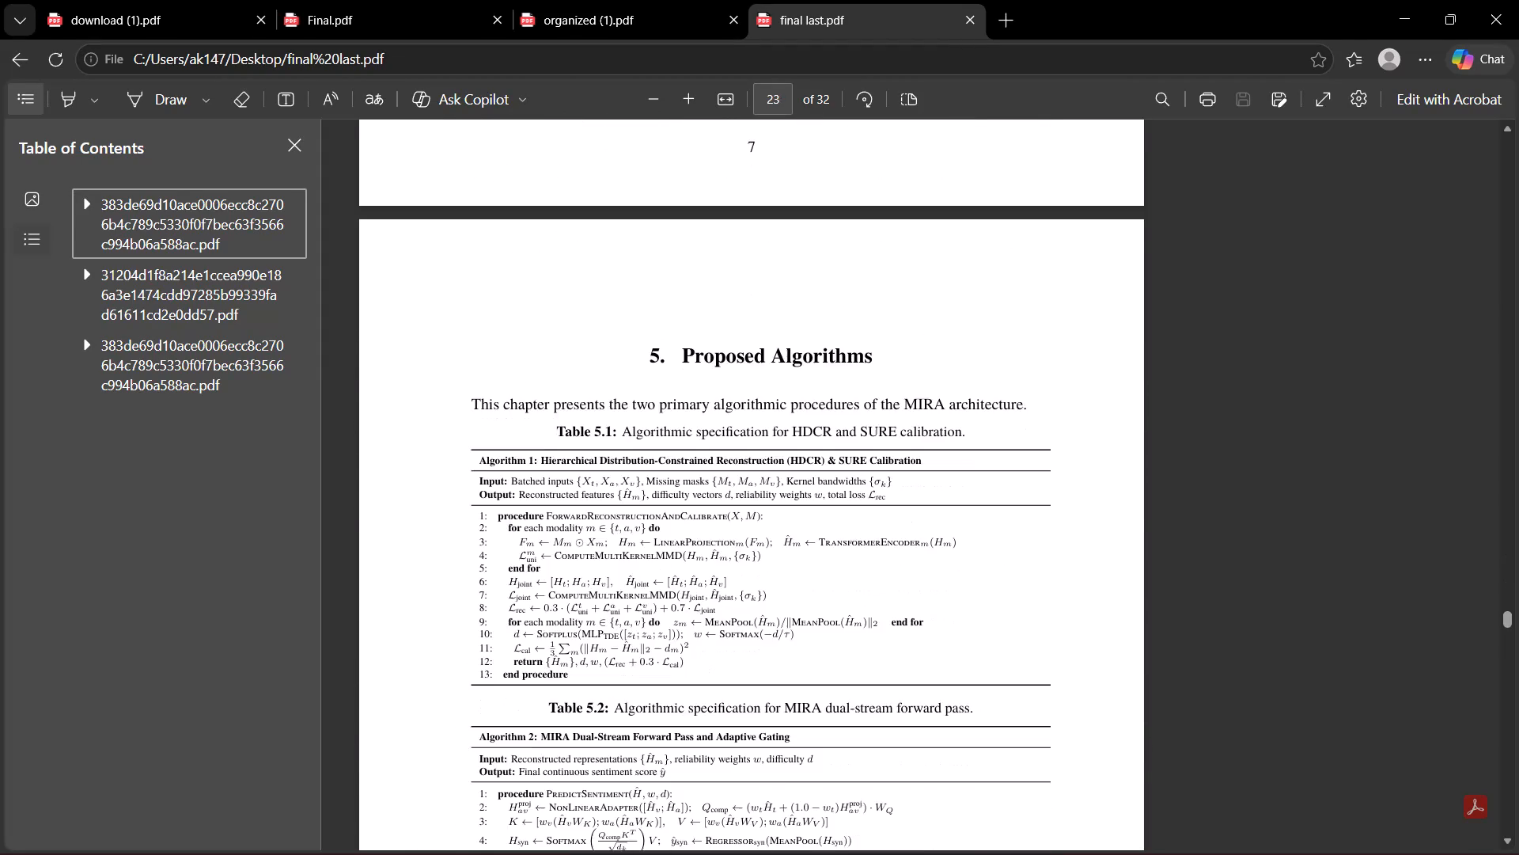
{"action": "scroll", "coordinate": [674, 442], "scroll_direction": "down", "scroll_amount": 6}
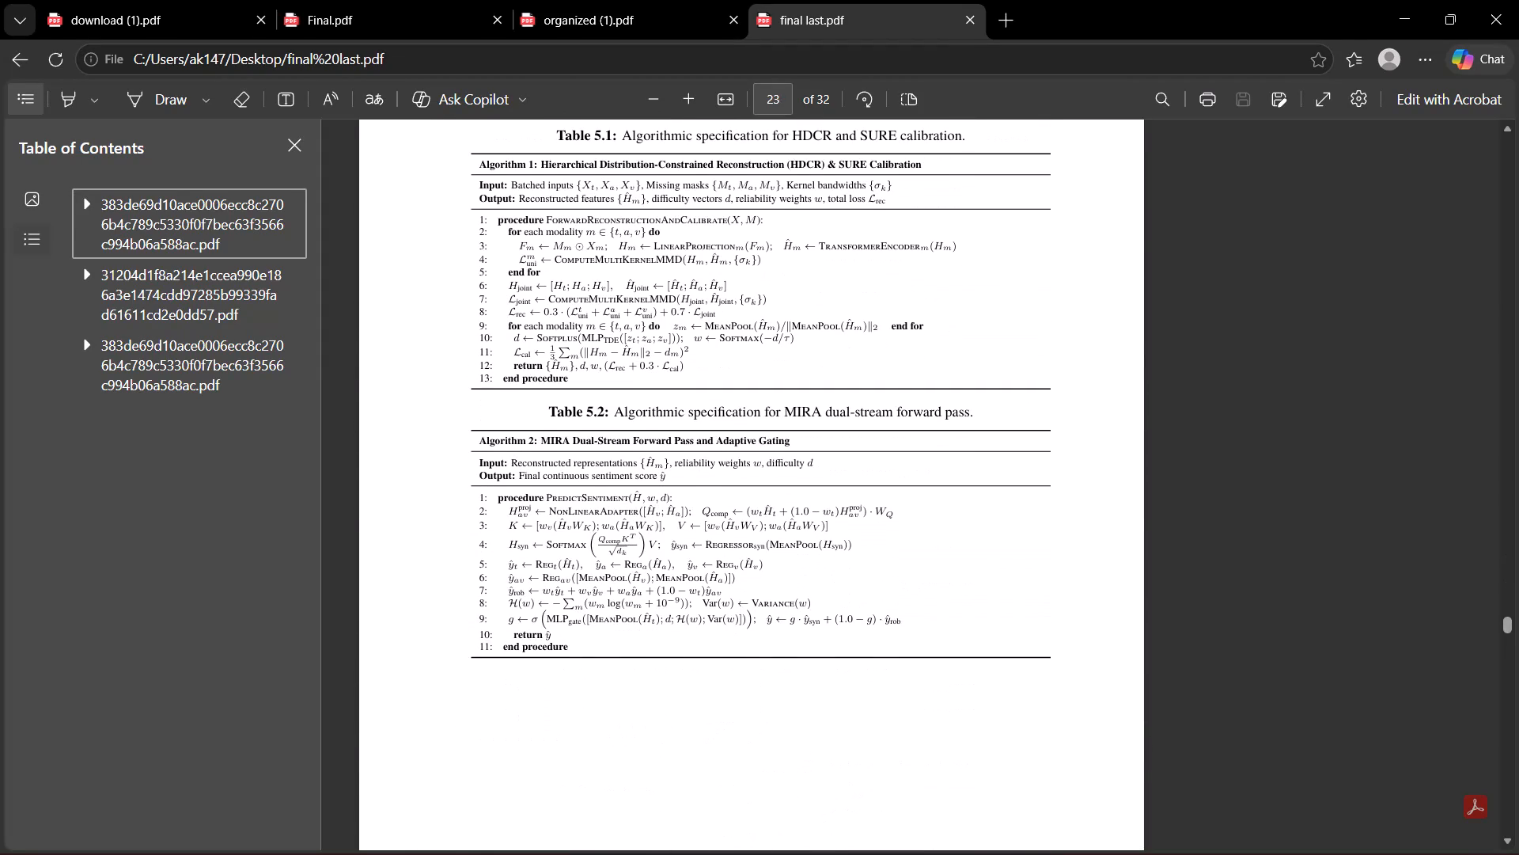
{"action": "scroll", "coordinate": [674, 442], "scroll_direction": "down", "scroll_amount": 3}
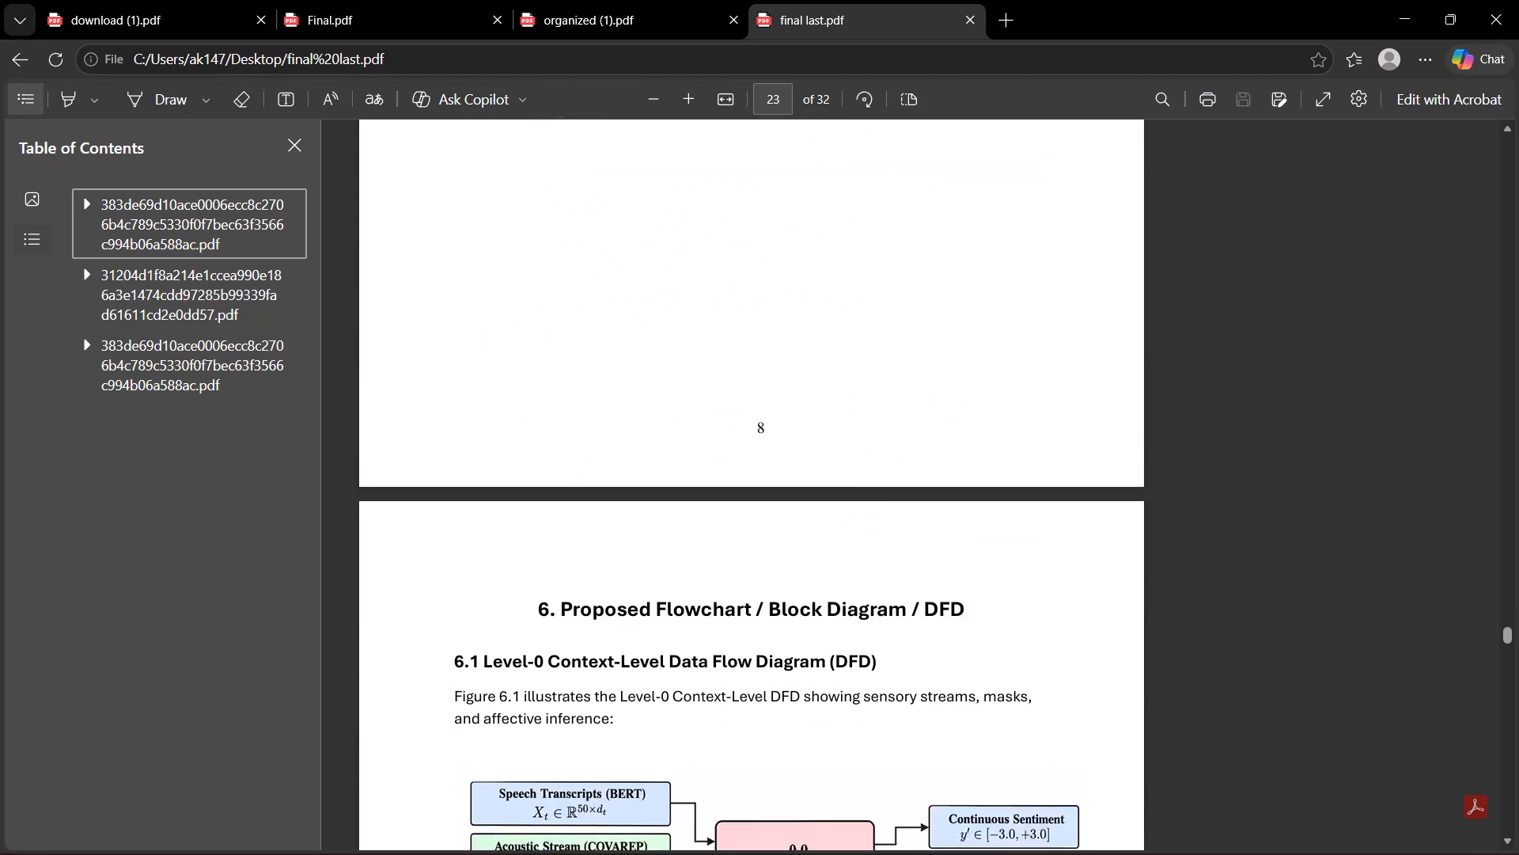
{"action": "scroll", "coordinate": [674, 442], "scroll_direction": "down", "scroll_amount": 15}
Recheck final last.pdf backwards from Chapter 8 through Proposed Algorithms to section 4.5.2, including page order and numbering.
{"action": "scroll", "coordinate": [674, 442], "scroll_direction": "up", "scroll_amount": 1}
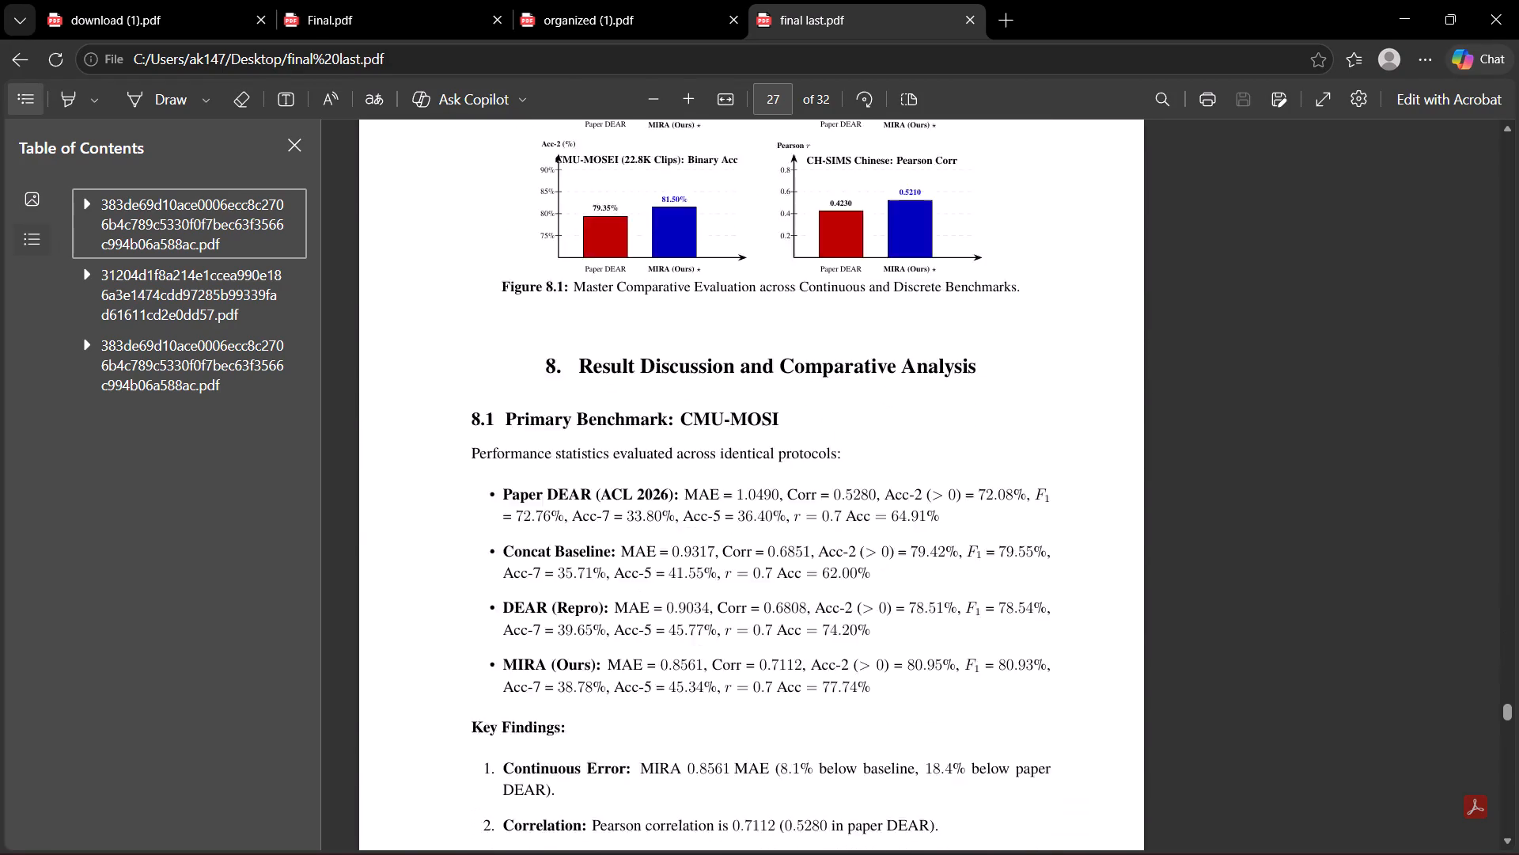
{"action": "scroll", "coordinate": [674, 442], "scroll_direction": "up", "scroll_amount": 6}
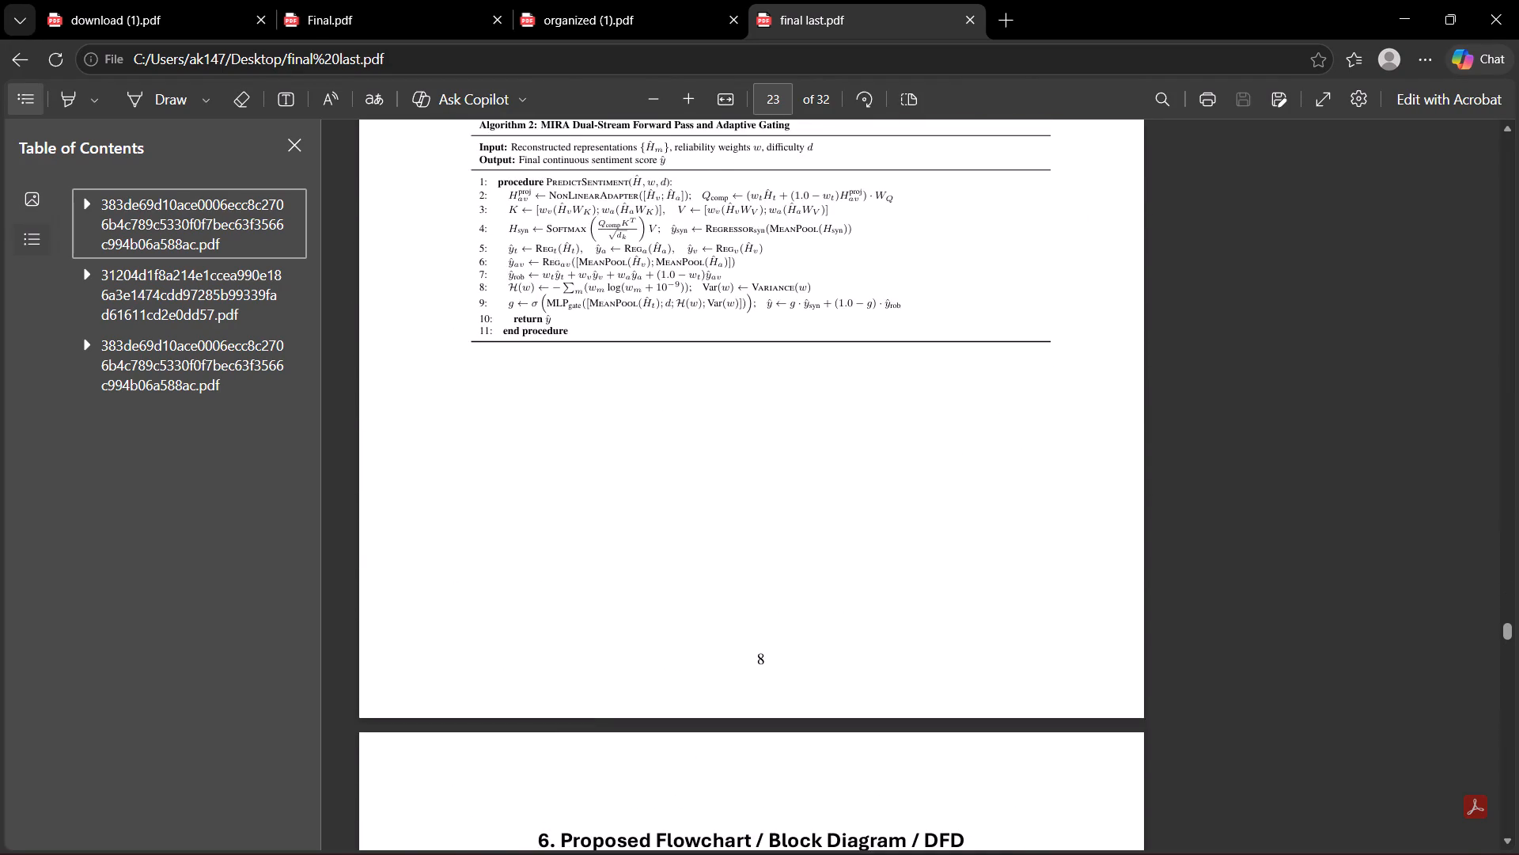
{"action": "scroll", "coordinate": [674, 442], "scroll_direction": "up", "scroll_amount": 2}
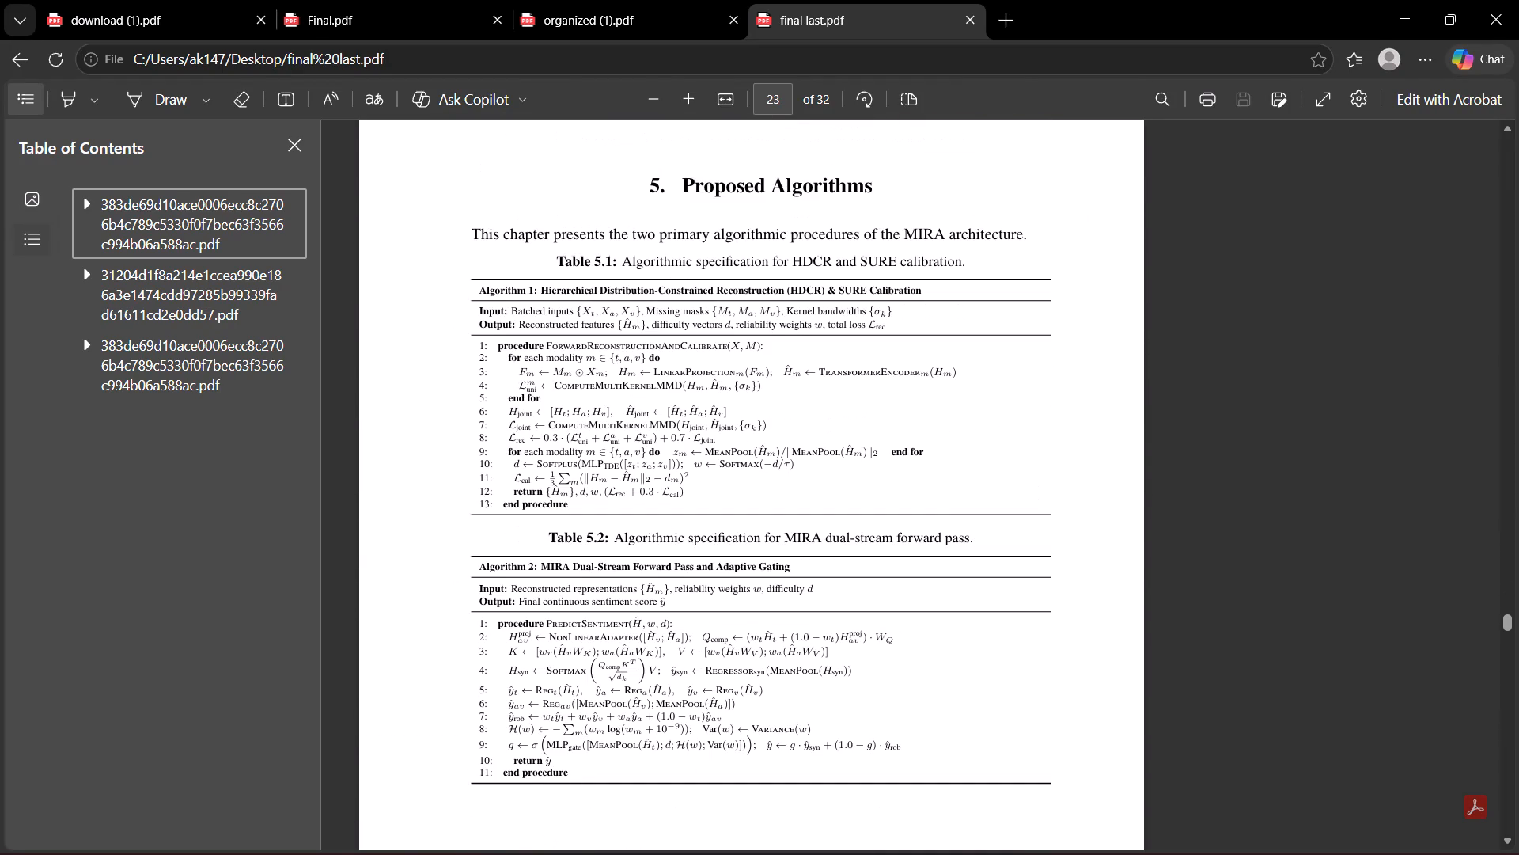
{"action": "scroll", "coordinate": [675, 425], "scroll_direction": "up", "scroll_amount": 4}
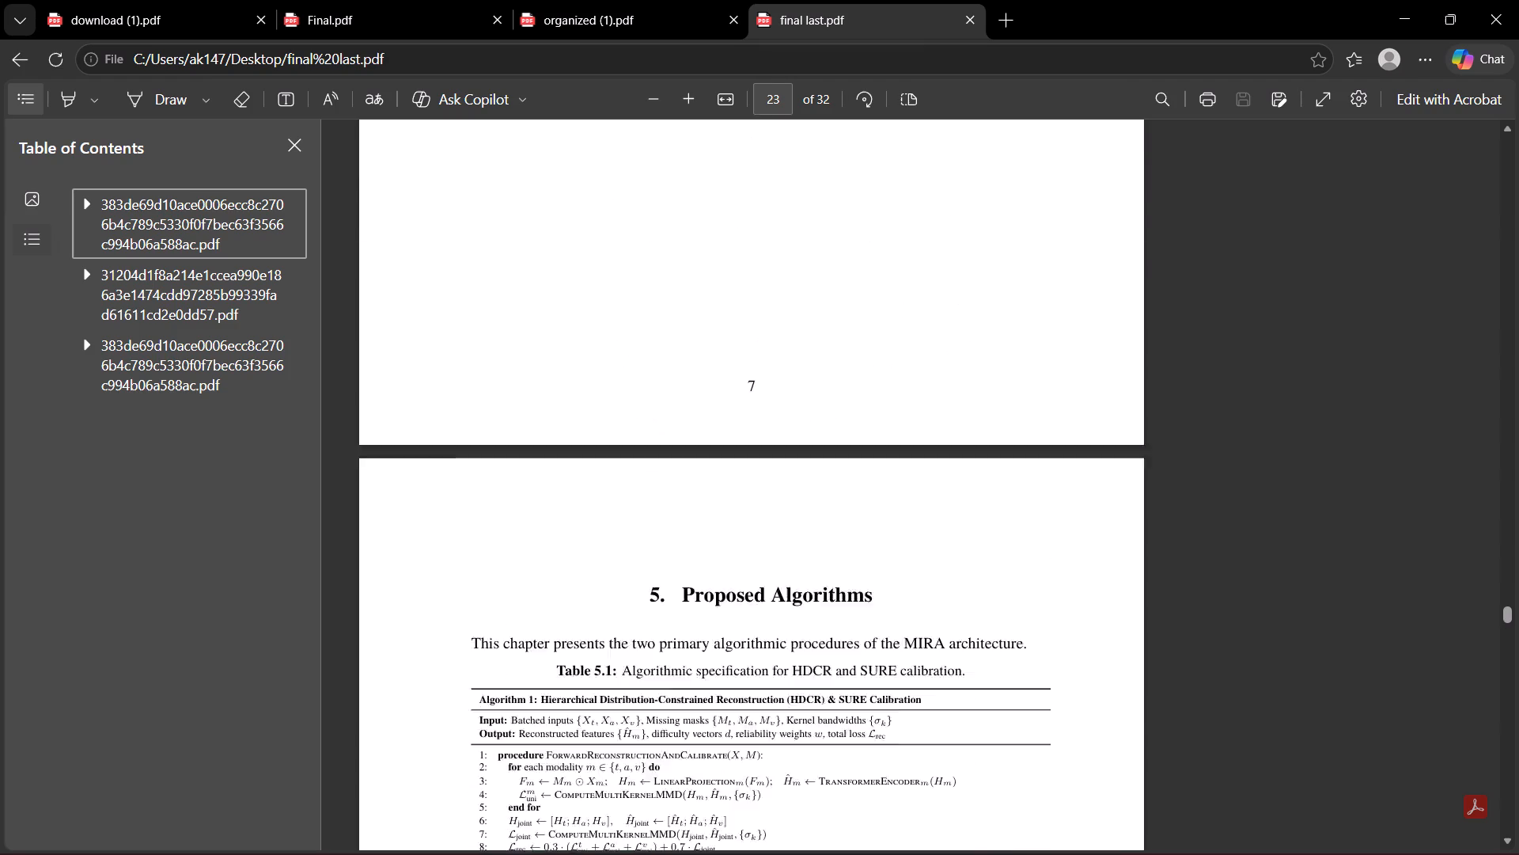
{"action": "scroll", "coordinate": [675, 425], "scroll_direction": "up", "scroll_amount": 7}
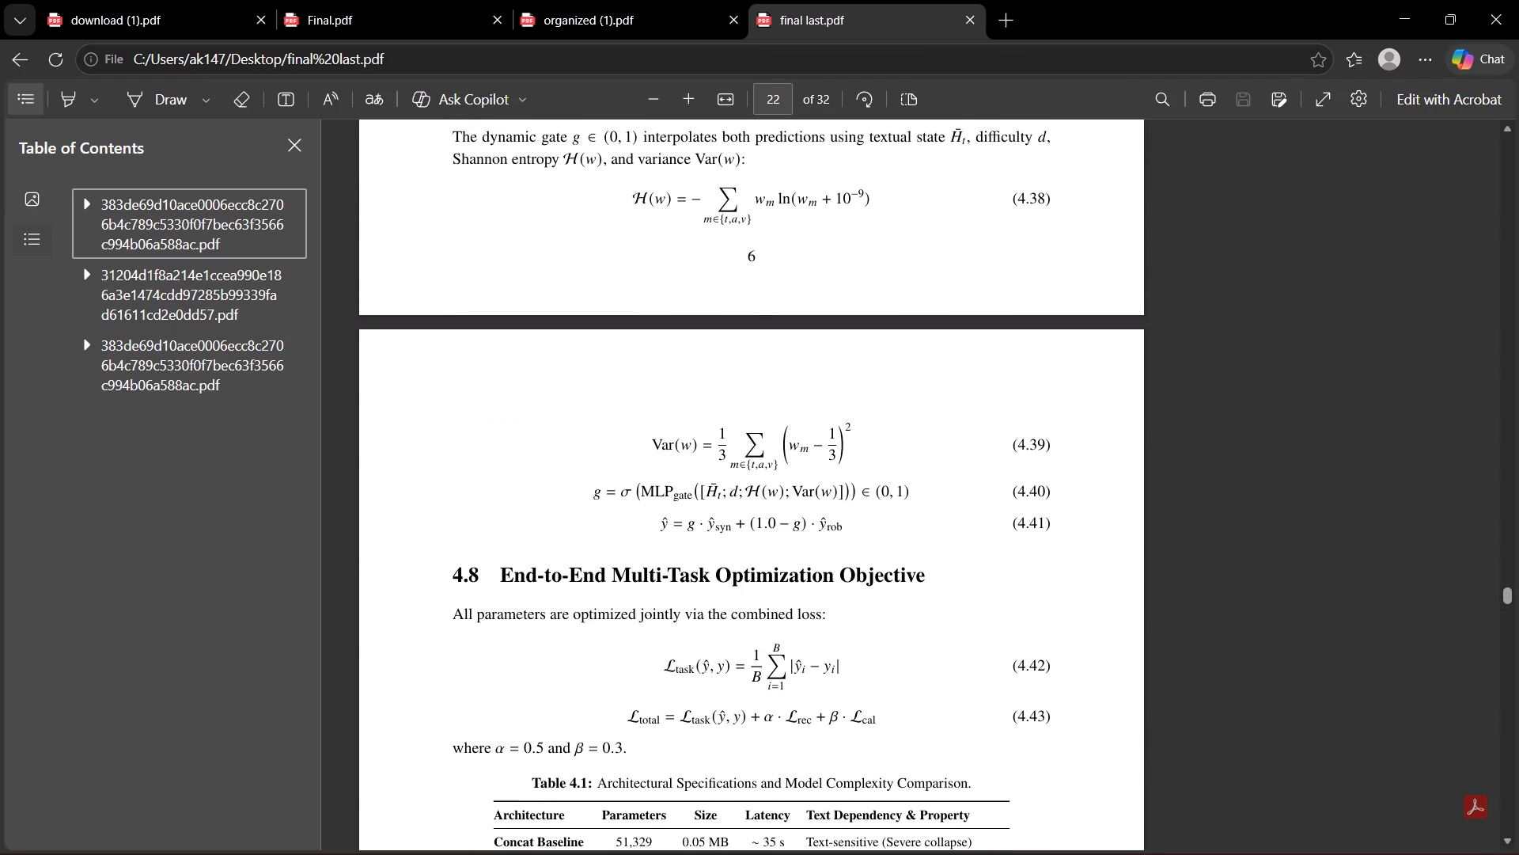
{"action": "scroll", "coordinate": [675, 425], "scroll_direction": "up", "scroll_amount": 11}
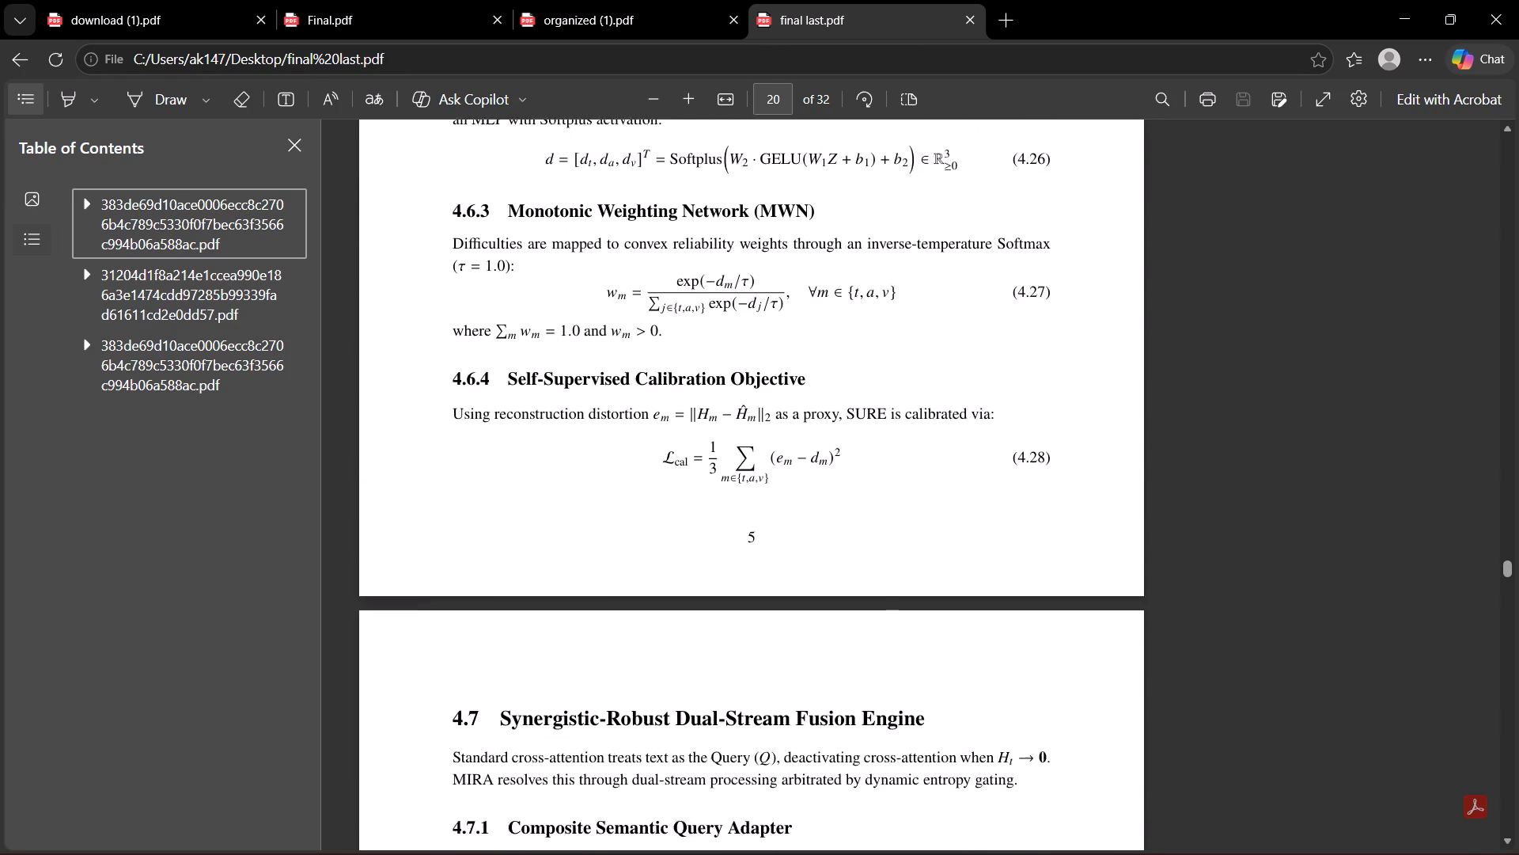
{"action": "scroll", "coordinate": [675, 425], "scroll_direction": "up", "scroll_amount": 4}
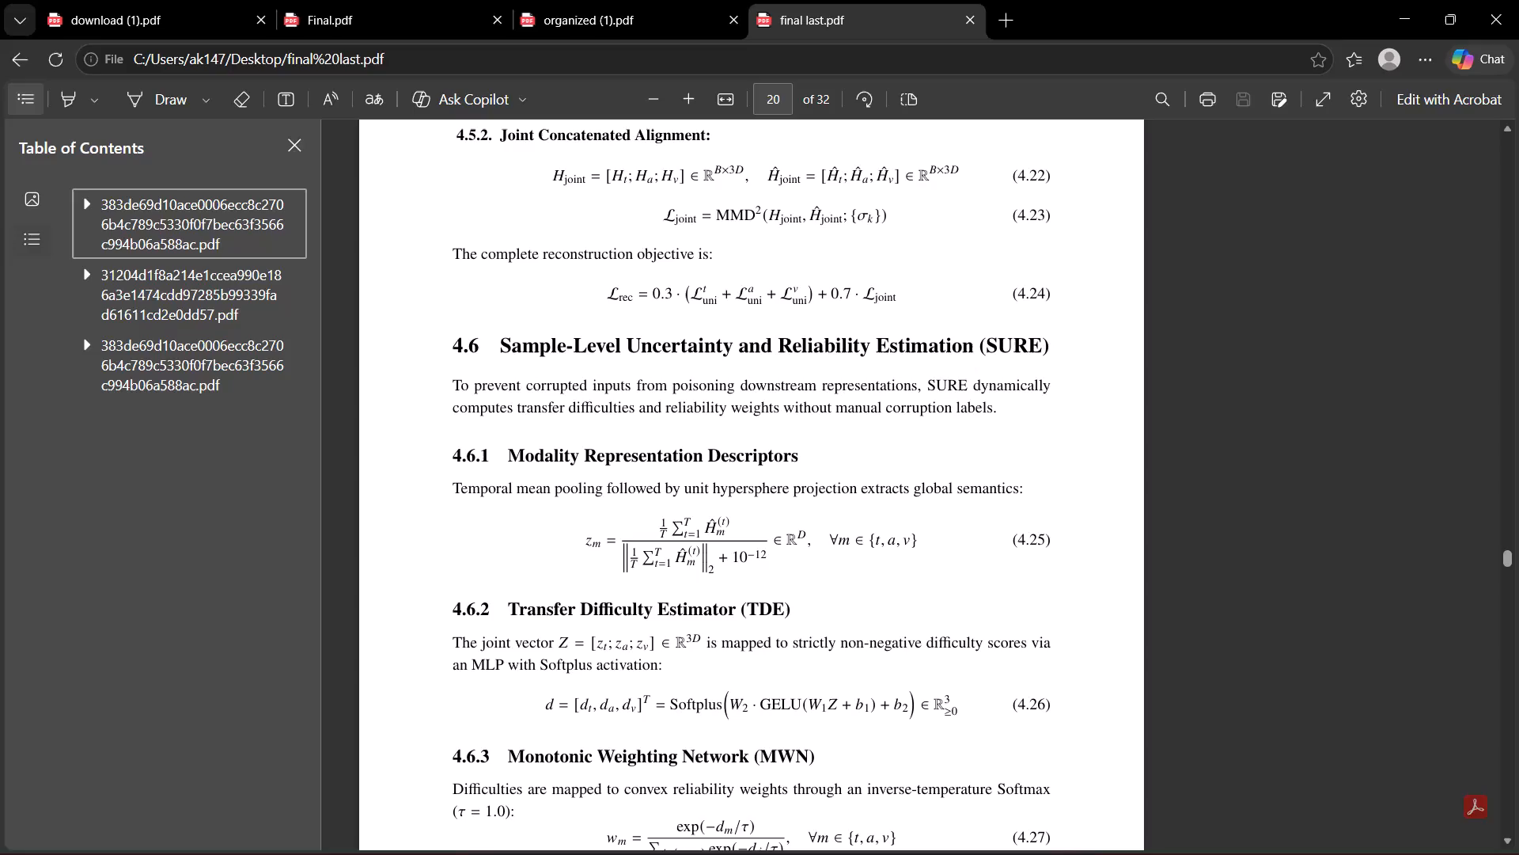
{"action": "scroll", "coordinate": [675, 425], "scroll_direction": "up", "scroll_amount": 4}
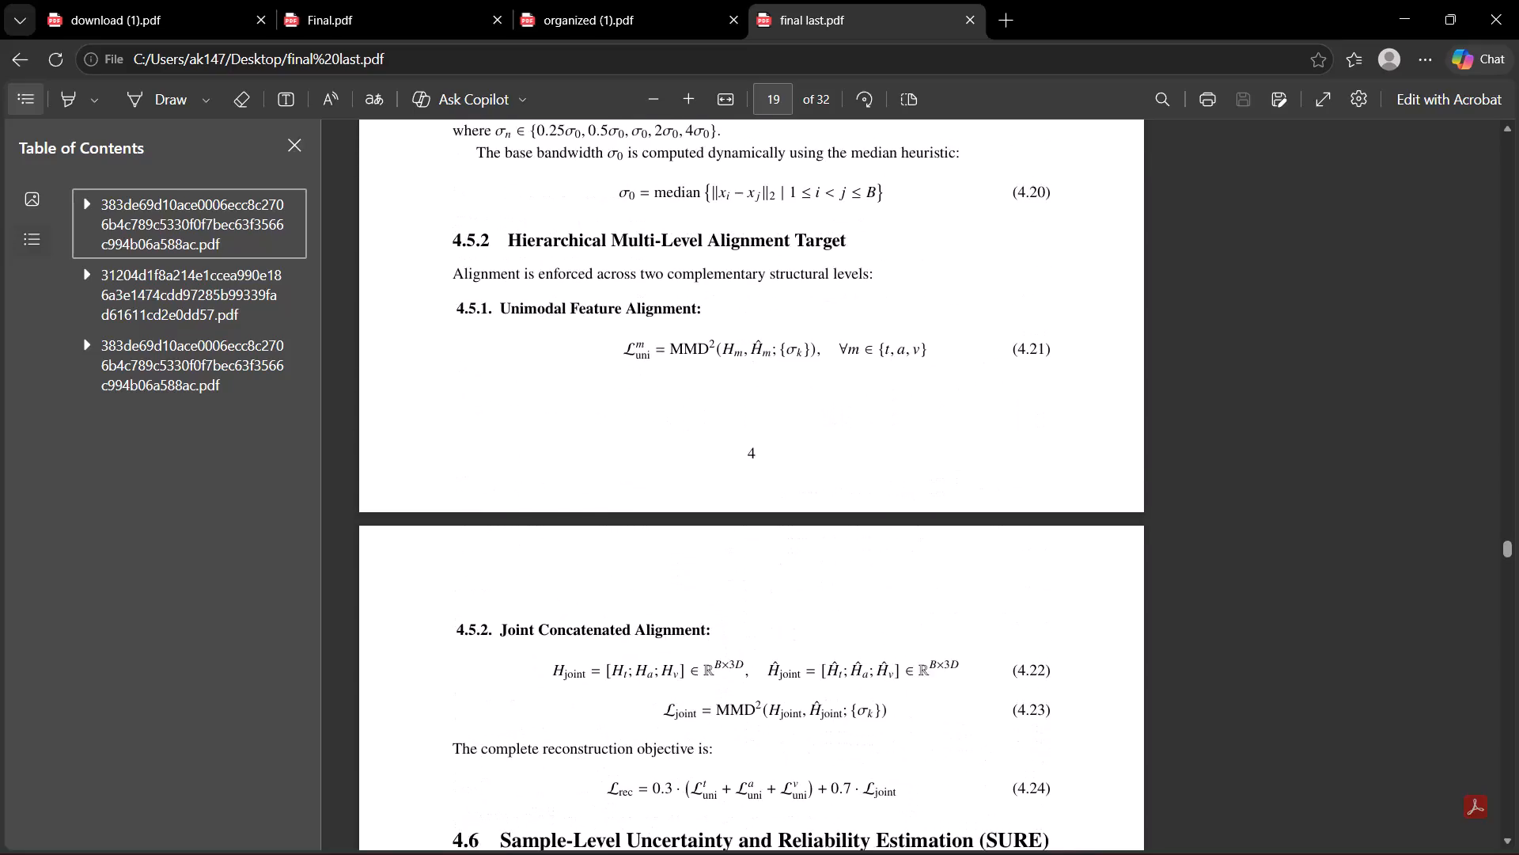
Examine the section 4.5.1 heading number and the preceding methodology pages back to the start of Chapter 3.
{"action": "scroll", "coordinate": [675, 425], "scroll_direction": "up", "scroll_amount": 1}
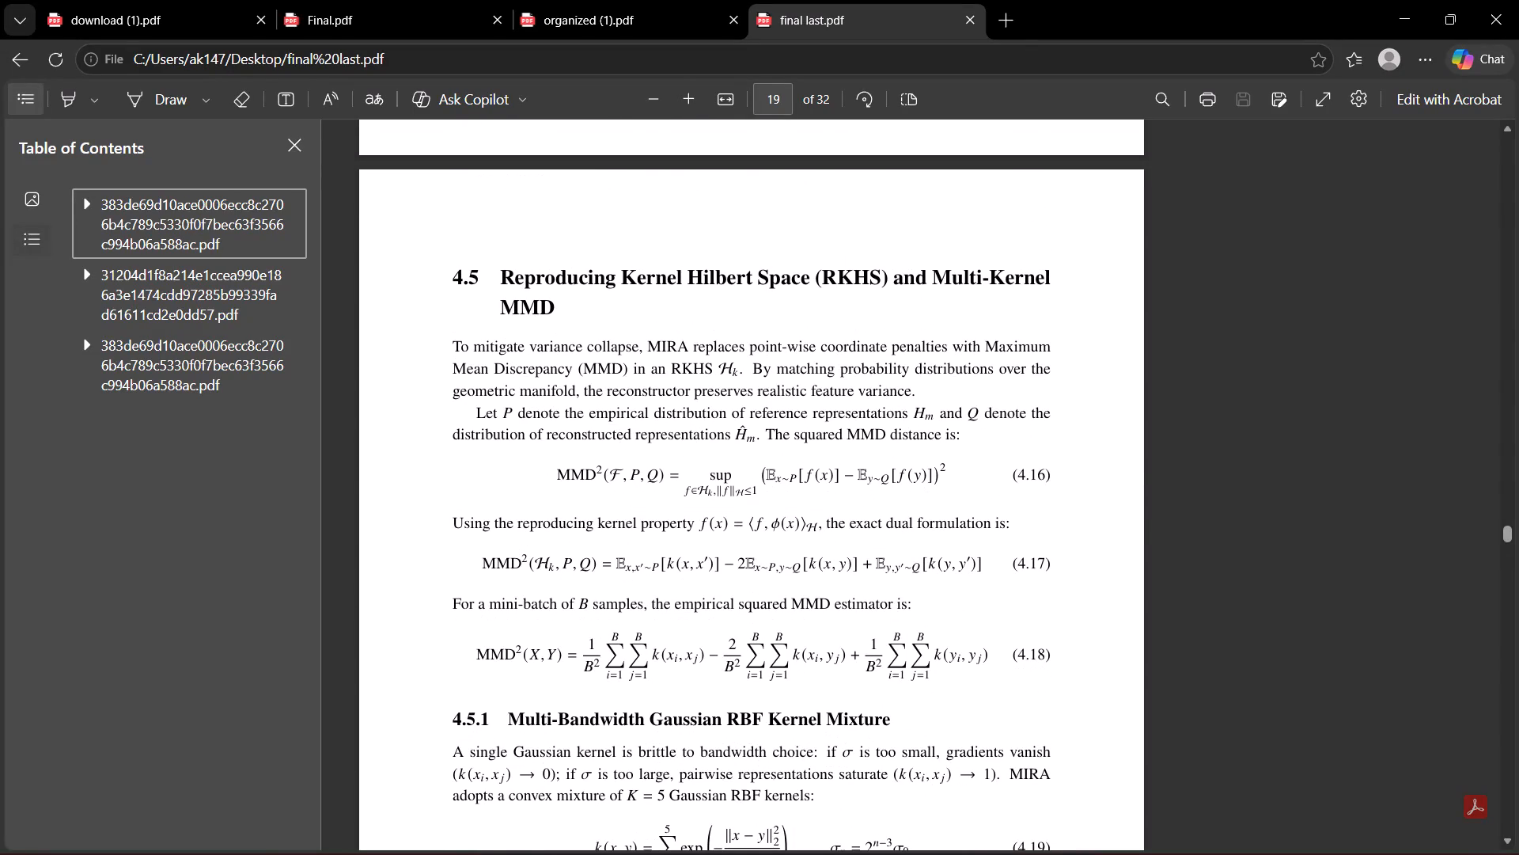
{"action": "left_click_drag", "start_coordinate": [489, 722], "coordinate": [434, 718]}
{"action": "left_click", "coordinate": [655, 606]}
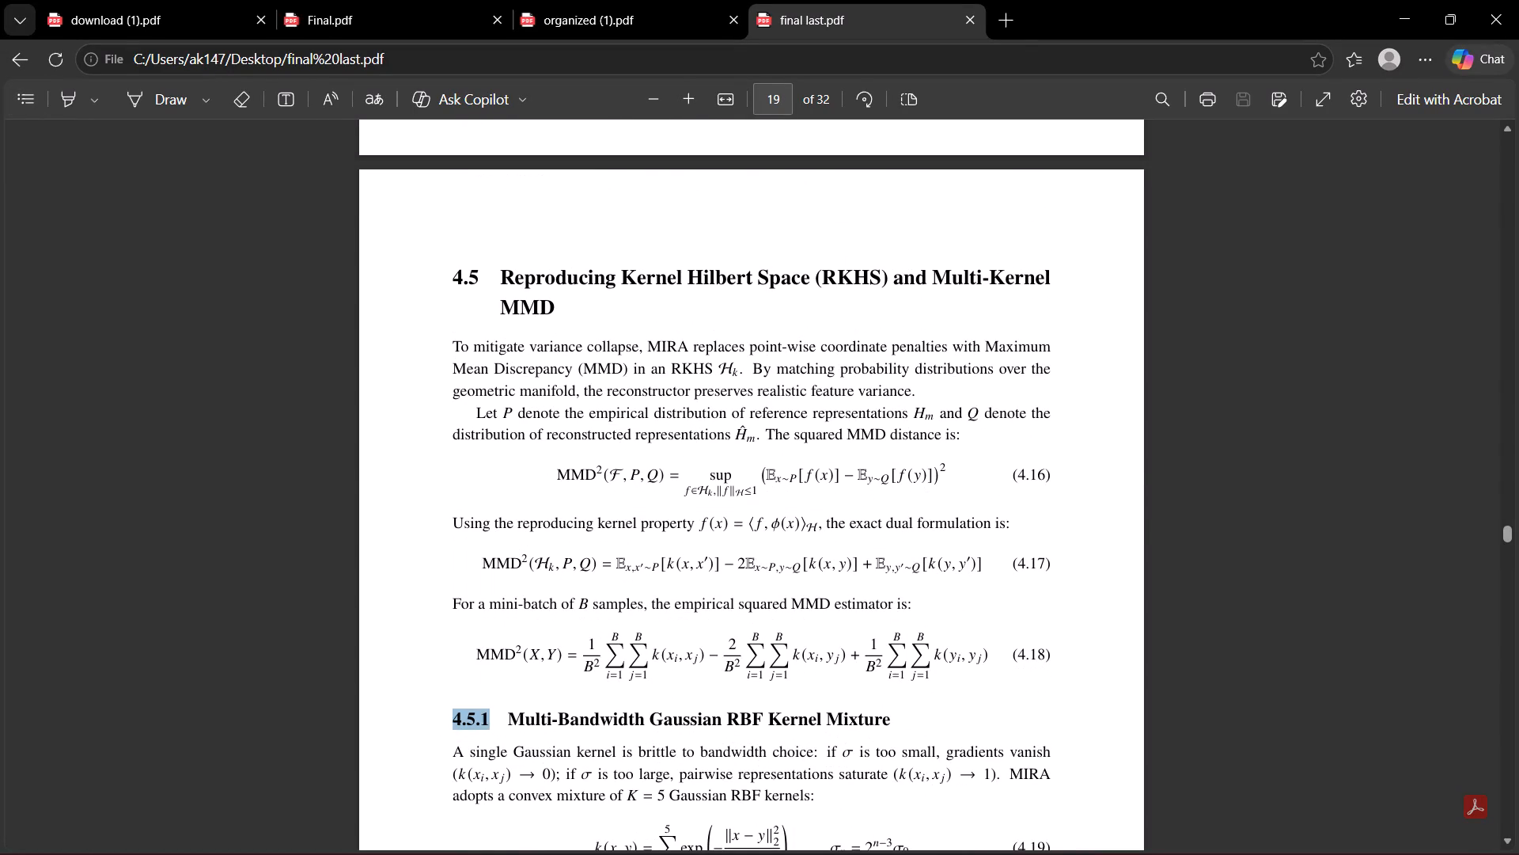
{"action": "scroll", "coordinate": [655, 606], "scroll_direction": "up", "scroll_amount": 4}
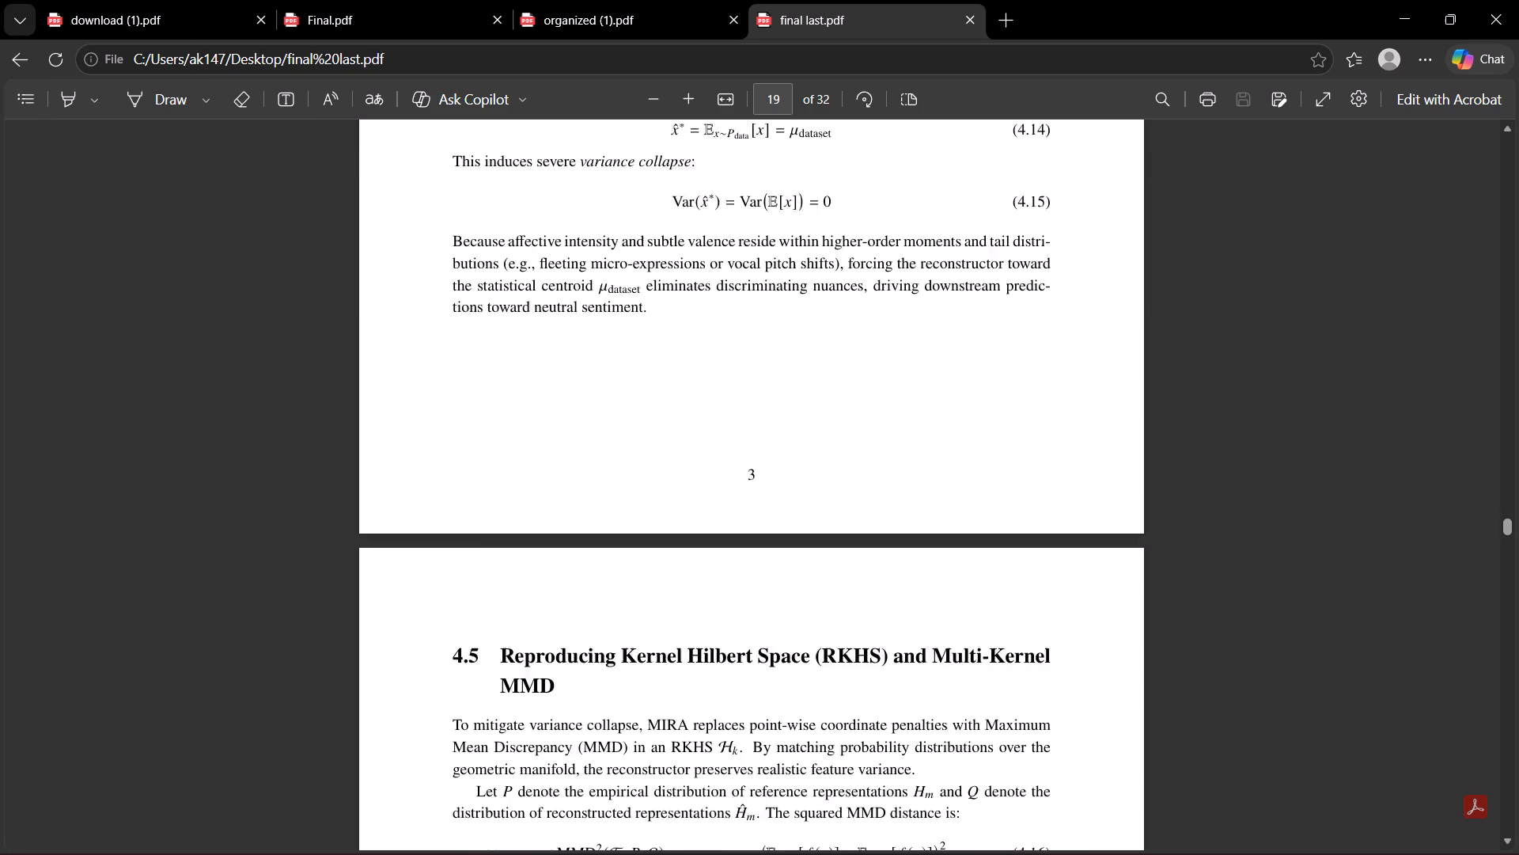
{"action": "scroll", "coordinate": [655, 606], "scroll_direction": "up", "scroll_amount": 11}
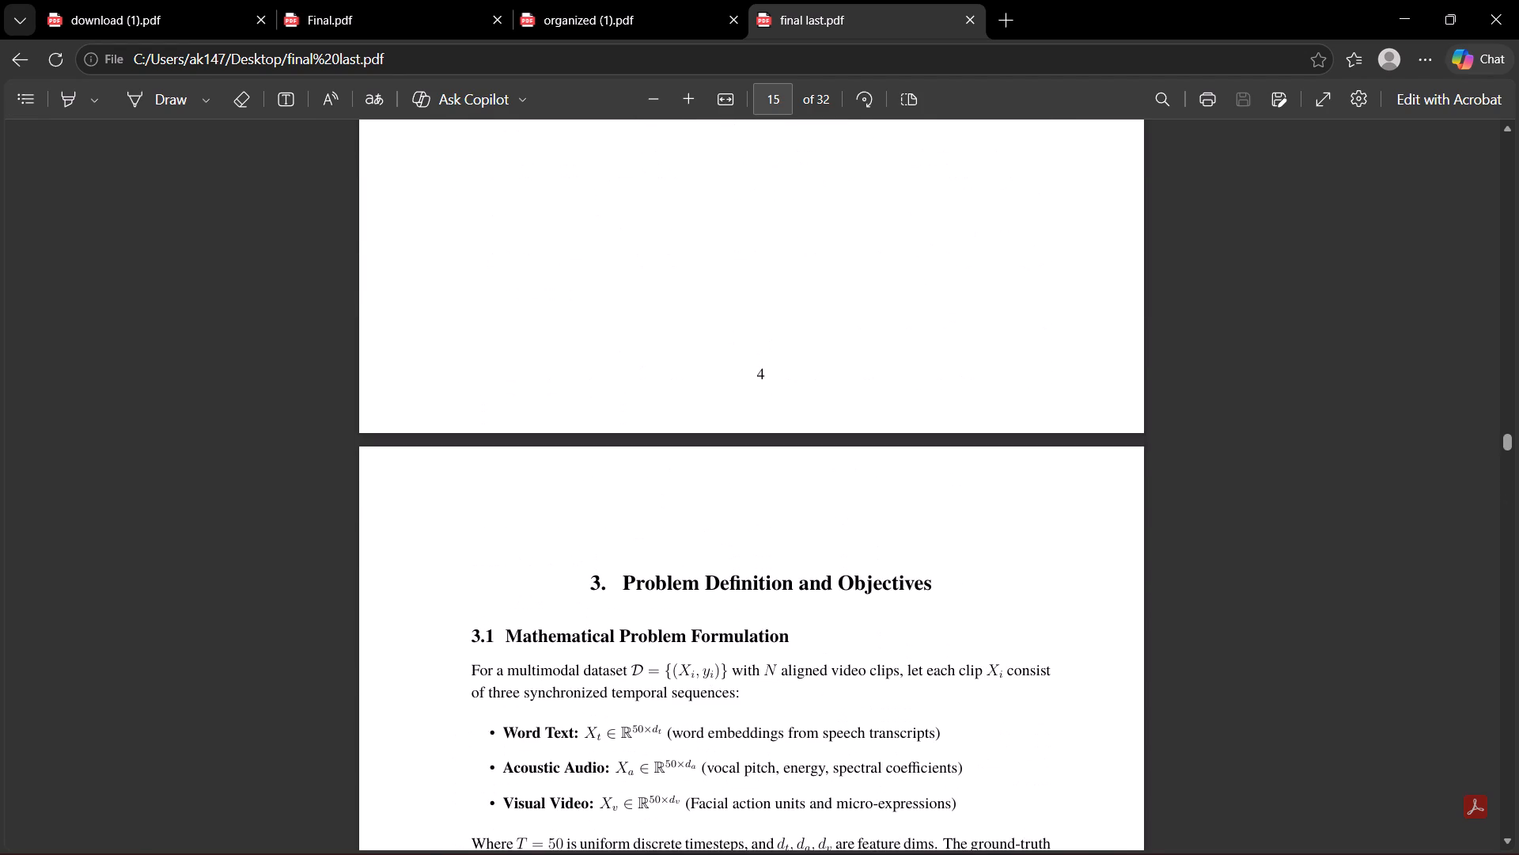
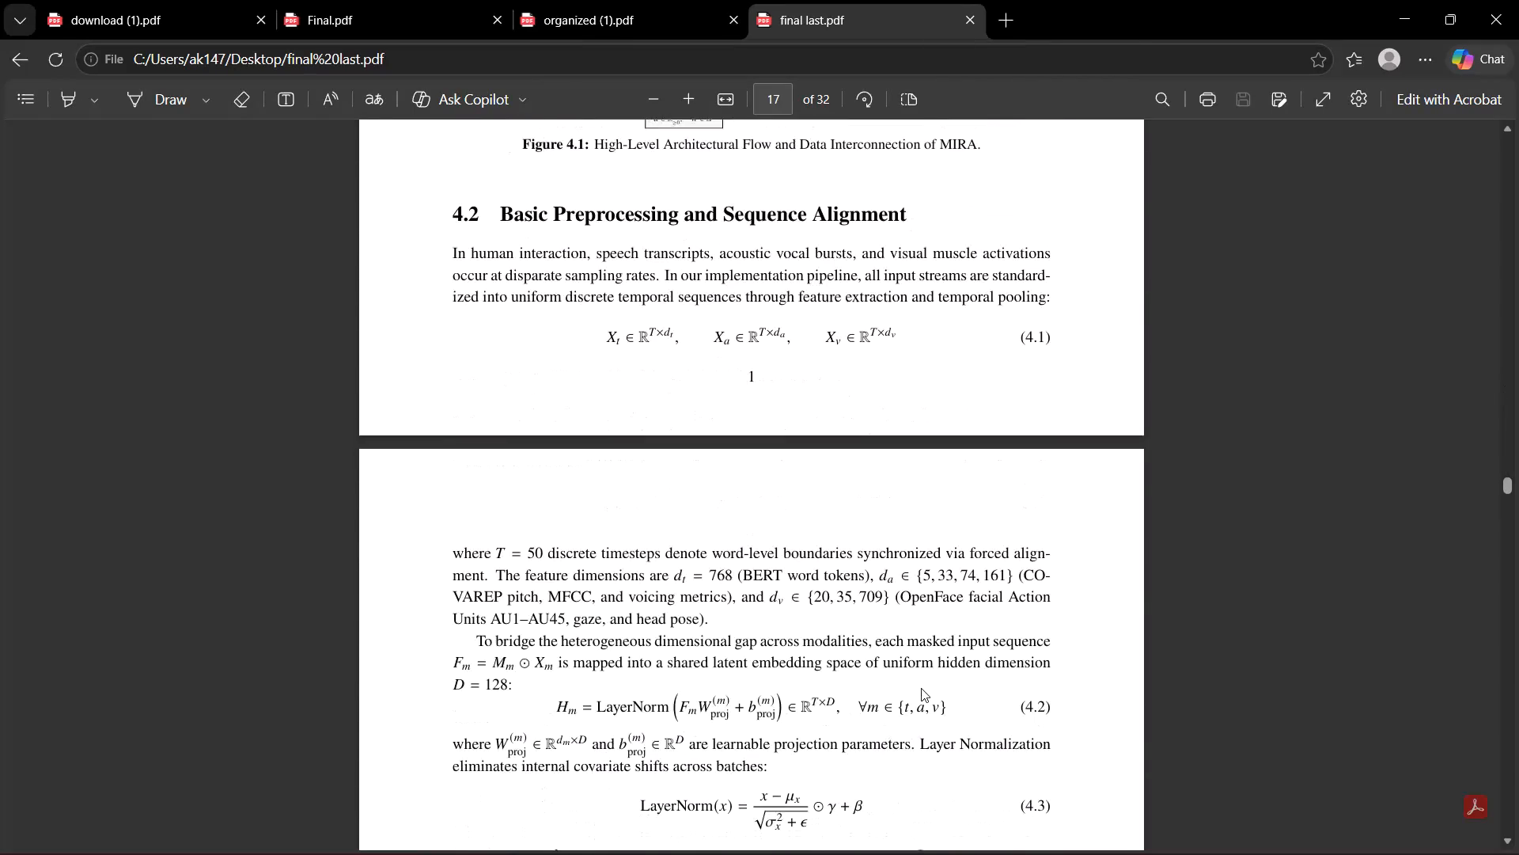
Examine sections 4.2 to 4.5.1 of the methodology in final last.pdf, checking back to the start of Chapter 3.
{"action": "scroll", "coordinate": [921, 688], "scroll_direction": "down", "scroll_amount": 7}
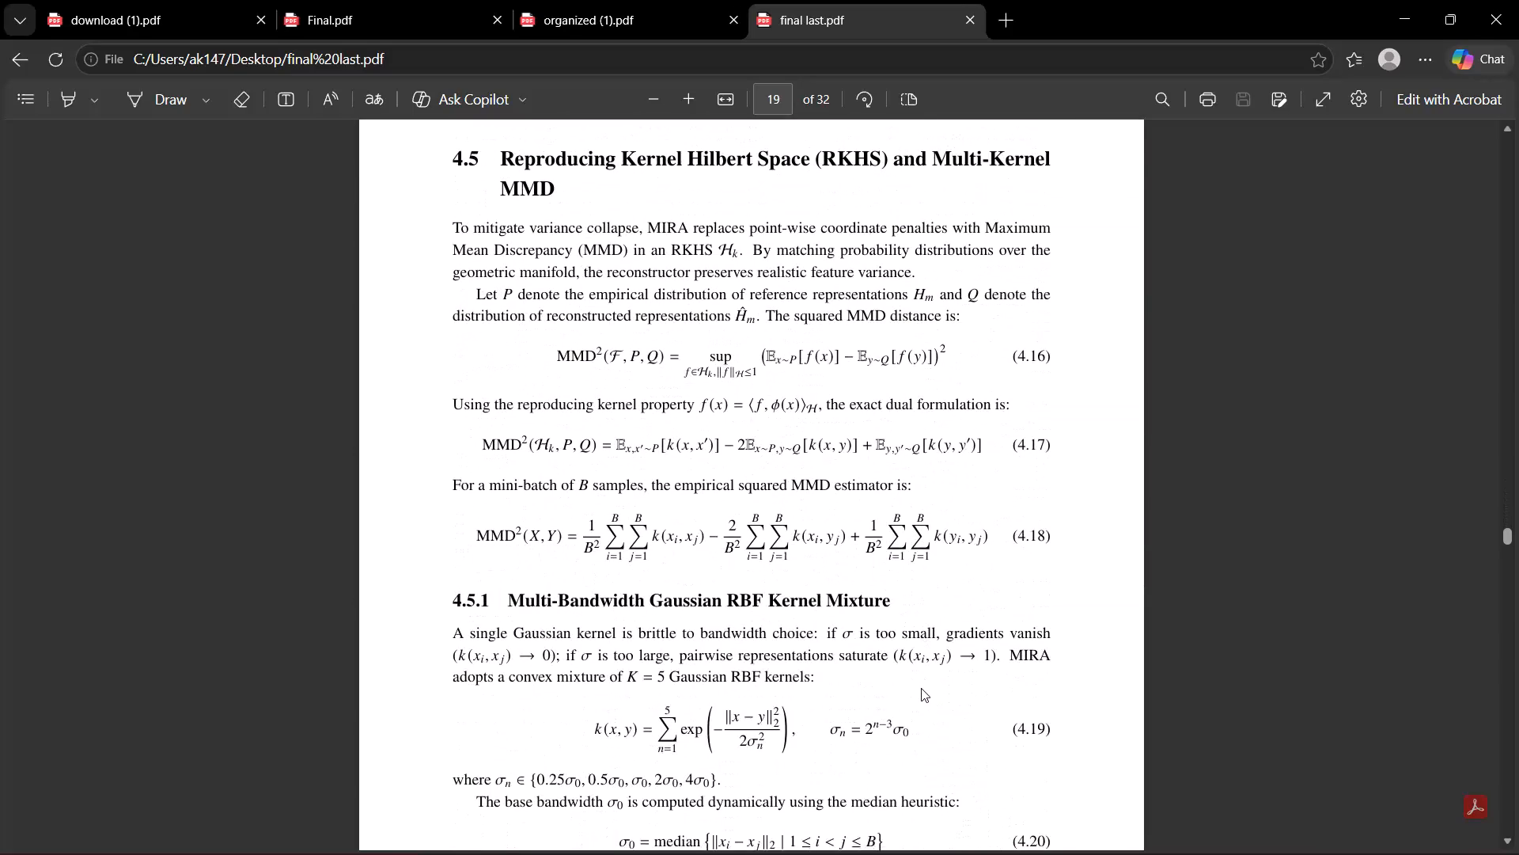
{"action": "scroll", "coordinate": [921, 688], "scroll_direction": "down", "scroll_amount": 4}
{"action": "scroll", "coordinate": [921, 688], "scroll_direction": "up", "scroll_amount": 11}
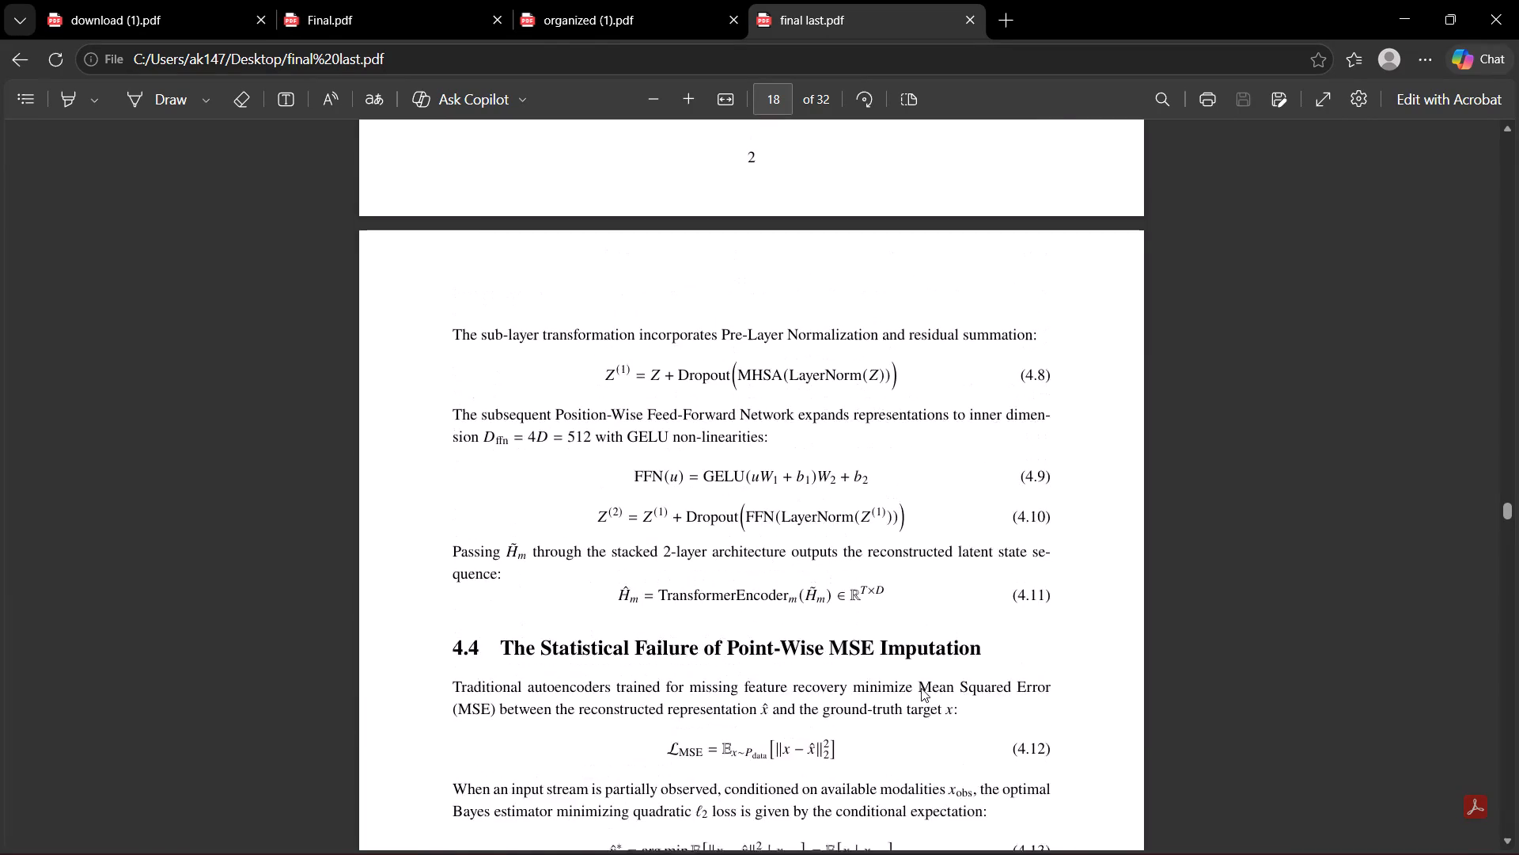
{"action": "scroll", "coordinate": [921, 688], "scroll_direction": "up", "scroll_amount": 2}
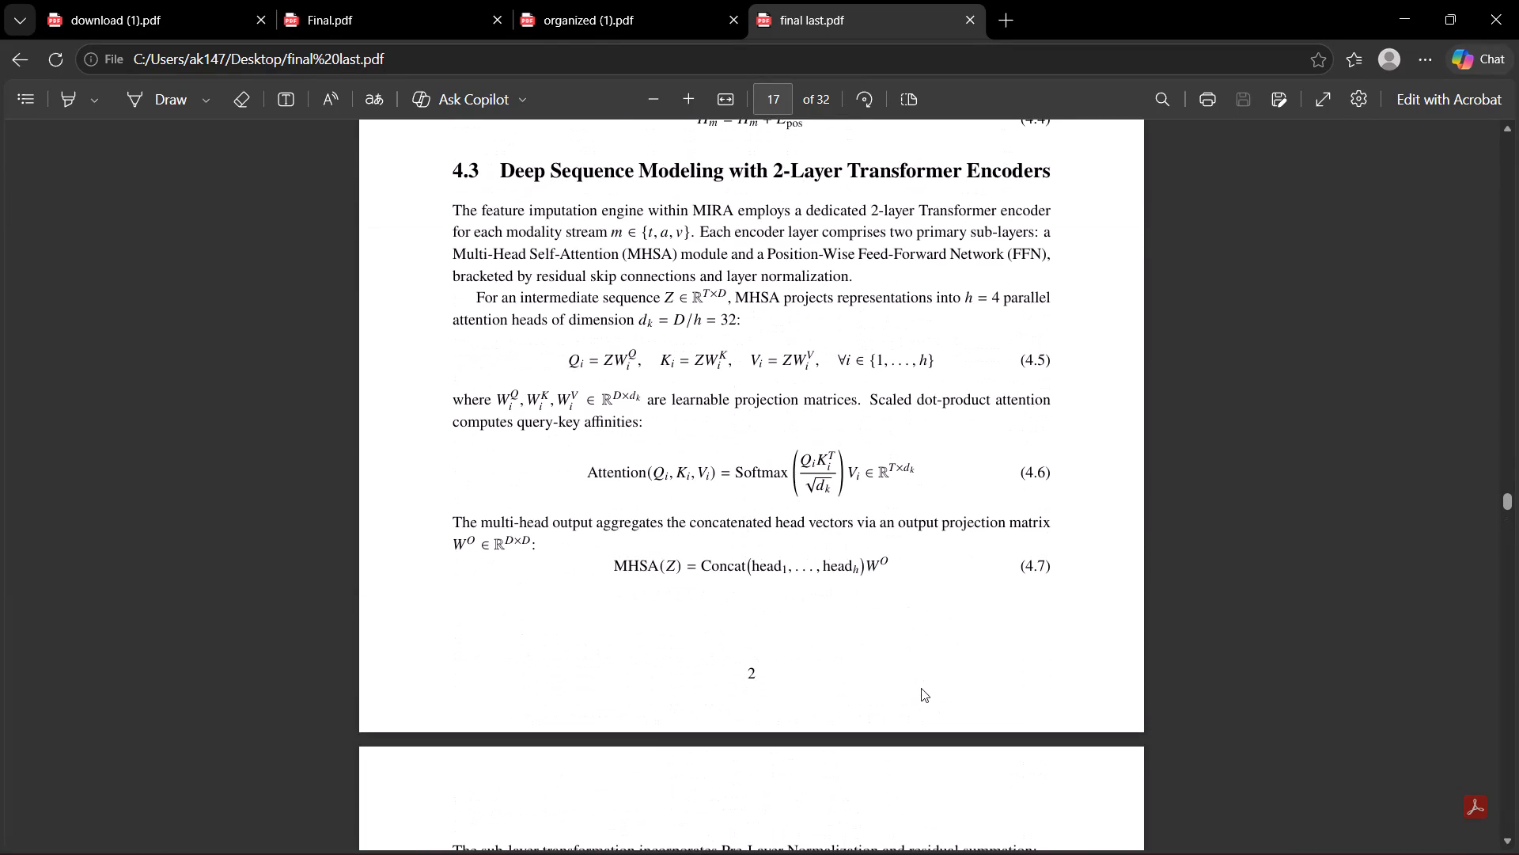
{"action": "scroll", "coordinate": [921, 688], "scroll_direction": "up", "scroll_amount": 13}
{"action": "scroll", "coordinate": [921, 688], "scroll_direction": "down", "scroll_amount": 1}
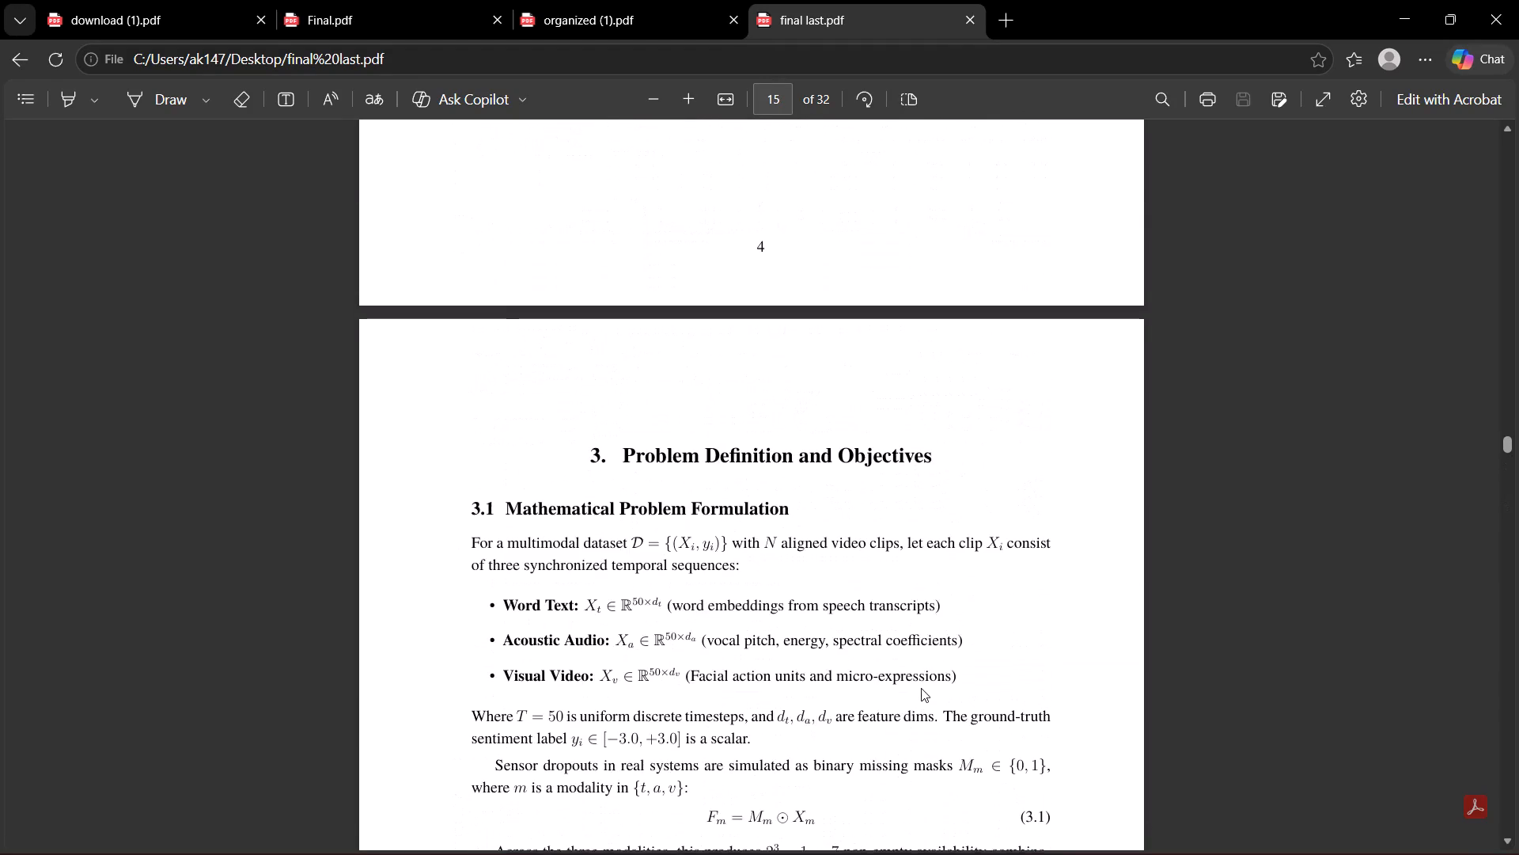
Examine the pages backwards from Chapter 3 through Literature Review and Introduction to front-matter page x, including their page numbers.
{"action": "scroll", "coordinate": [921, 688], "scroll_direction": "down", "scroll_amount": 8}
{"action": "scroll", "coordinate": [921, 688], "scroll_direction": "up", "scroll_amount": 11}
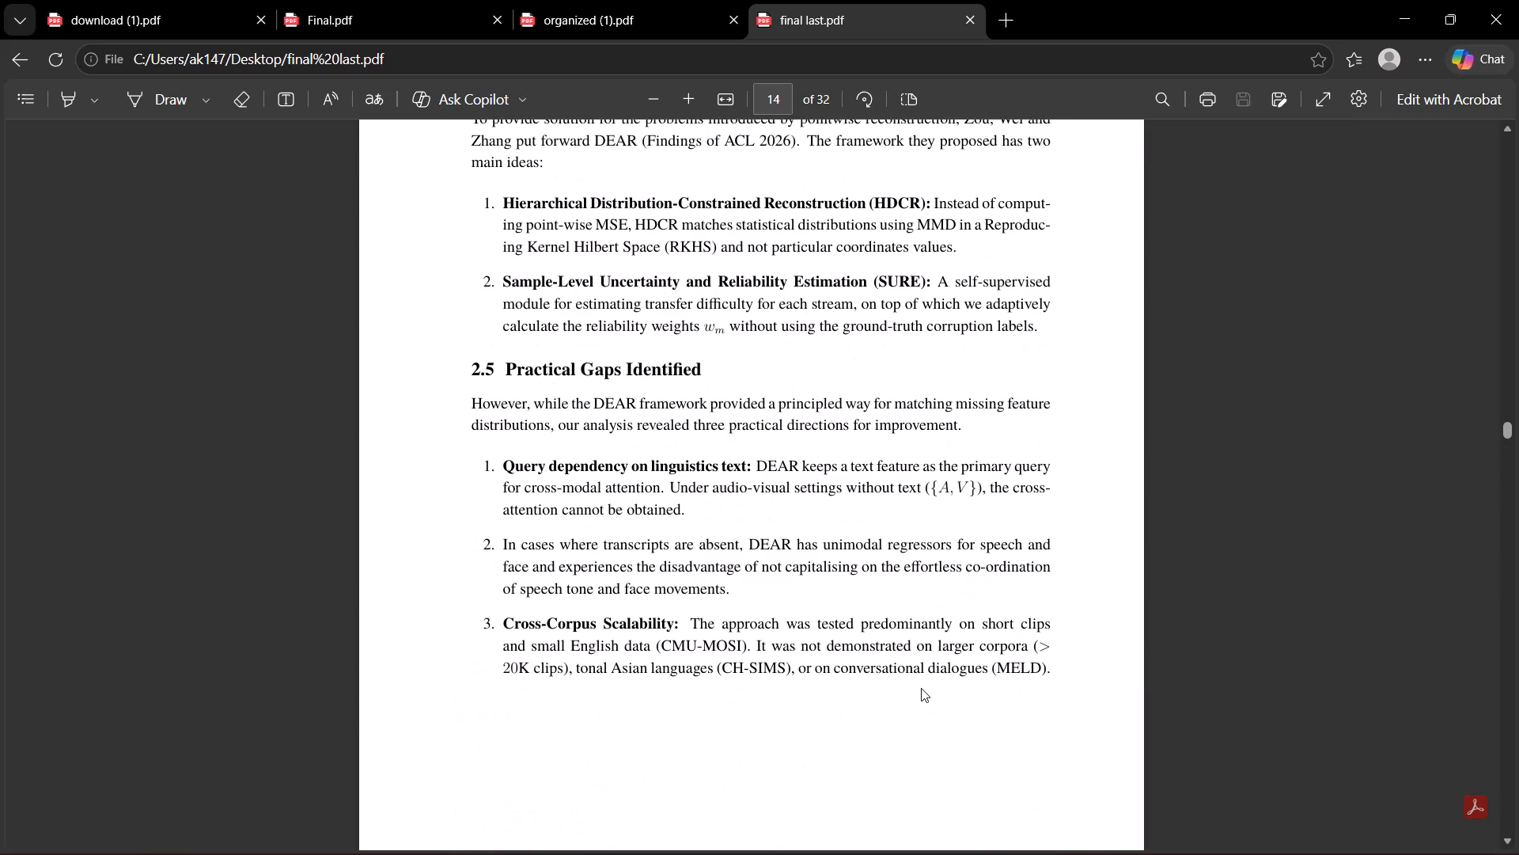
{"action": "scroll", "coordinate": [921, 688], "scroll_direction": "down", "scroll_amount": 2}
{"action": "scroll", "coordinate": [921, 688], "scroll_direction": "up", "scroll_amount": 1}
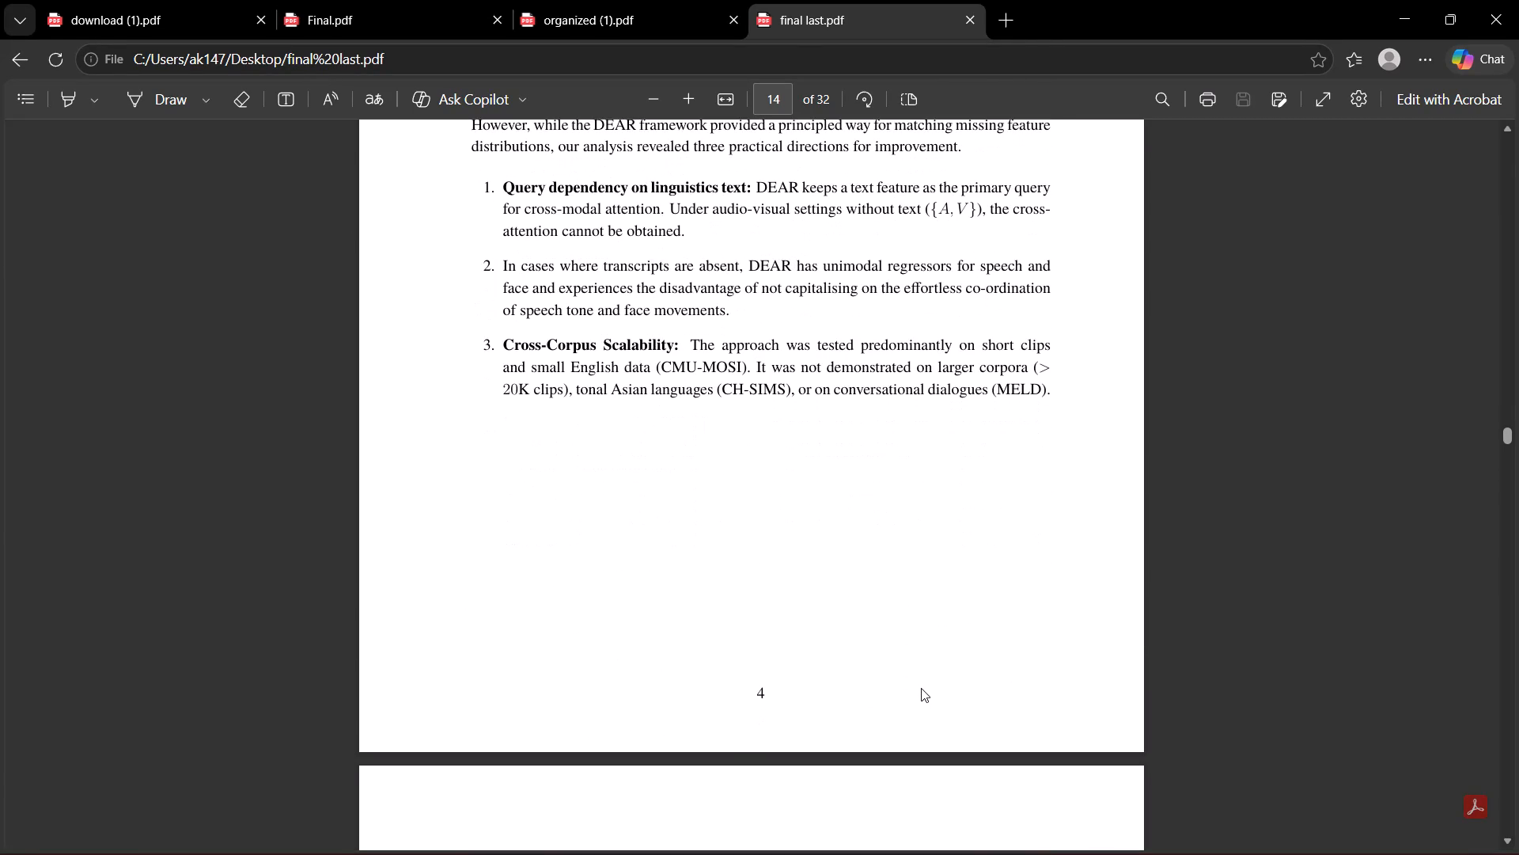
{"action": "scroll", "coordinate": [921, 688], "scroll_direction": "up", "scroll_amount": 6}
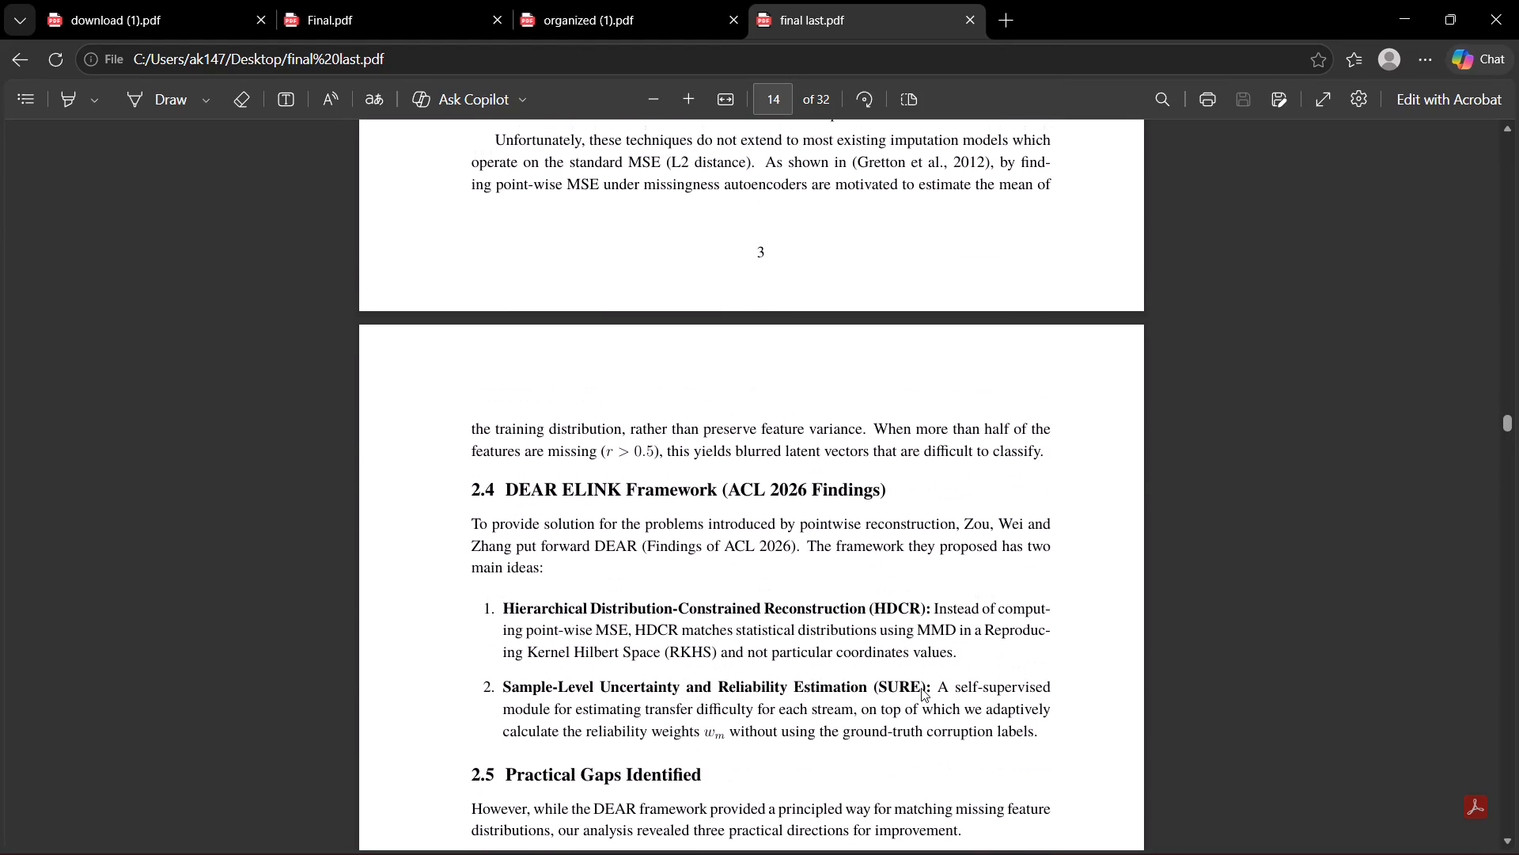
{"action": "scroll", "coordinate": [921, 688], "scroll_direction": "up", "scroll_amount": 4}
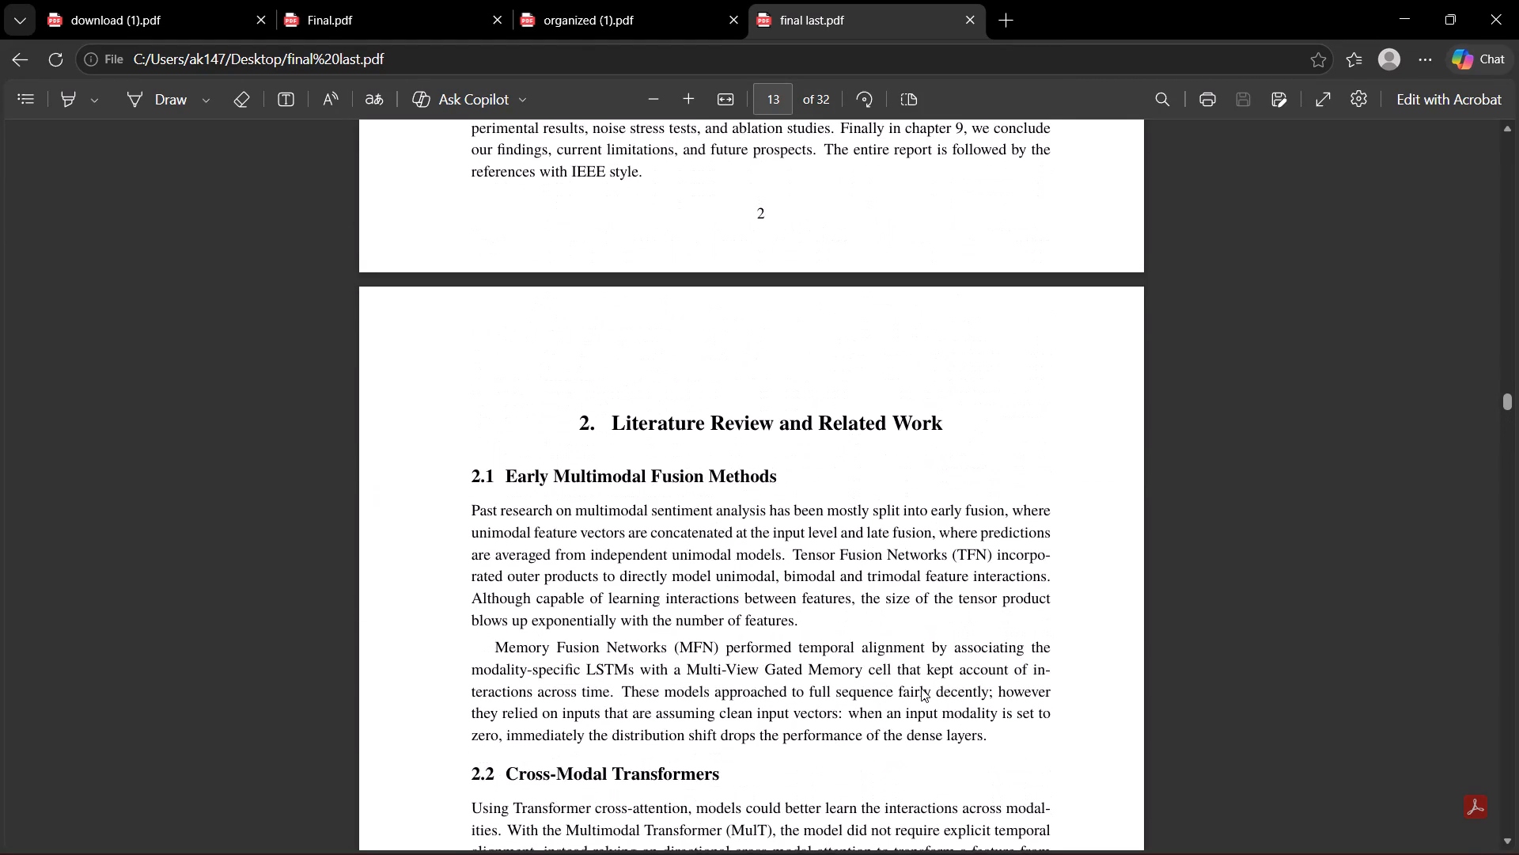
{"action": "scroll", "coordinate": [921, 688], "scroll_direction": "up", "scroll_amount": 15}
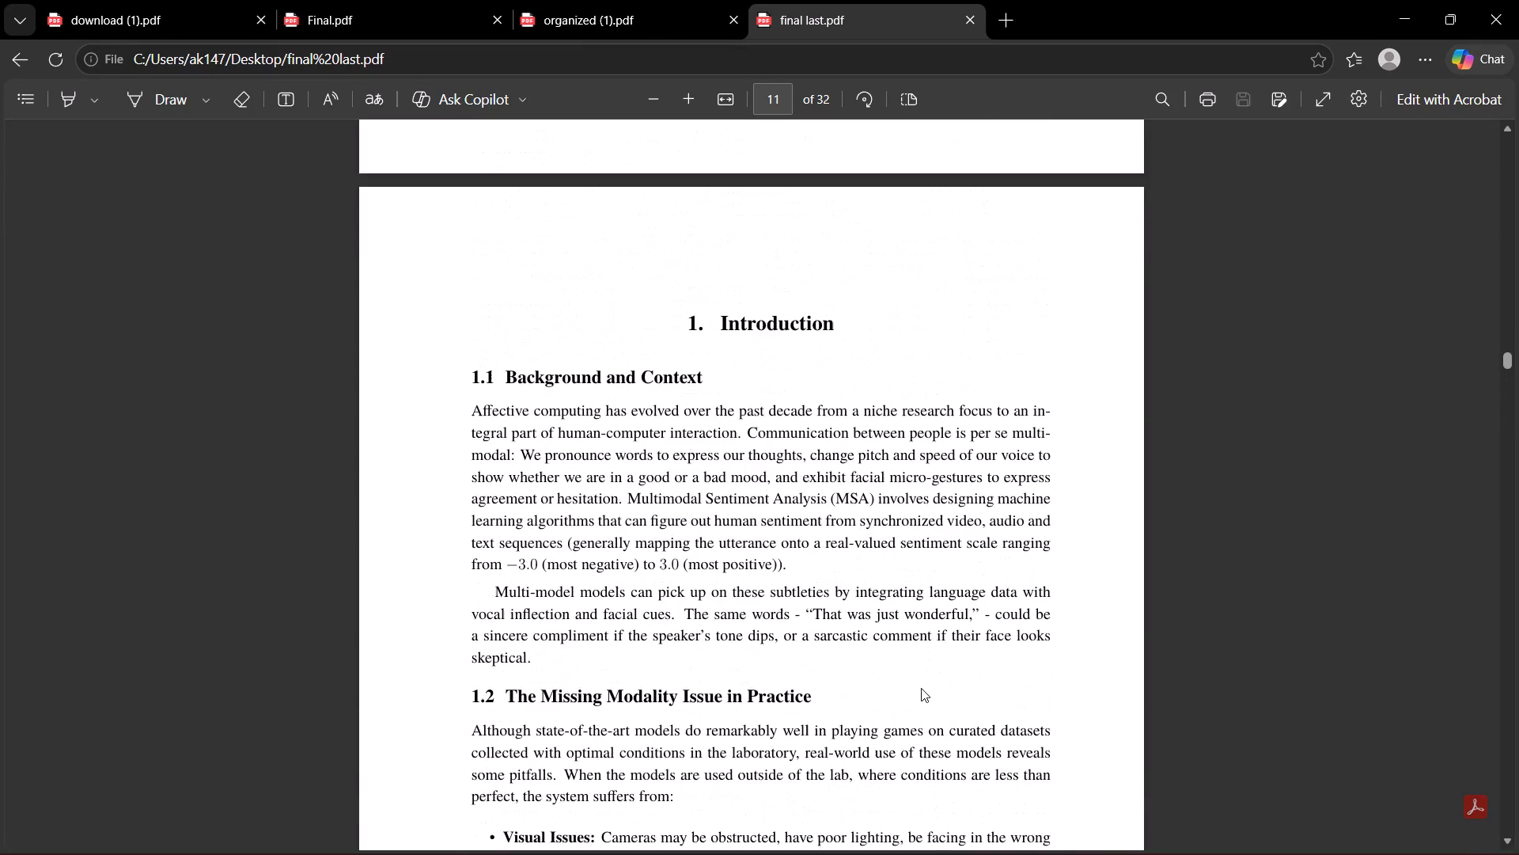
{"action": "scroll", "coordinate": [921, 688], "scroll_direction": "up", "scroll_amount": 7}
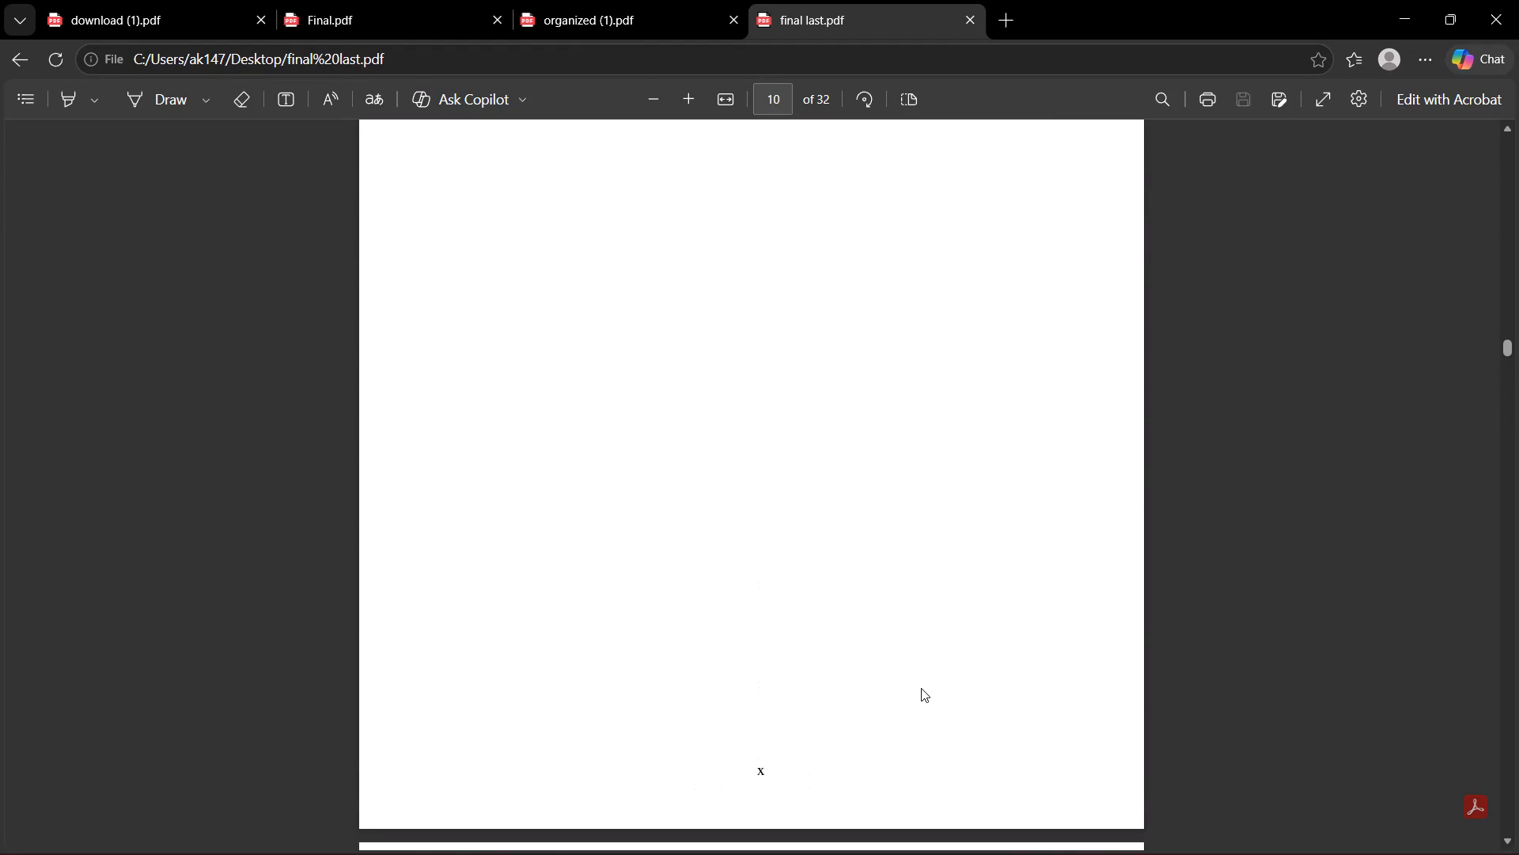
Examine the pages forward from the Introduction through Chapters 2 and 3 to Figure 4.1 on Chapter 4's first page.
{"action": "scroll", "coordinate": [921, 688], "scroll_direction": "down", "scroll_amount": 9}
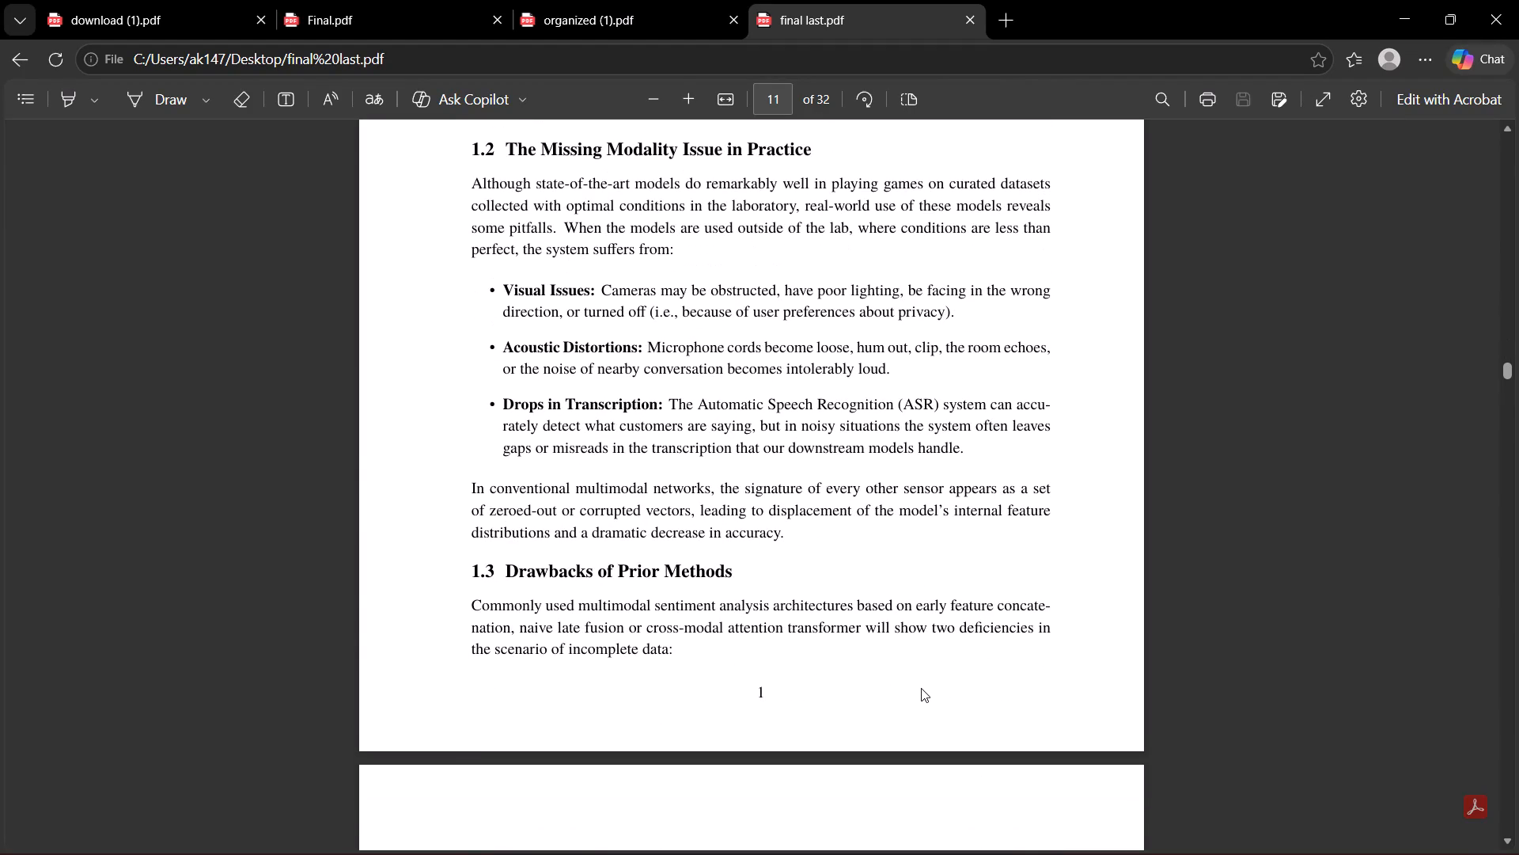
{"action": "scroll", "coordinate": [921, 688], "scroll_direction": "down", "scroll_amount": 8}
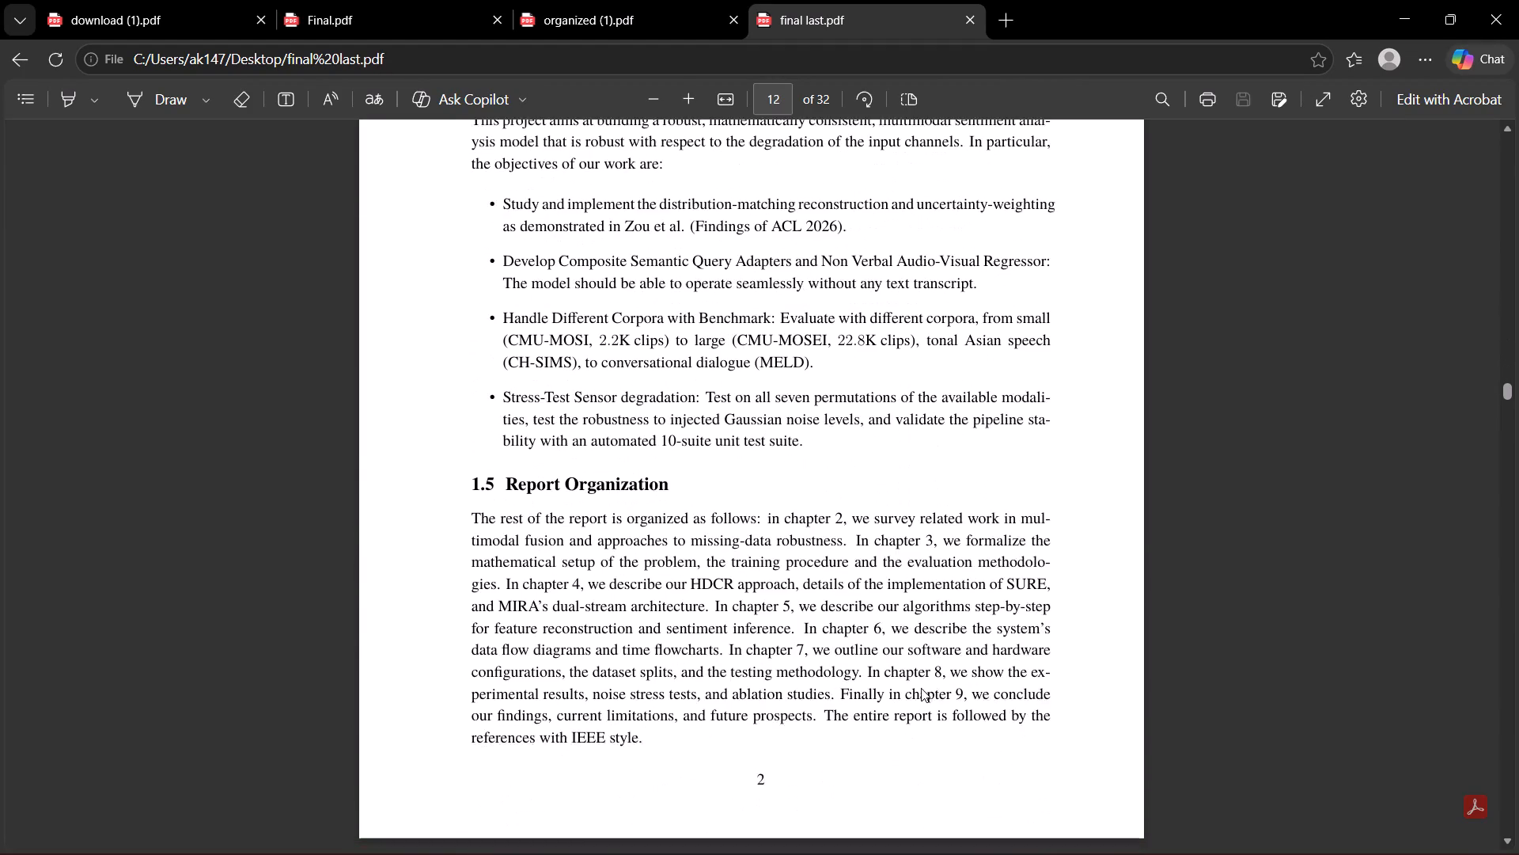
{"action": "scroll", "coordinate": [921, 688], "scroll_direction": "down", "scroll_amount": 11}
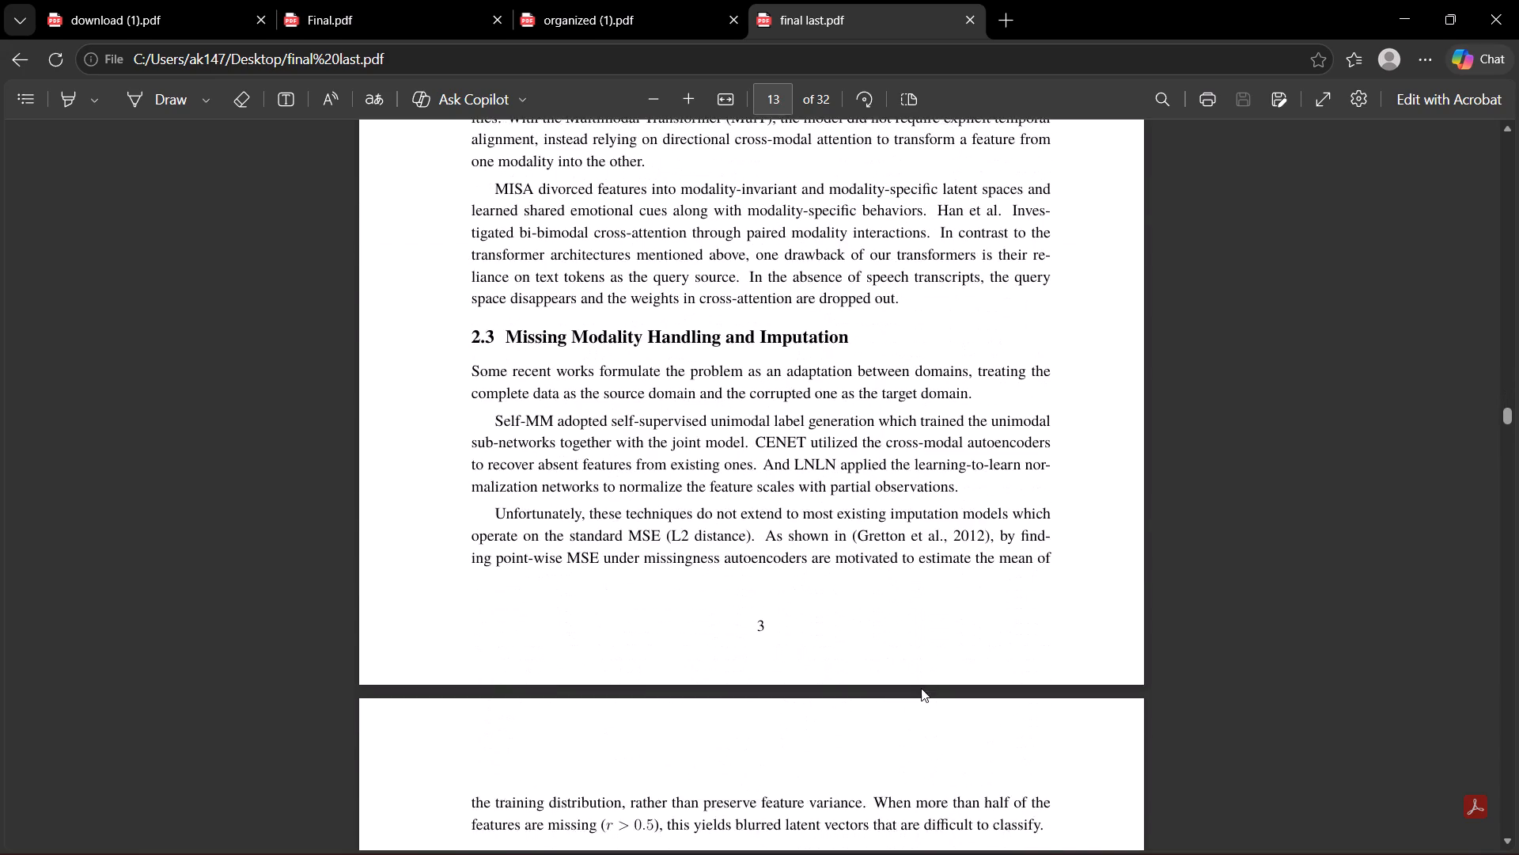
{"action": "scroll", "coordinate": [921, 688], "scroll_direction": "down", "scroll_amount": 11}
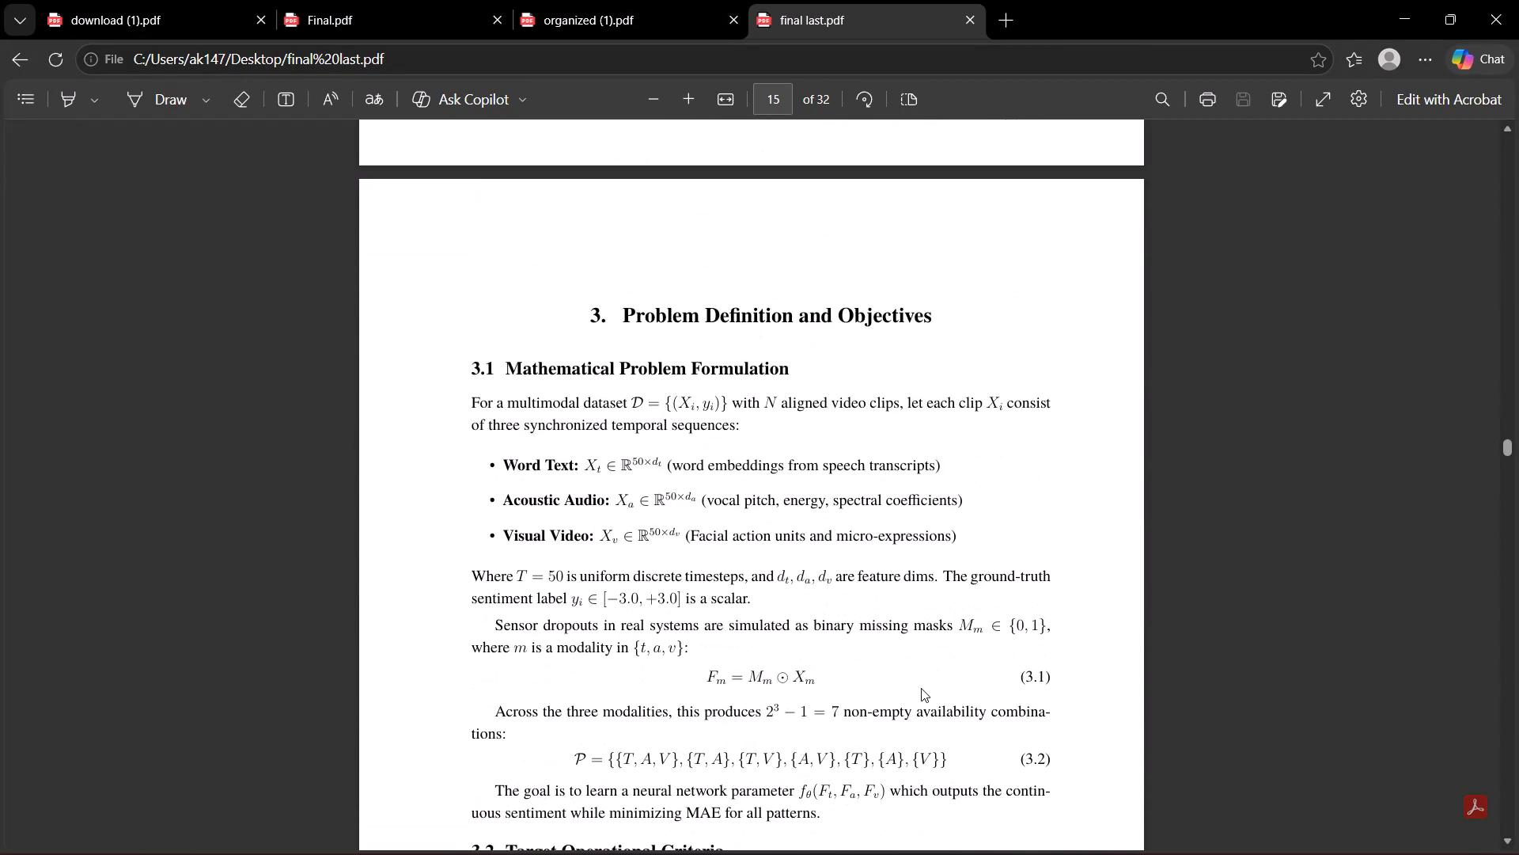
{"action": "scroll", "coordinate": [921, 688], "scroll_direction": "down", "scroll_amount": 8}
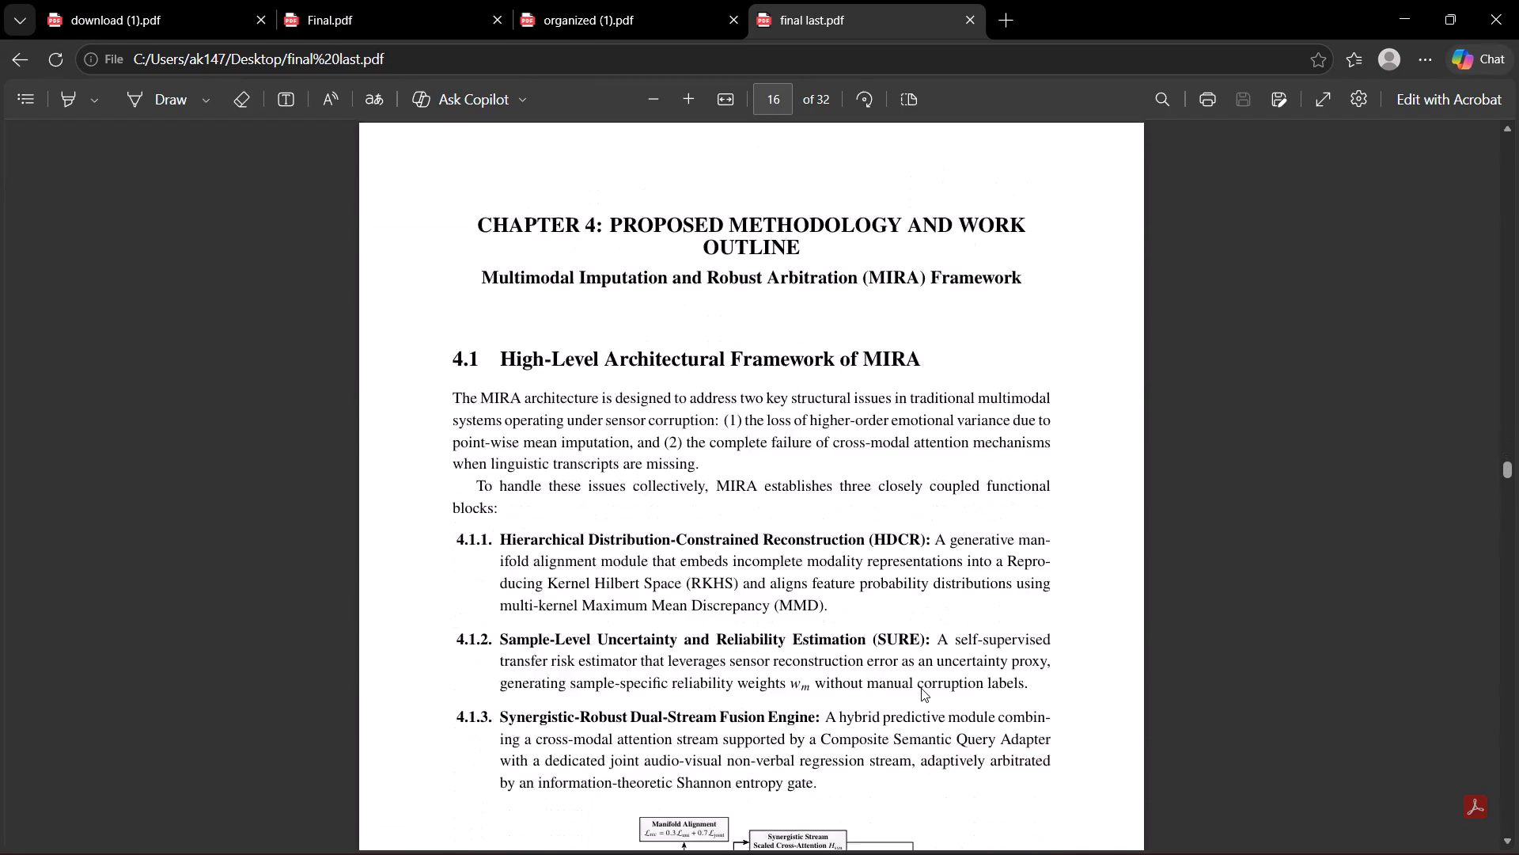
{"action": "scroll", "coordinate": [921, 688], "scroll_direction": "down", "scroll_amount": 6}
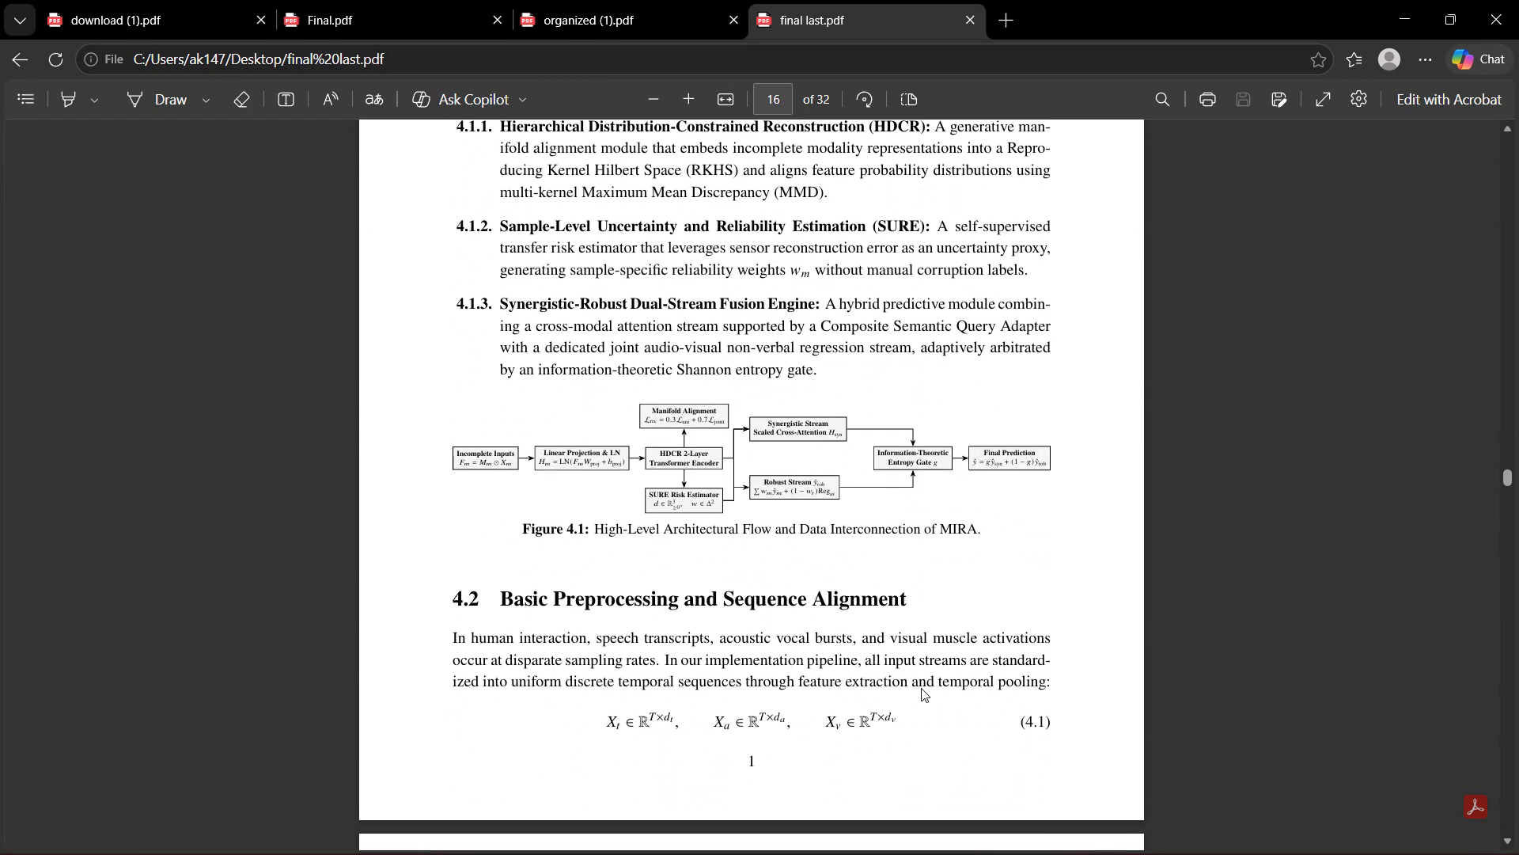
Compare the heading style and page numbering of Chapters 2 and 3 with the opening page of Chapter 4.
{"action": "scroll", "coordinate": [921, 688], "scroll_direction": "up", "scroll_amount": 17}
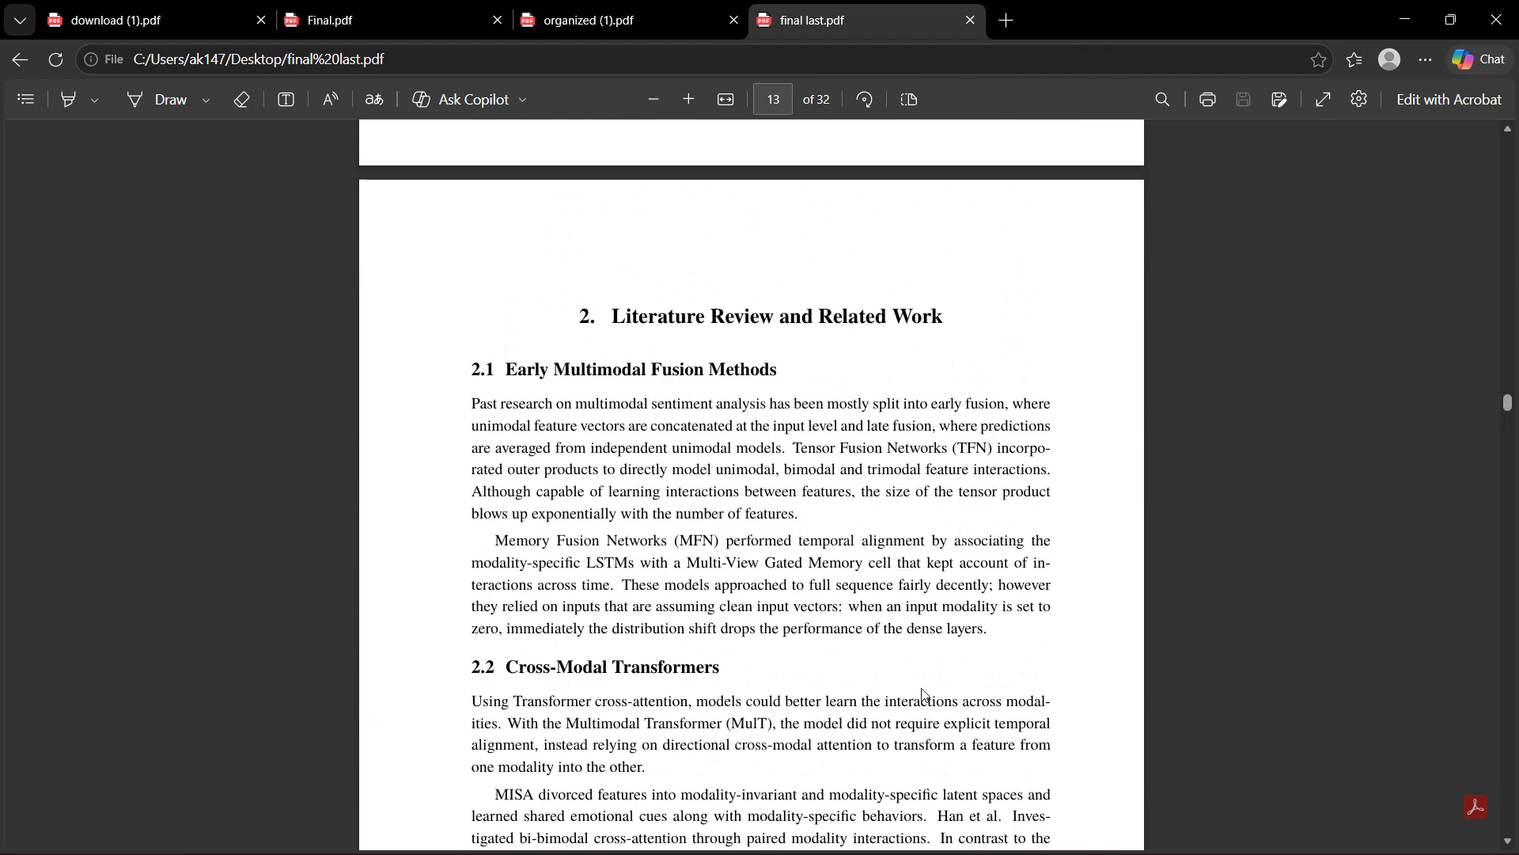
{"action": "scroll", "coordinate": [921, 688], "scroll_direction": "up", "scroll_amount": 3}
{"action": "scroll", "coordinate": [921, 688], "scroll_direction": "down", "scroll_amount": 8}
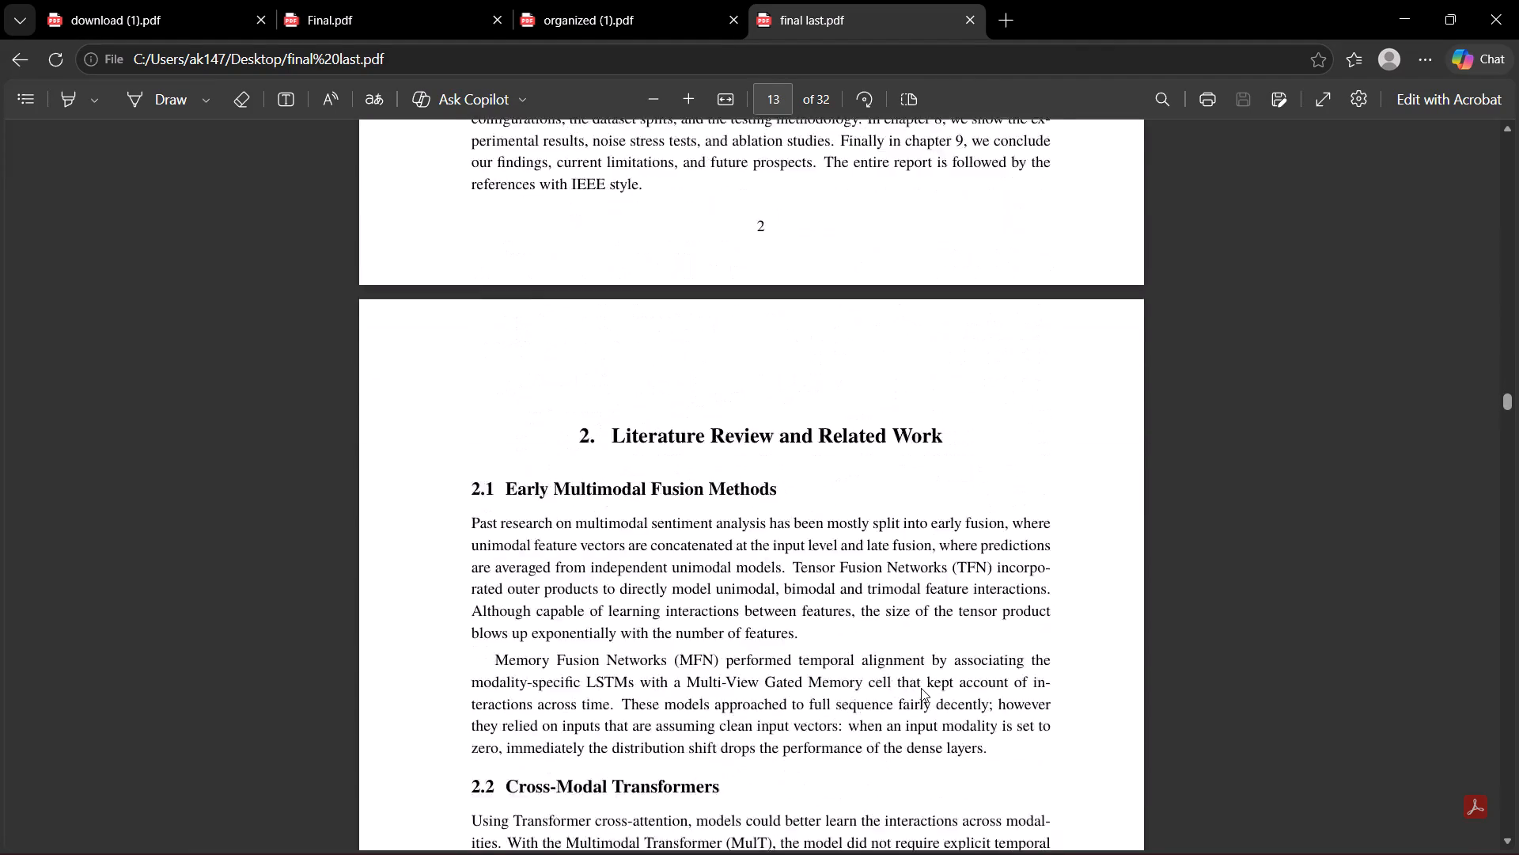
{"action": "scroll", "coordinate": [921, 688], "scroll_direction": "down", "scroll_amount": 13}
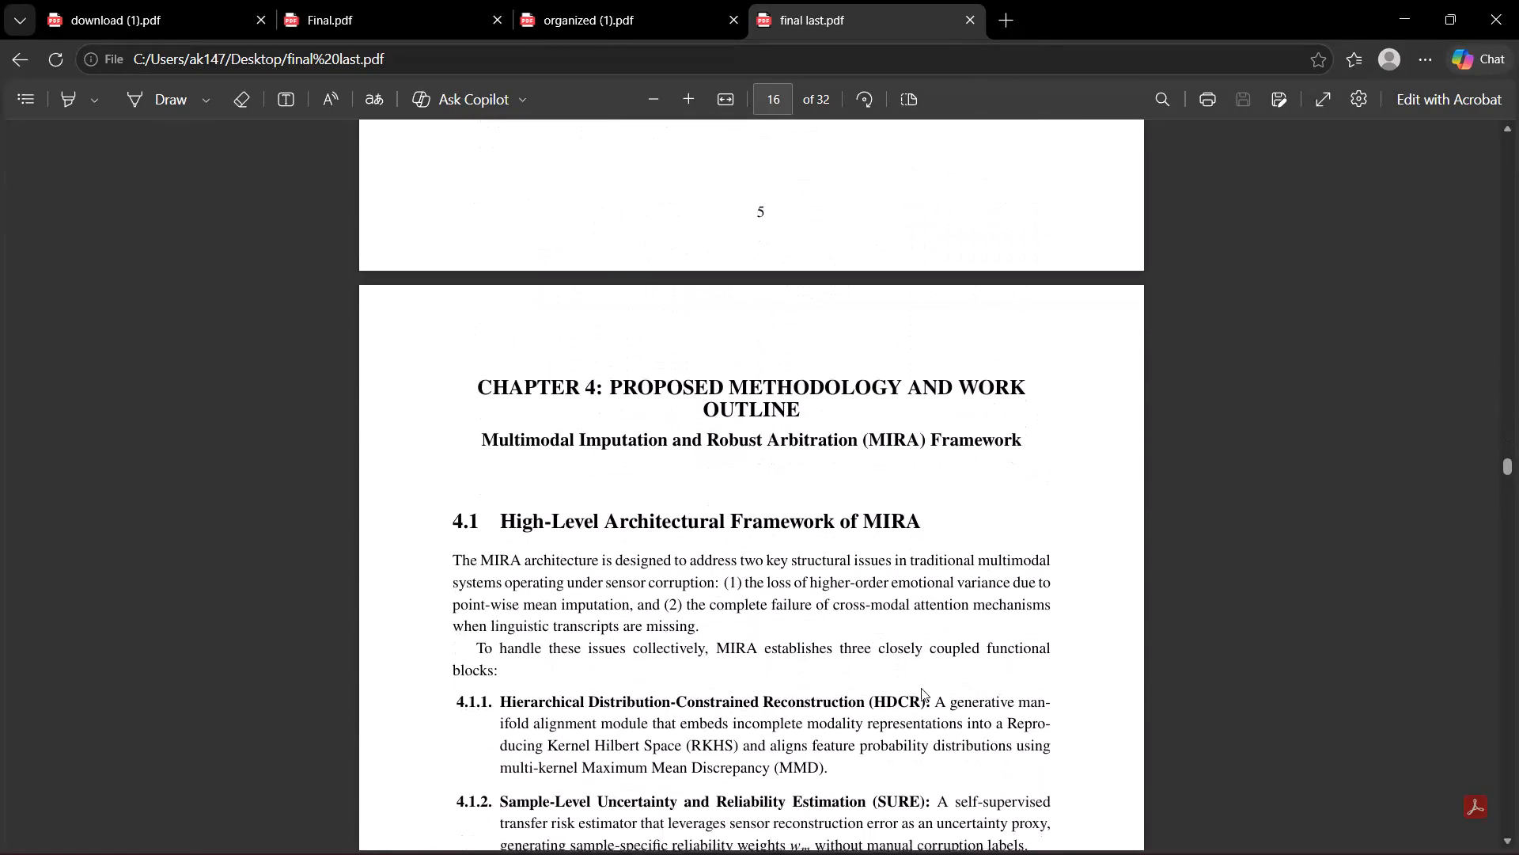
{"action": "scroll", "coordinate": [921, 688], "scroll_direction": "down", "scroll_amount": 1}
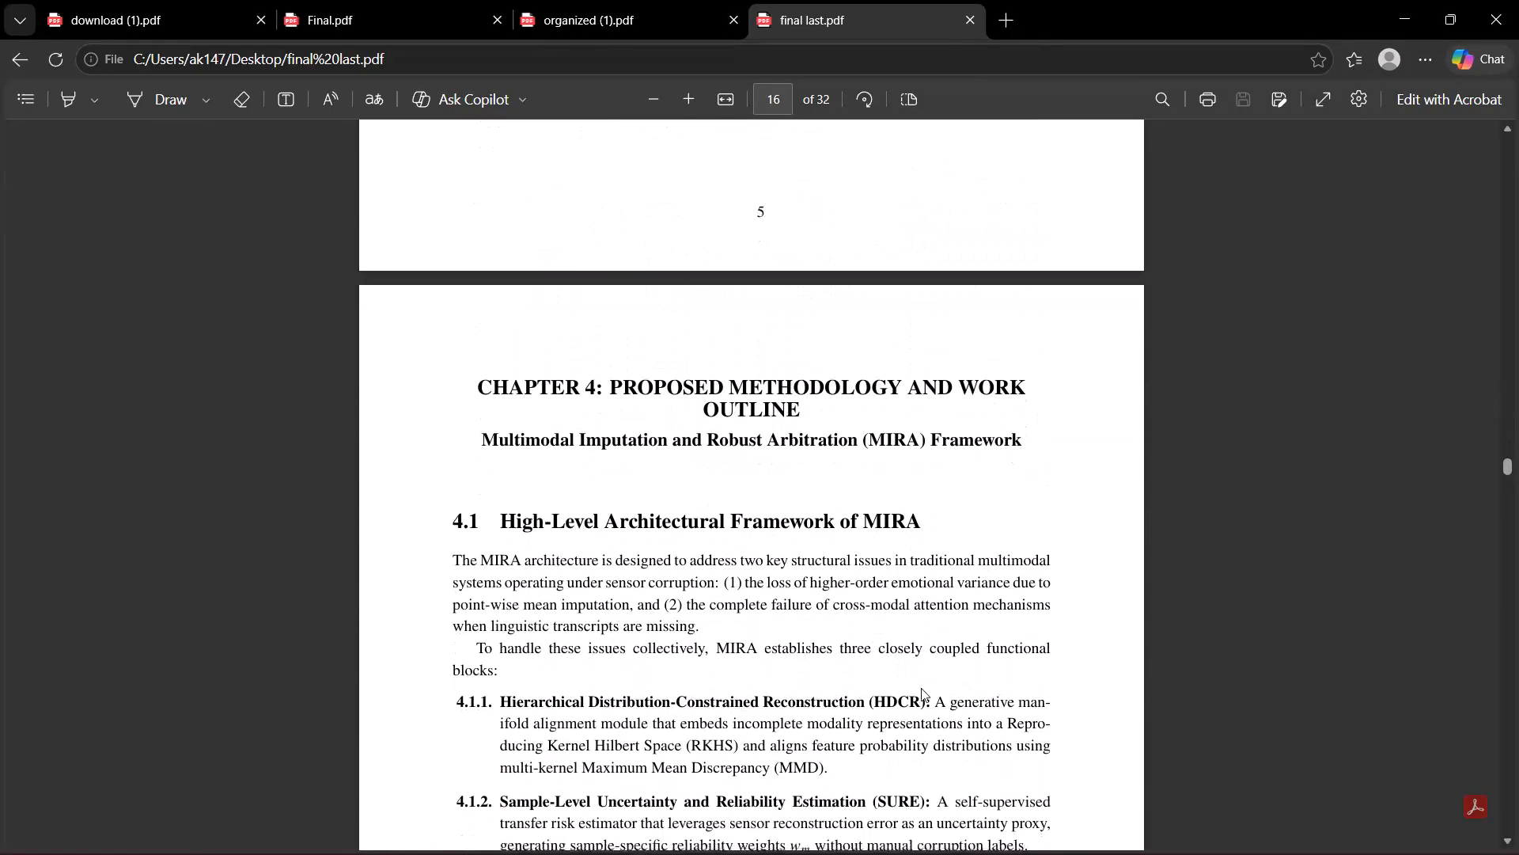
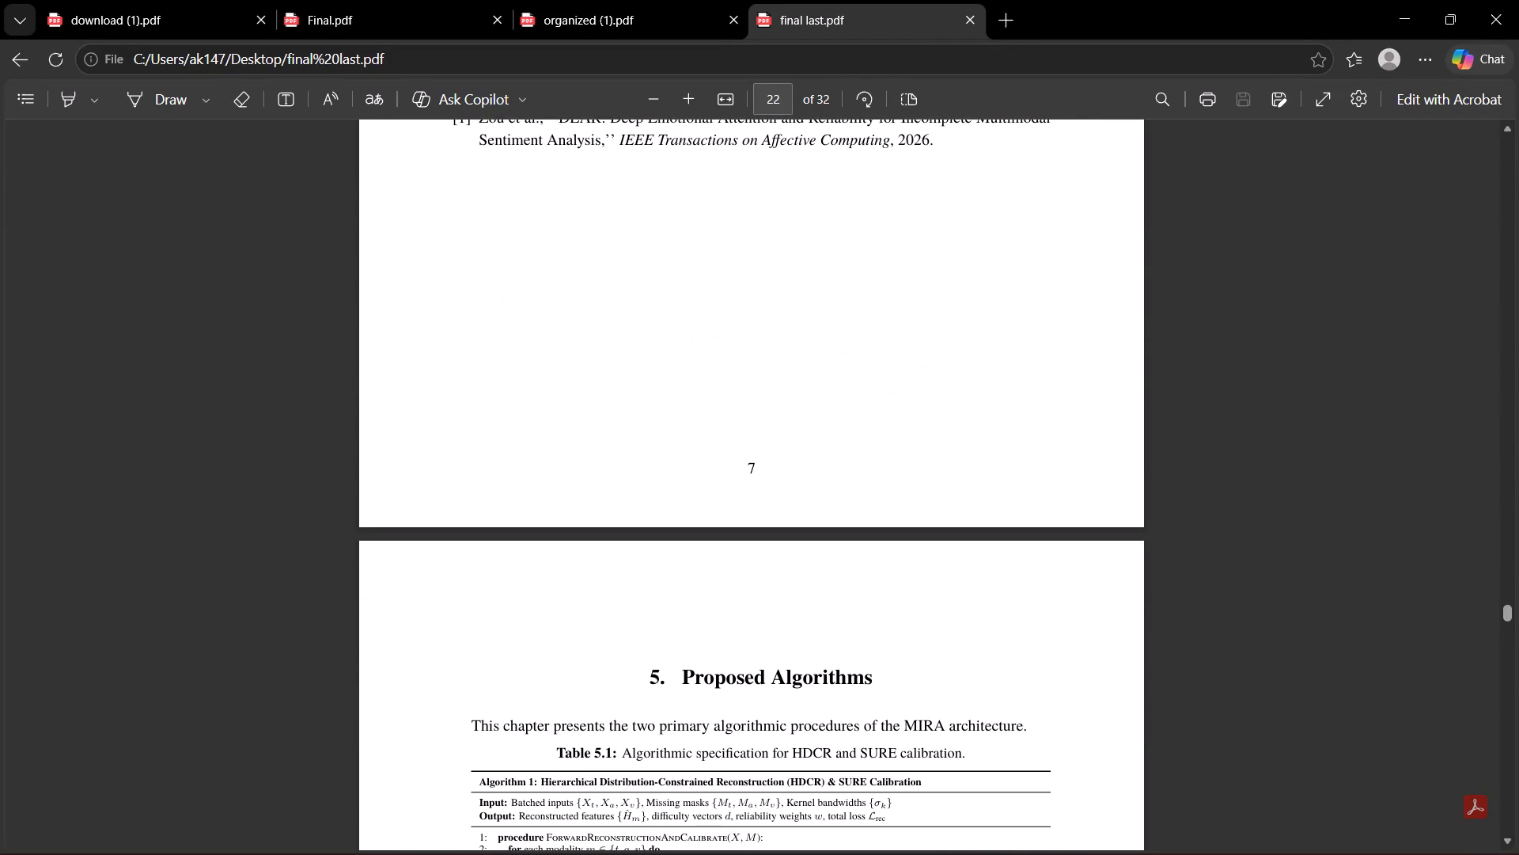
Examine Chapter 4's pages backwards from its References section to the chapter opening, including section headings and page numbers.
{"action": "scroll", "coordinate": [960, 718], "scroll_direction": "right", "scroll_amount": 1}
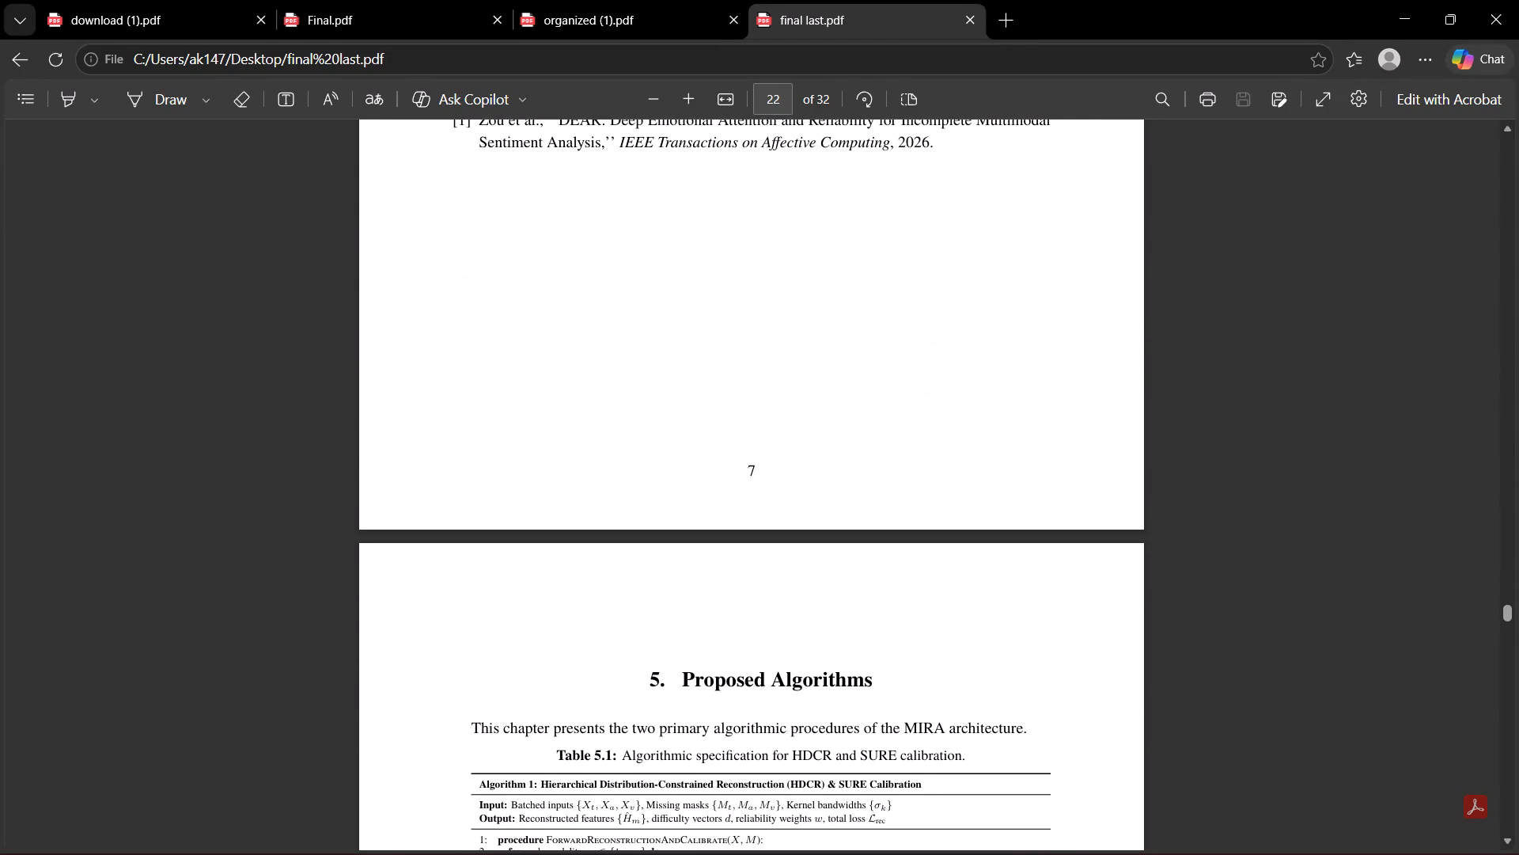
{"action": "scroll", "coordinate": [960, 718], "scroll_direction": "right", "scroll_amount": 1}
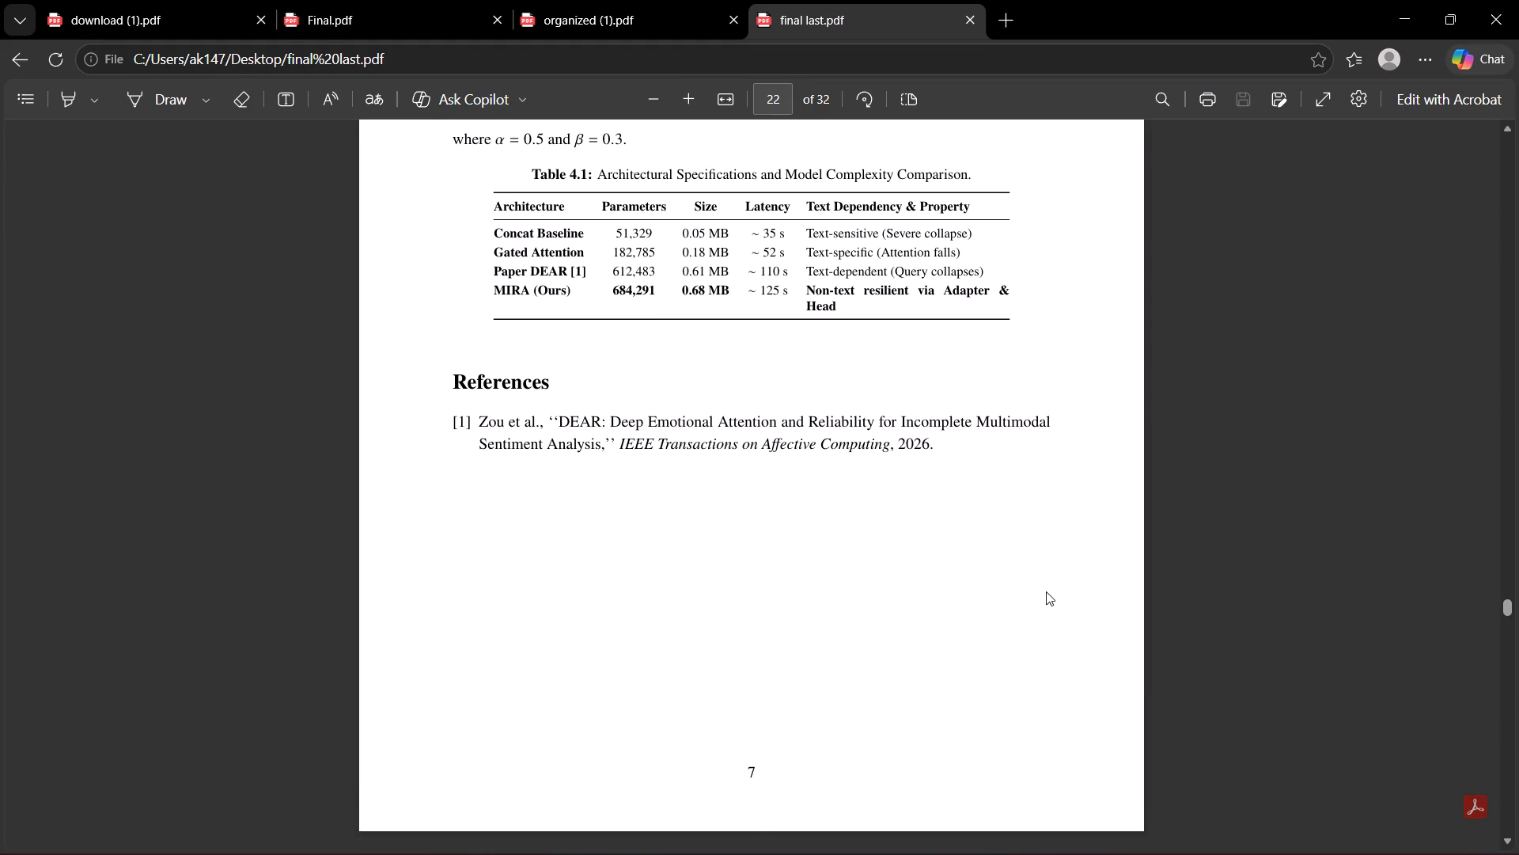
{"action": "scroll", "coordinate": [907, 525], "scroll_direction": "up", "scroll_amount": 11}
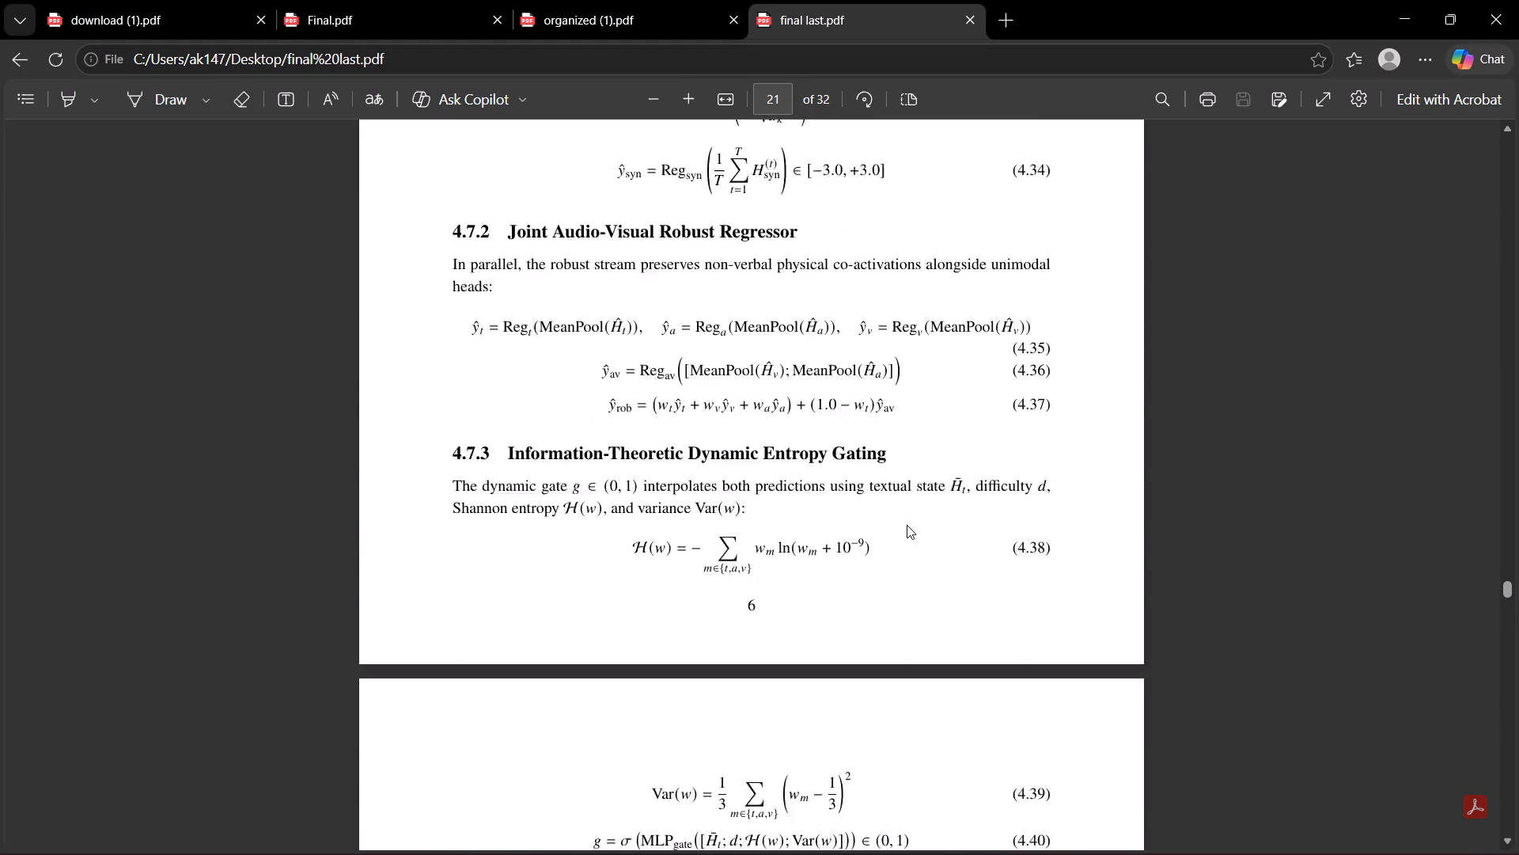
{"action": "scroll", "coordinate": [907, 525], "scroll_direction": "up", "scroll_amount": 11}
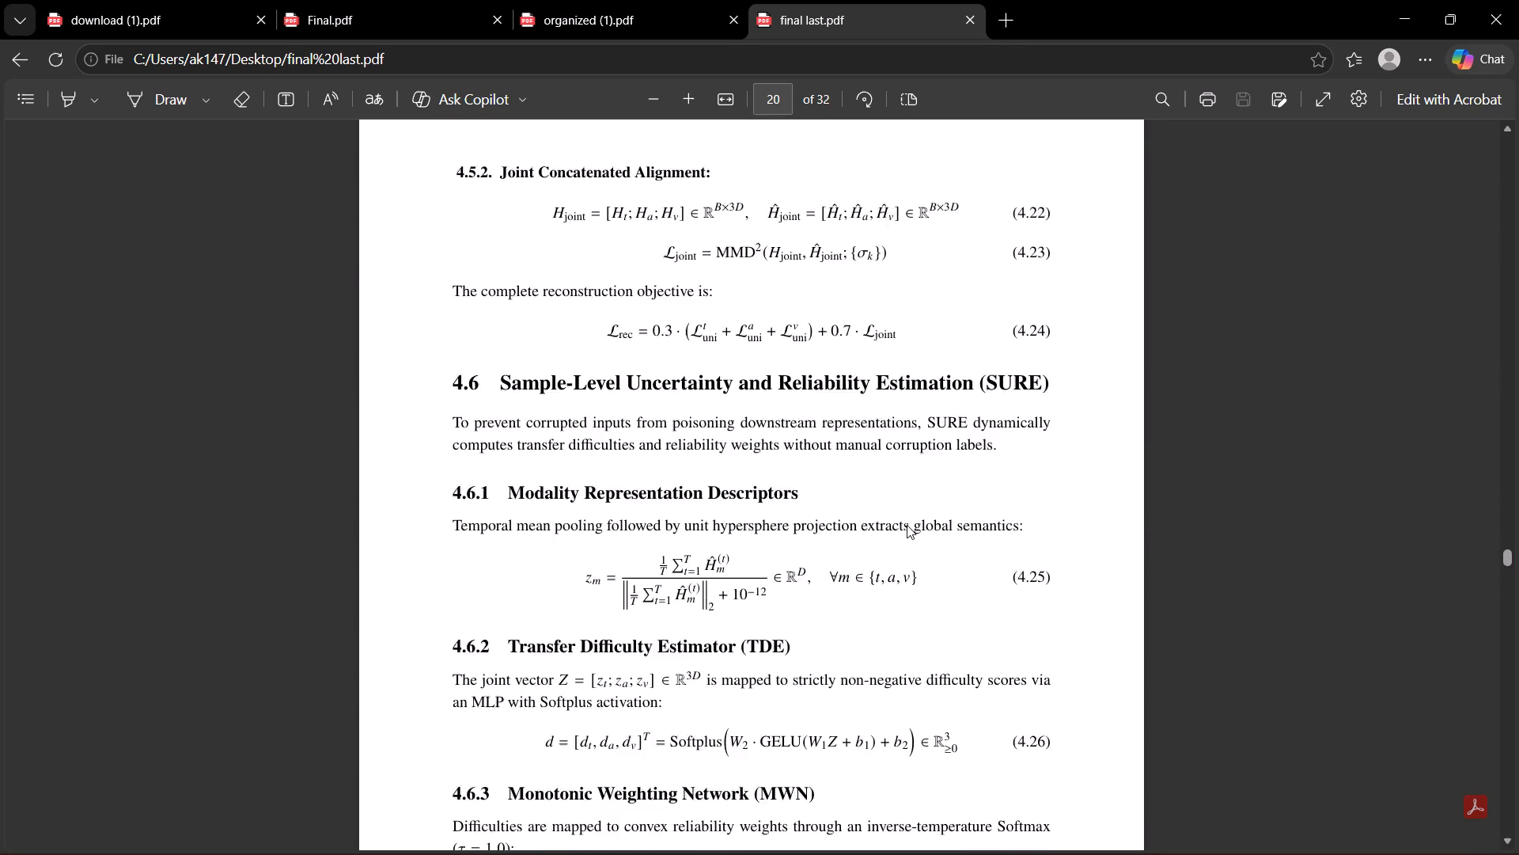
{"action": "scroll", "coordinate": [907, 525], "scroll_direction": "up", "scroll_amount": 11}
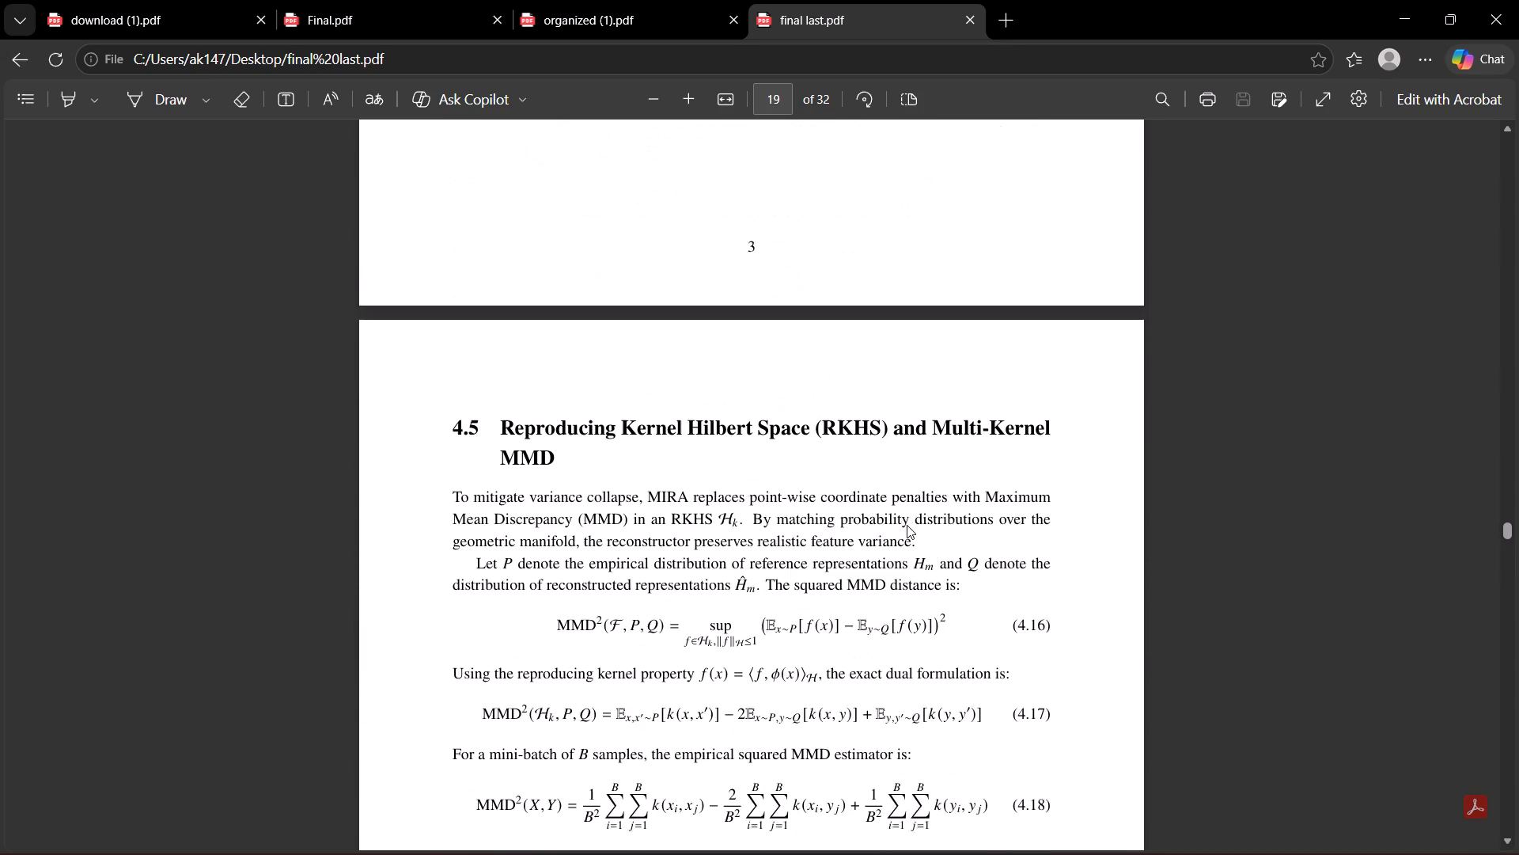
{"action": "scroll", "coordinate": [907, 525], "scroll_direction": "up", "scroll_amount": 11}
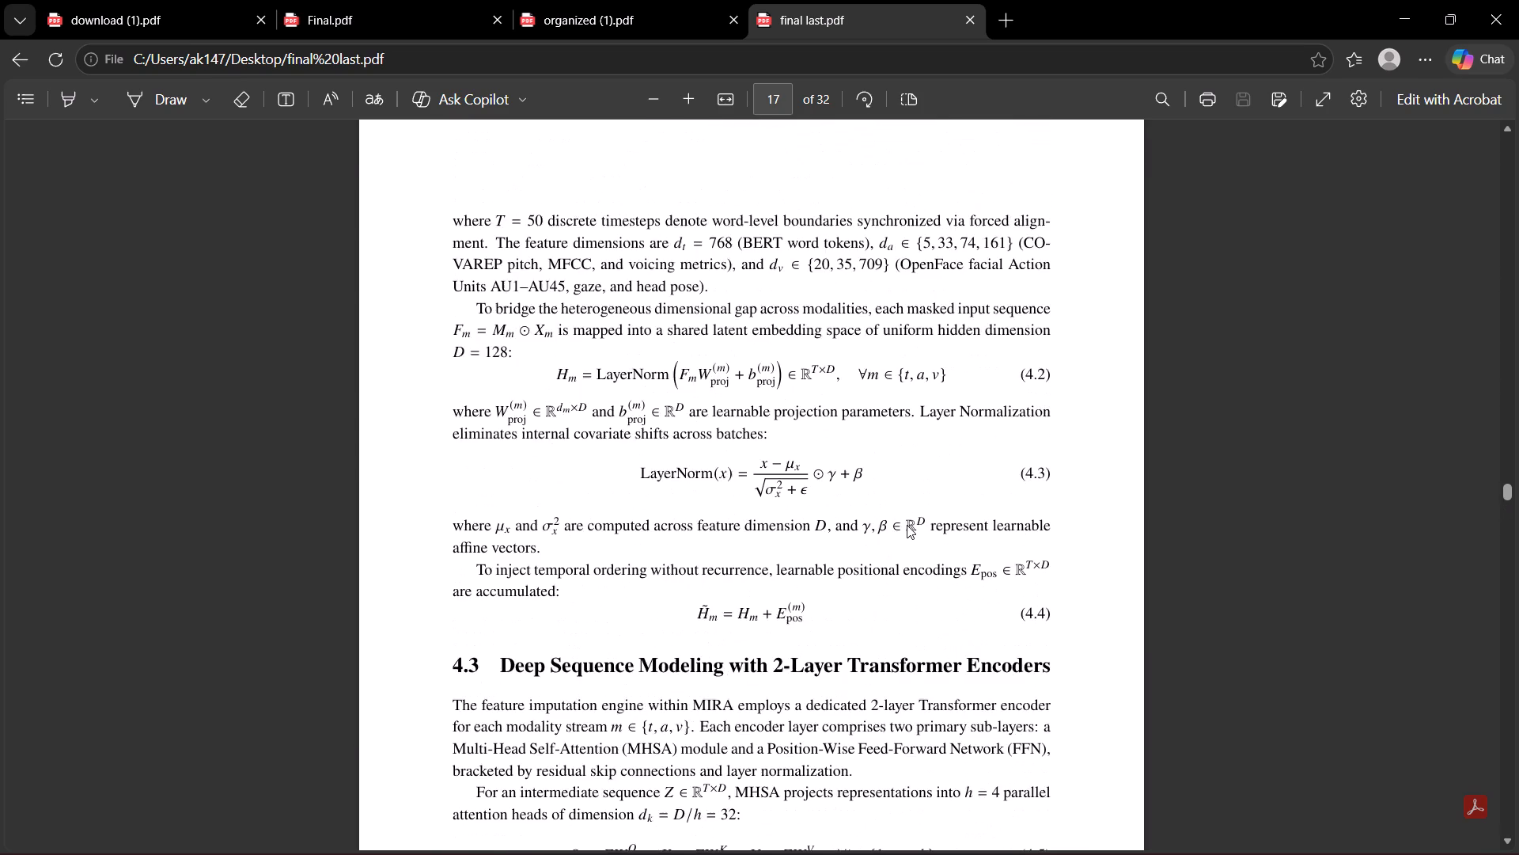
{"action": "scroll", "coordinate": [907, 525], "scroll_direction": "up", "scroll_amount": 11}
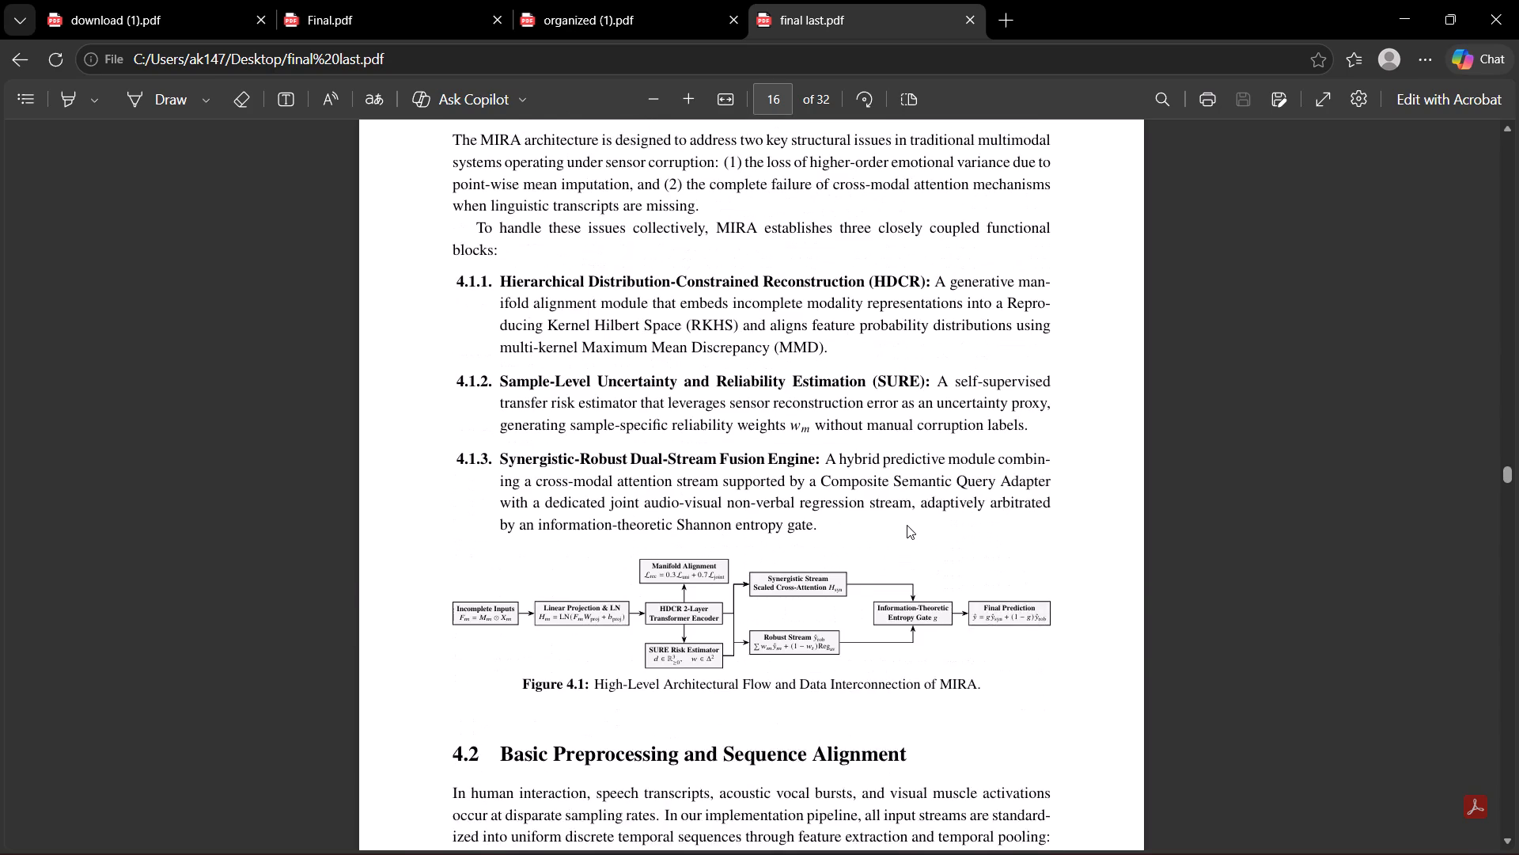
{"action": "scroll", "coordinate": [907, 525], "scroll_direction": "up", "scroll_amount": 7}
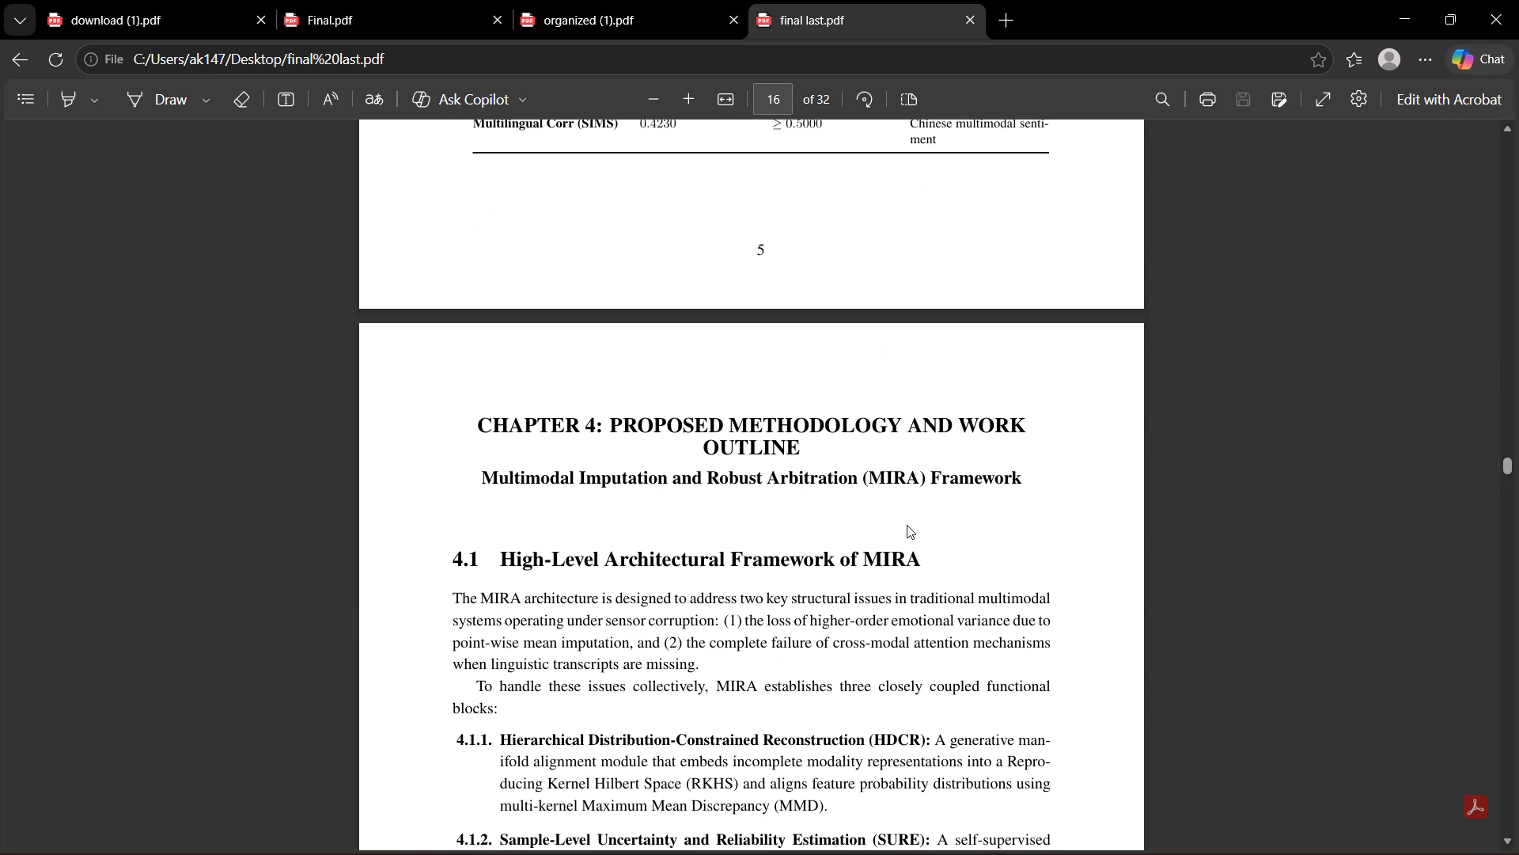
{"action": "scroll", "coordinate": [907, 525], "scroll_direction": "up", "scroll_amount": 1}
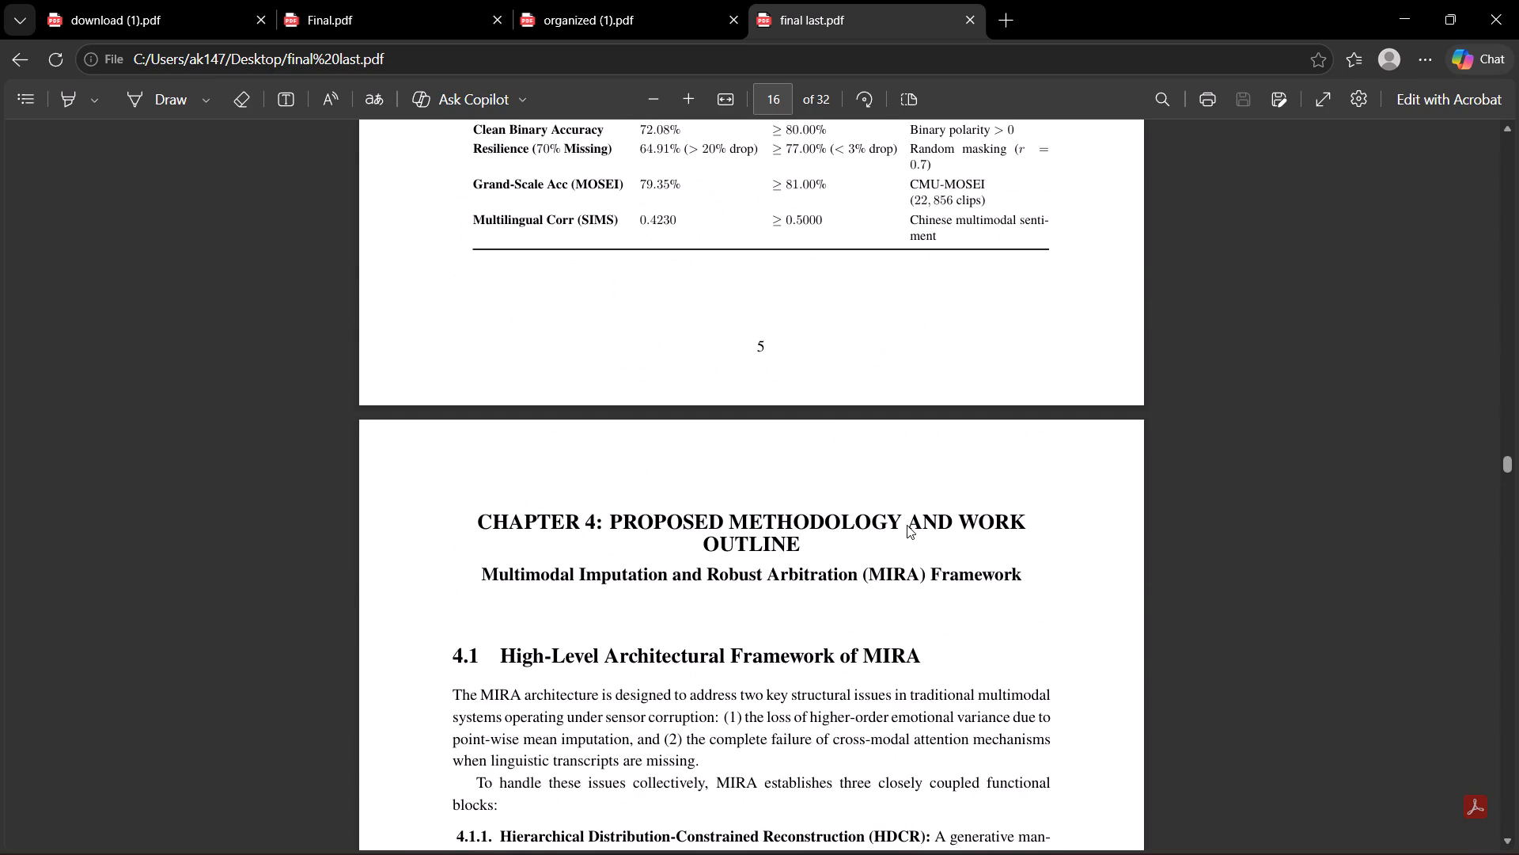
Examine Chapter 4's pages forward to its References section and the opening of the Proposed Algorithms chapter, checking page numbering and heading style.
{"action": "scroll", "coordinate": [907, 525], "scroll_direction": "down", "scroll_amount": 19}
{"action": "scroll", "coordinate": [907, 525], "scroll_direction": "down", "scroll_amount": 6}
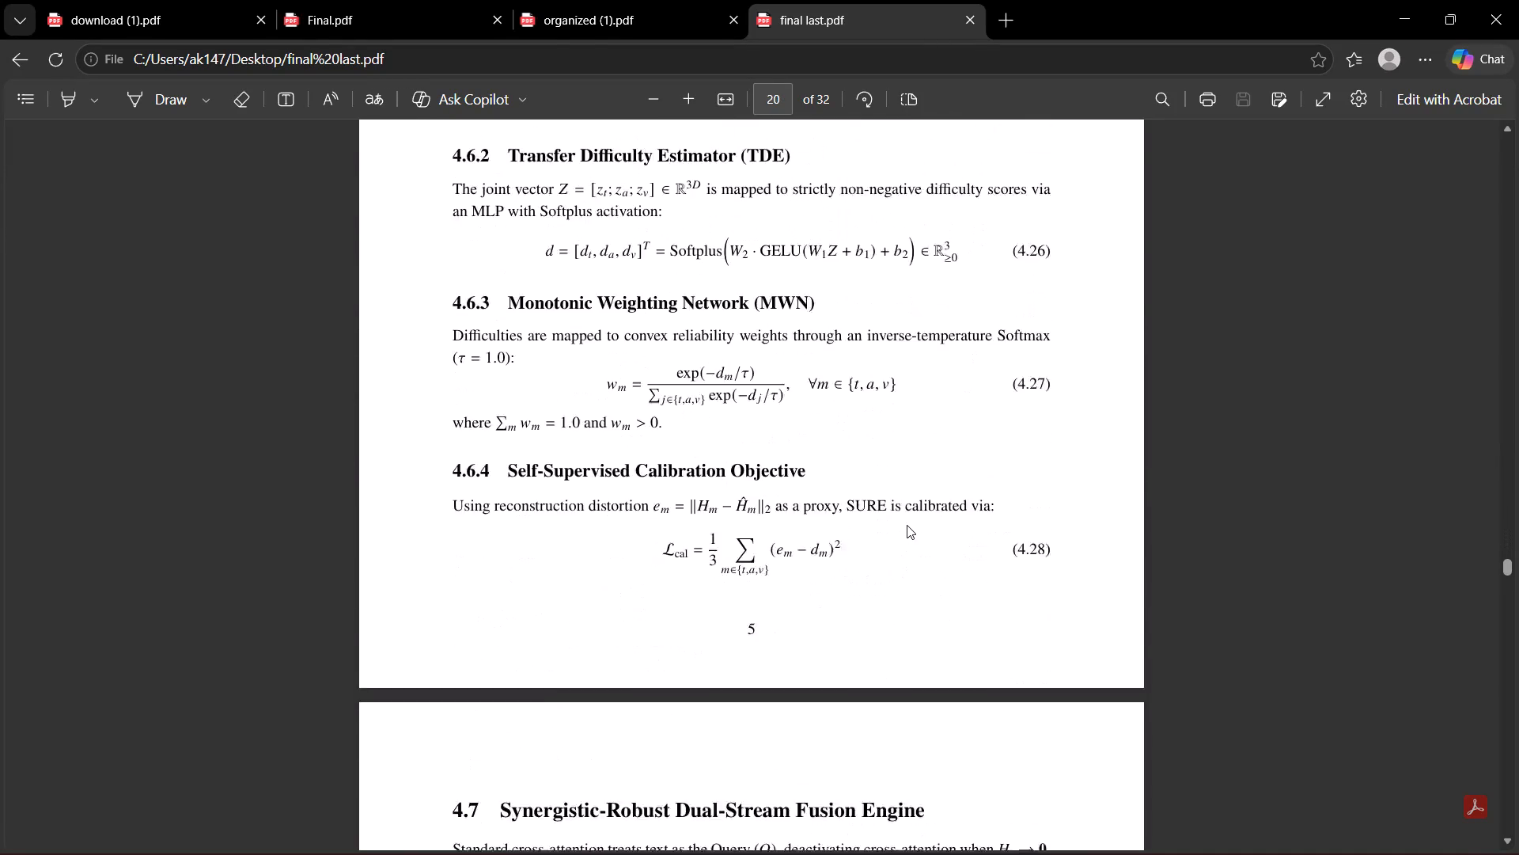
{"action": "scroll", "coordinate": [907, 525], "scroll_direction": "down", "scroll_amount": 8}
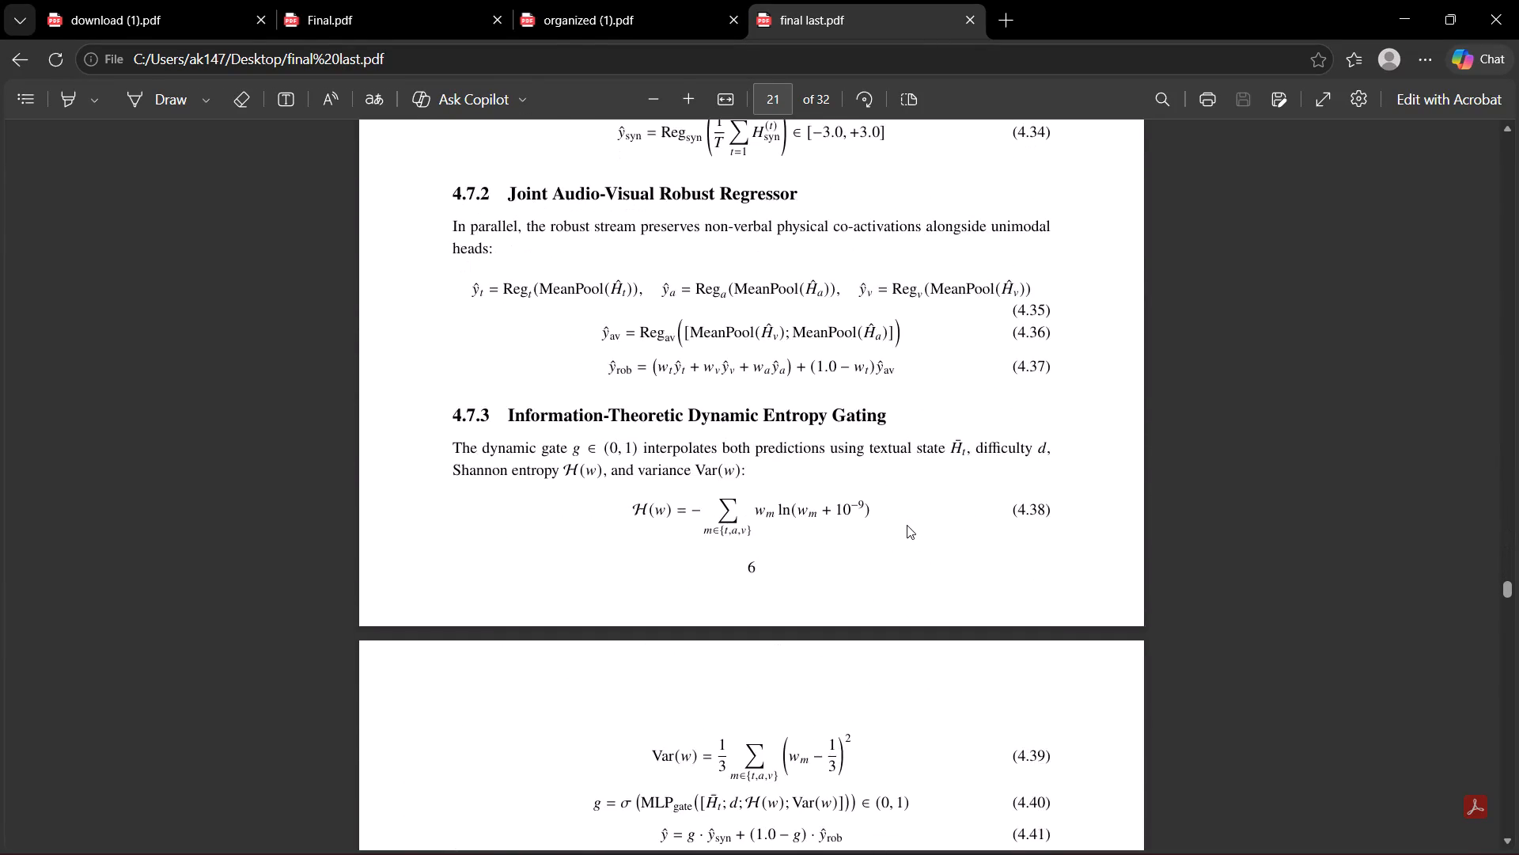
{"action": "scroll", "coordinate": [907, 525], "scroll_direction": "down", "scroll_amount": 12}
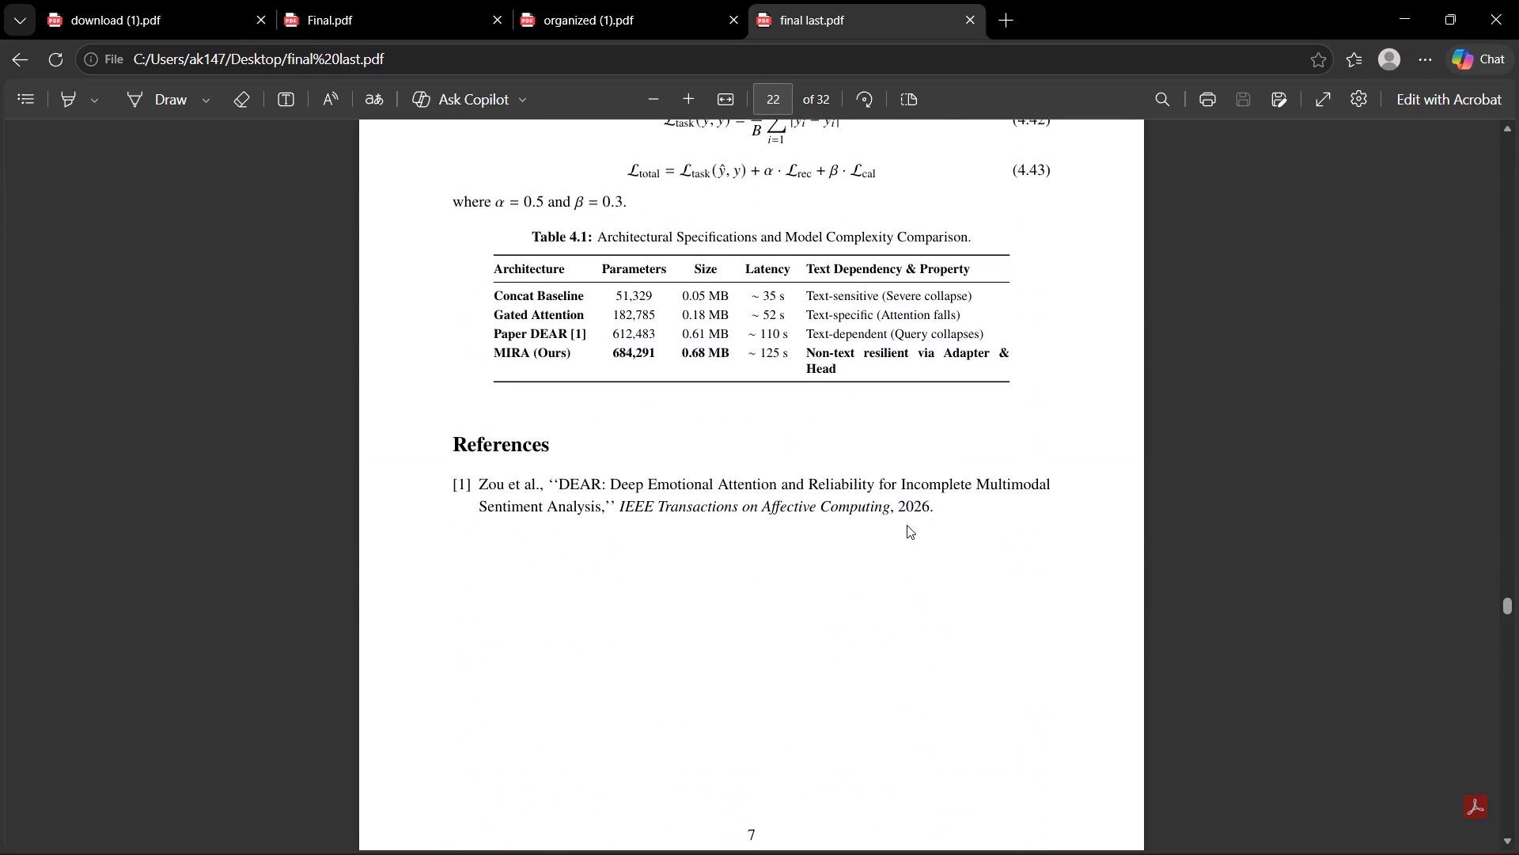
{"action": "scroll", "coordinate": [907, 525], "scroll_direction": "down", "scroll_amount": 4}
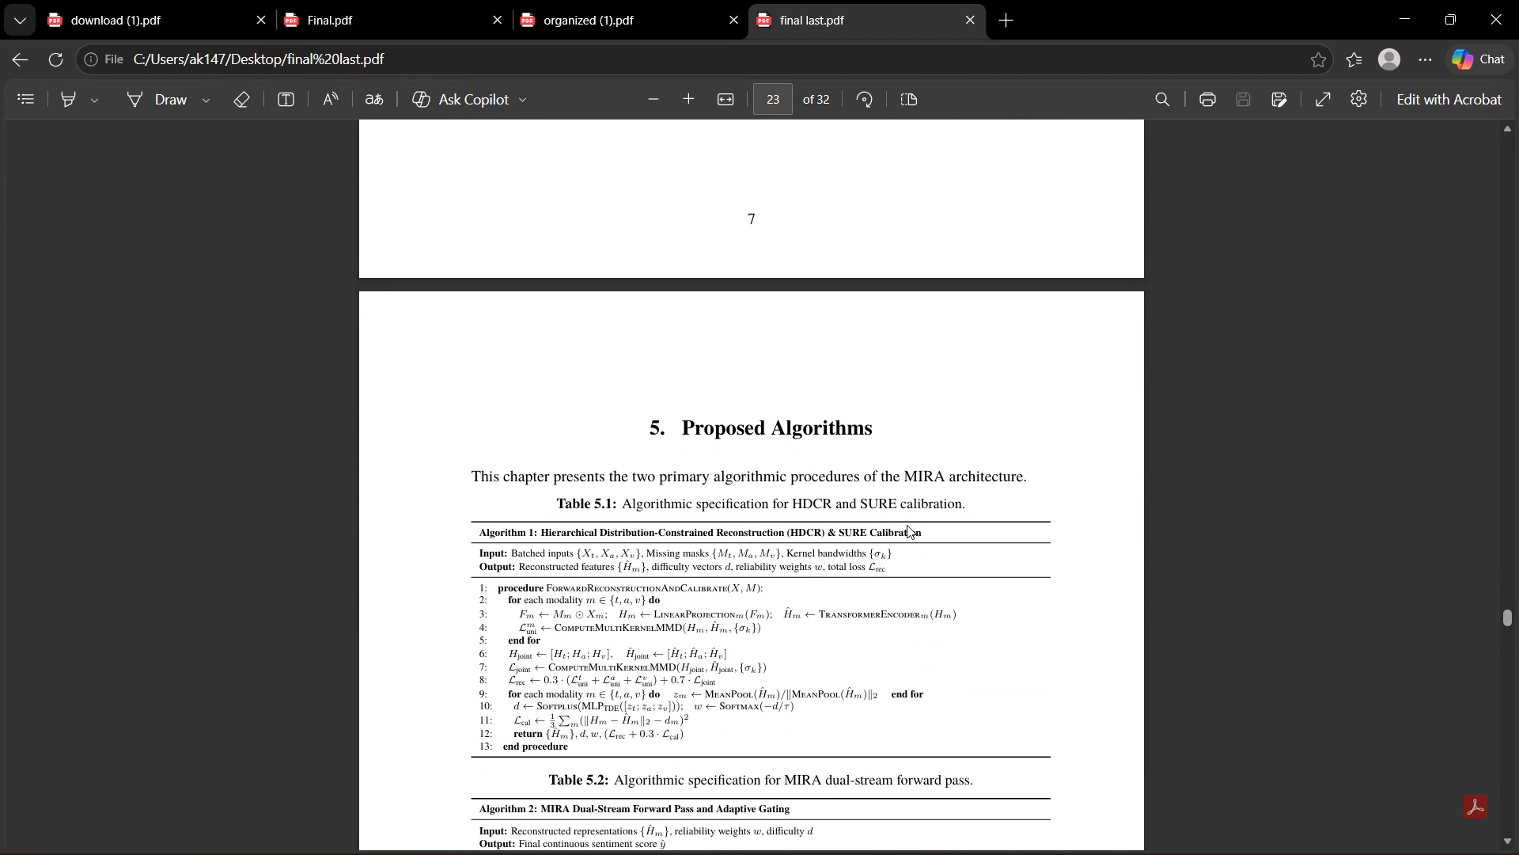
{"action": "scroll", "coordinate": [907, 525], "scroll_direction": "up", "scroll_amount": 1}
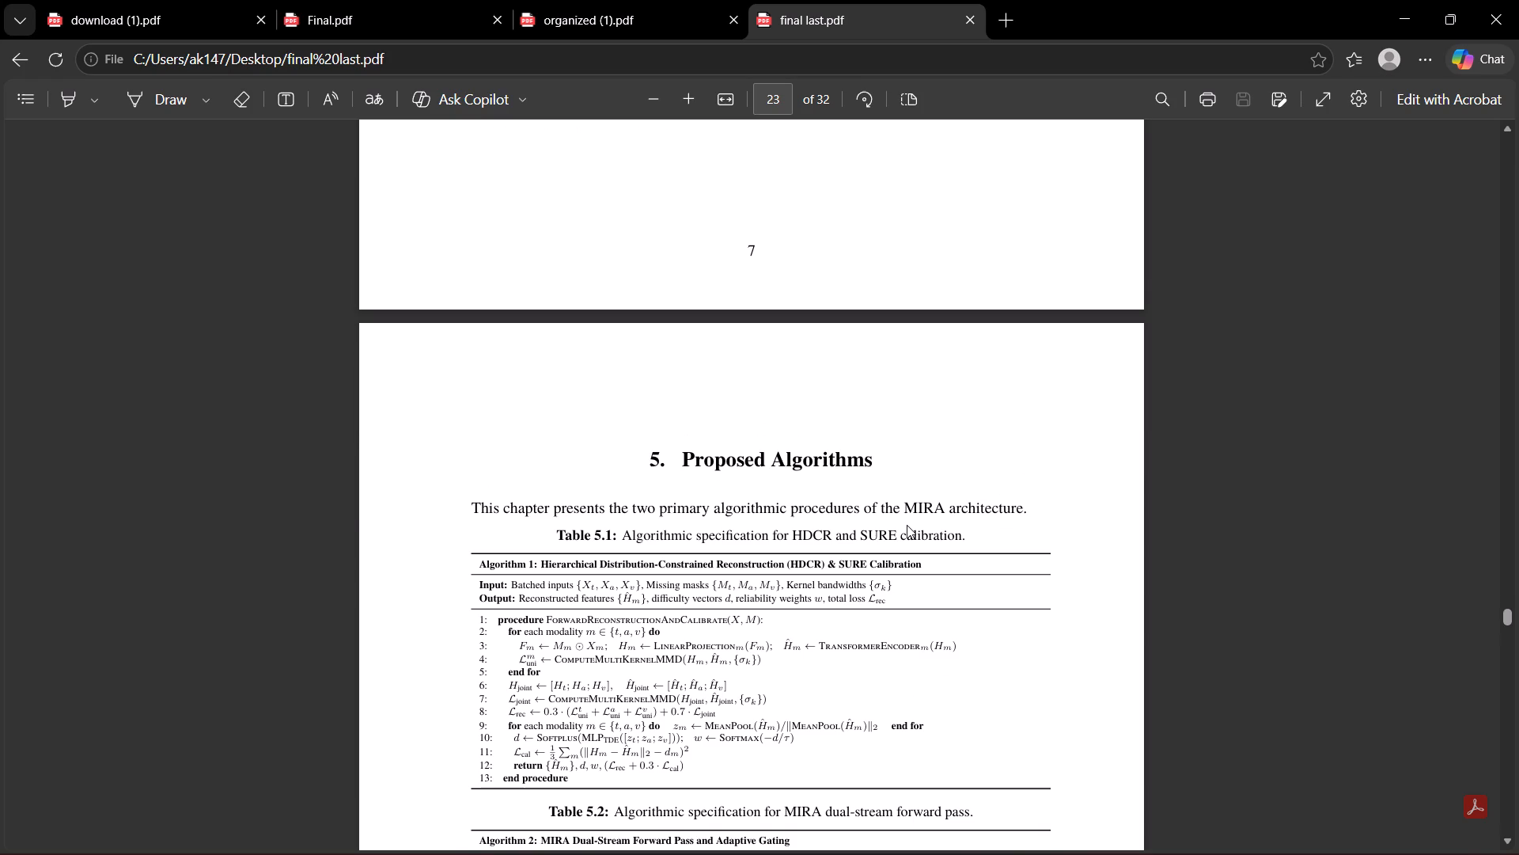
{"action": "scroll", "coordinate": [907, 525], "scroll_direction": "up", "scroll_amount": 2}
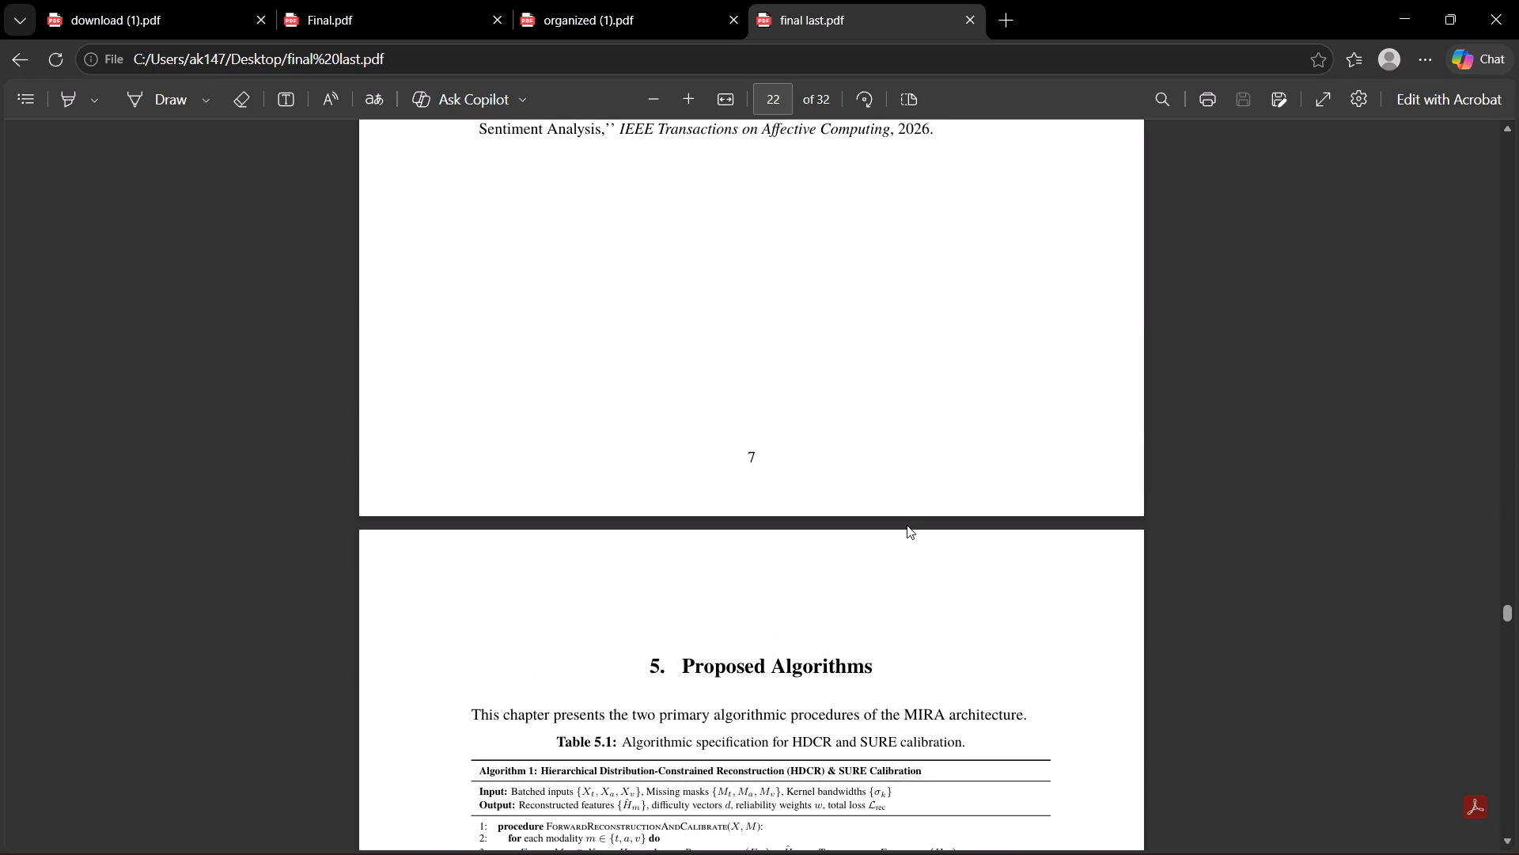
Examine the front matter from the declaration through Acknowledgement, Area of Work and the abstract to page viii.
{"action": "scroll", "coordinate": [907, 525], "scroll_direction": "up", "scroll_amount": 20}
{"action": "scroll", "coordinate": [907, 525], "scroll_direction": "up", "scroll_amount": 14}
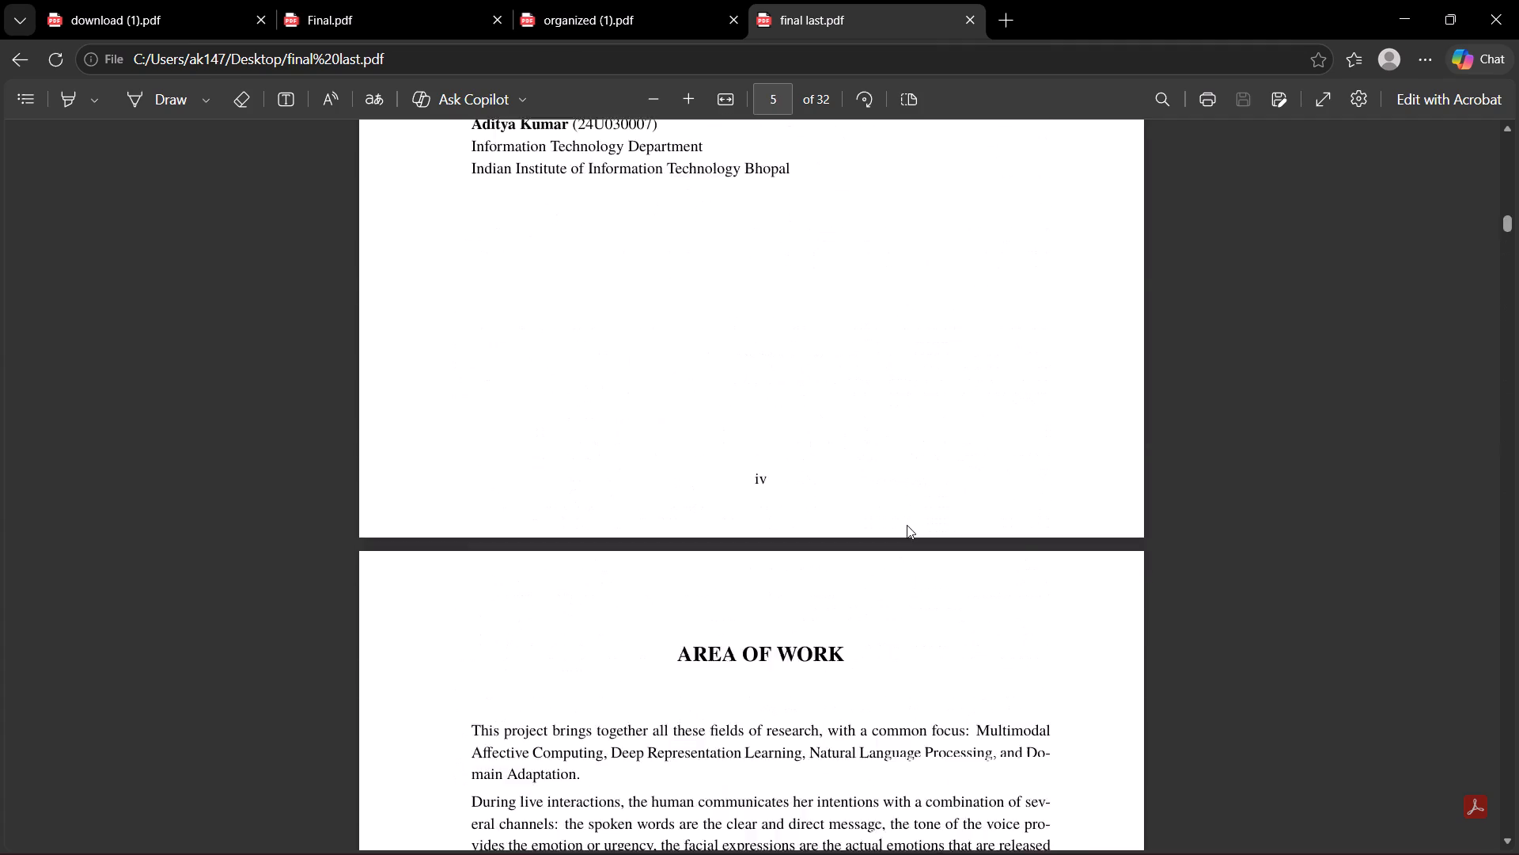
{"action": "scroll", "coordinate": [907, 525], "scroll_direction": "up", "scroll_amount": 11}
{"action": "scroll", "coordinate": [907, 525], "scroll_direction": "down", "scroll_amount": 6}
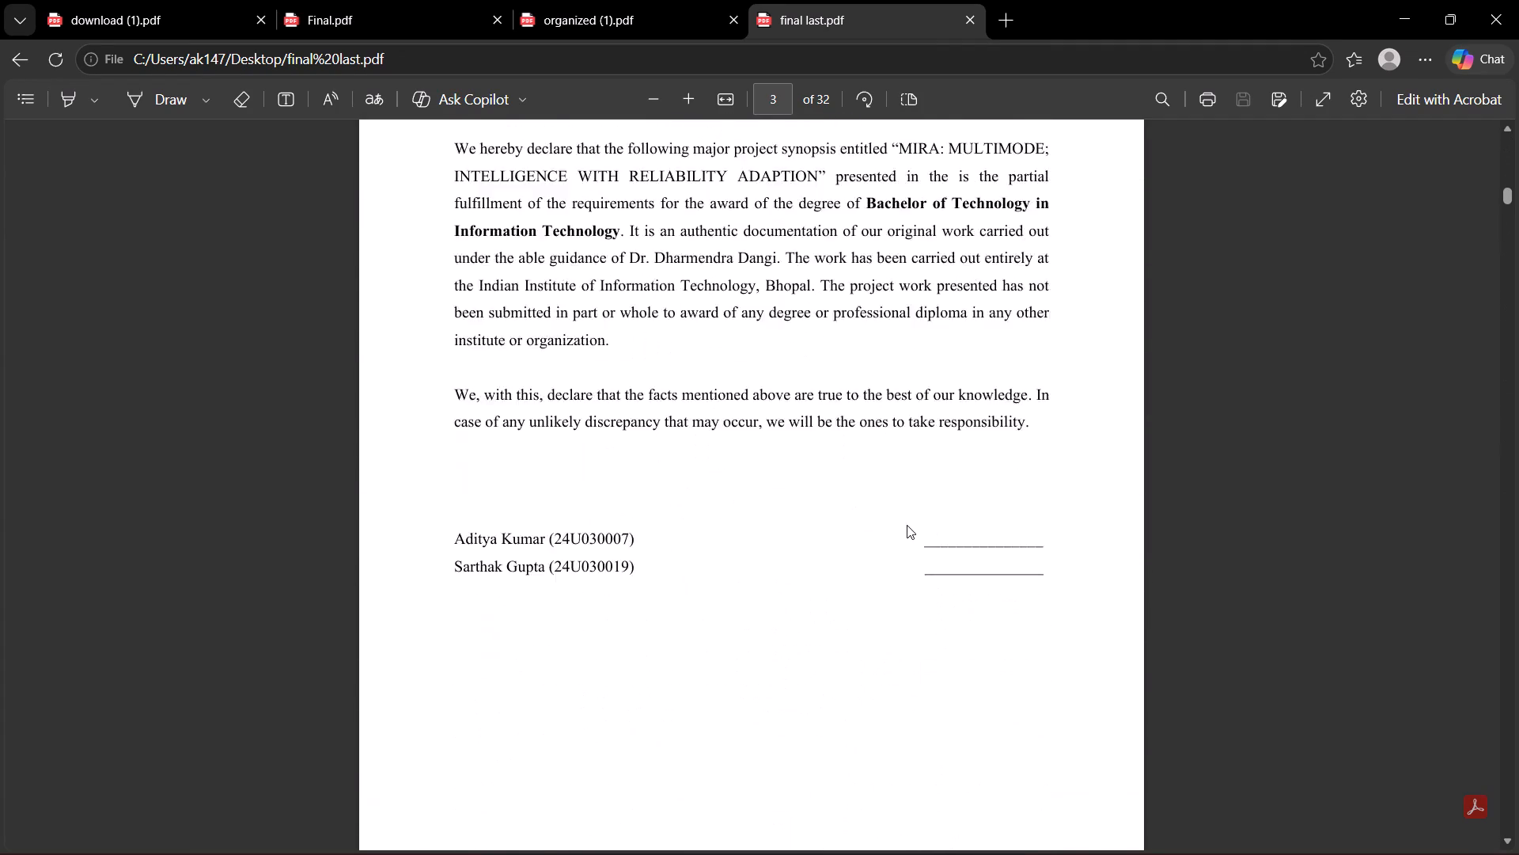
{"action": "scroll", "coordinate": [907, 525], "scroll_direction": "down", "scroll_amount": 9}
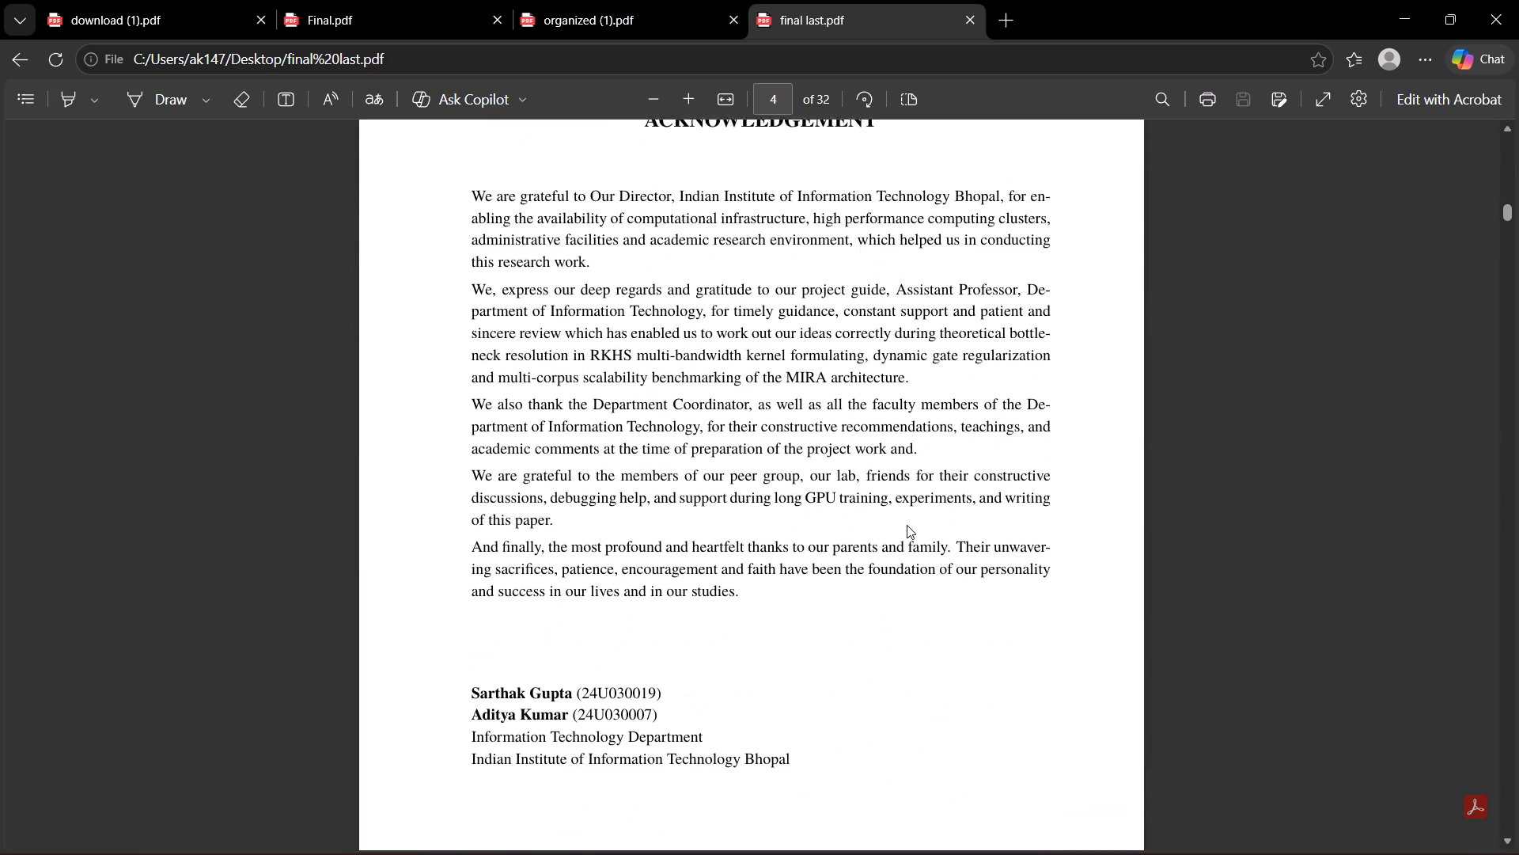
{"action": "scroll", "coordinate": [907, 525], "scroll_direction": "down", "scroll_amount": 9}
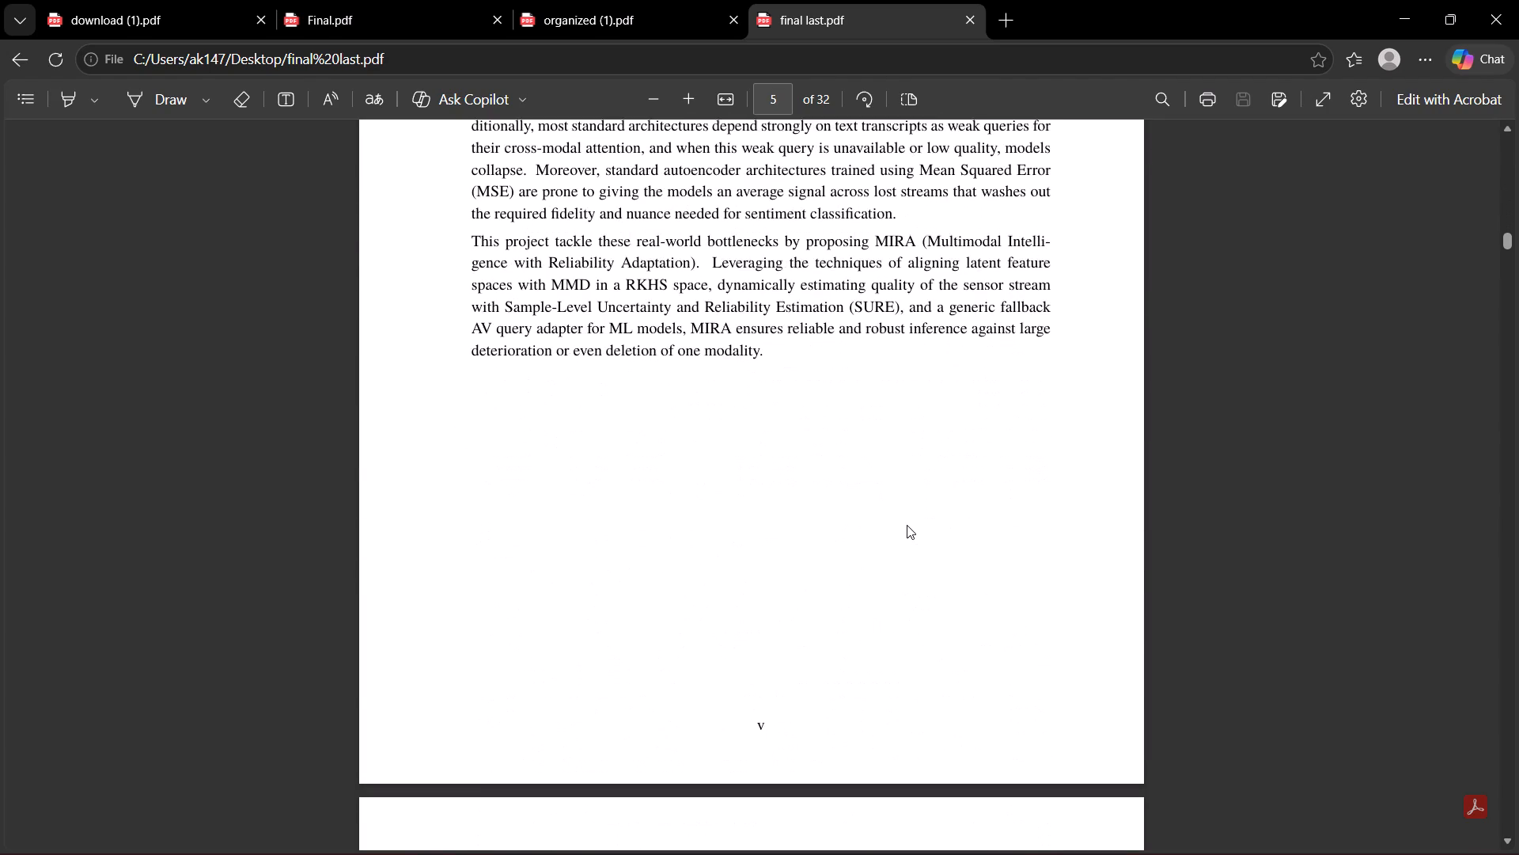
{"action": "scroll", "coordinate": [907, 525], "scroll_direction": "down", "scroll_amount": 9}
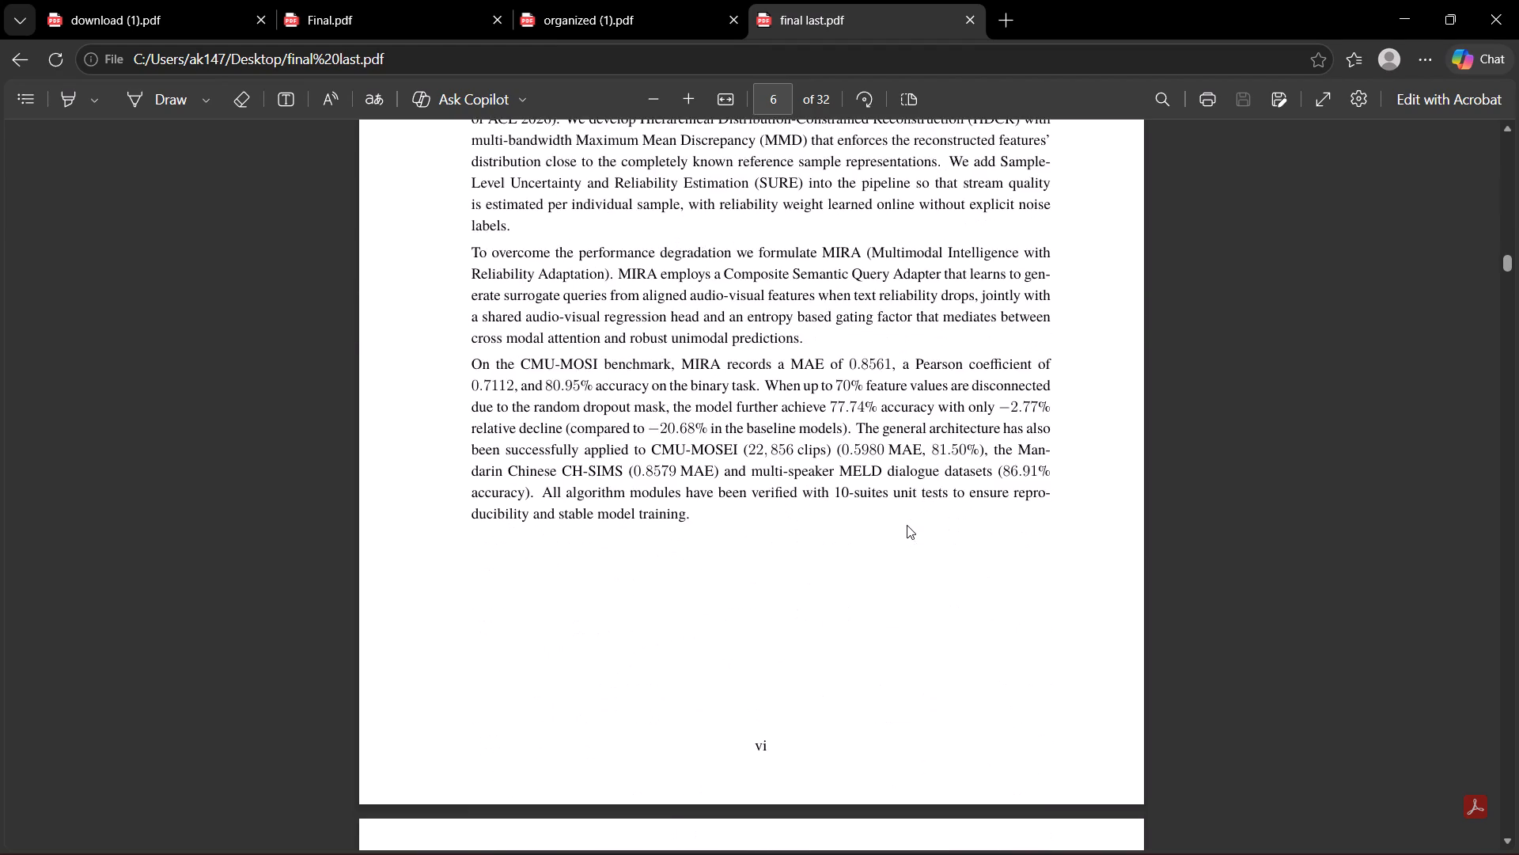
{"action": "scroll", "coordinate": [907, 525], "scroll_direction": "down", "scroll_amount": 5}
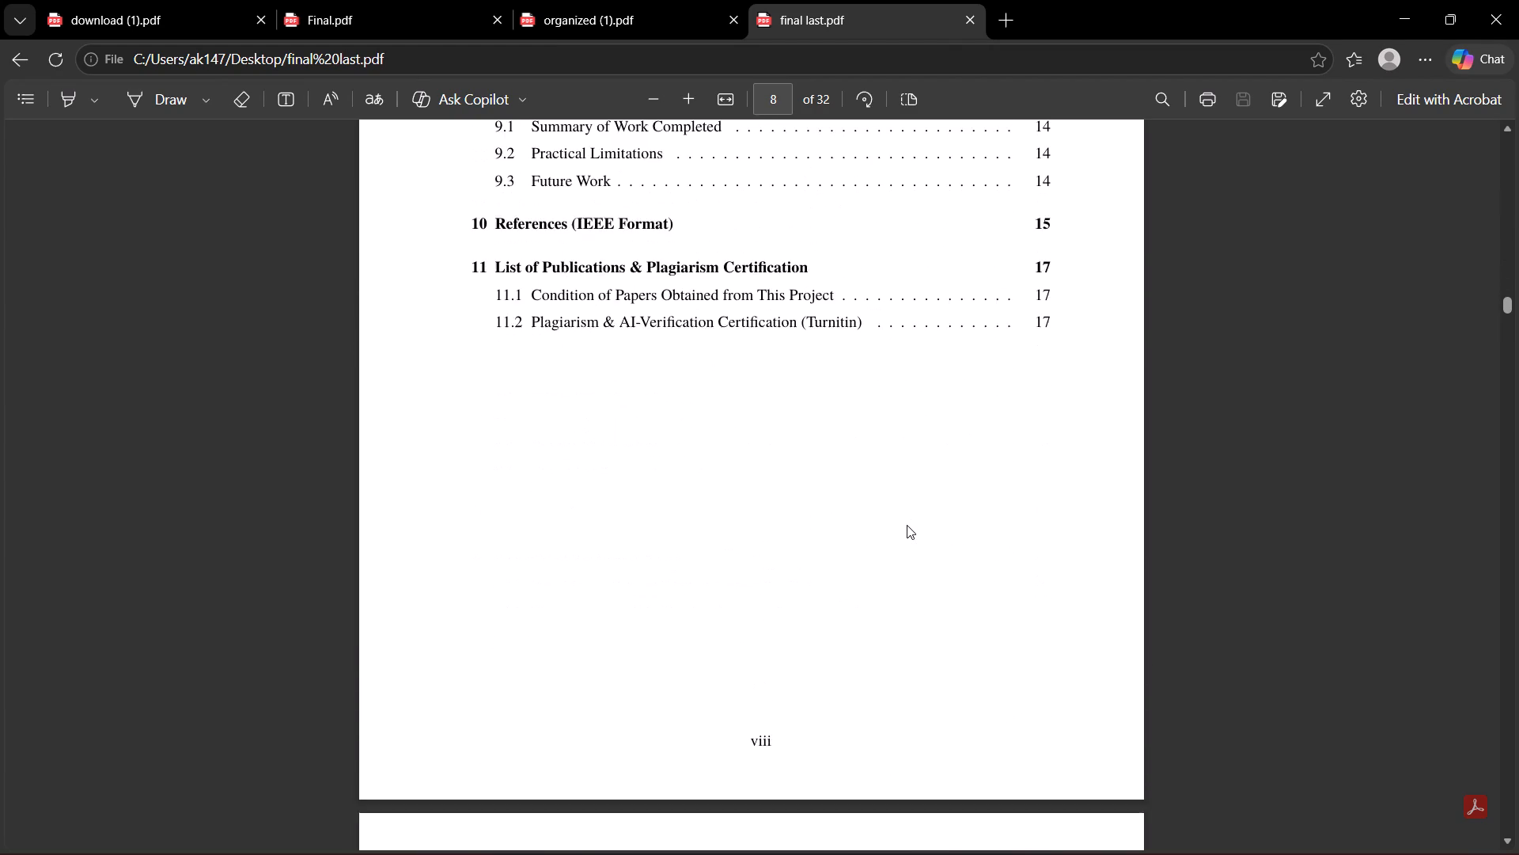
Examine the table of contents on pages vii and viii, including the chapter titles, Chapter 4 section entries and listed page numbers.
{"action": "scroll", "coordinate": [907, 525], "scroll_direction": "up", "scroll_amount": 11}
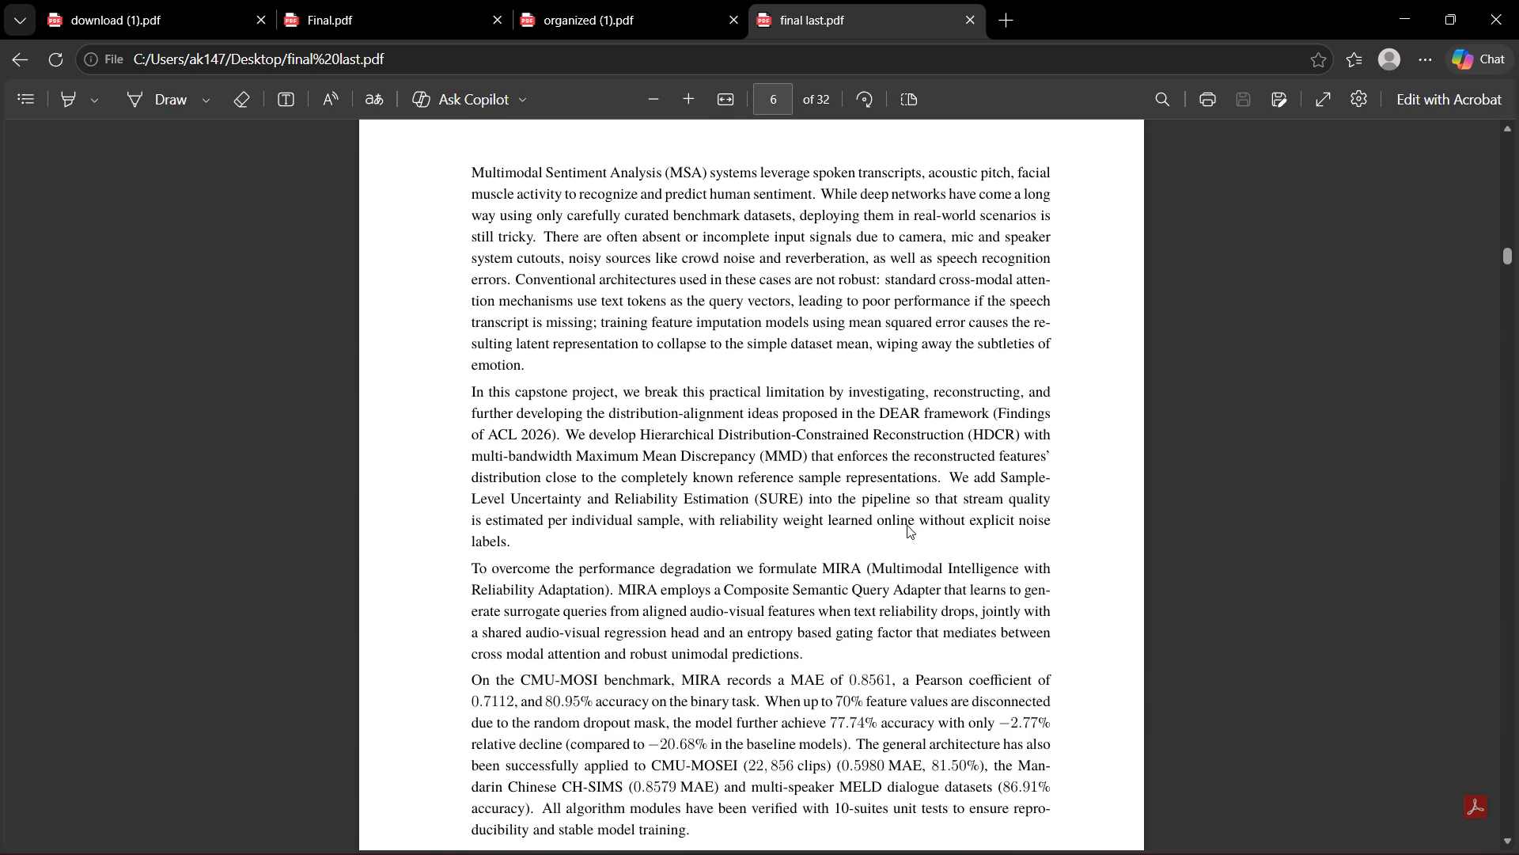
{"action": "scroll", "coordinate": [907, 525], "scroll_direction": "down", "scroll_amount": 1}
{"action": "scroll", "coordinate": [907, 525], "scroll_direction": "up", "scroll_amount": 1}
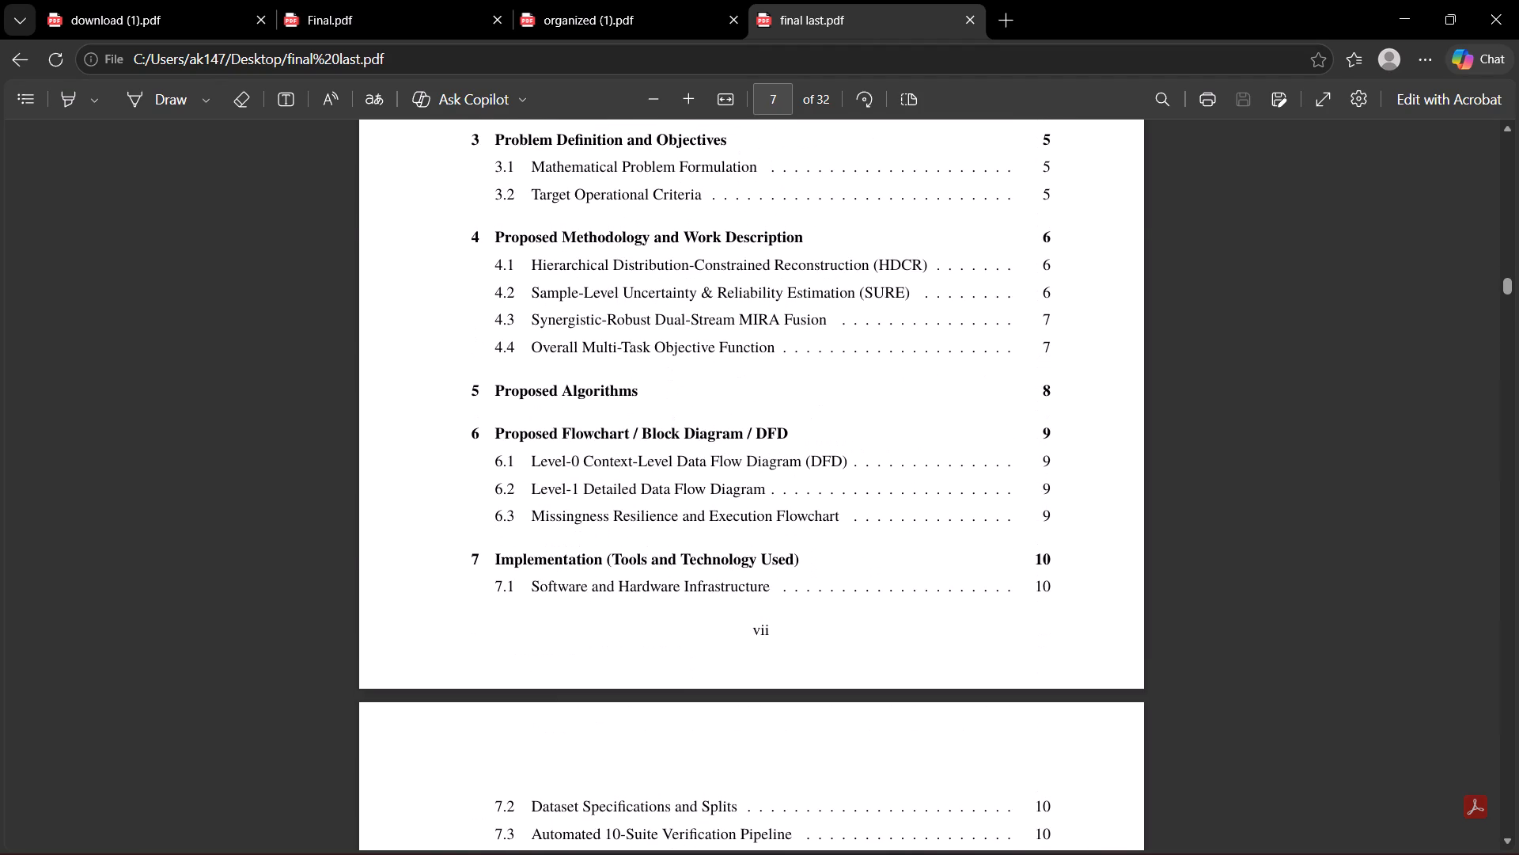
{"action": "scroll", "coordinate": [907, 582], "scroll_direction": "up", "scroll_amount": 5}
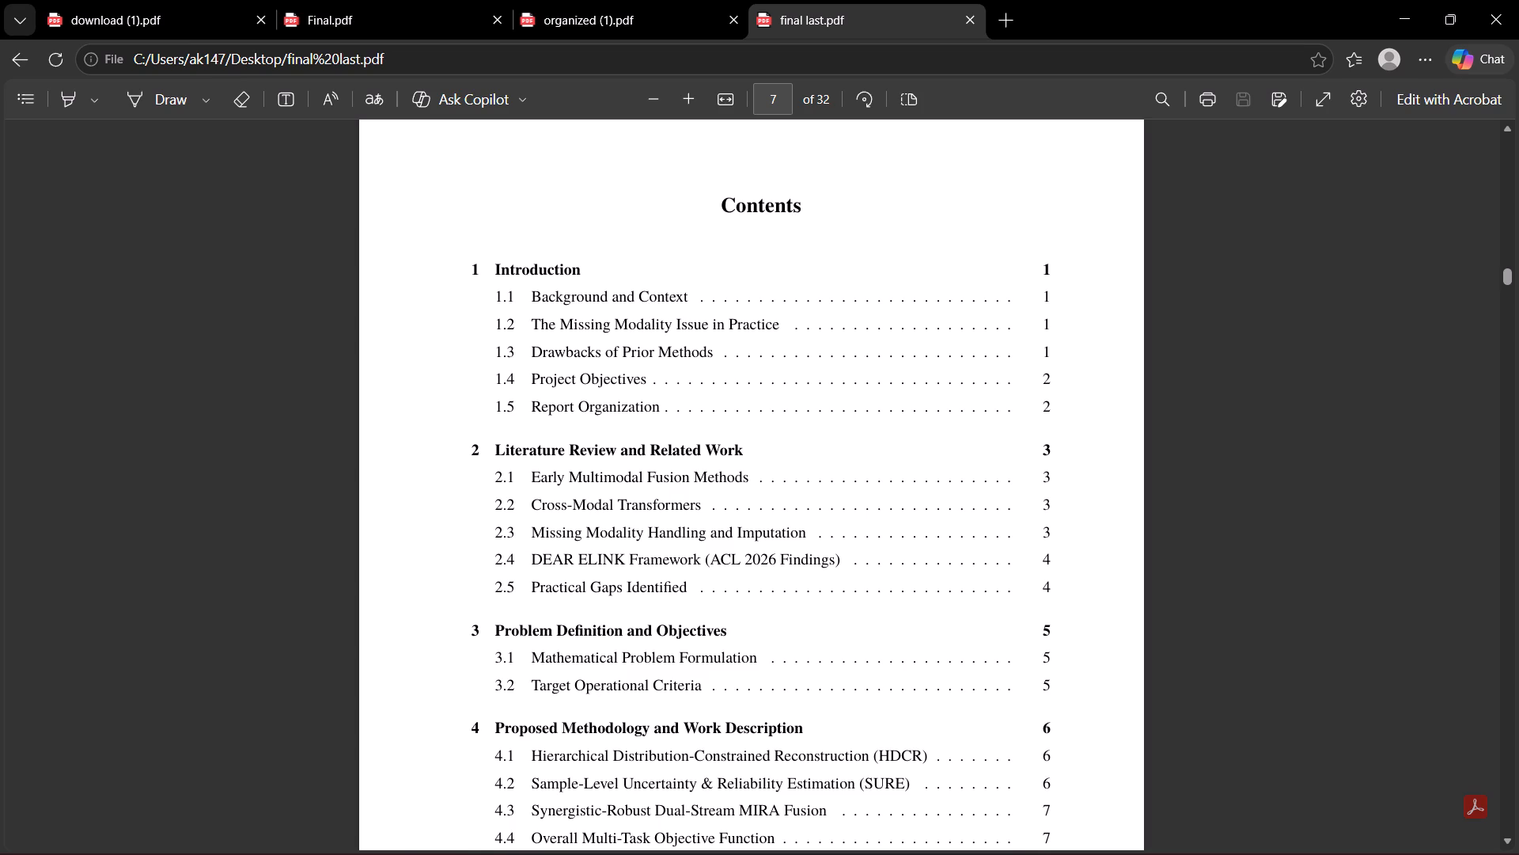
{"action": "scroll", "coordinate": [953, 606], "scroll_direction": "down", "scroll_amount": 5}
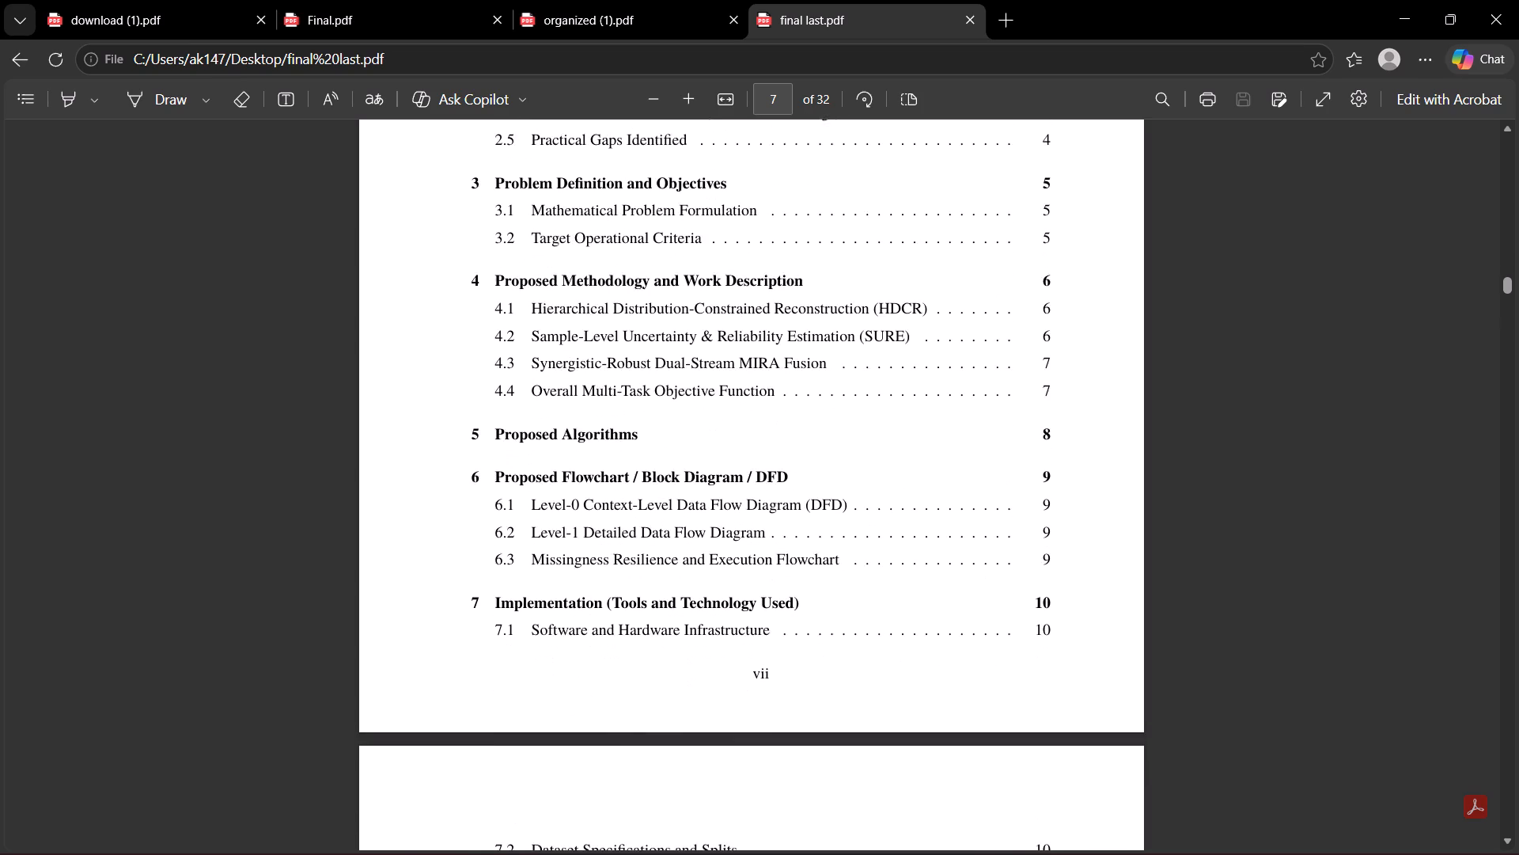
{"action": "scroll", "coordinate": [953, 606], "scroll_direction": "down", "scroll_amount": 4}
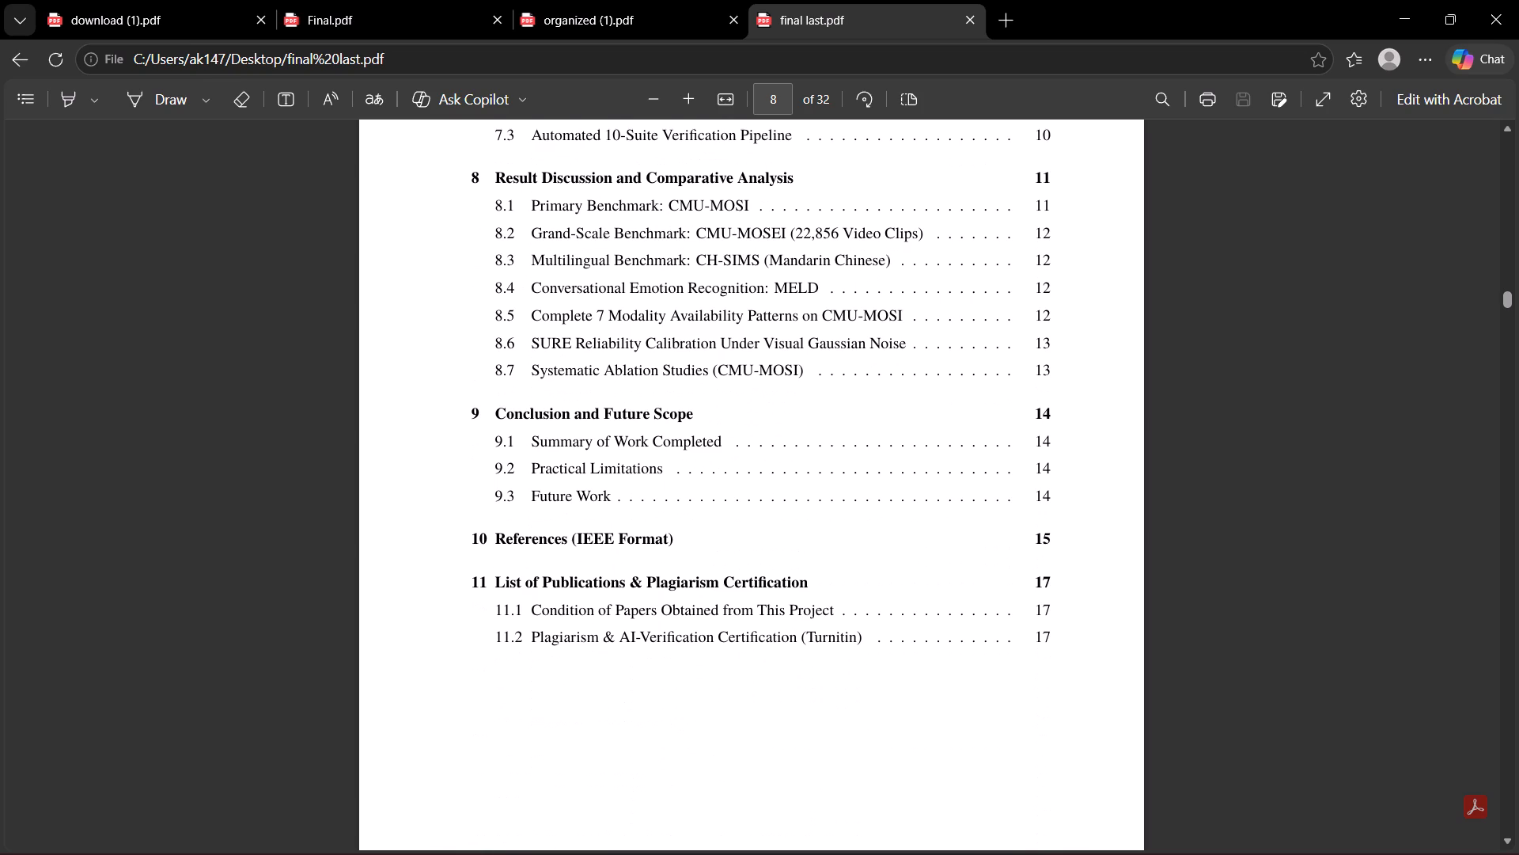
{"action": "scroll", "coordinate": [953, 606], "scroll_direction": "up", "scroll_amount": 2}
{"action": "scroll", "coordinate": [953, 606], "scroll_direction": "right", "scroll_amount": 1}
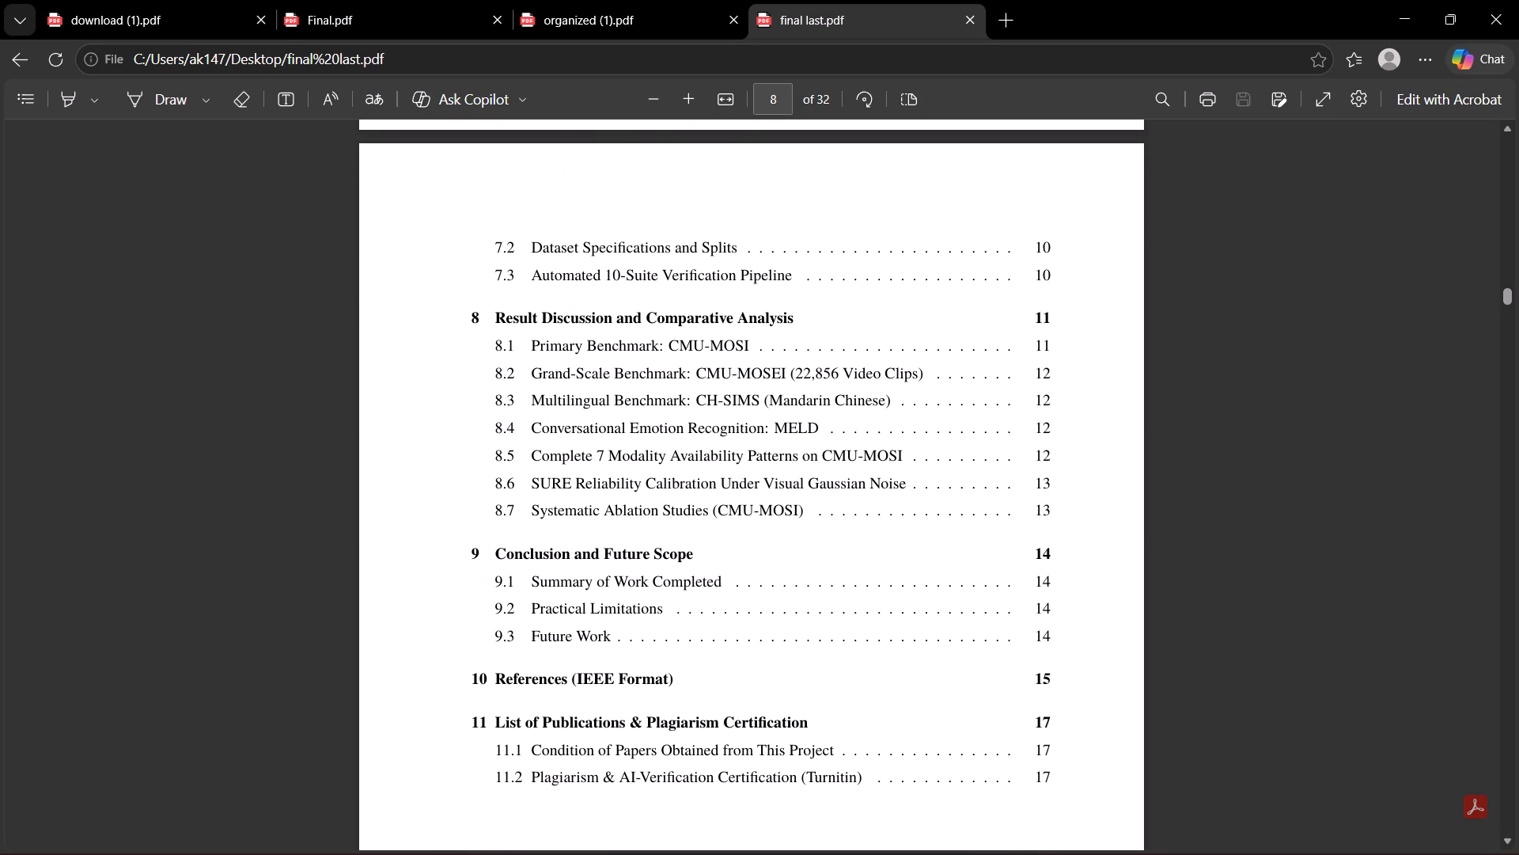
{"action": "scroll", "coordinate": [953, 606], "scroll_direction": "right", "scroll_amount": 1}
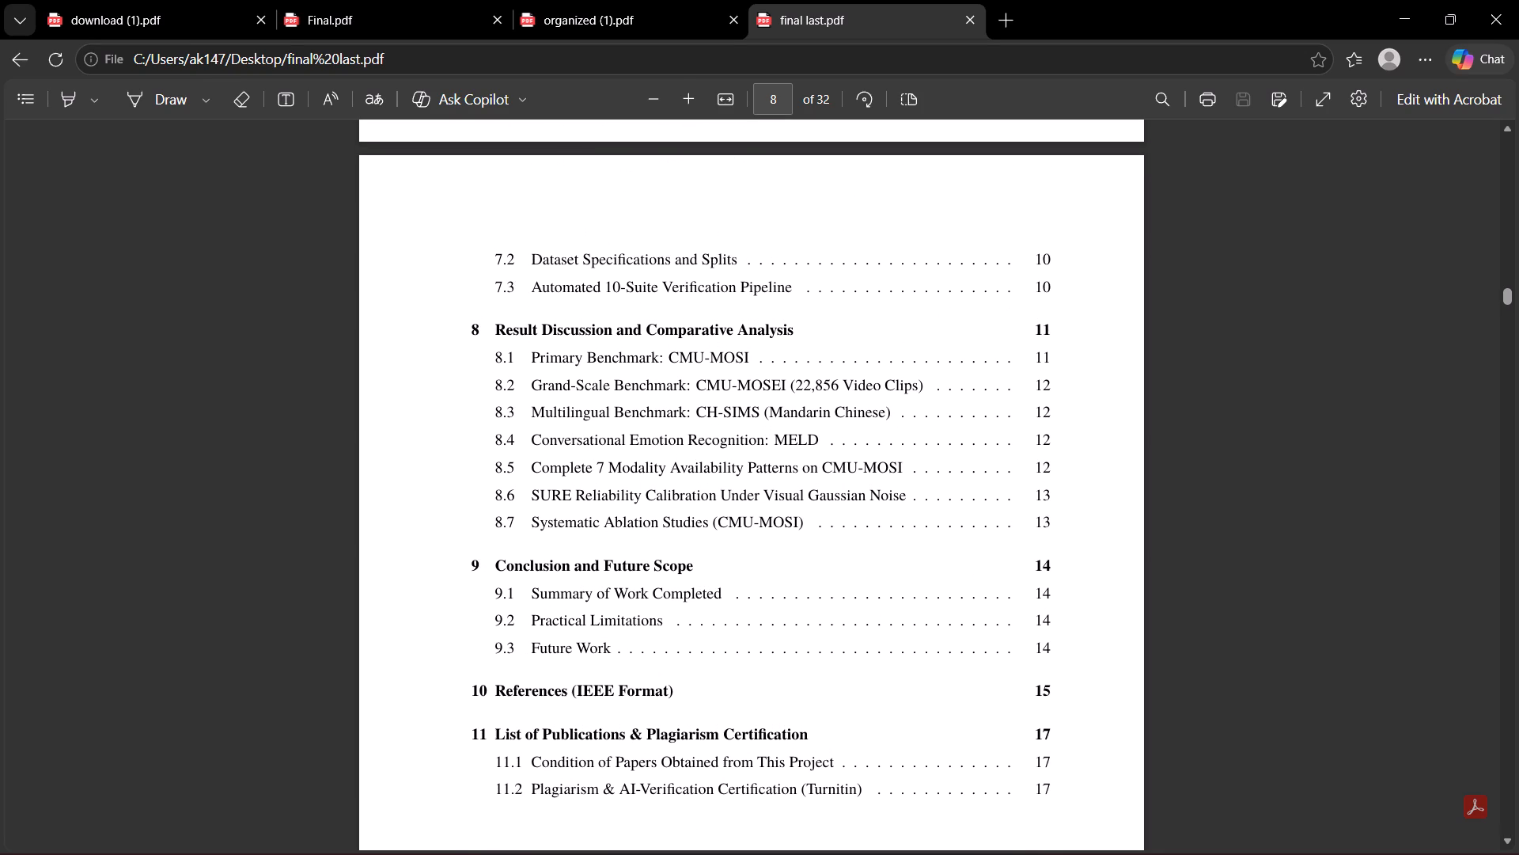
{"action": "scroll", "coordinate": [953, 606], "scroll_direction": "right", "scroll_amount": 2}
{"action": "scroll", "coordinate": [953, 606], "scroll_direction": "up", "scroll_amount": 4}
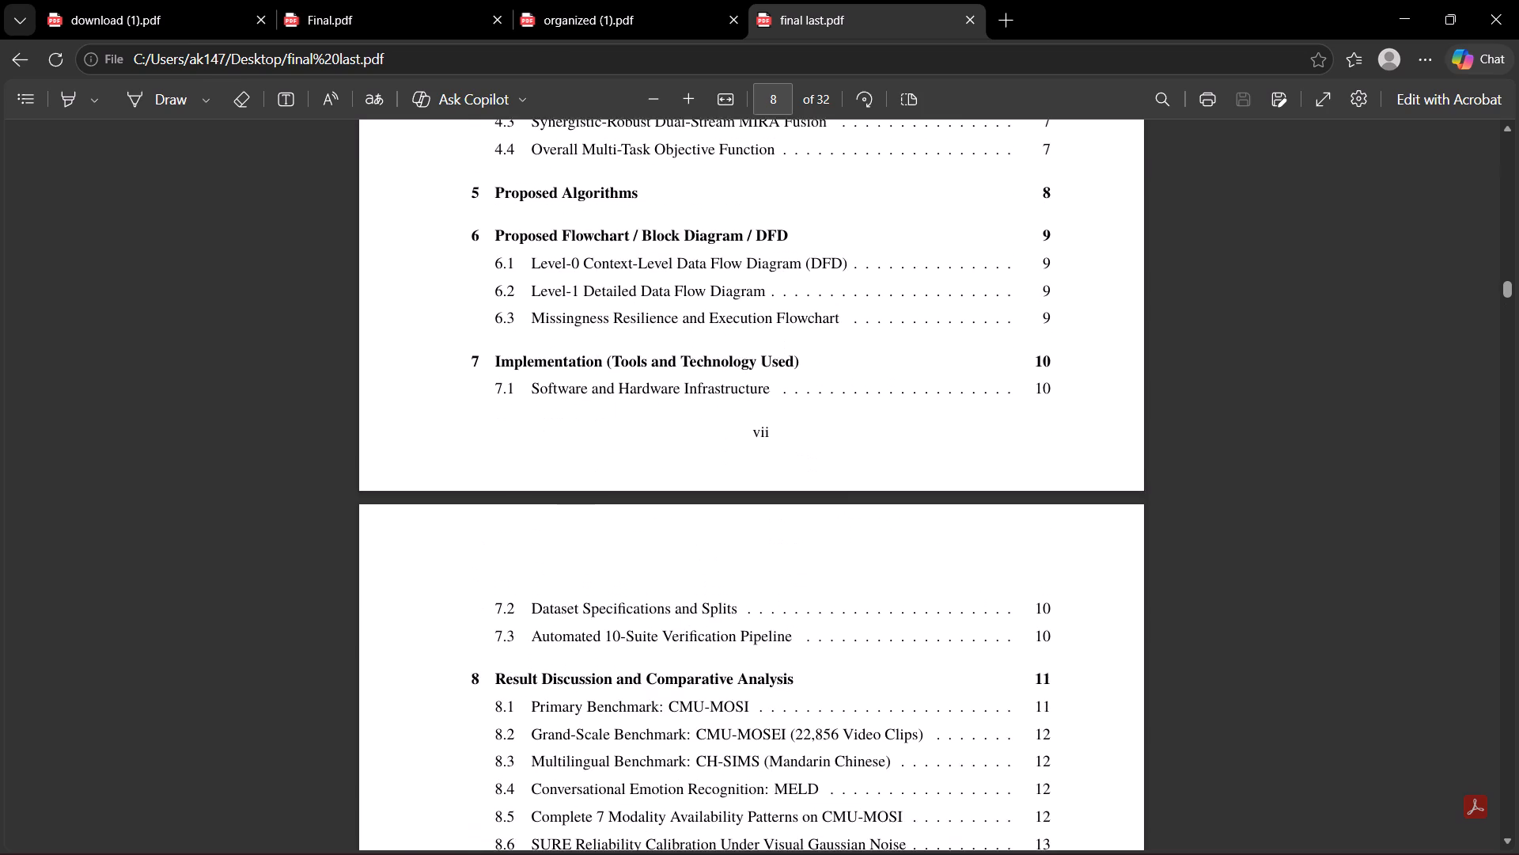
{"action": "scroll", "coordinate": [953, 606], "scroll_direction": "up", "scroll_amount": 3}
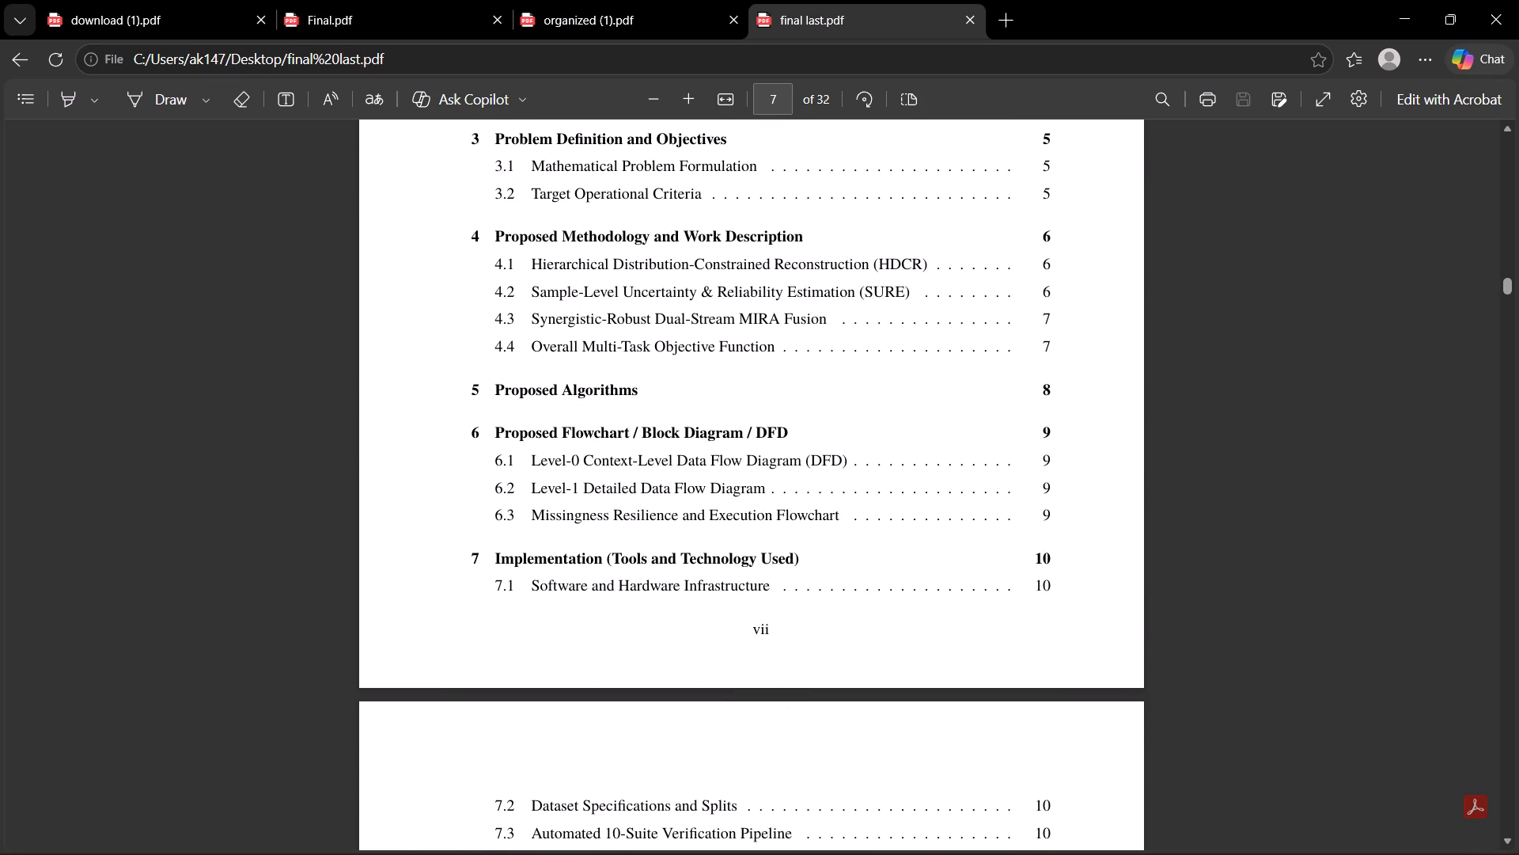
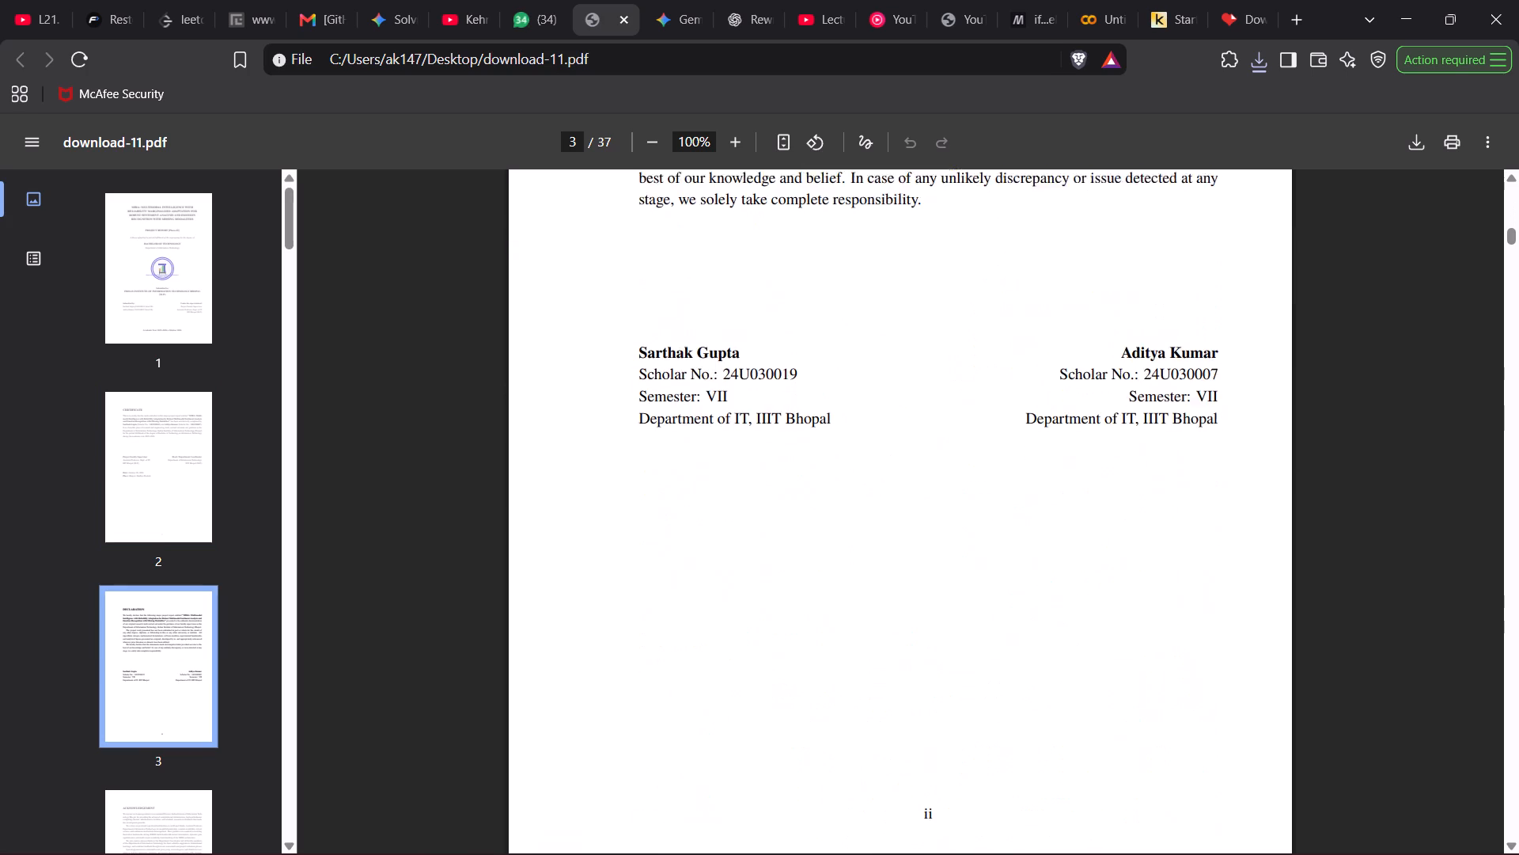
Examine the table of contents, the lists of tables and figures, and the opening of the Introduction in download-11.pdf.
{"action": "scroll", "coordinate": [647, 785], "scroll_direction": "down", "scroll_amount": 11}
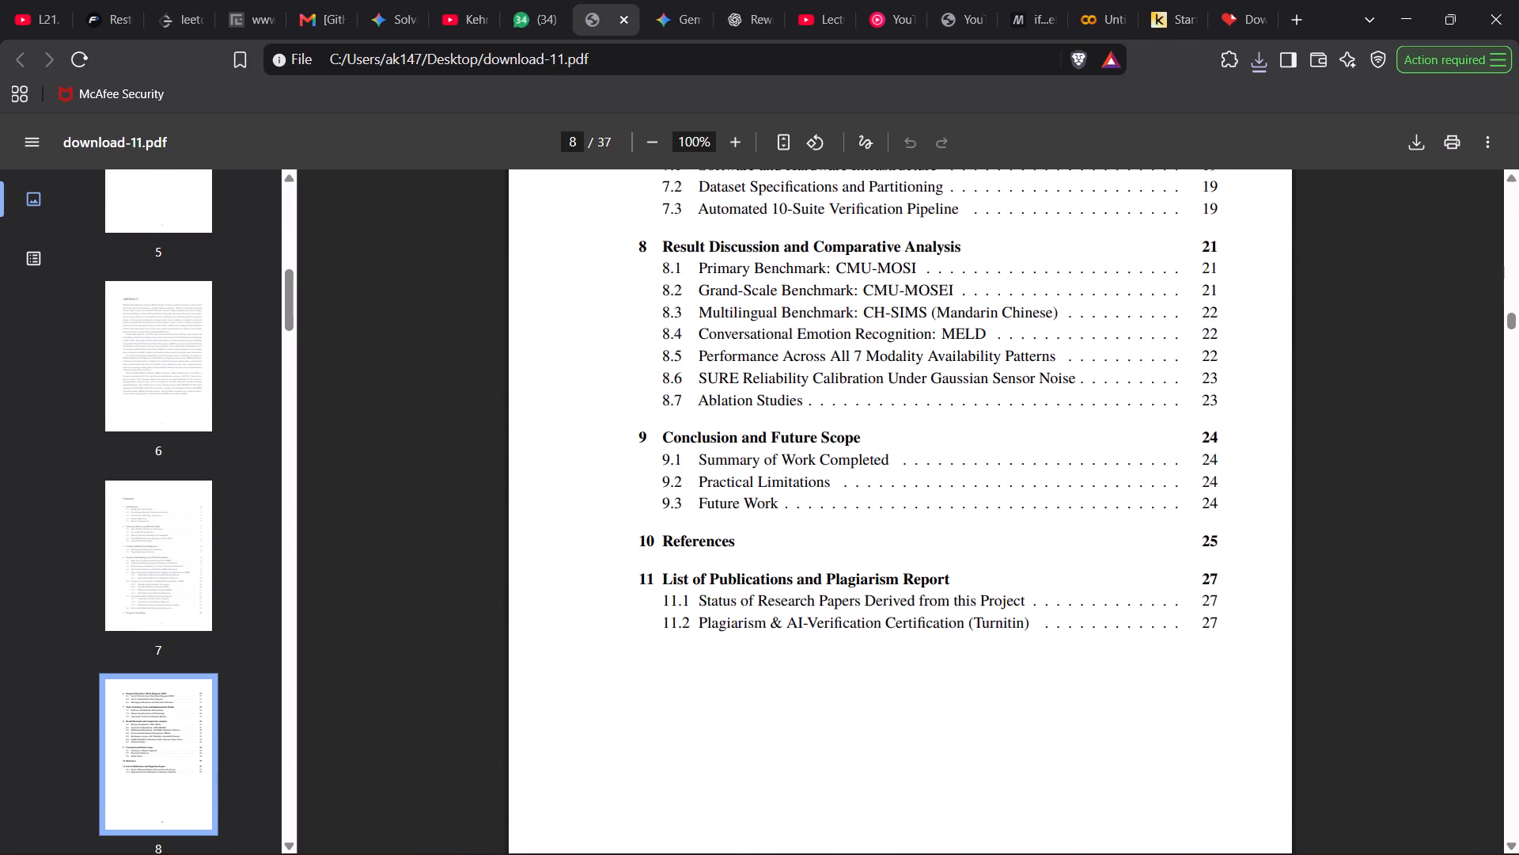
{"action": "scroll", "coordinate": [647, 785], "scroll_direction": "up", "scroll_amount": 5}
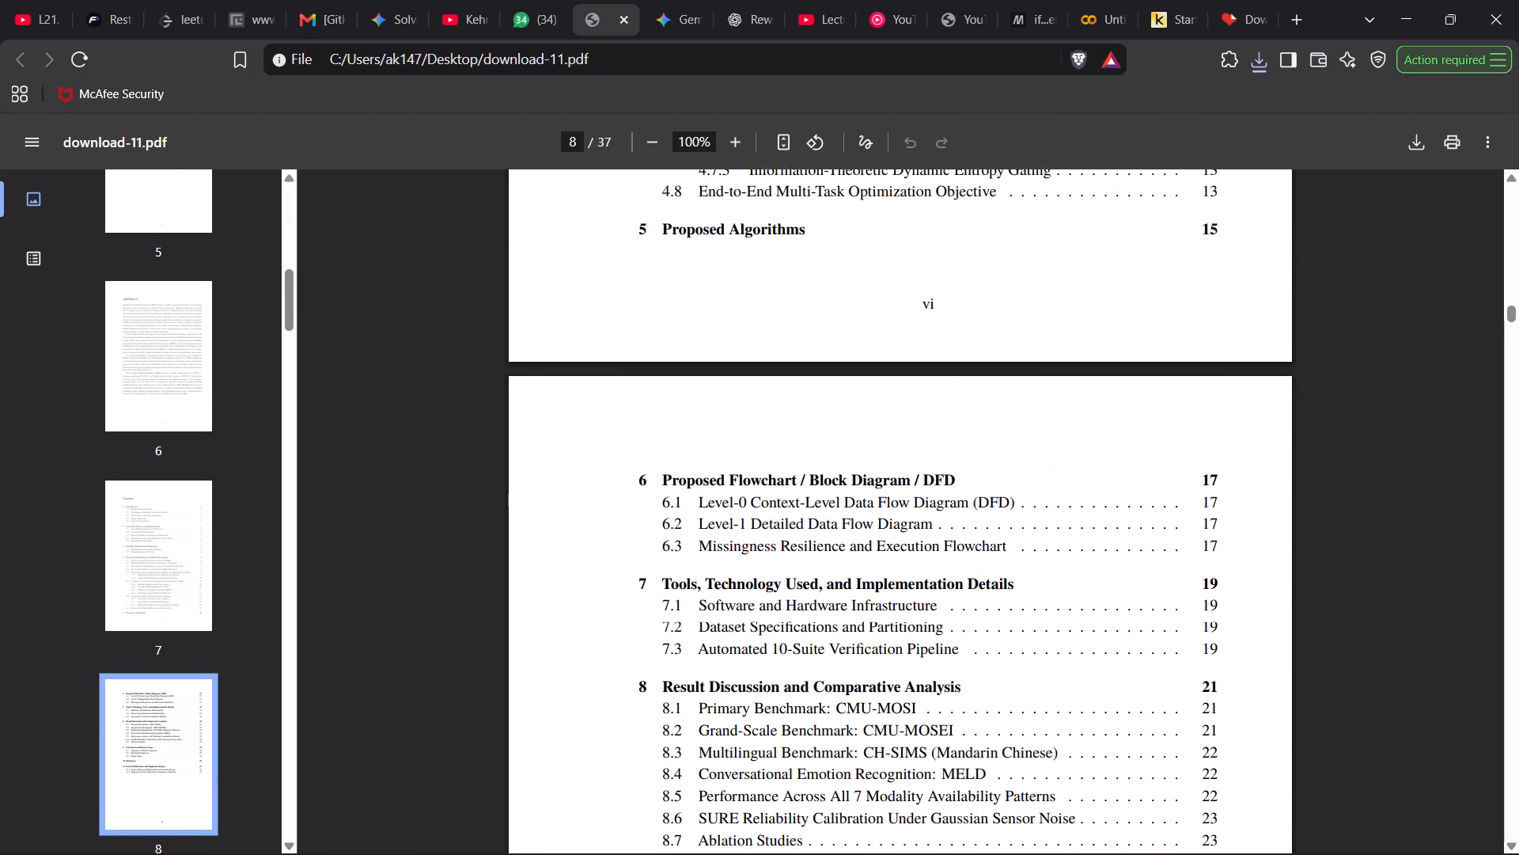
{"action": "scroll", "coordinate": [647, 785], "scroll_direction": "up", "scroll_amount": 1}
{"action": "left_click", "coordinate": [633, 655]}
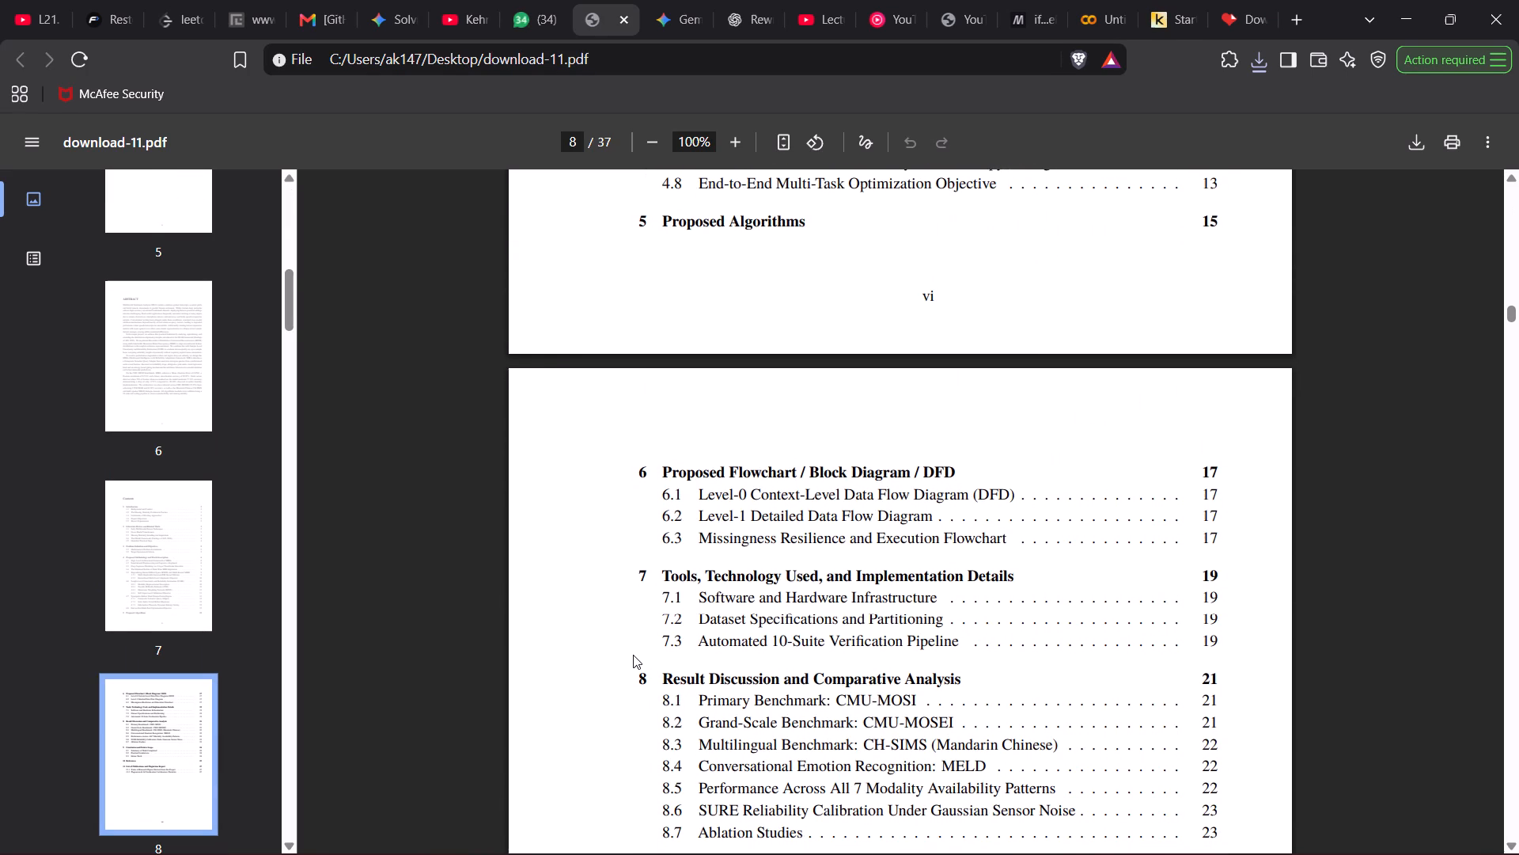
{"action": "scroll", "coordinate": [633, 655], "scroll_direction": "up", "scroll_amount": 5}
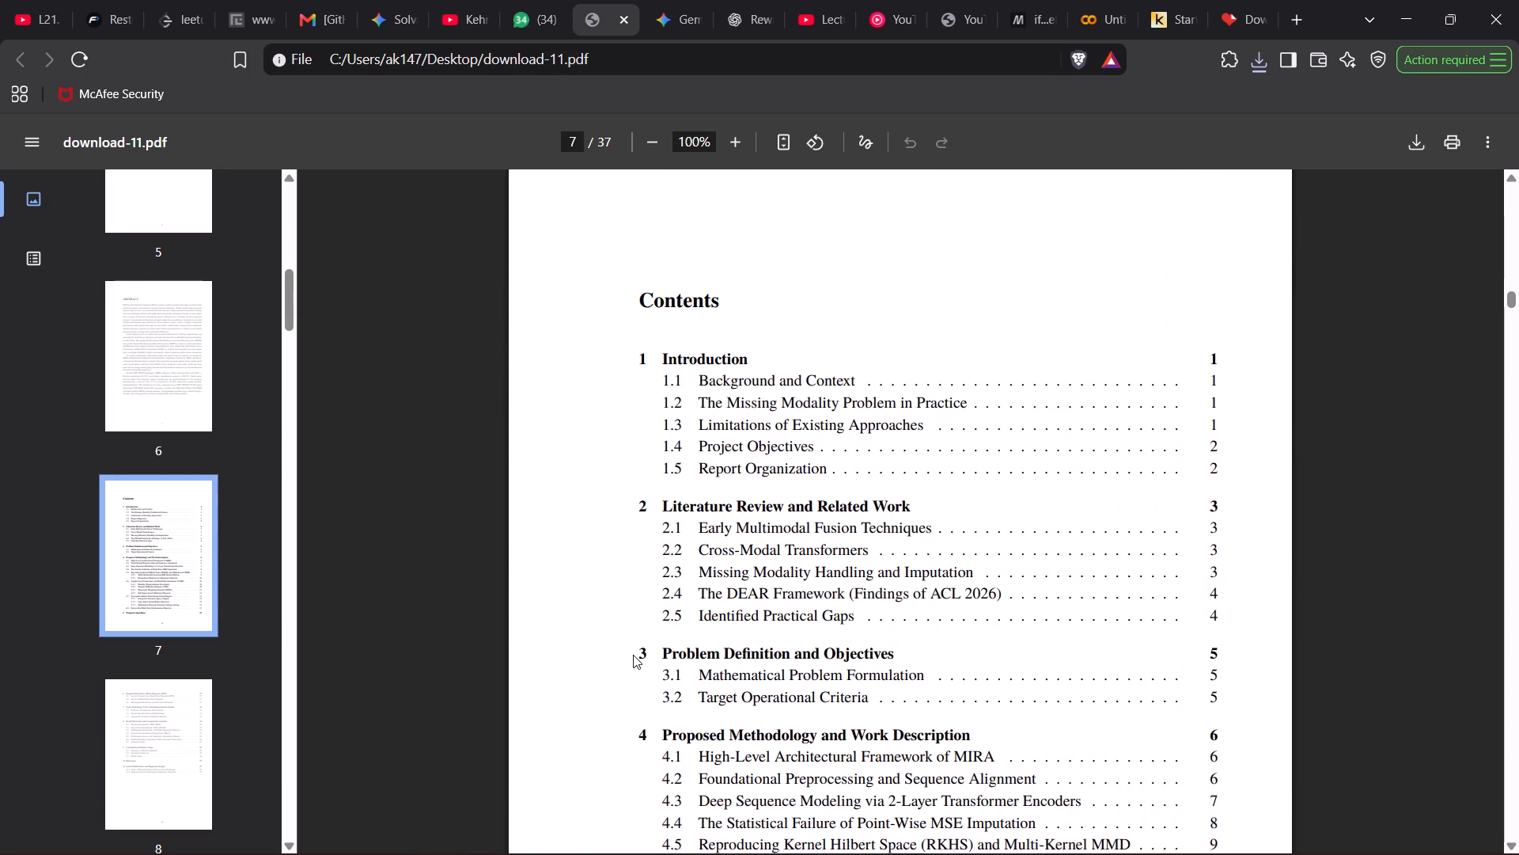
{"action": "scroll", "coordinate": [633, 655], "scroll_direction": "up", "scroll_amount": 1}
{"action": "scroll", "coordinate": [634, 626], "scroll_direction": "down", "scroll_amount": 7}
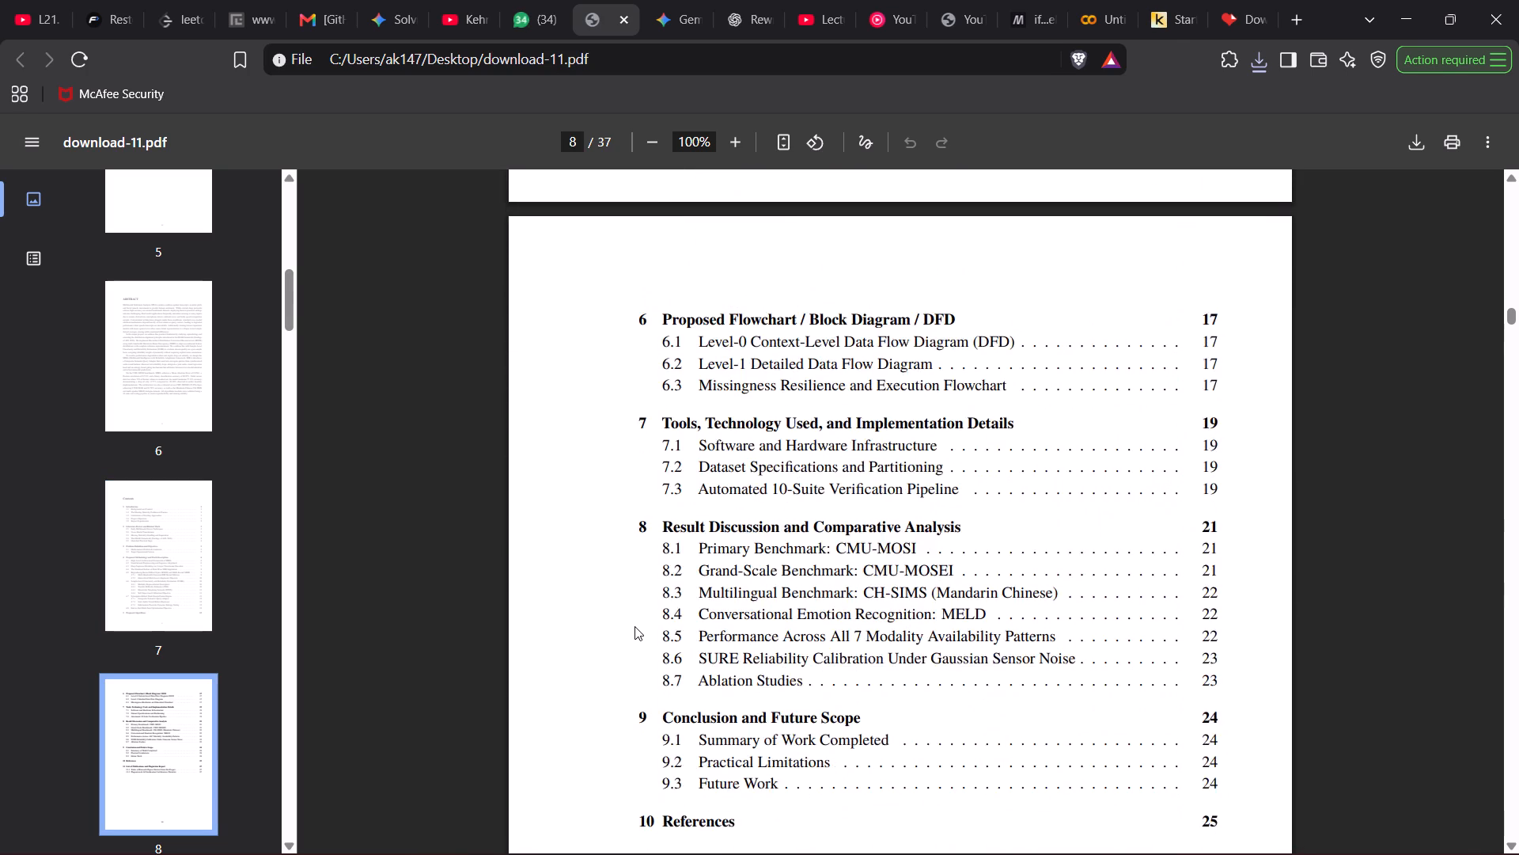
{"action": "scroll", "coordinate": [634, 626], "scroll_direction": "down", "scroll_amount": 14}
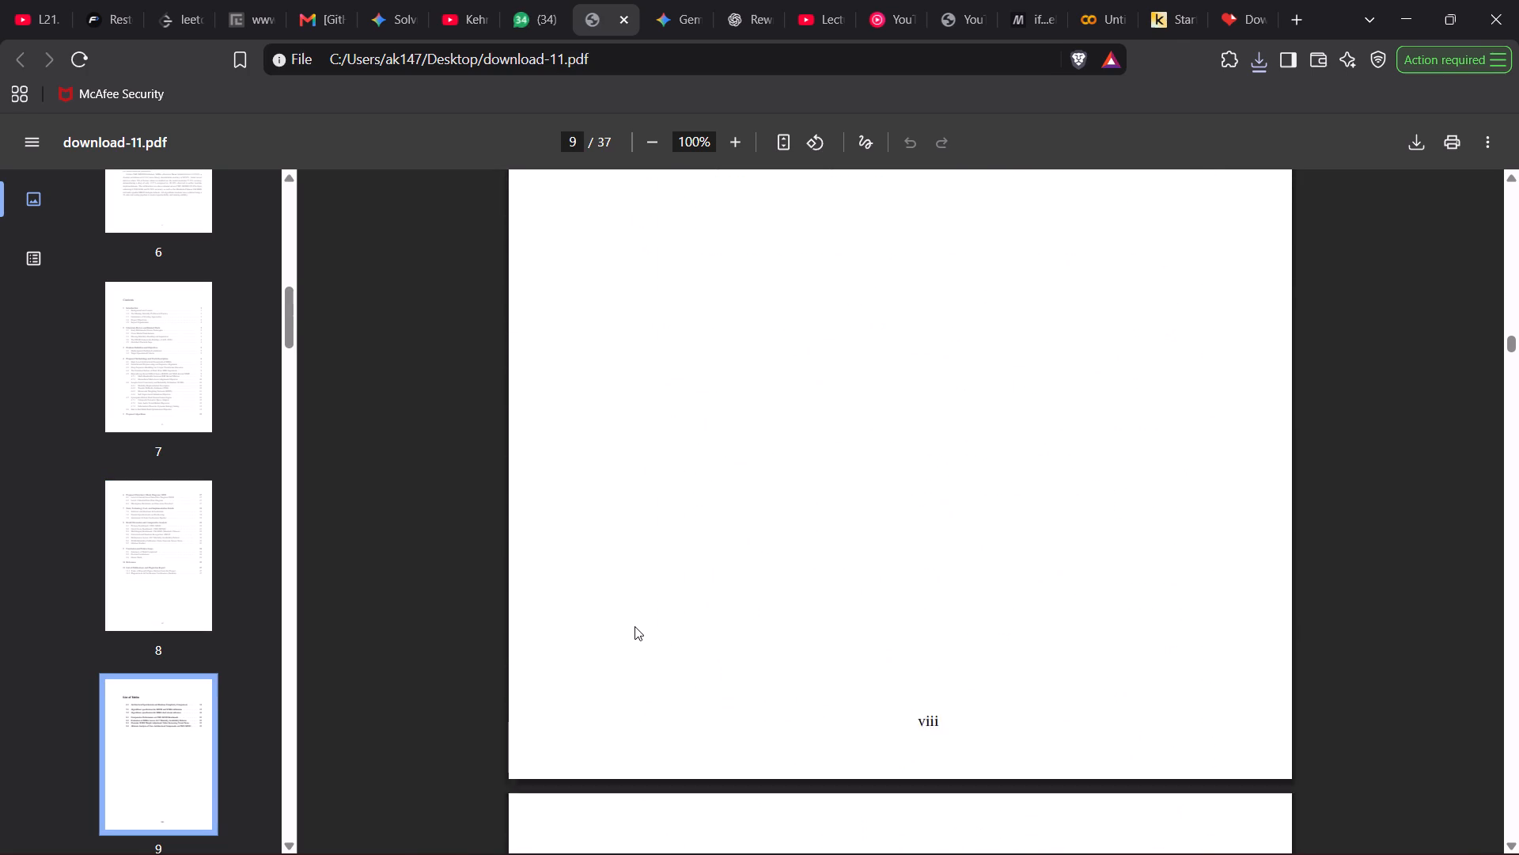
{"action": "scroll", "coordinate": [634, 626], "scroll_direction": "down", "scroll_amount": 12}
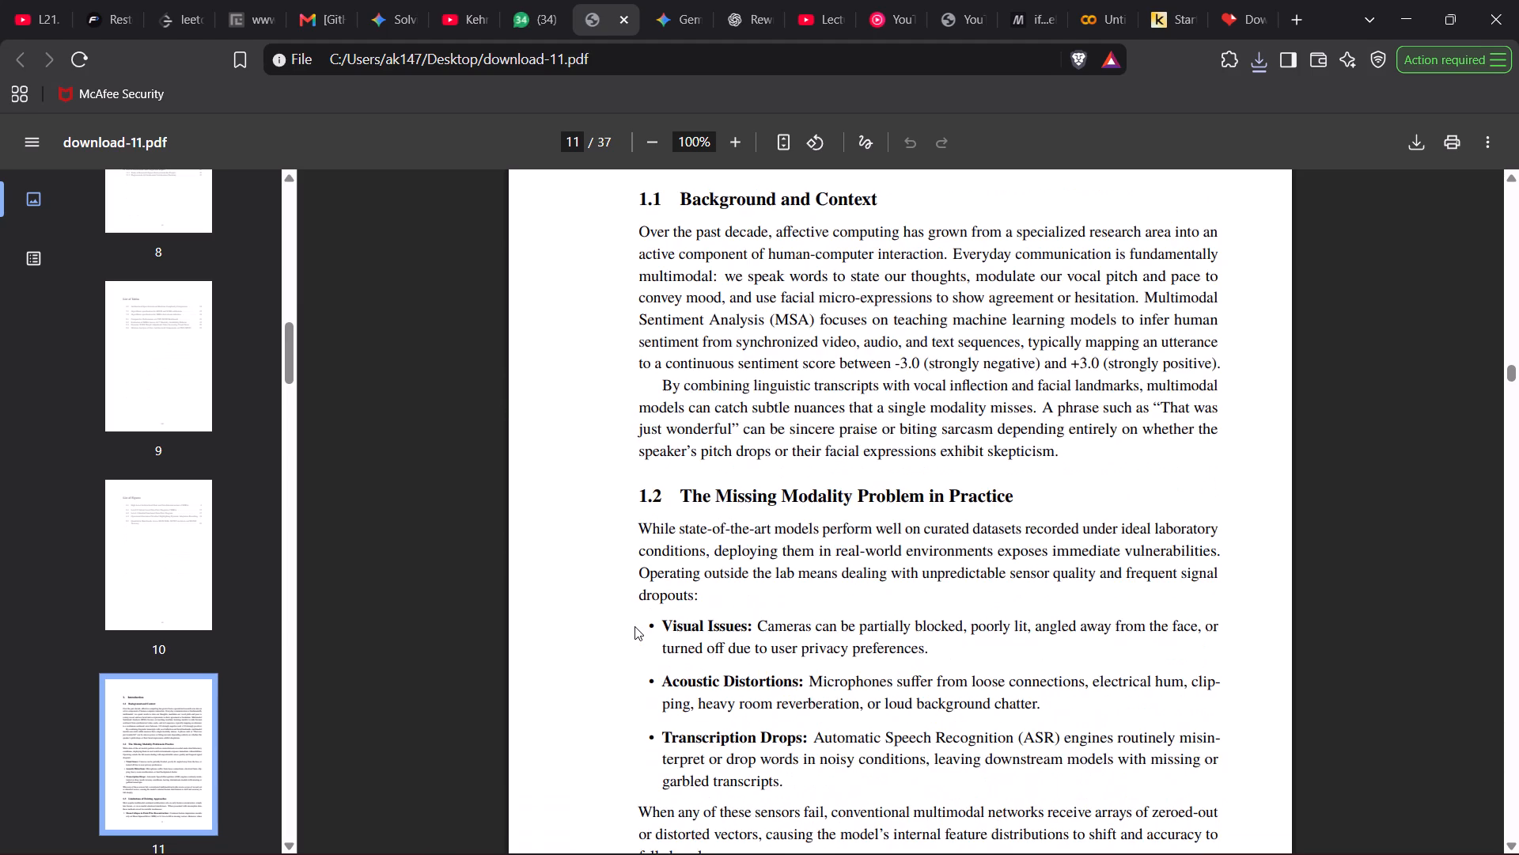
{"action": "scroll", "coordinate": [634, 626], "scroll_direction": "up", "scroll_amount": 5}
Print only pages 7,8,9,10 of download-11.pdf to a PDF named "content" on the Desktop.
{"action": "left_click", "coordinate": [1456, 141]}
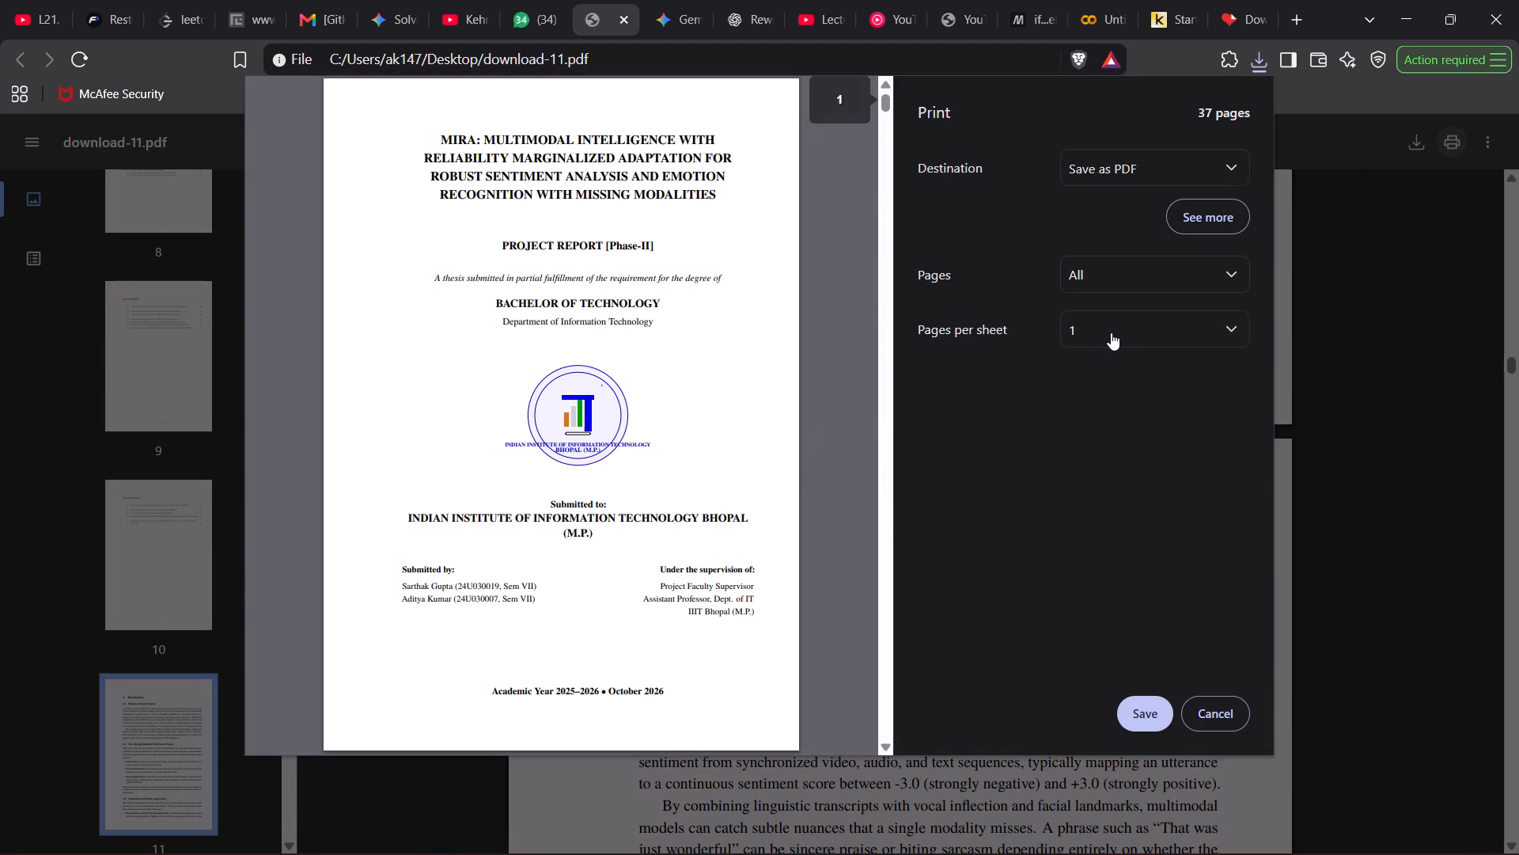
{"action": "left_click", "coordinate": [1111, 332]}
{"action": "left_click", "coordinate": [1111, 332]}
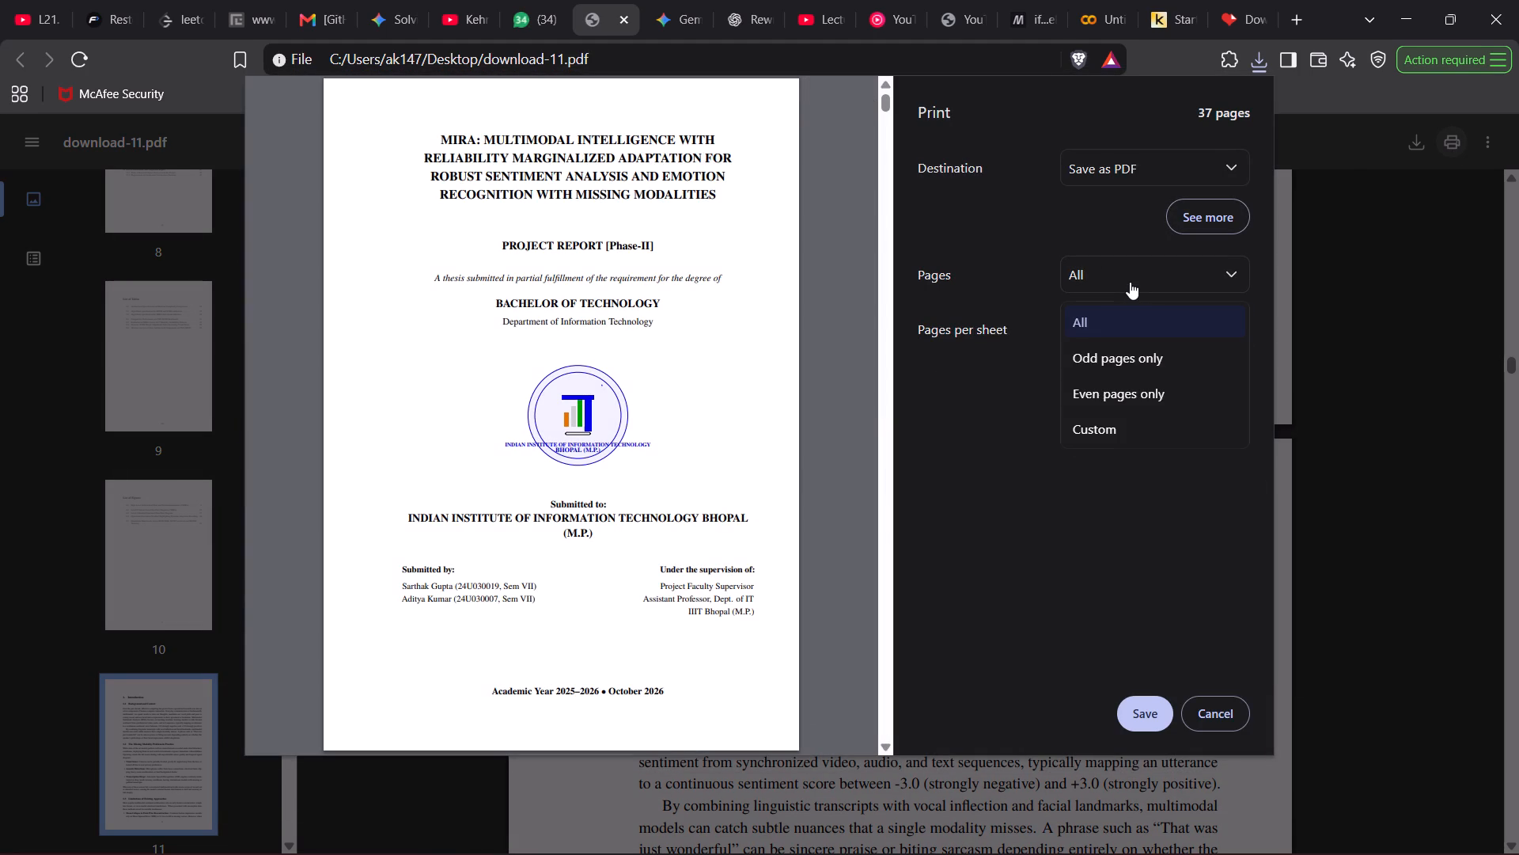
{"action": "left_click", "coordinate": [1130, 282]}
{"action": "left_click", "coordinate": [1109, 439]}
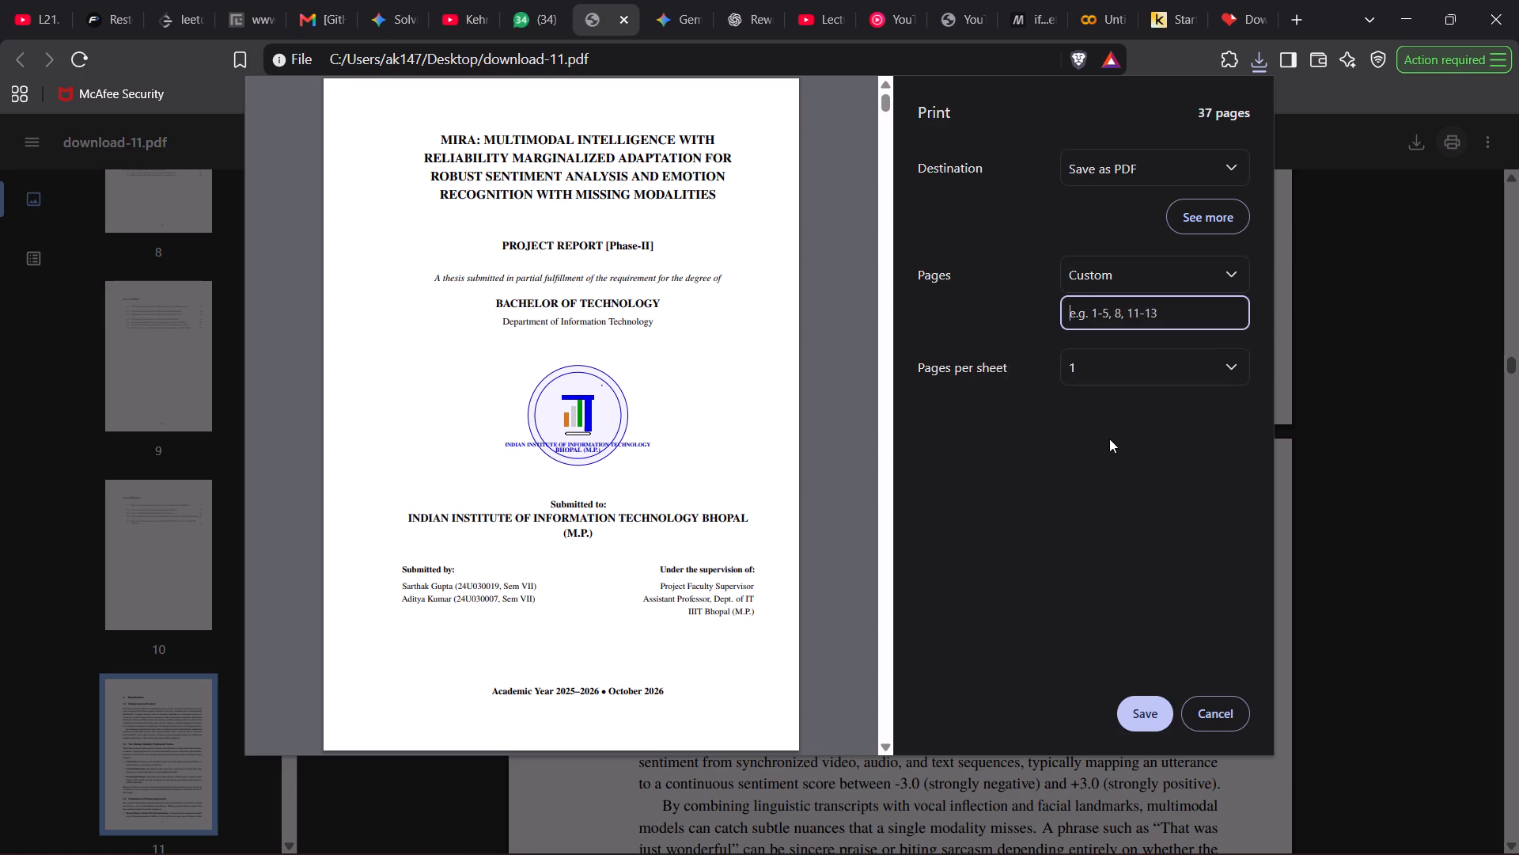
{"action": "type", "text": "7,8,9,10"}
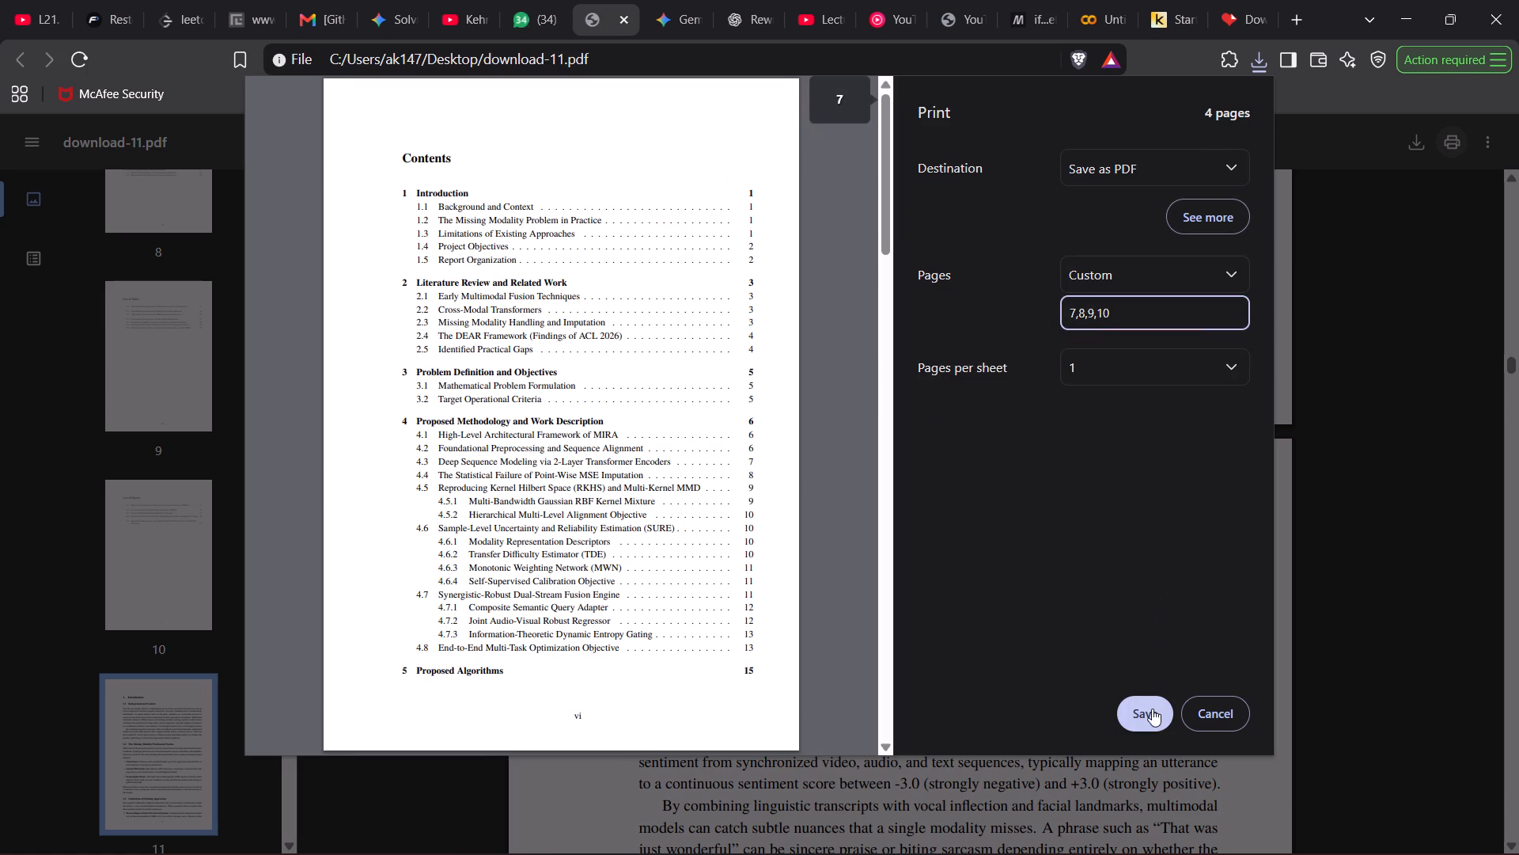
{"action": "left_click", "coordinate": [1150, 712]}
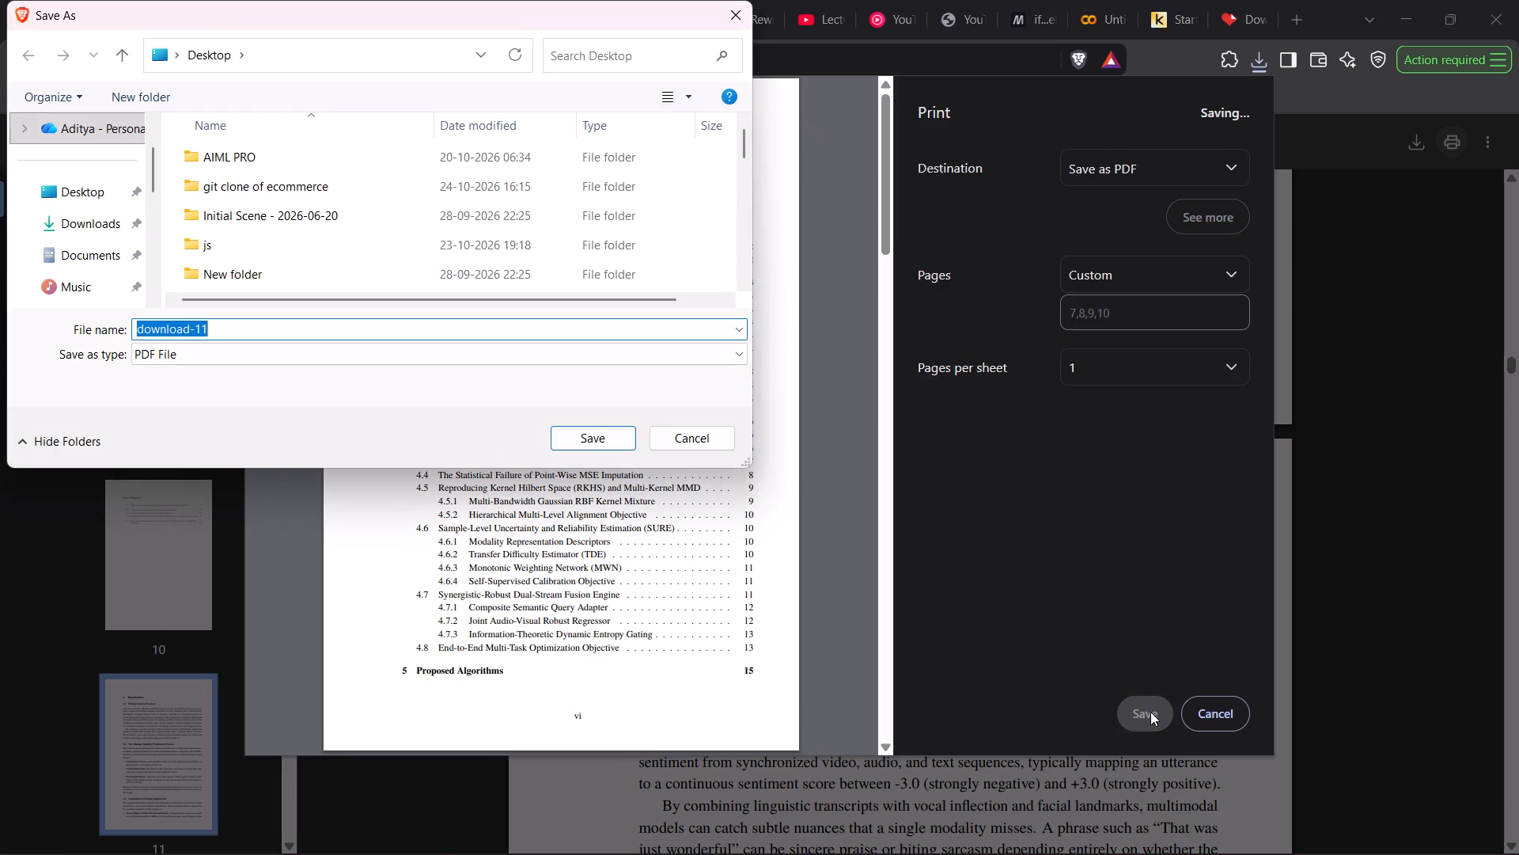
{"action": "left_click", "coordinate": [58, 196]}
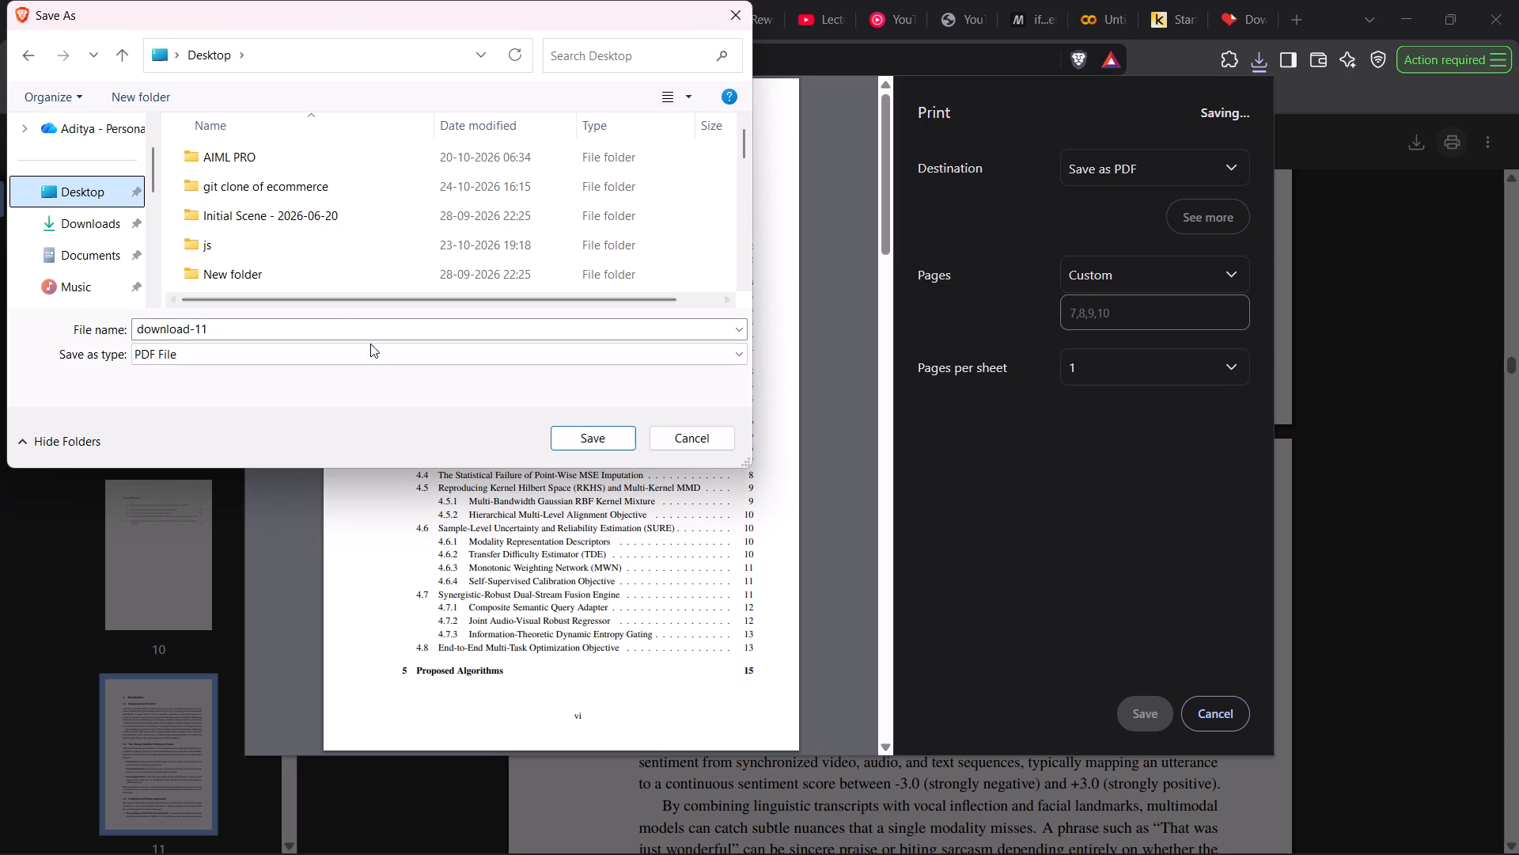
{"action": "left_click", "coordinate": [347, 325]}
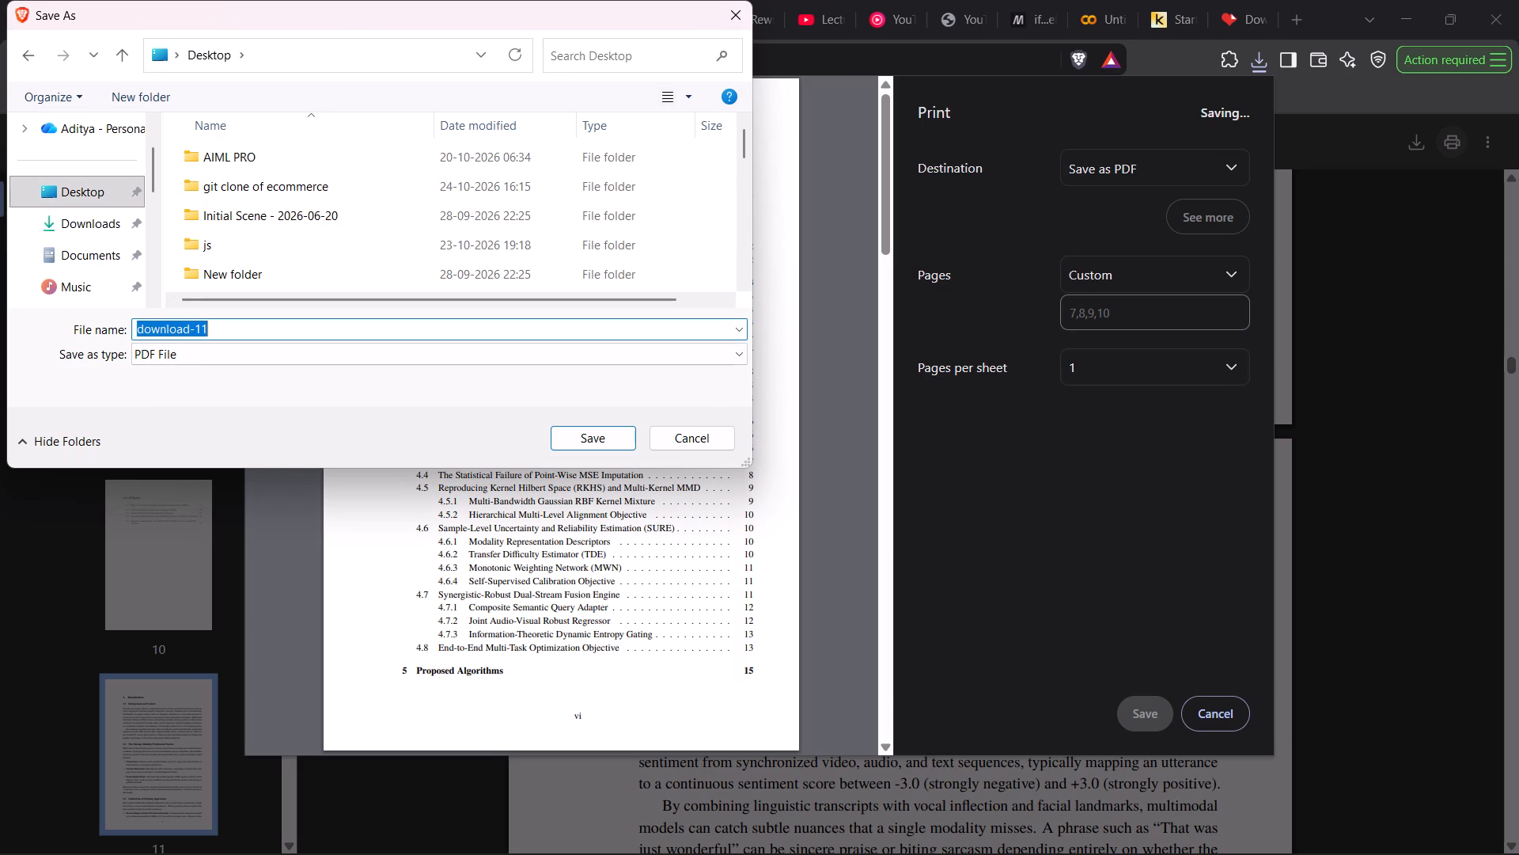
{"action": "type", "text": "content"}
{"action": "key", "text": "Return"}
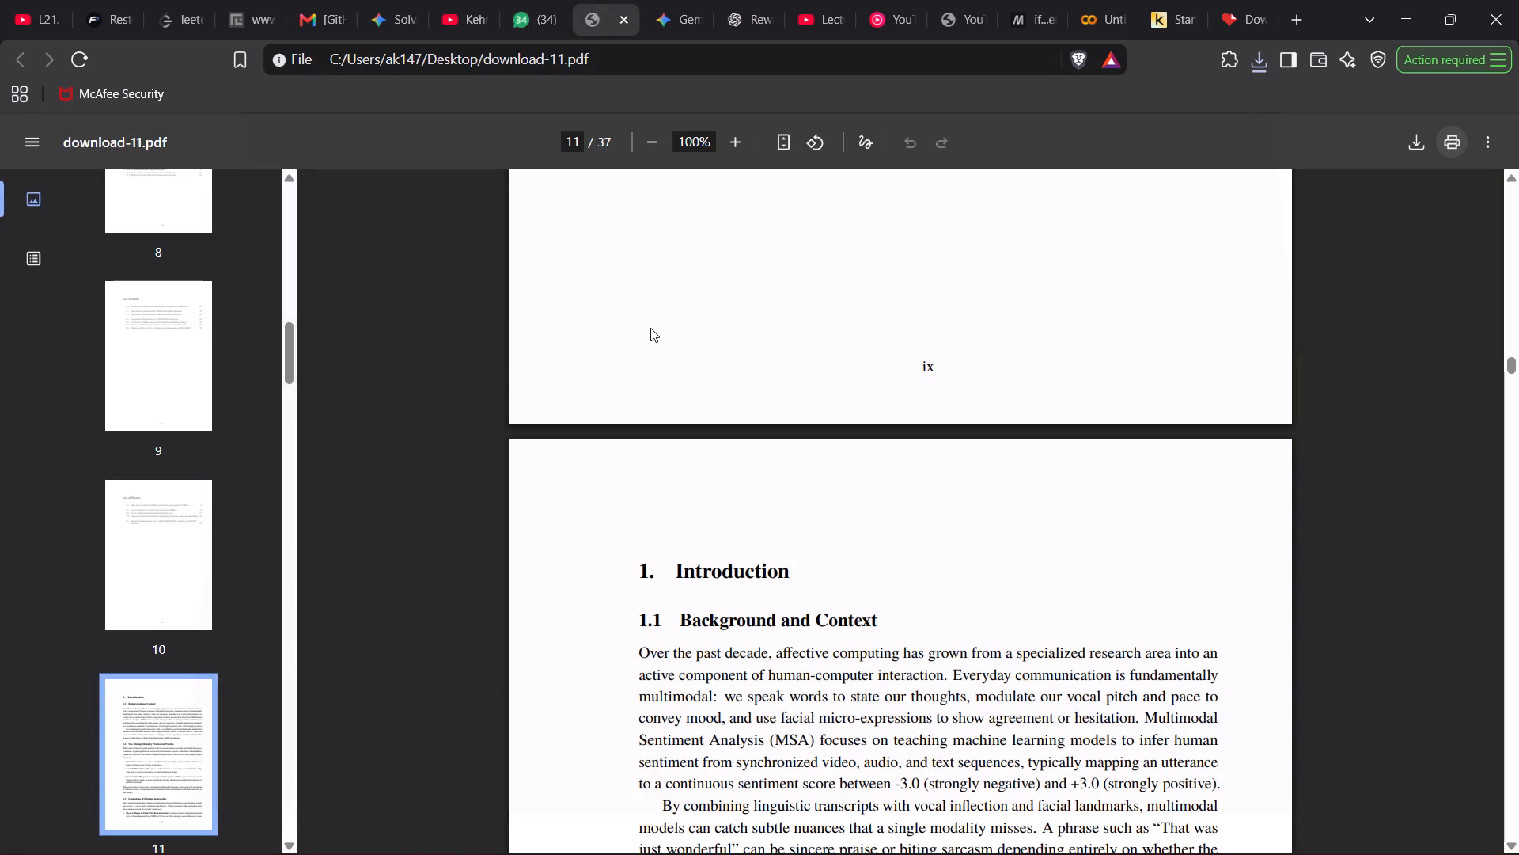
Open content.pdf from the Desktop, check its contents pages and lists of tables and figures, and close it.
{"action": "right_click", "coordinate": [650, 328]}
{"action": "left_click", "coordinate": [532, 307]}
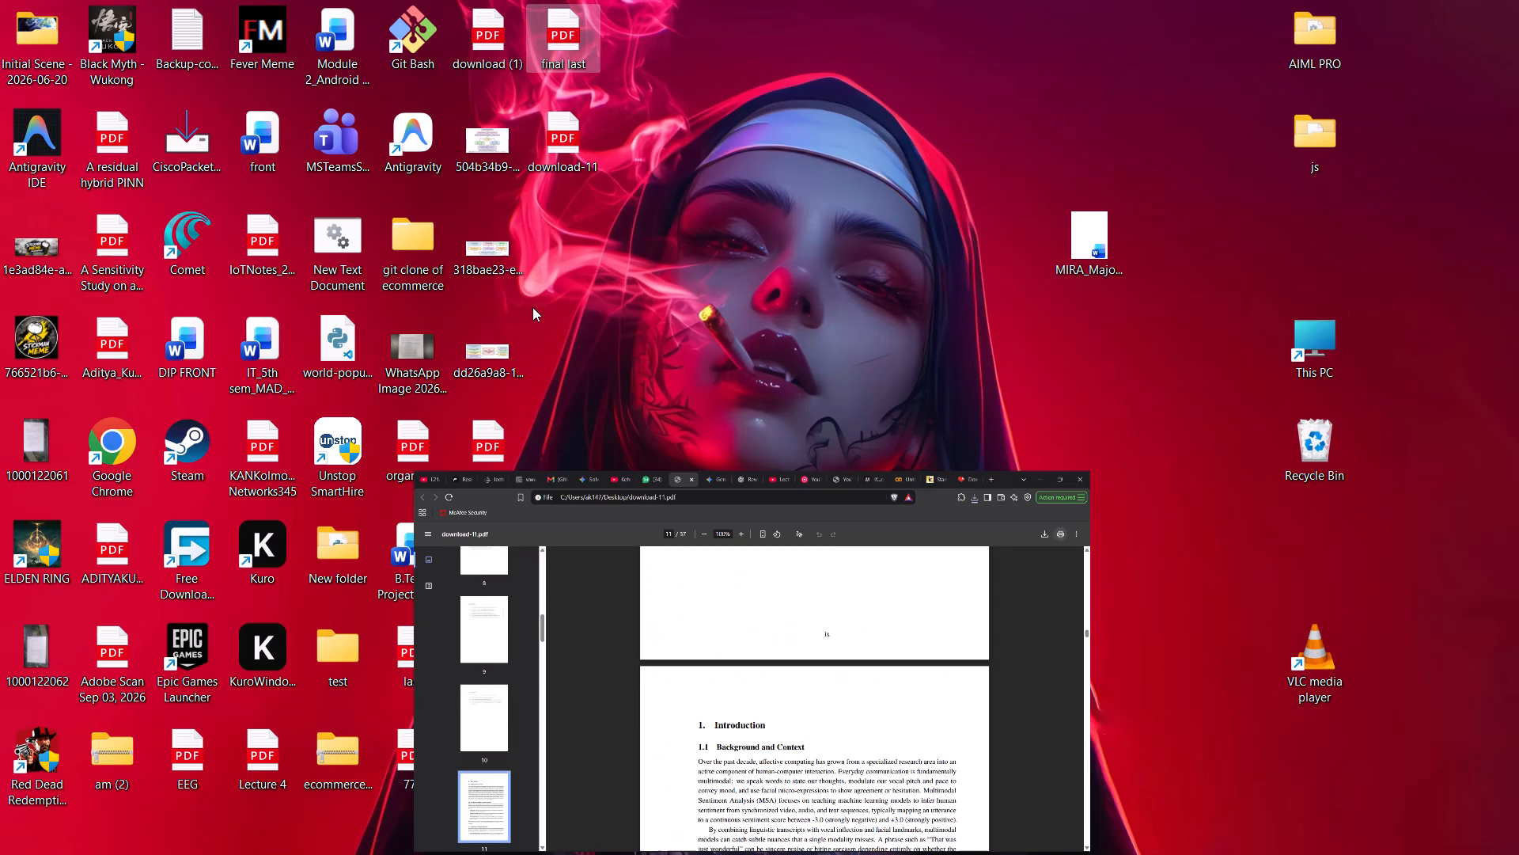
{"action": "double_click", "coordinate": [566, 235]}
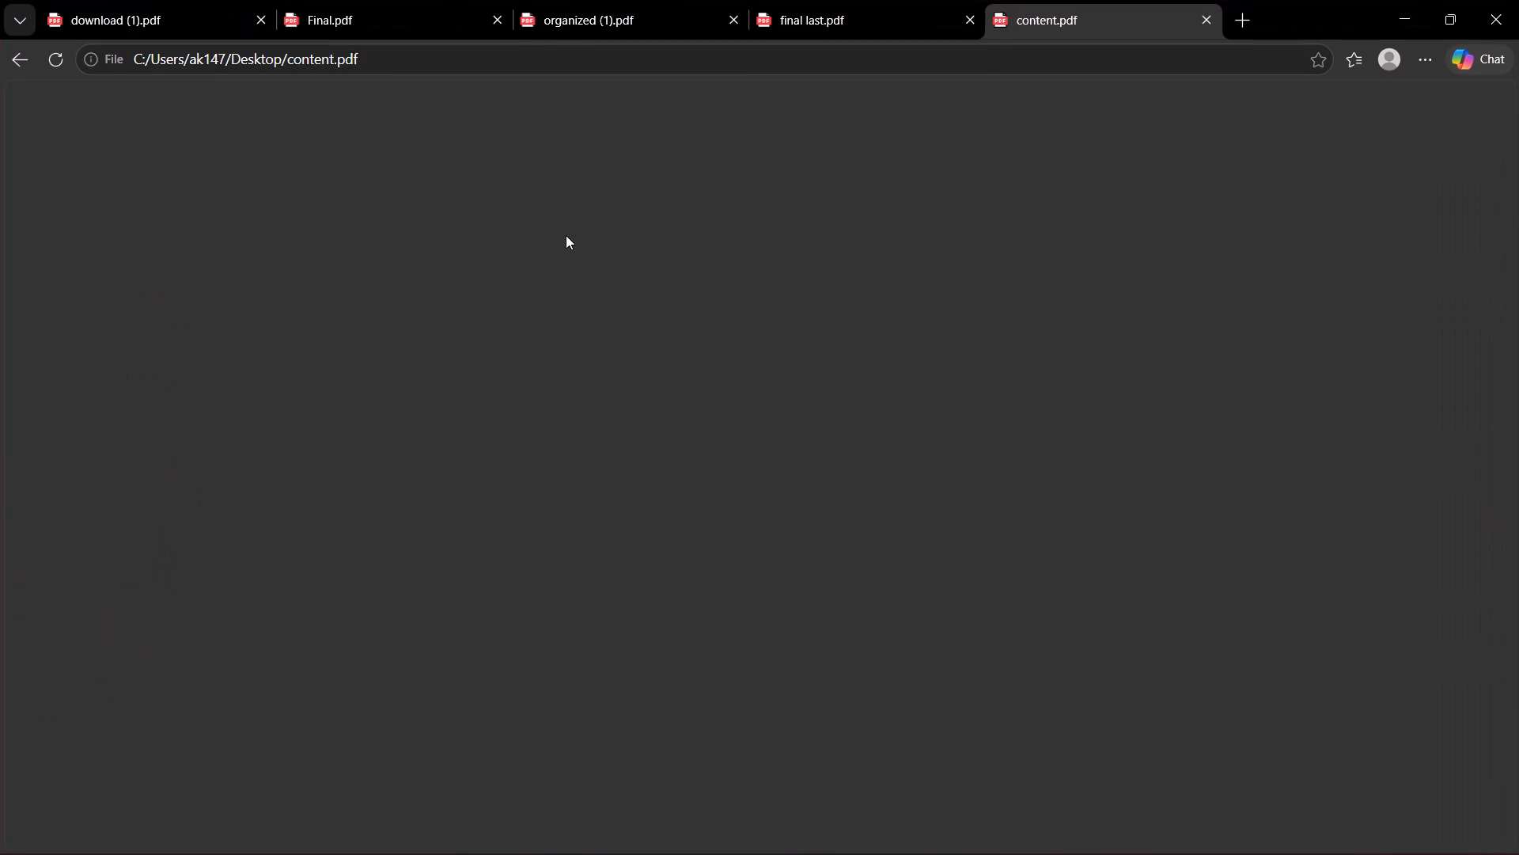
{"action": "scroll", "coordinate": [702, 392], "scroll_direction": "down", "scroll_amount": 15}
{"action": "scroll", "coordinate": [702, 392], "scroll_direction": "up", "scroll_amount": 1}
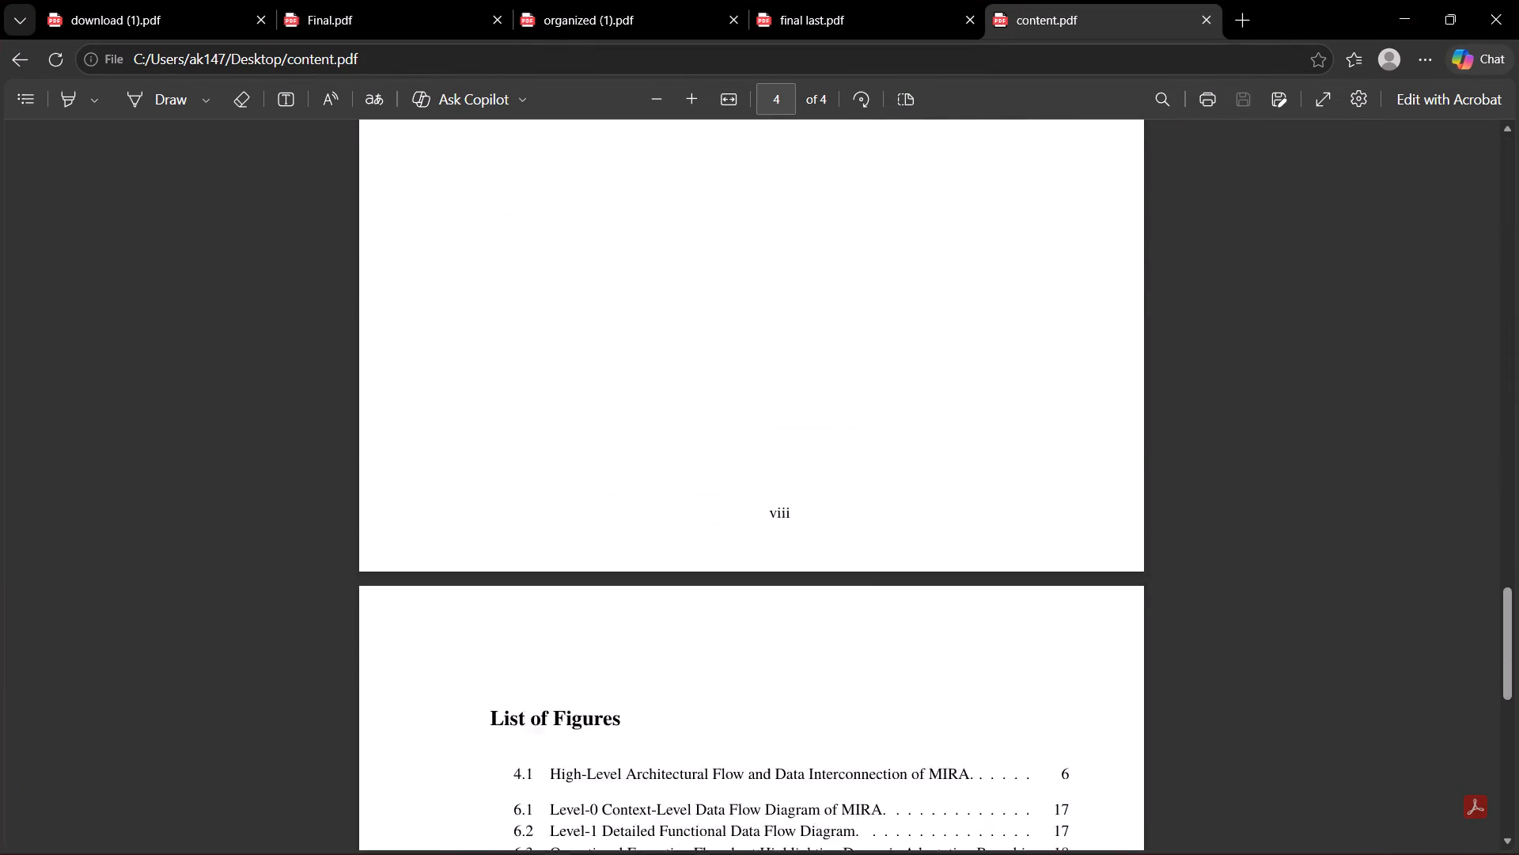
{"action": "scroll", "coordinate": [702, 392], "scroll_direction": "up", "scroll_amount": 16}
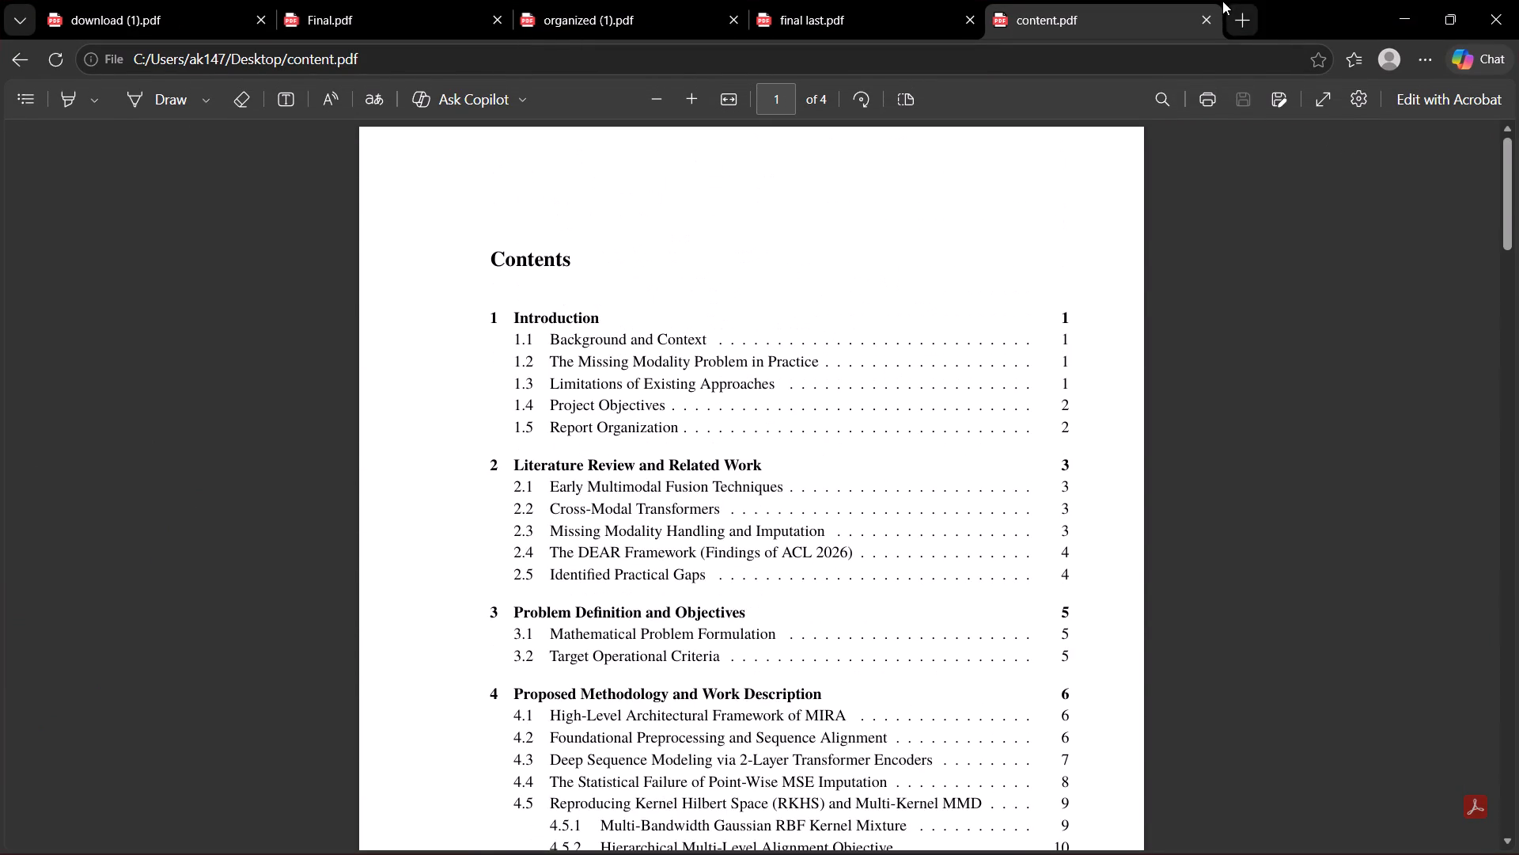
{"action": "left_click", "coordinate": [1212, 17]}
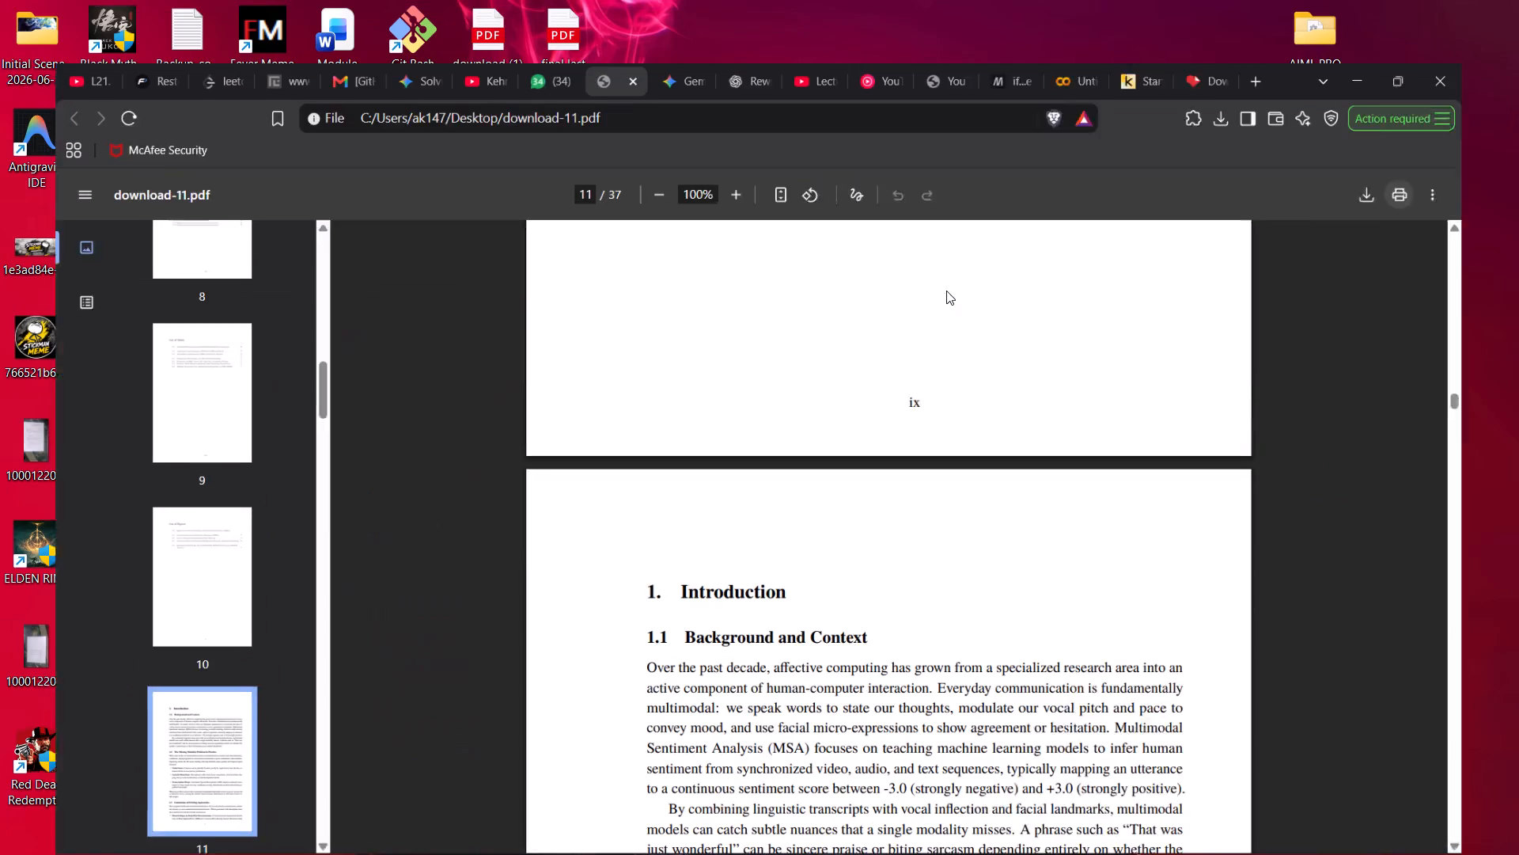
Return to iLovePDF's Organize PDF tool in the browser and load content.pdf and final last.pdf together.
{"action": "left_click", "coordinate": [1228, 24]}
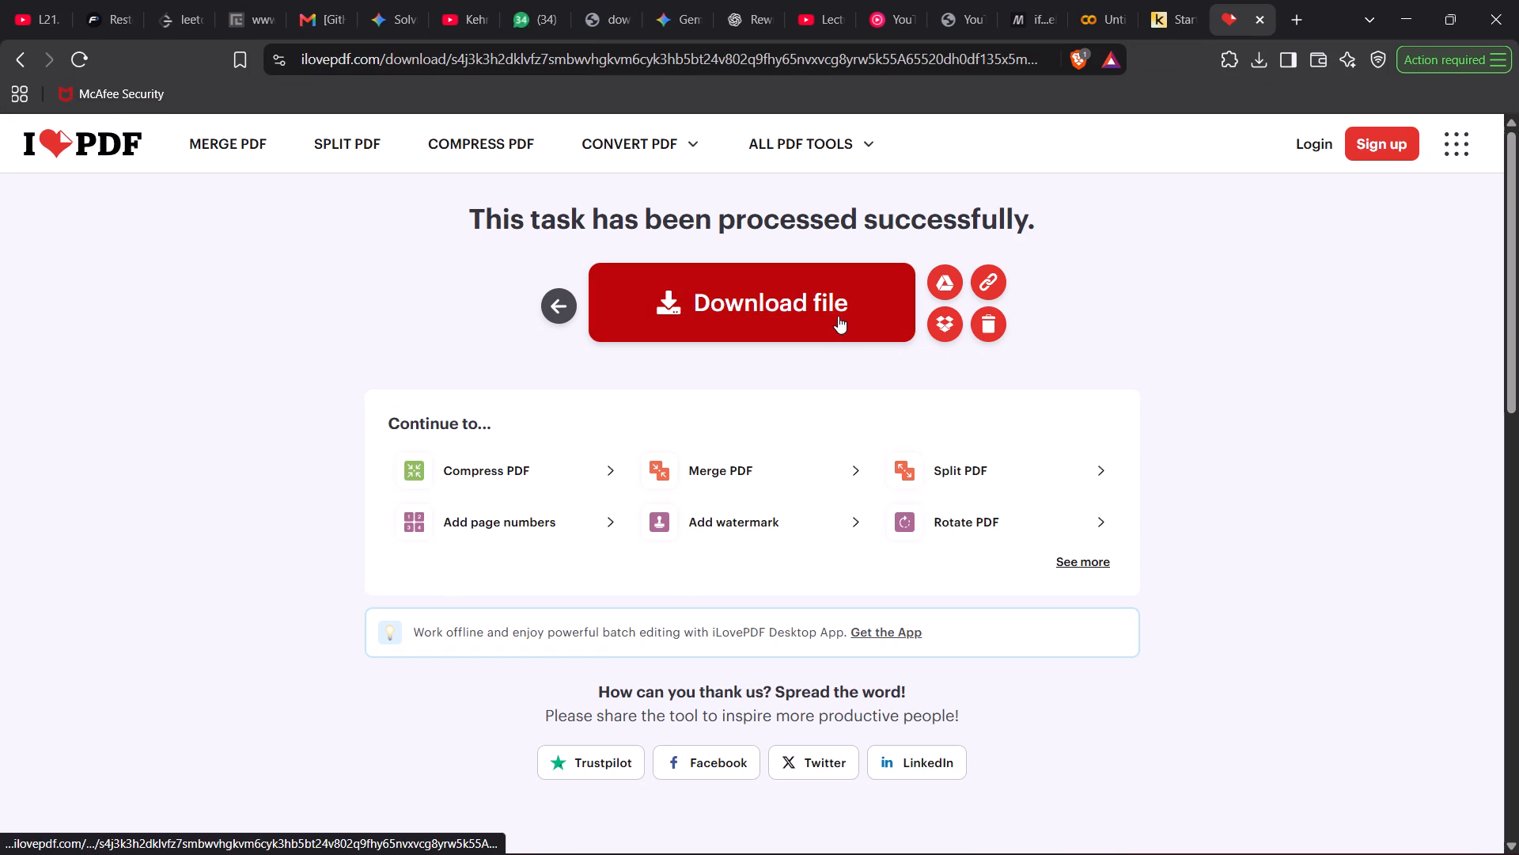
{"action": "left_click", "coordinate": [74, 59]}
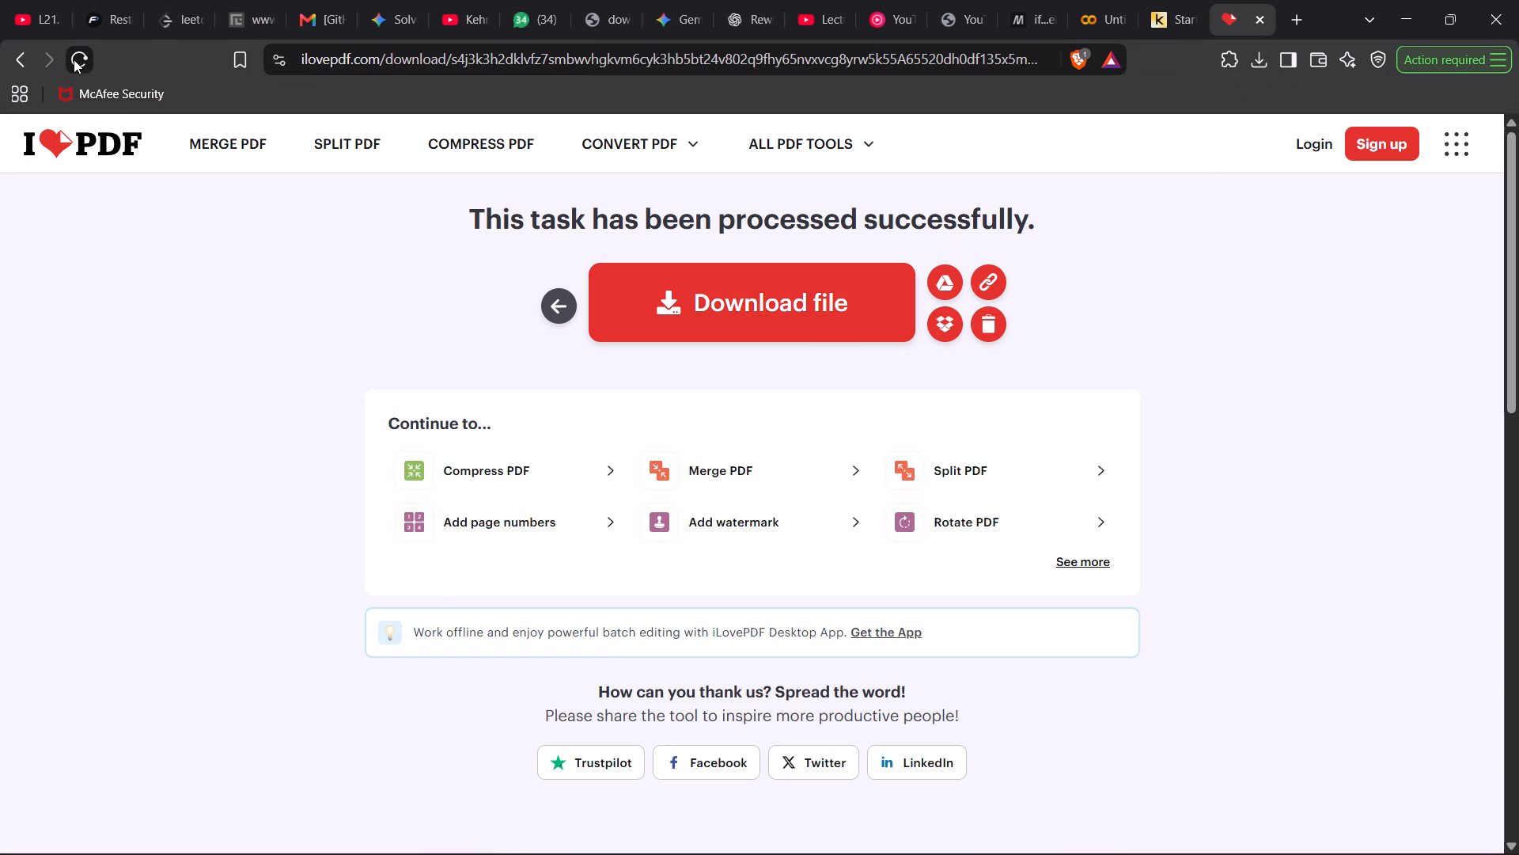
{"action": "left_click", "coordinate": [12, 59]}
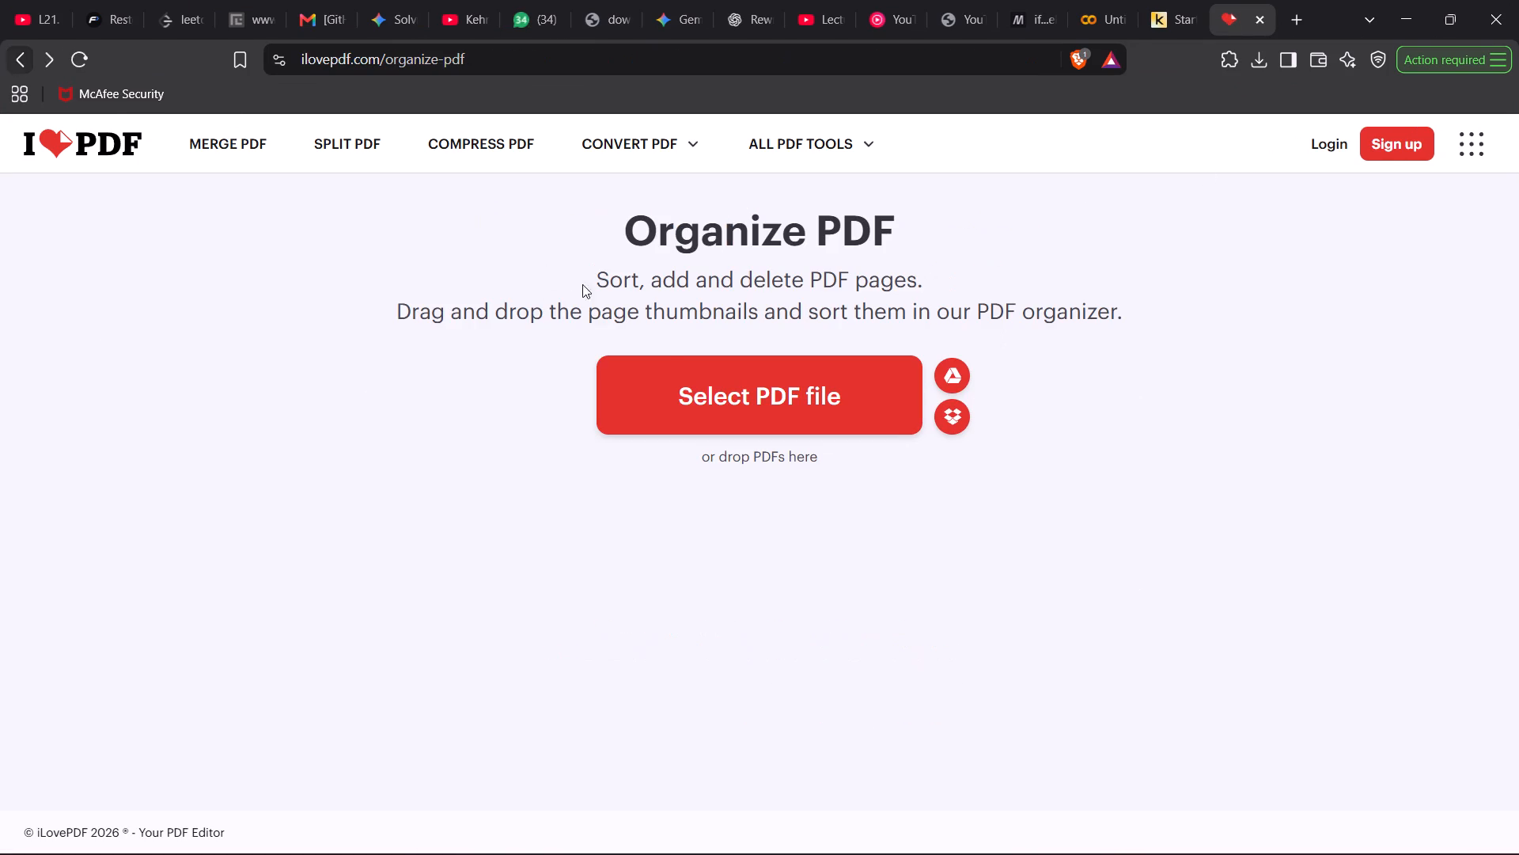
{"action": "left_click", "coordinate": [681, 372]}
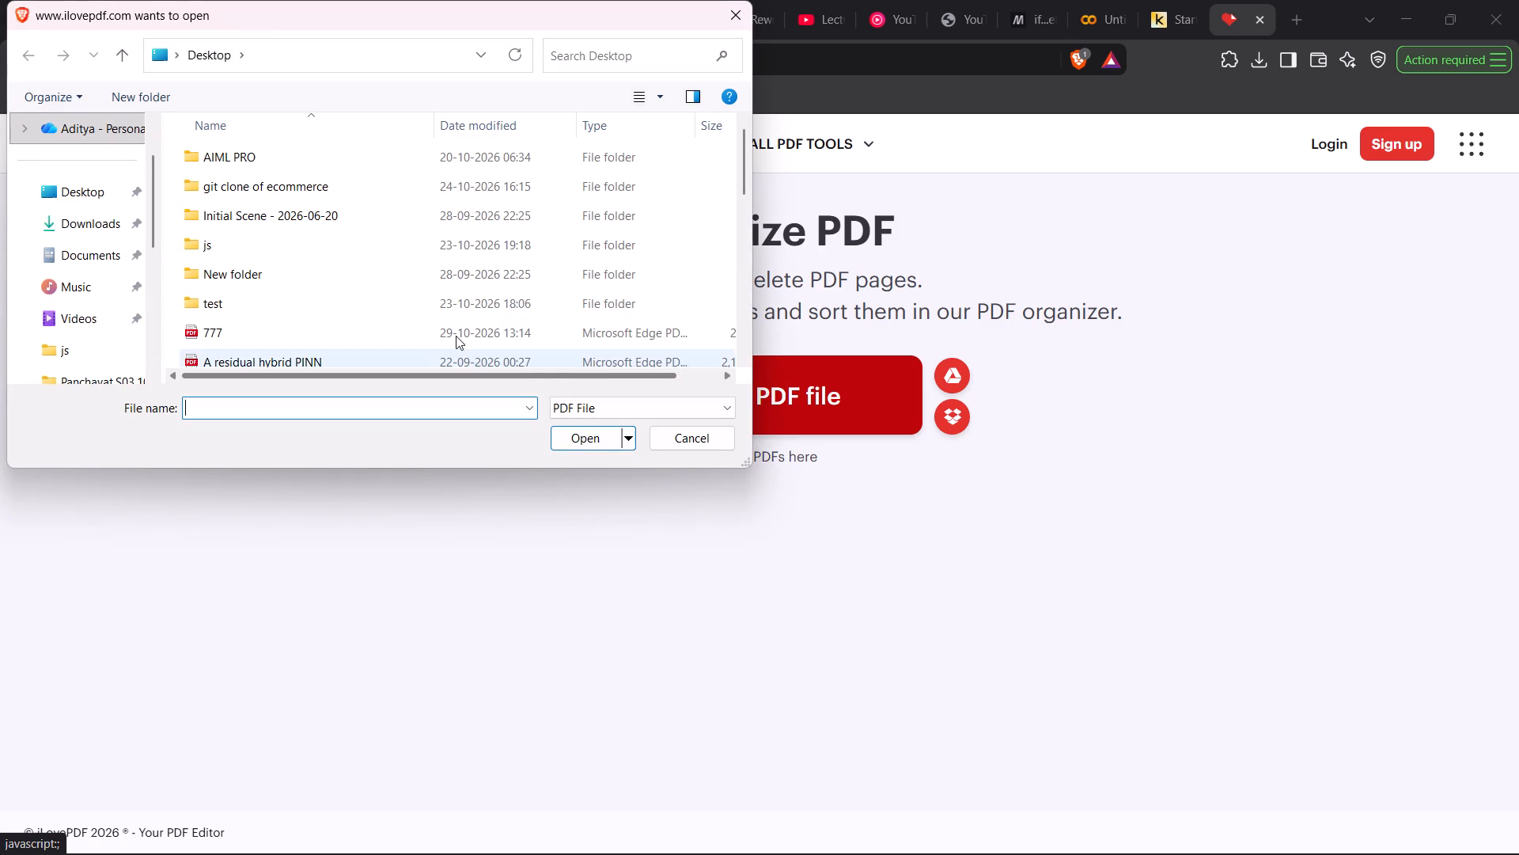
{"action": "scroll", "coordinate": [403, 295], "scroll_direction": "down", "scroll_amount": 1}
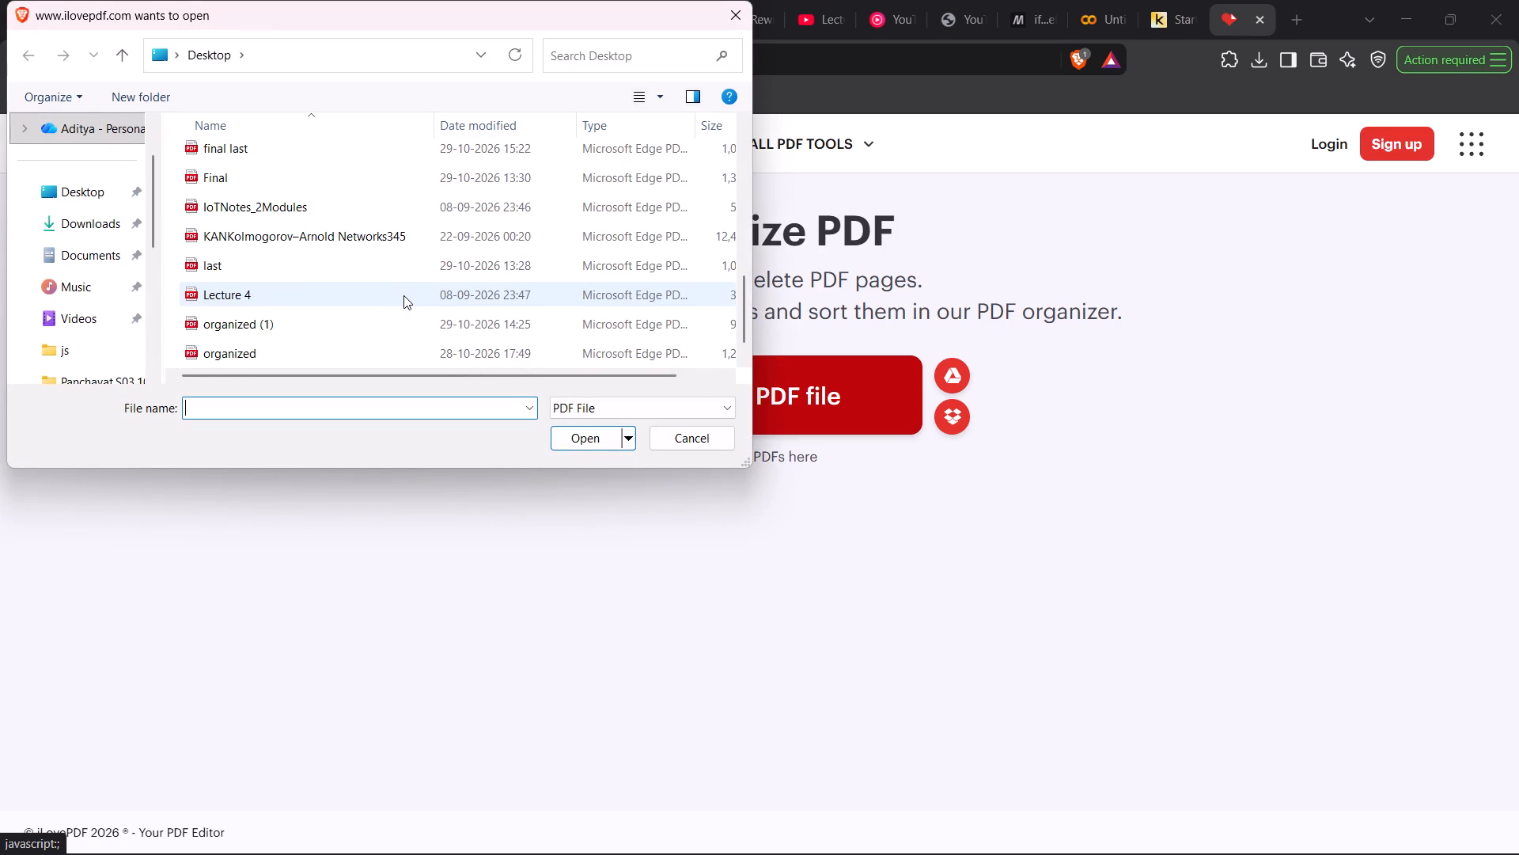
{"action": "scroll", "coordinate": [403, 295], "scroll_direction": "down", "scroll_amount": 1}
{"action": "left_click", "coordinate": [332, 247]}
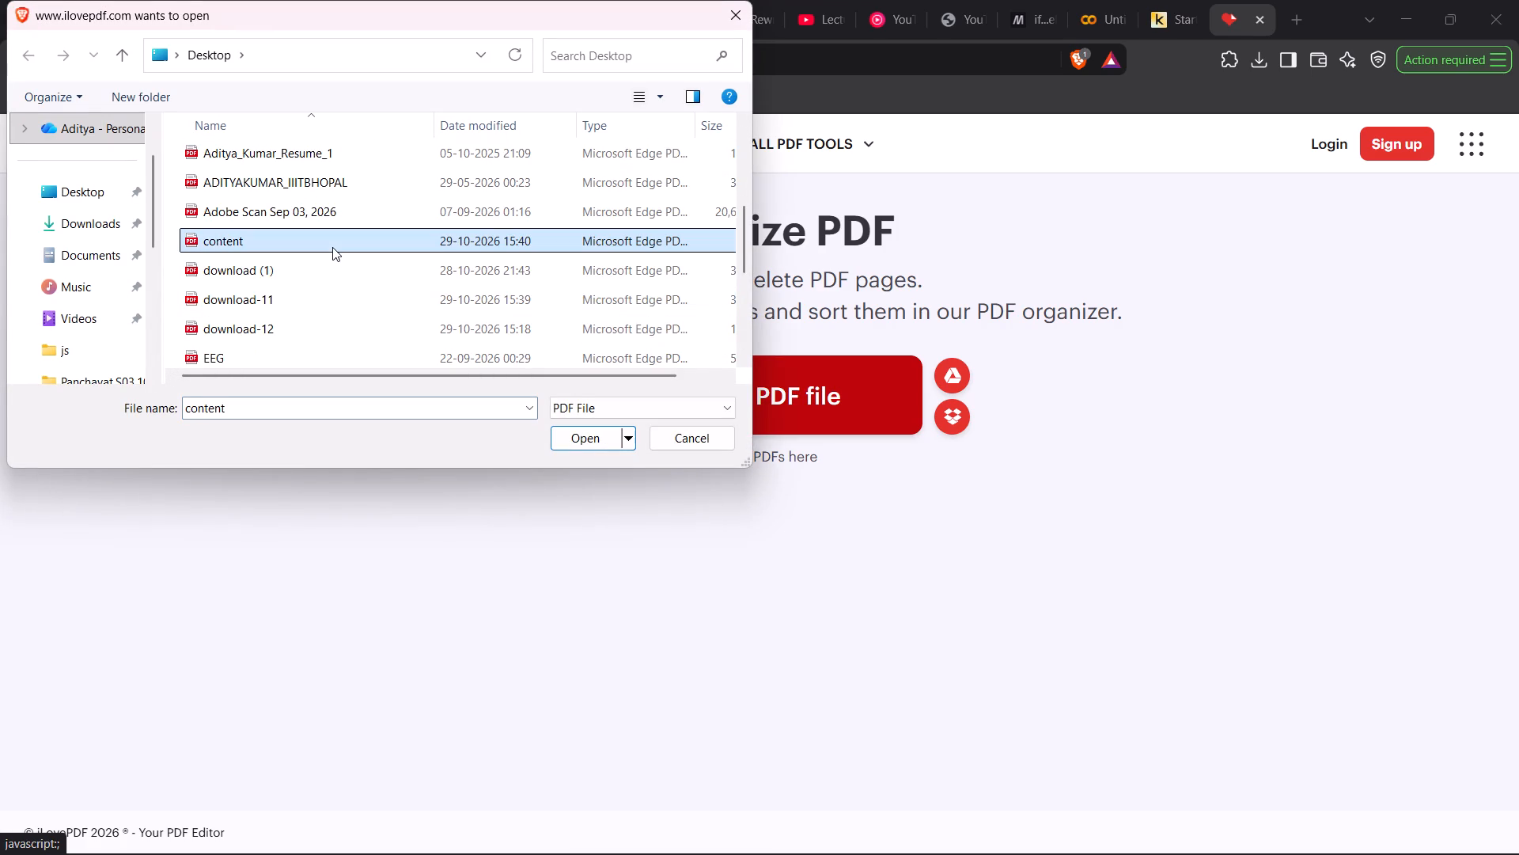
{"action": "scroll", "coordinate": [335, 311], "scroll_direction": "down", "scroll_amount": 2}
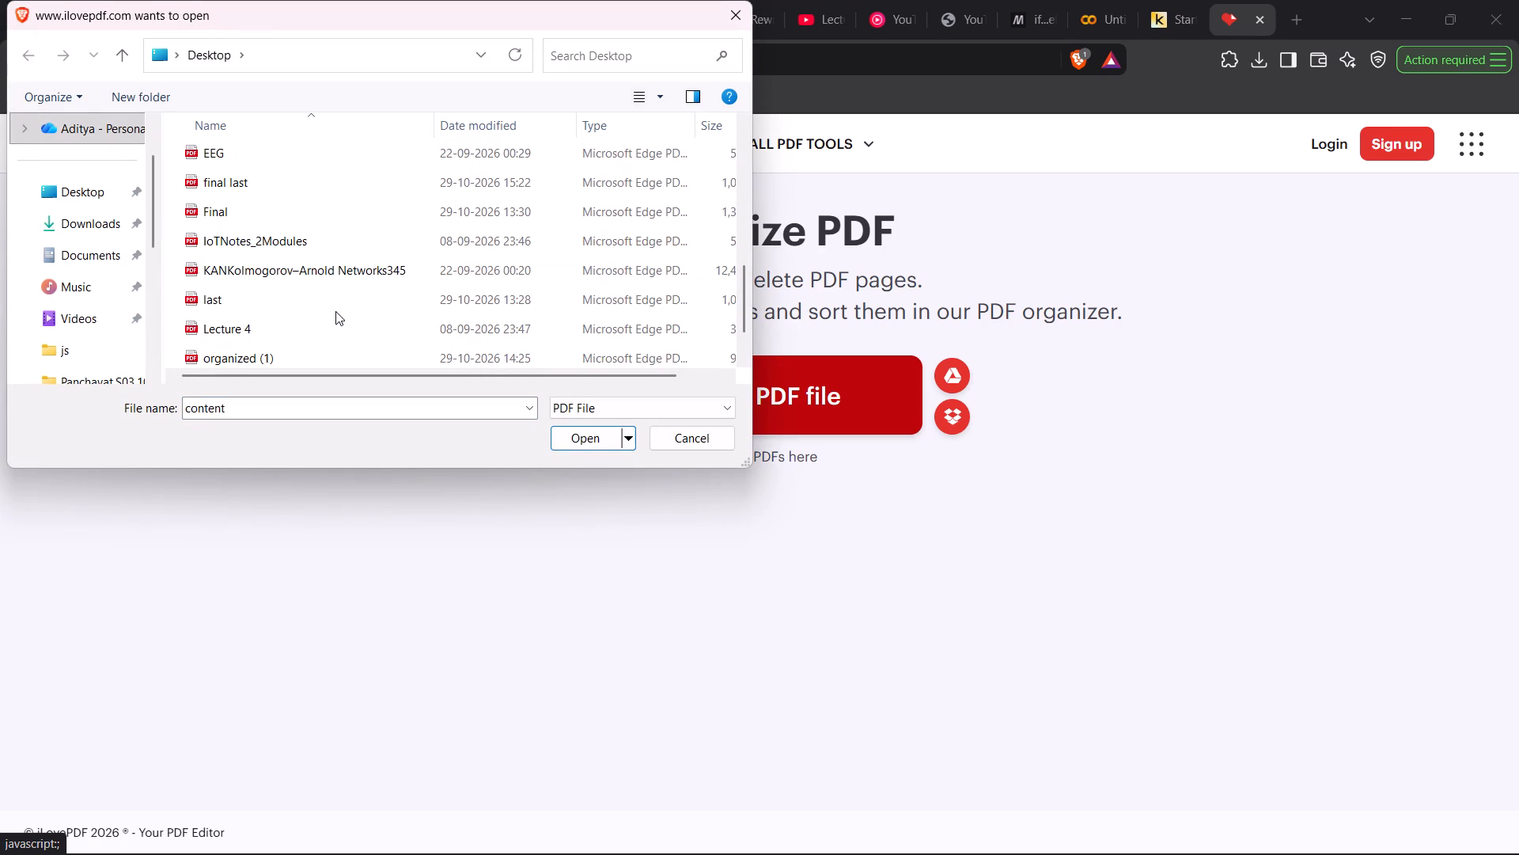
{"action": "left_click", "coordinate": [282, 187], "text": "ctrl"}
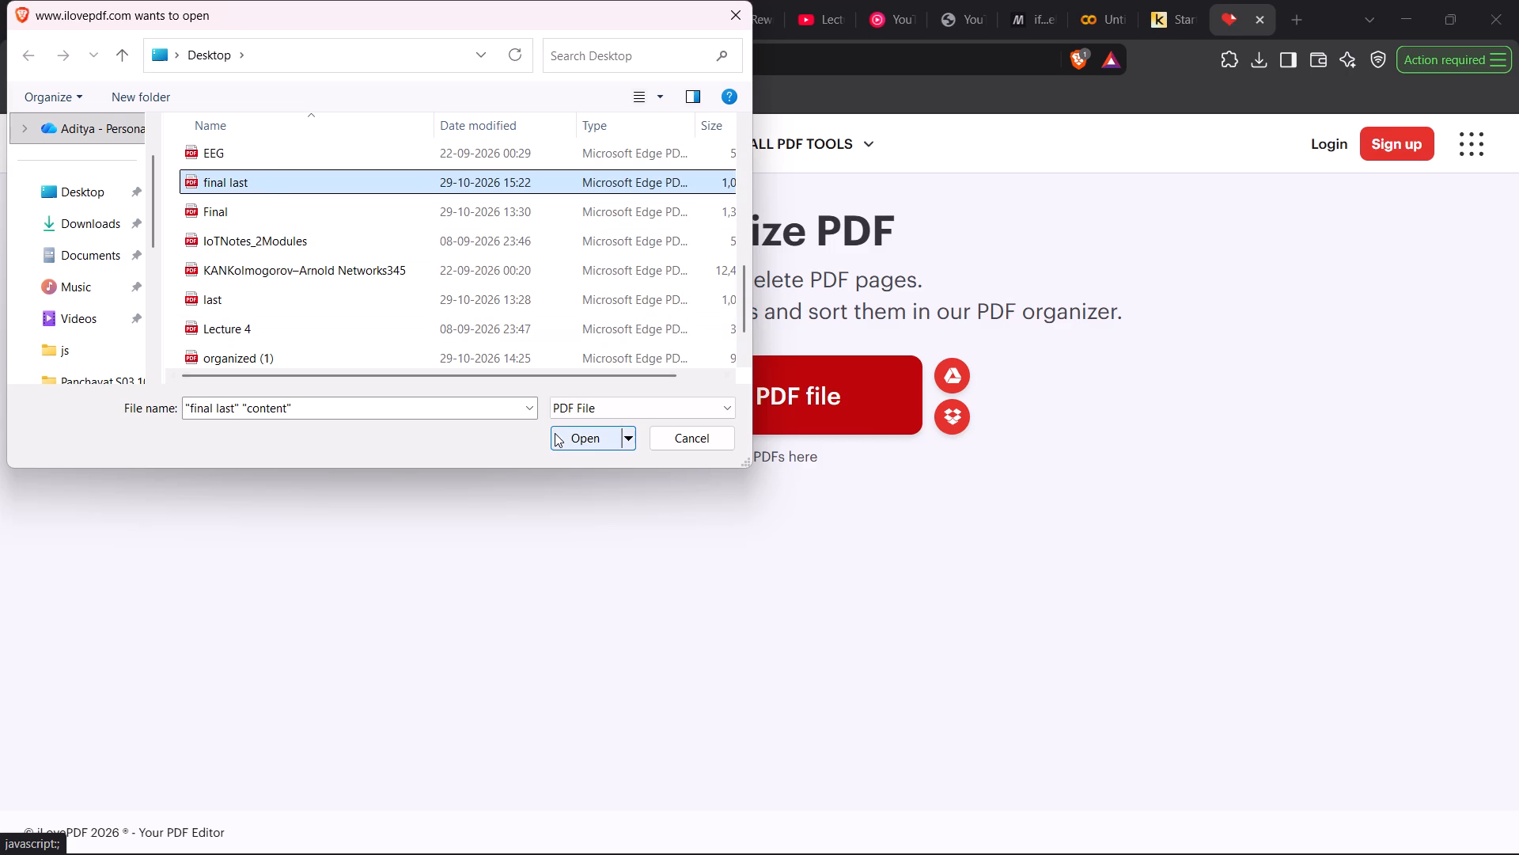
{"action": "left_click", "coordinate": [555, 433]}
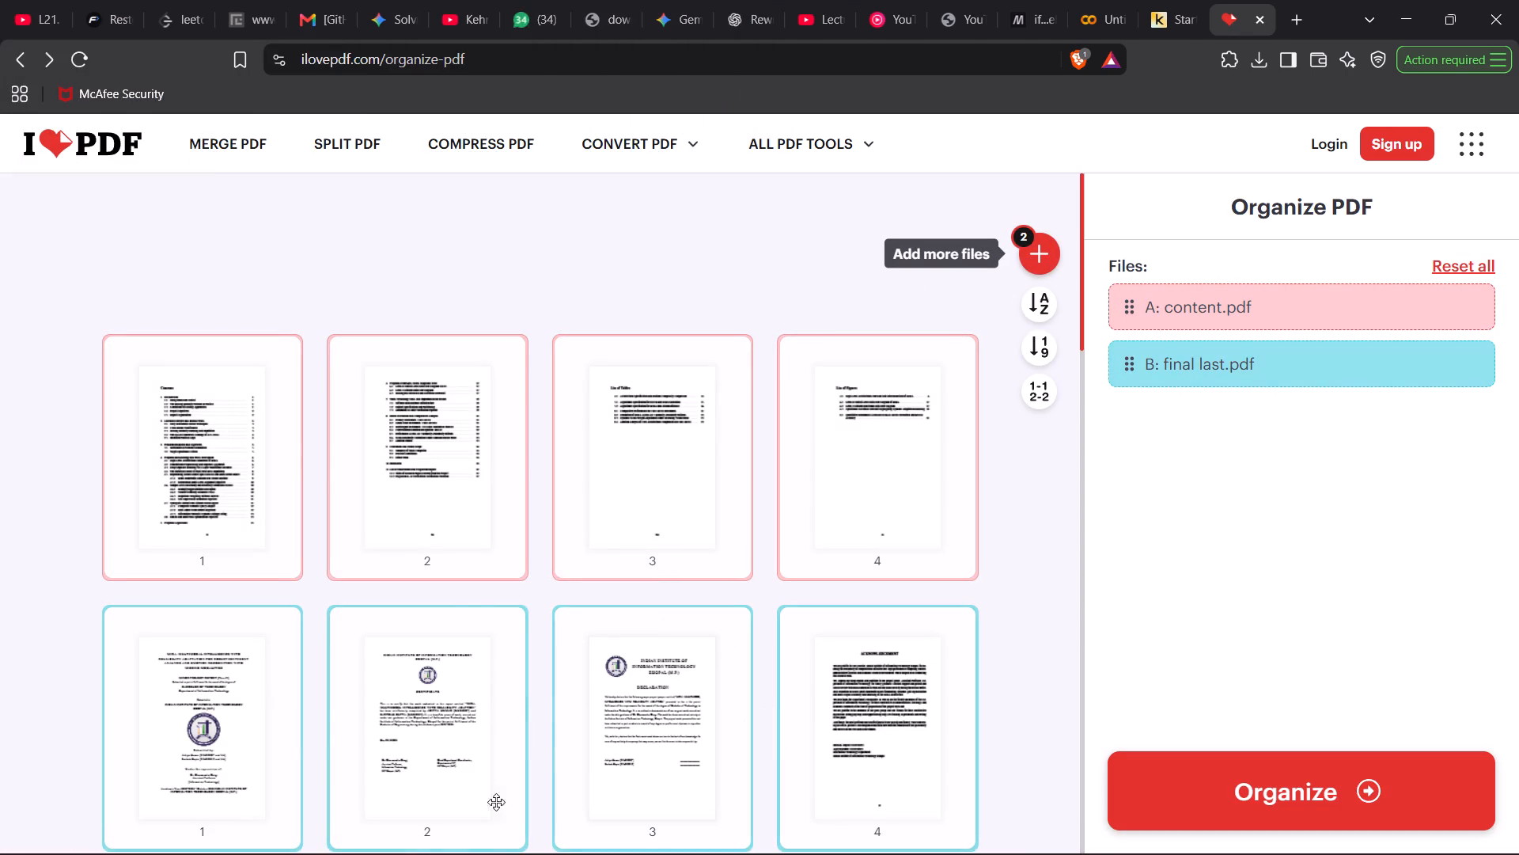
Delete page 7, the old first Contents page, from final last.pdf.
{"action": "scroll", "coordinate": [551, 678], "scroll_direction": "down", "scroll_amount": 4}
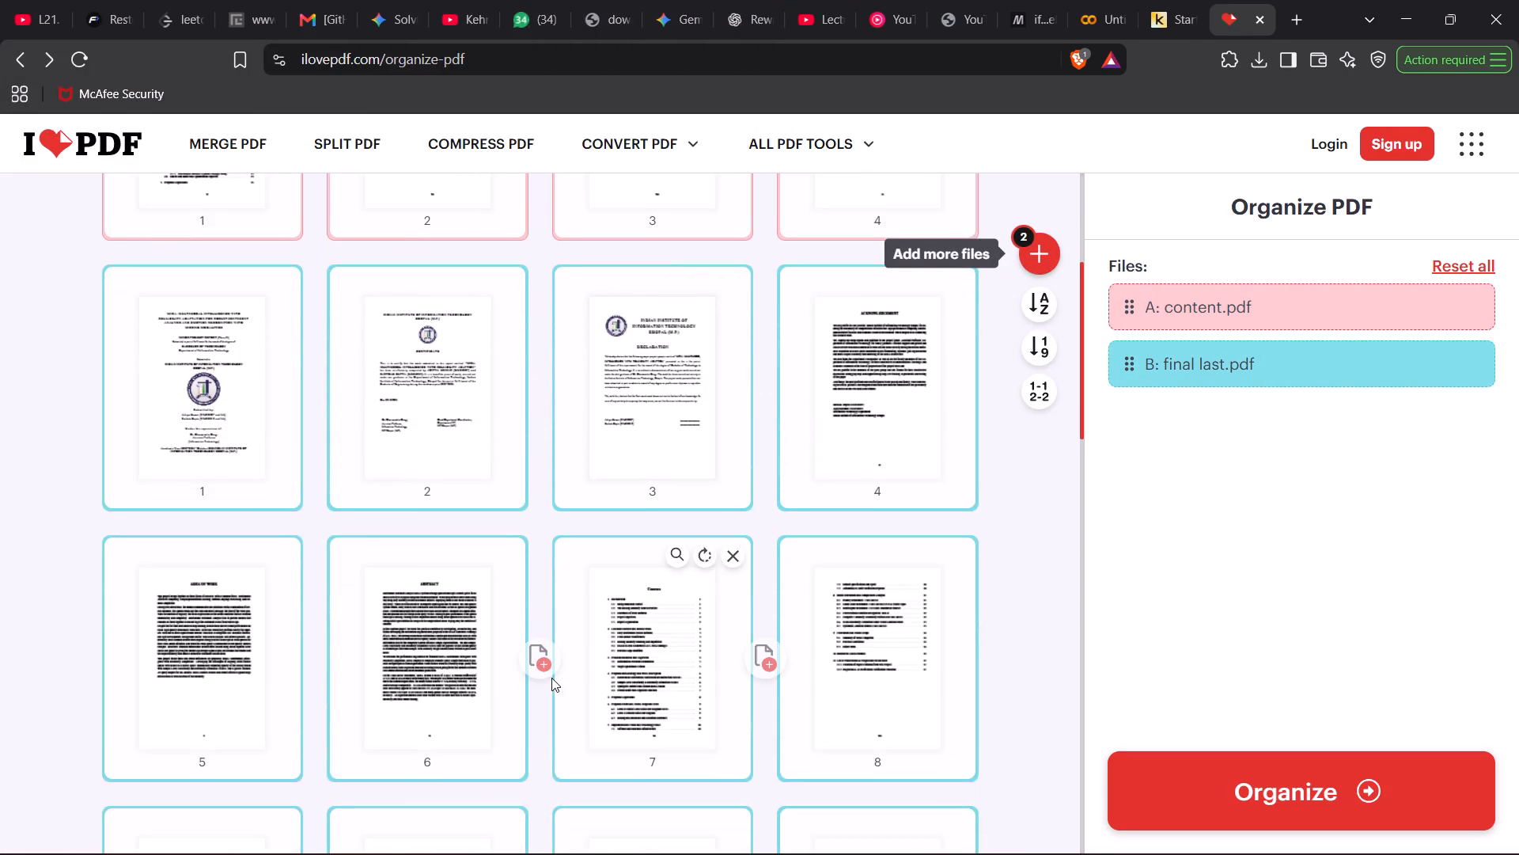
{"action": "scroll", "coordinate": [551, 678], "scroll_direction": "down", "scroll_amount": 1}
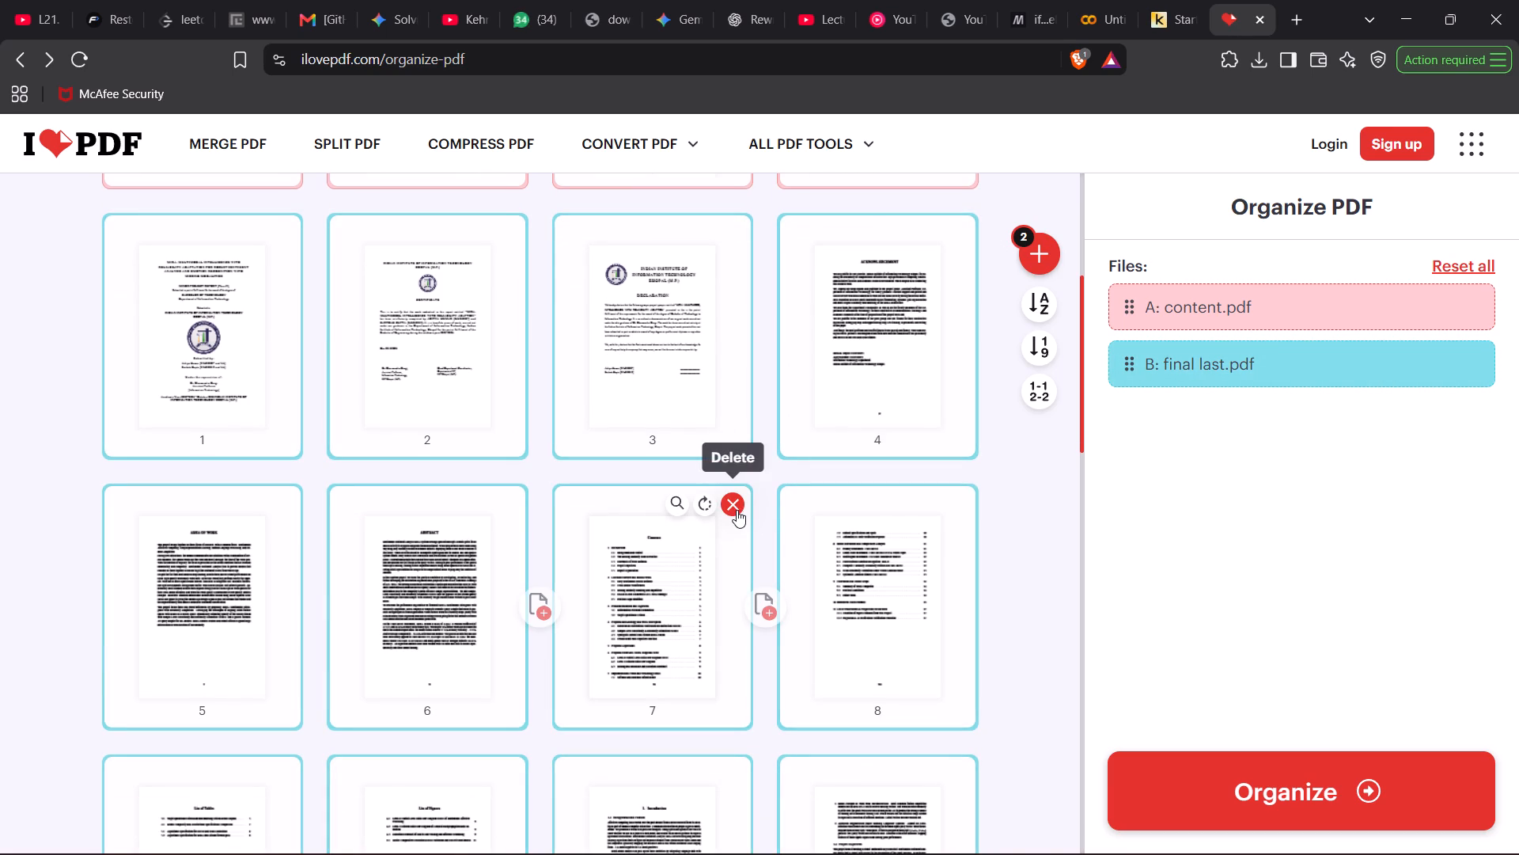
{"action": "left_click", "coordinate": [737, 510]}
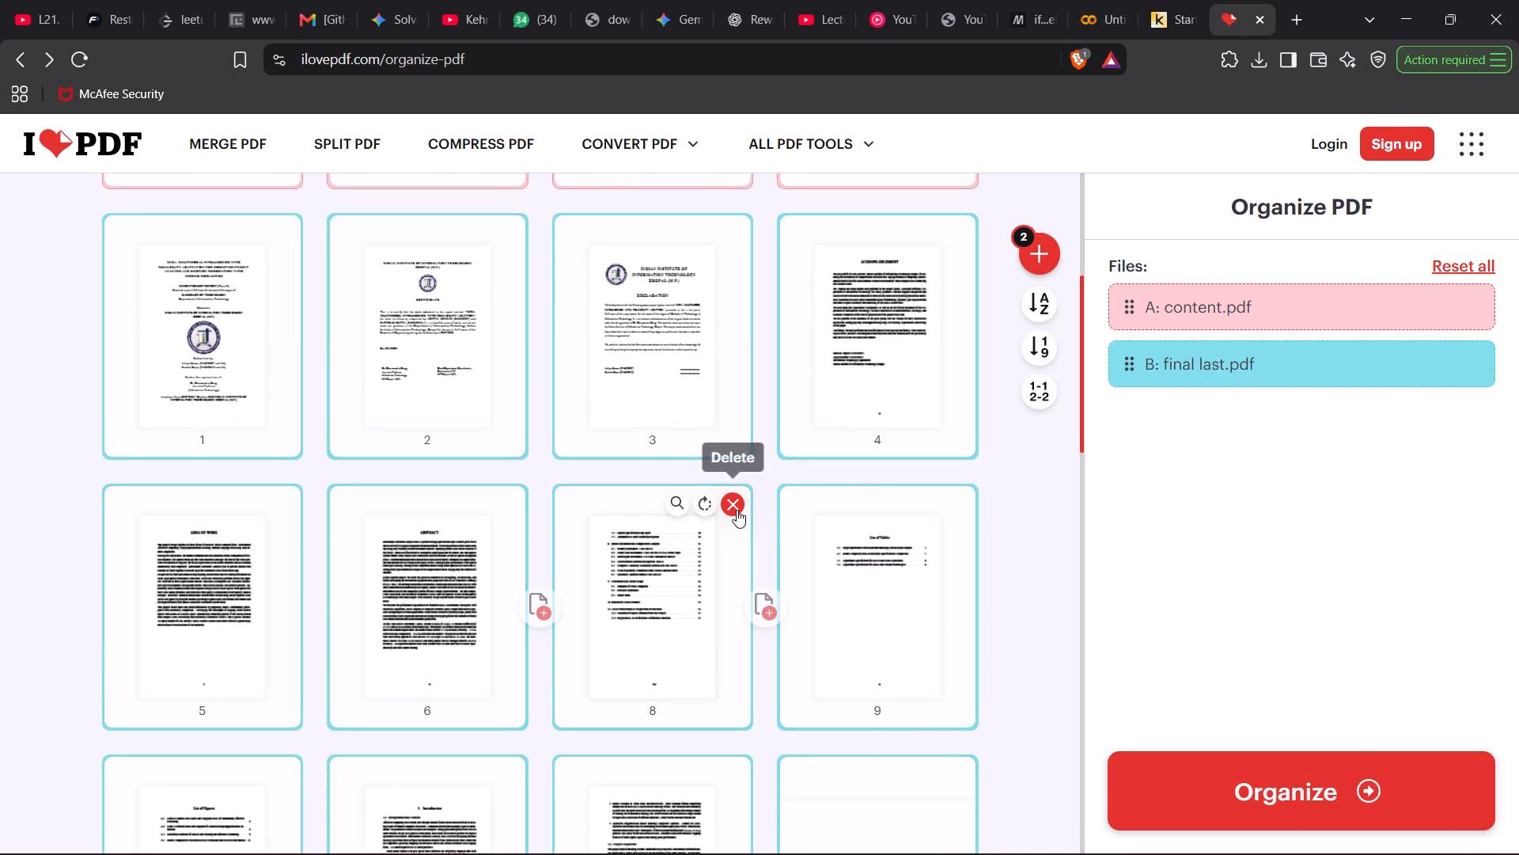
Move content.pdf's four pages, in order, to directly after page 6 (Abstract) of final last.pdf.
{"action": "scroll", "coordinate": [617, 530], "scroll_direction": "up", "scroll_amount": 3}
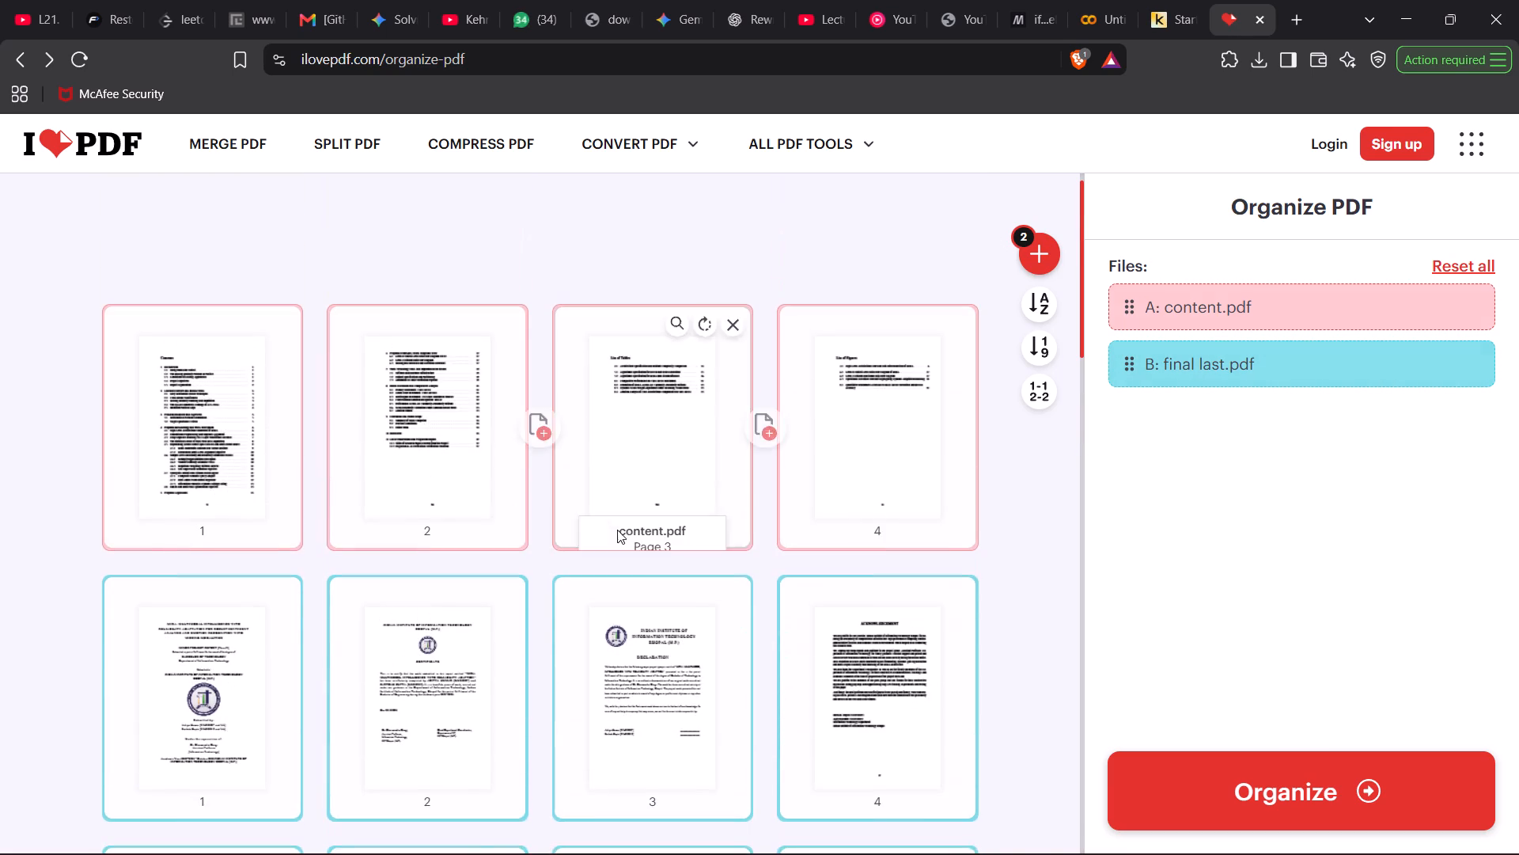
{"action": "left_click_drag", "start_coordinate": [260, 485], "coordinate": [559, 362]}
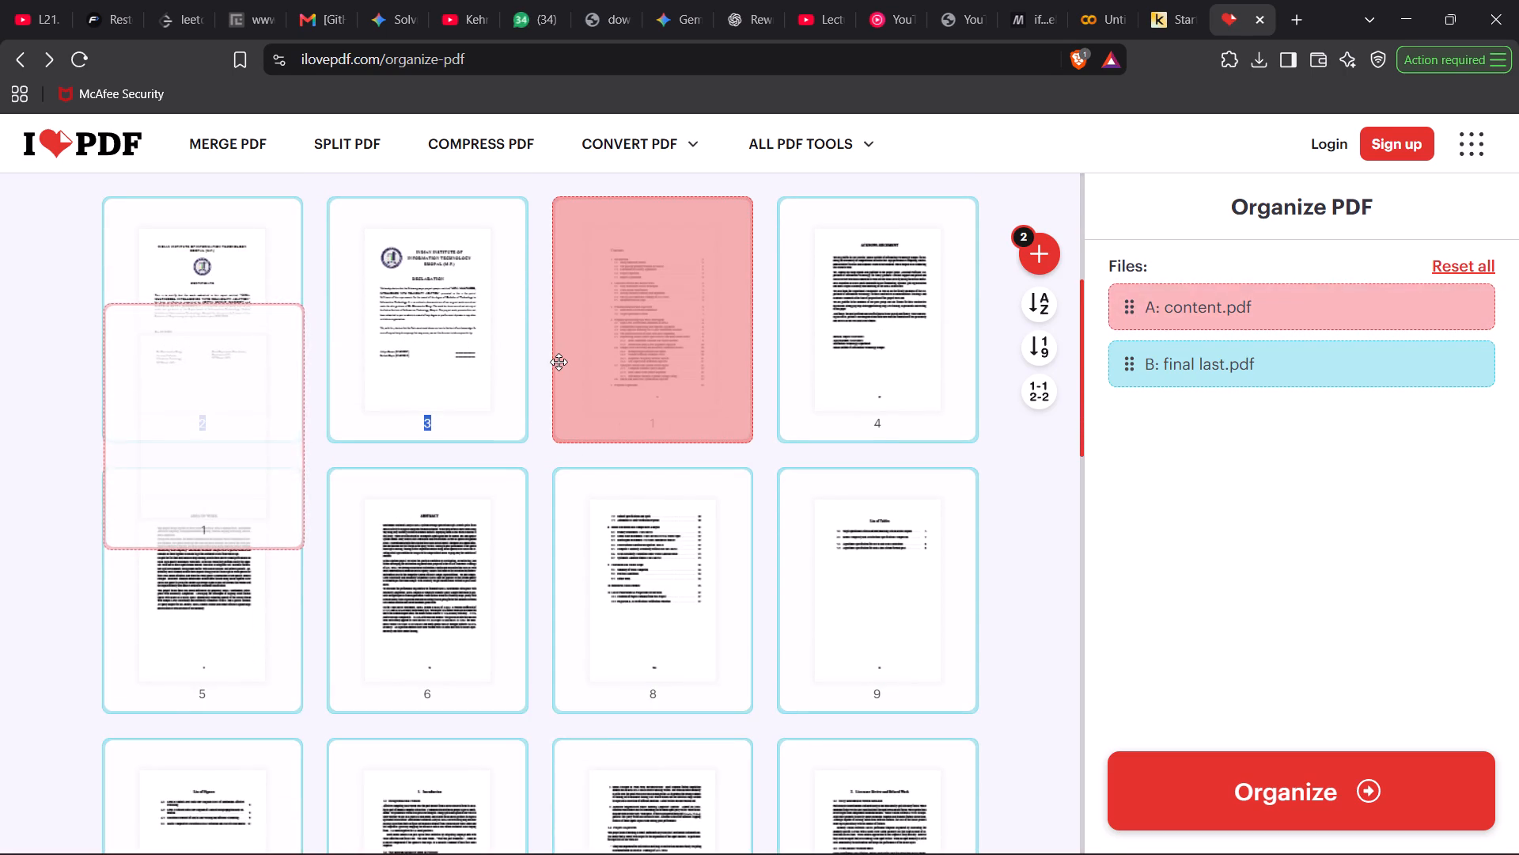
{"action": "left_click_drag", "start_coordinate": [559, 362], "coordinate": [551, 512]}
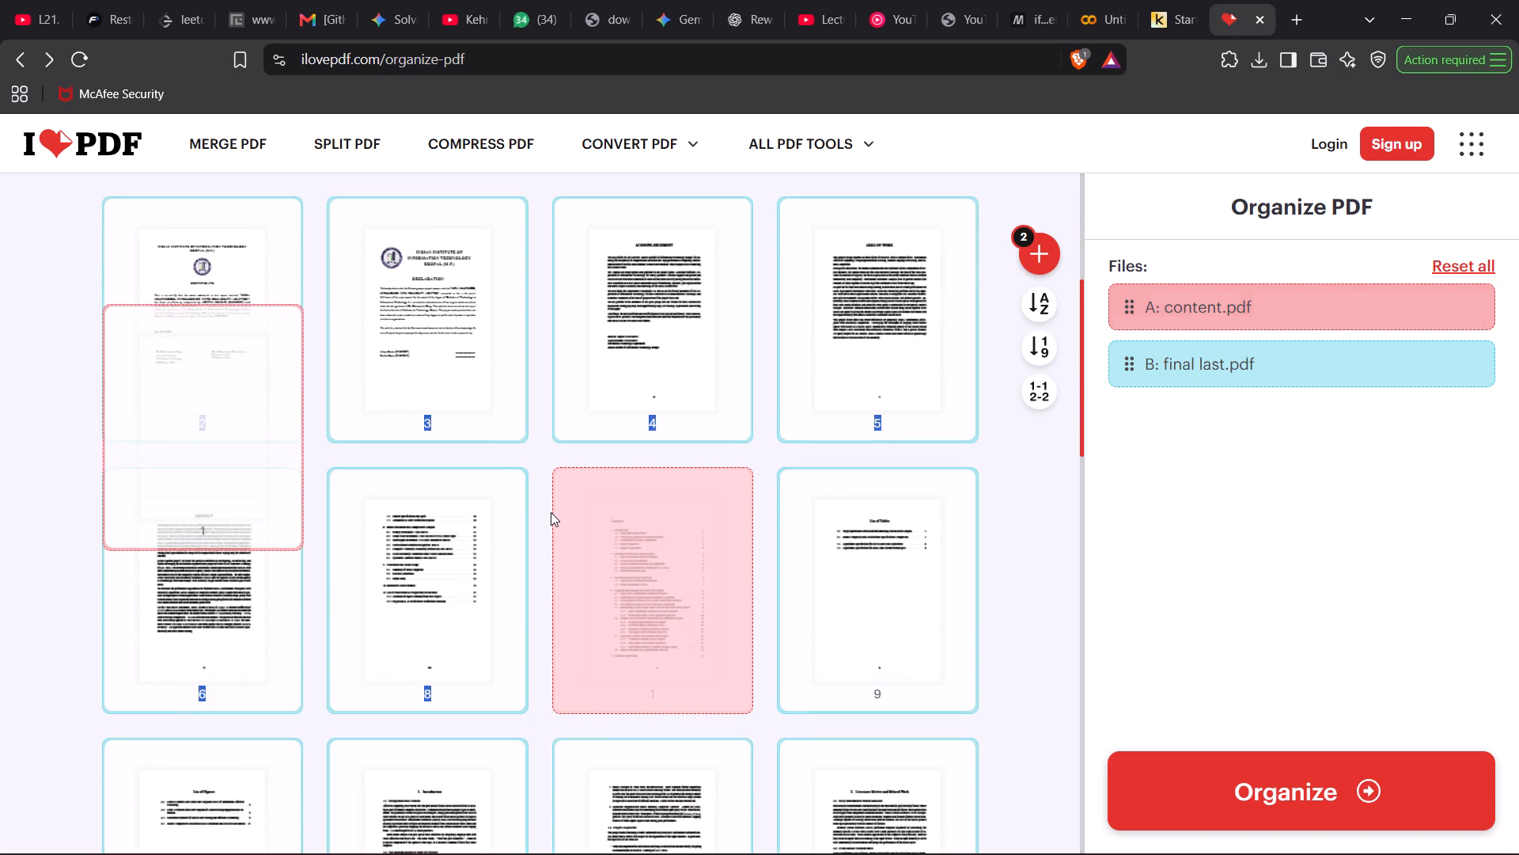
{"action": "left_click_drag", "start_coordinate": [551, 512], "coordinate": [438, 525]}
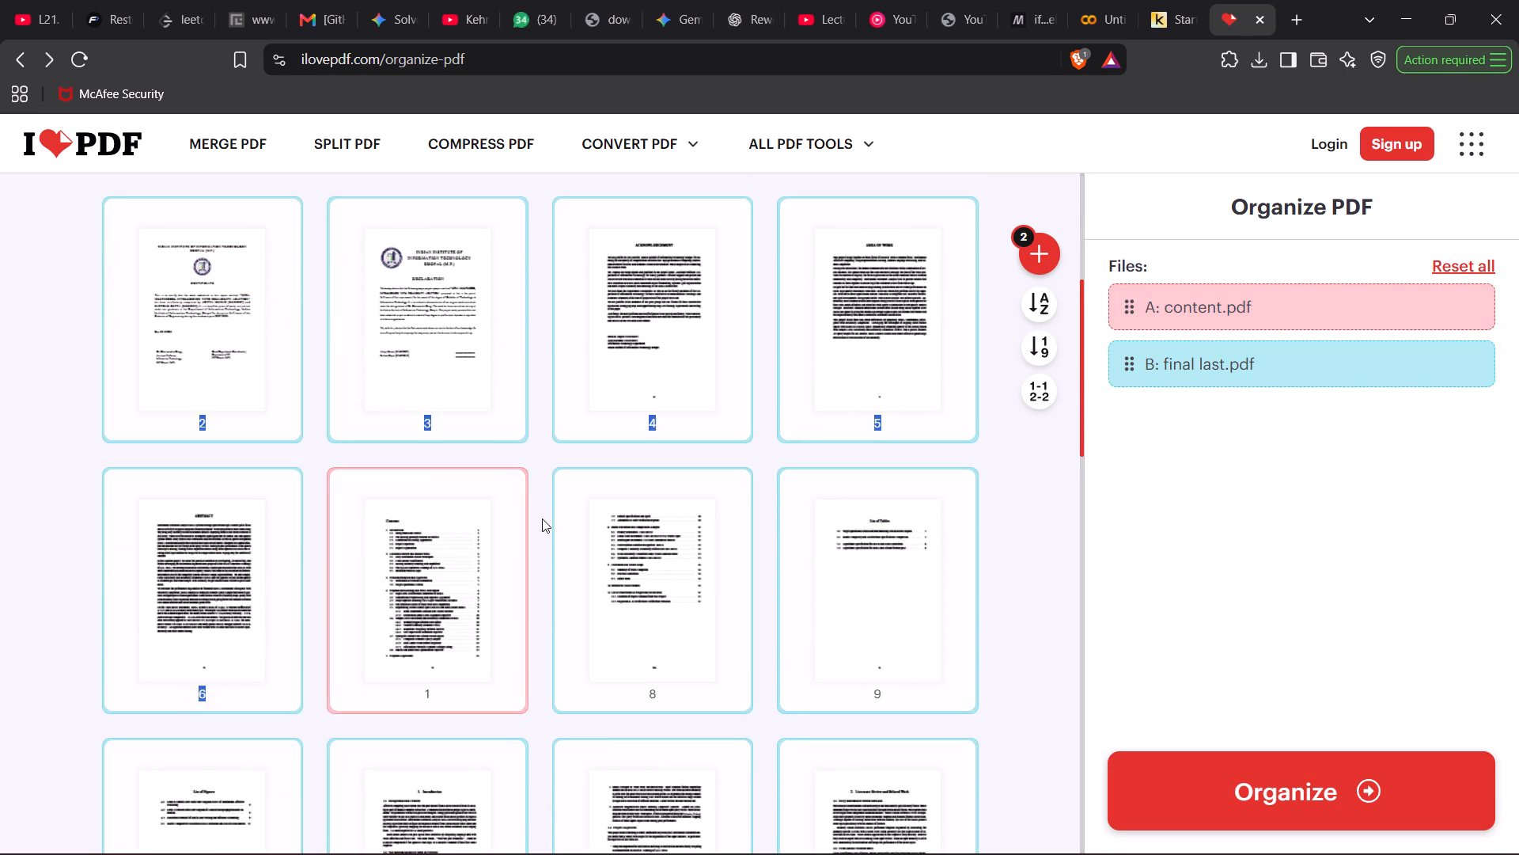
{"action": "scroll", "coordinate": [542, 519], "scroll_direction": "up", "scroll_amount": 1}
{"action": "left_click_drag", "start_coordinate": [233, 254], "coordinate": [508, 659]}
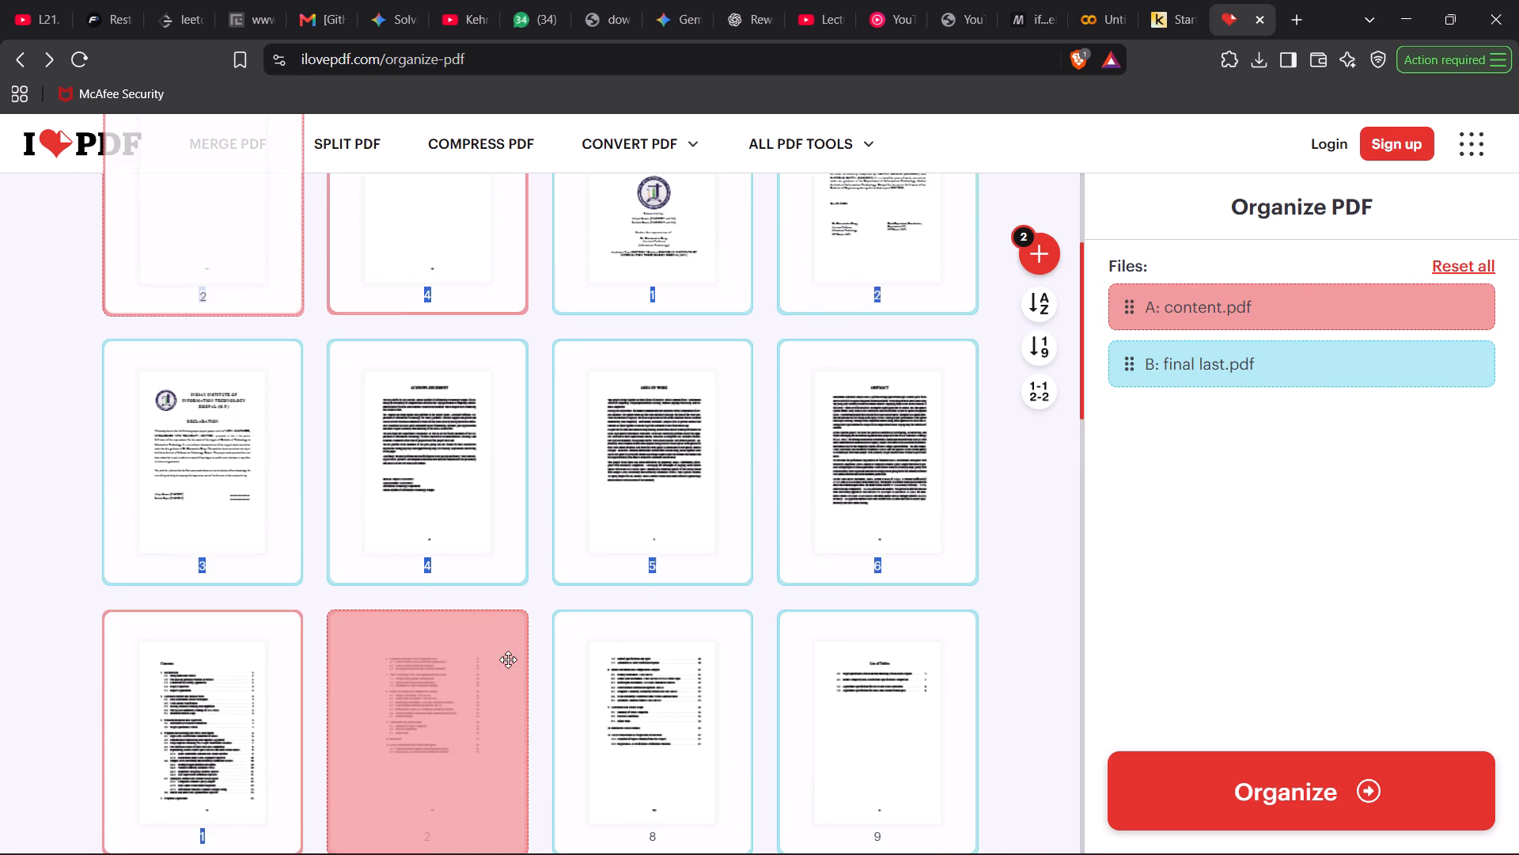
{"action": "left_click_drag", "start_coordinate": [508, 659], "coordinate": [524, 697]}
{"action": "scroll", "coordinate": [340, 500], "scroll_direction": "up", "scroll_amount": 1}
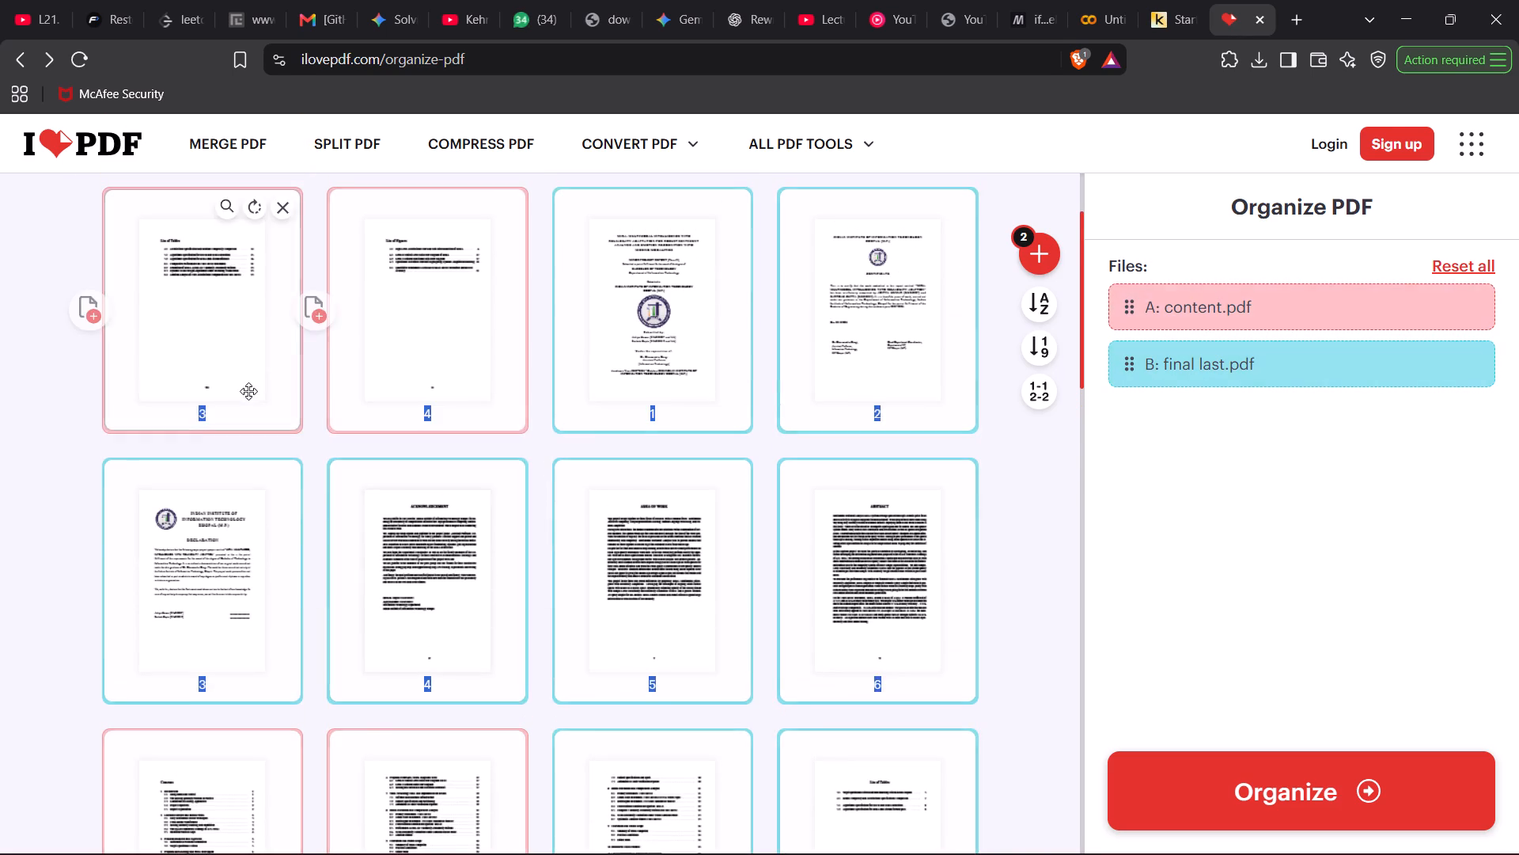
{"action": "left_click_drag", "start_coordinate": [248, 391], "coordinate": [517, 794]}
{"action": "left_click_drag", "start_coordinate": [245, 265], "coordinate": [488, 754]}
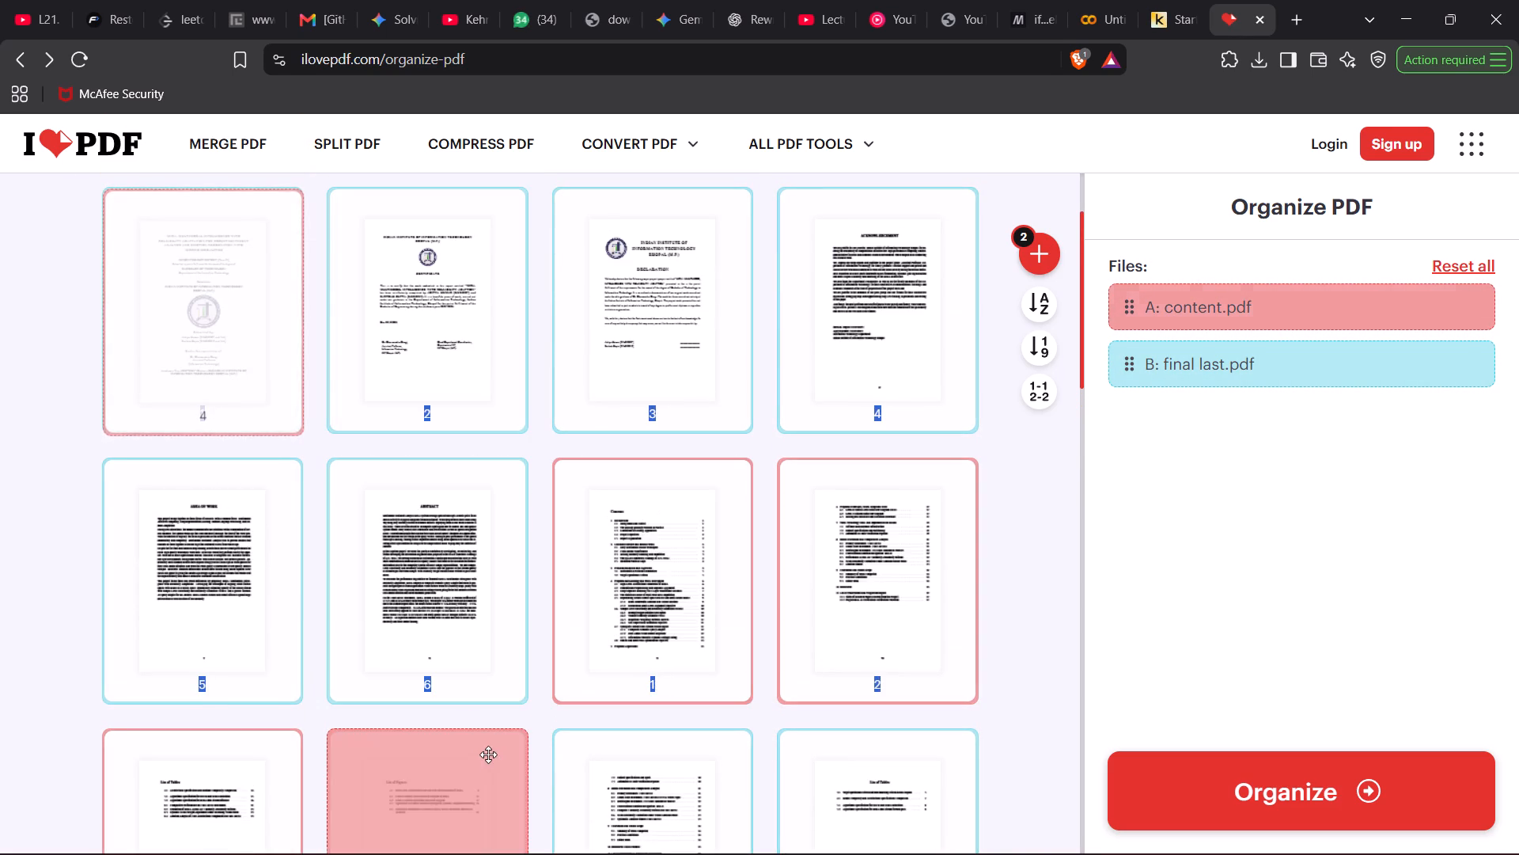
{"action": "left_click_drag", "start_coordinate": [488, 754], "coordinate": [495, 761]}
Delete the remaining old contents and list pages 8, 9 and 10 of final last.pdf.
{"action": "scroll", "coordinate": [612, 757], "scroll_direction": "down", "scroll_amount": 1}
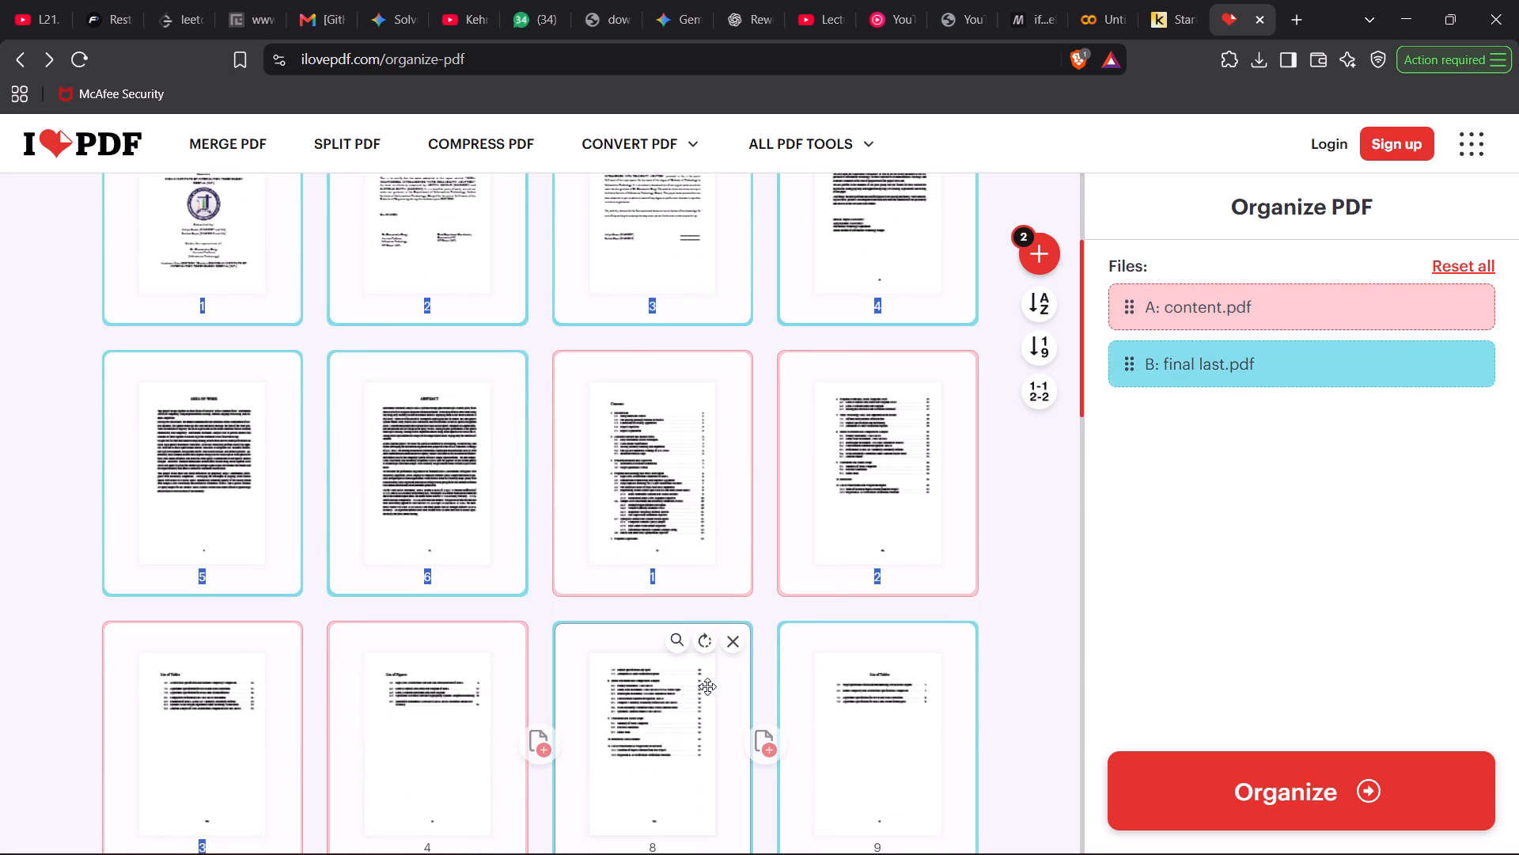
{"action": "left_click", "coordinate": [729, 646]}
{"action": "left_click", "coordinate": [729, 646]}
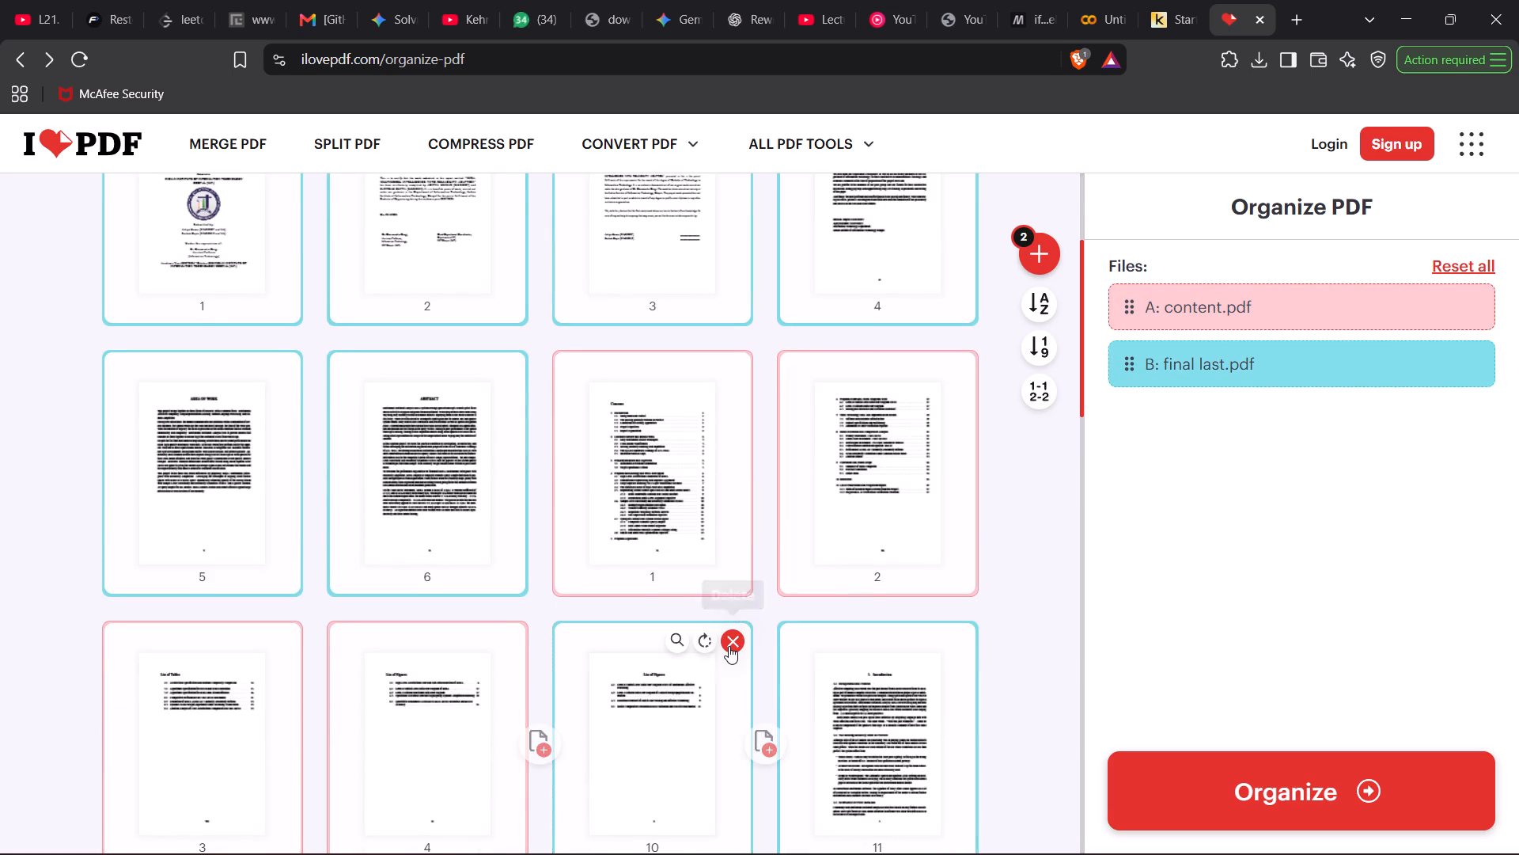
{"action": "left_click", "coordinate": [729, 646]}
Check the rearranged page order and organize both files into one PDF.
{"action": "scroll", "coordinate": [729, 646], "scroll_direction": "down", "scroll_amount": 3}
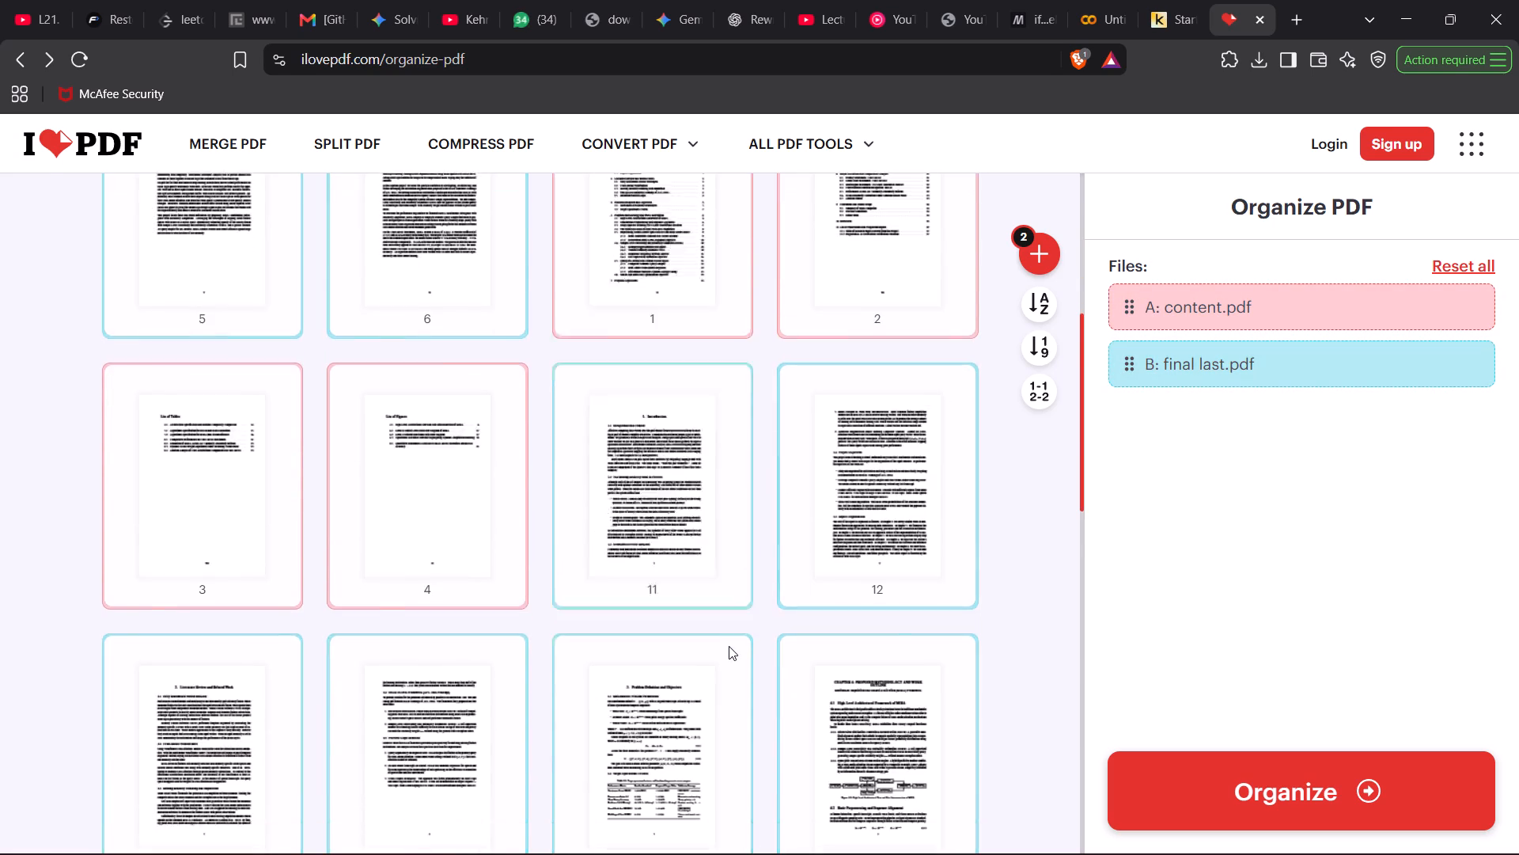
{"action": "scroll", "coordinate": [729, 646], "scroll_direction": "down", "scroll_amount": 3}
{"action": "scroll", "coordinate": [729, 646], "scroll_direction": "up", "scroll_amount": 1}
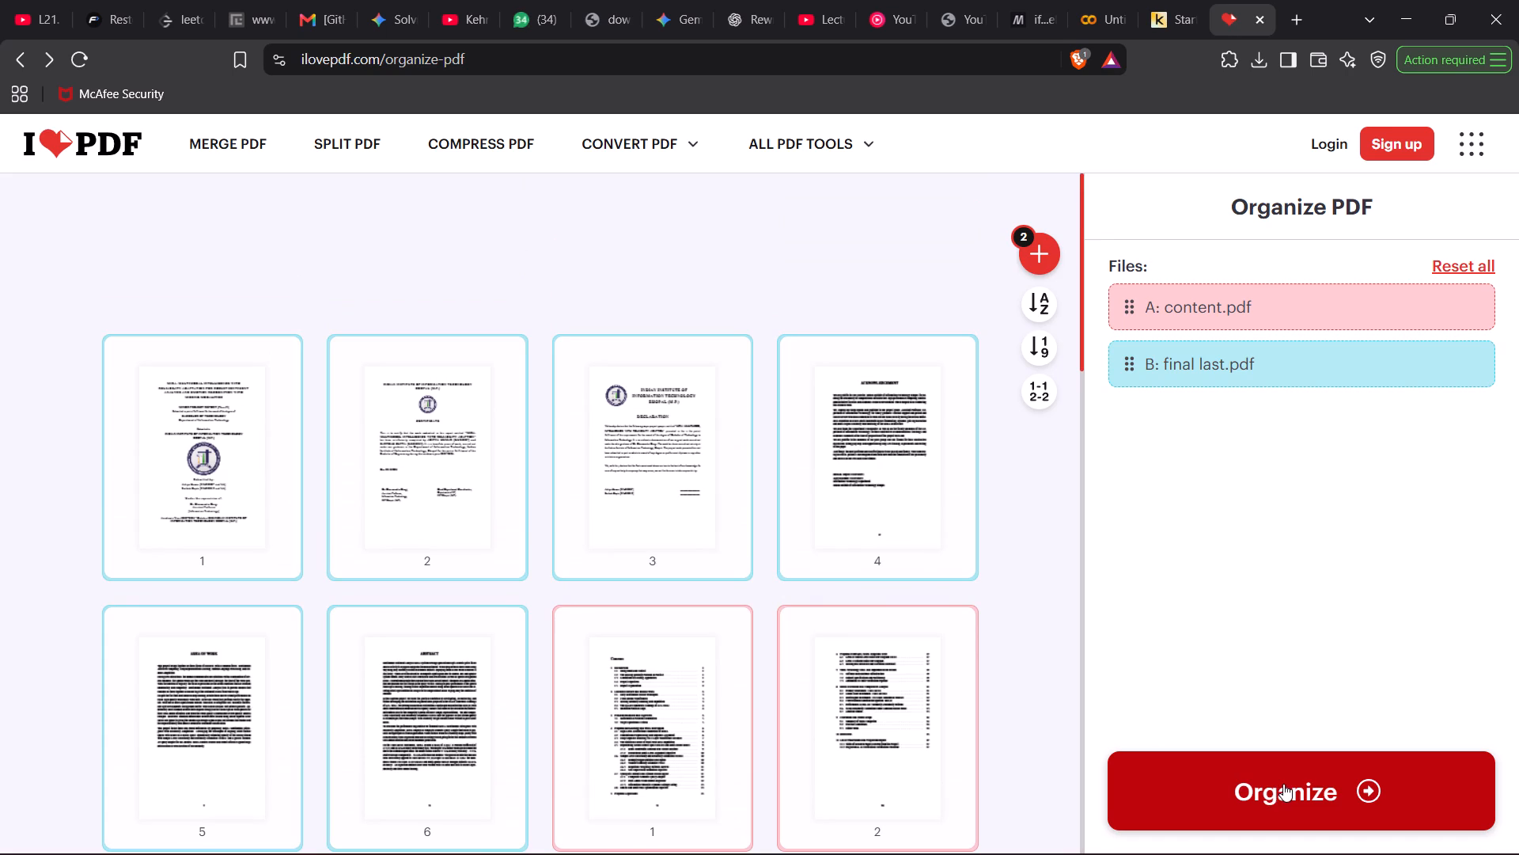
{"action": "left_click", "coordinate": [1283, 784]}
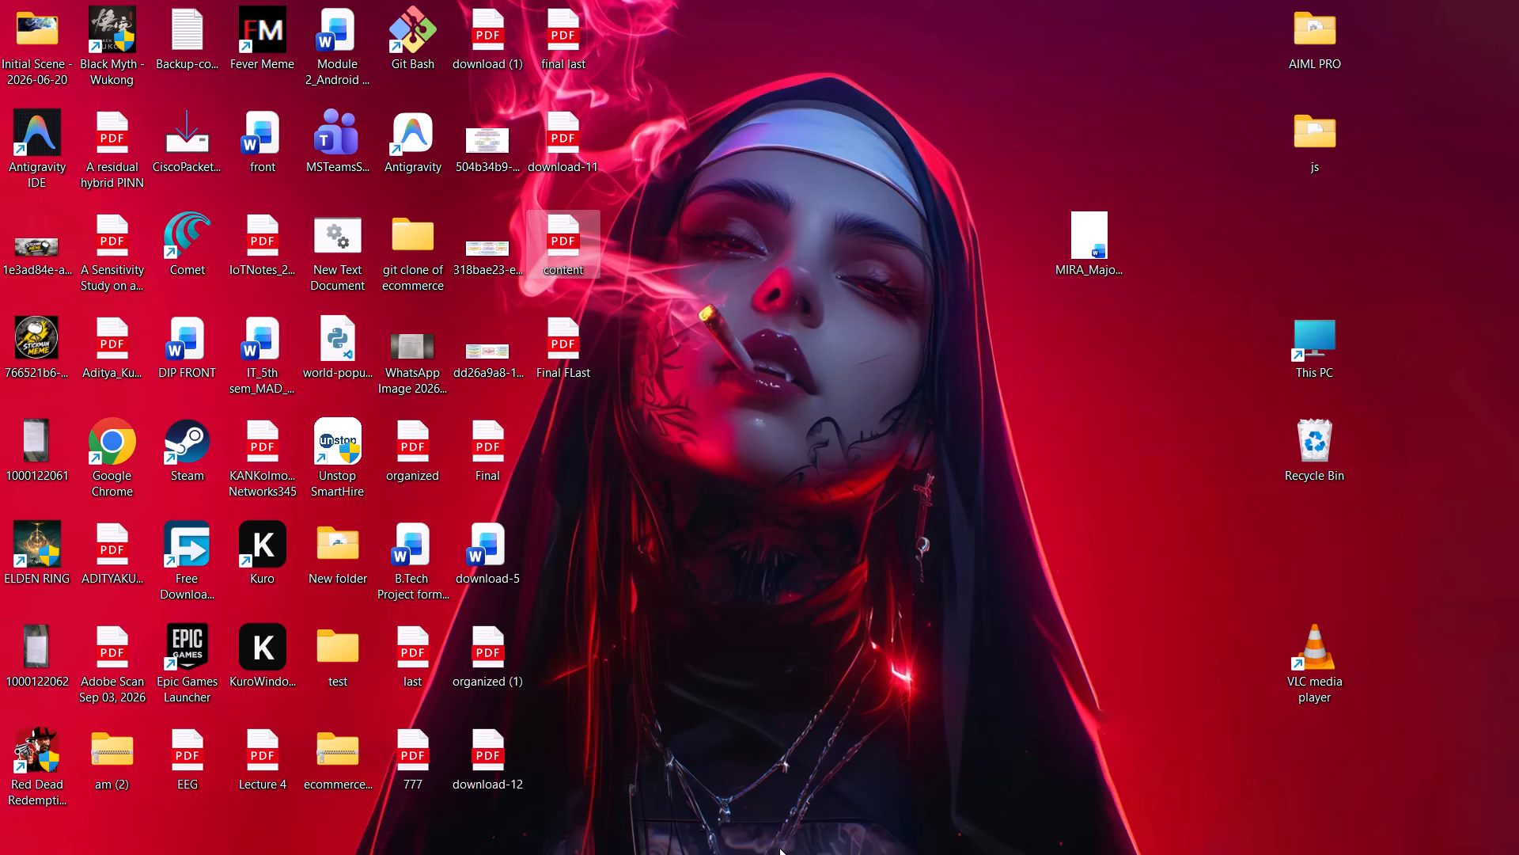
Return to the browser, search for "sejda pdf editor" in a new tab and open Sejda's Online PDF editor.
{"action": "left_click", "coordinate": [760, 838]}
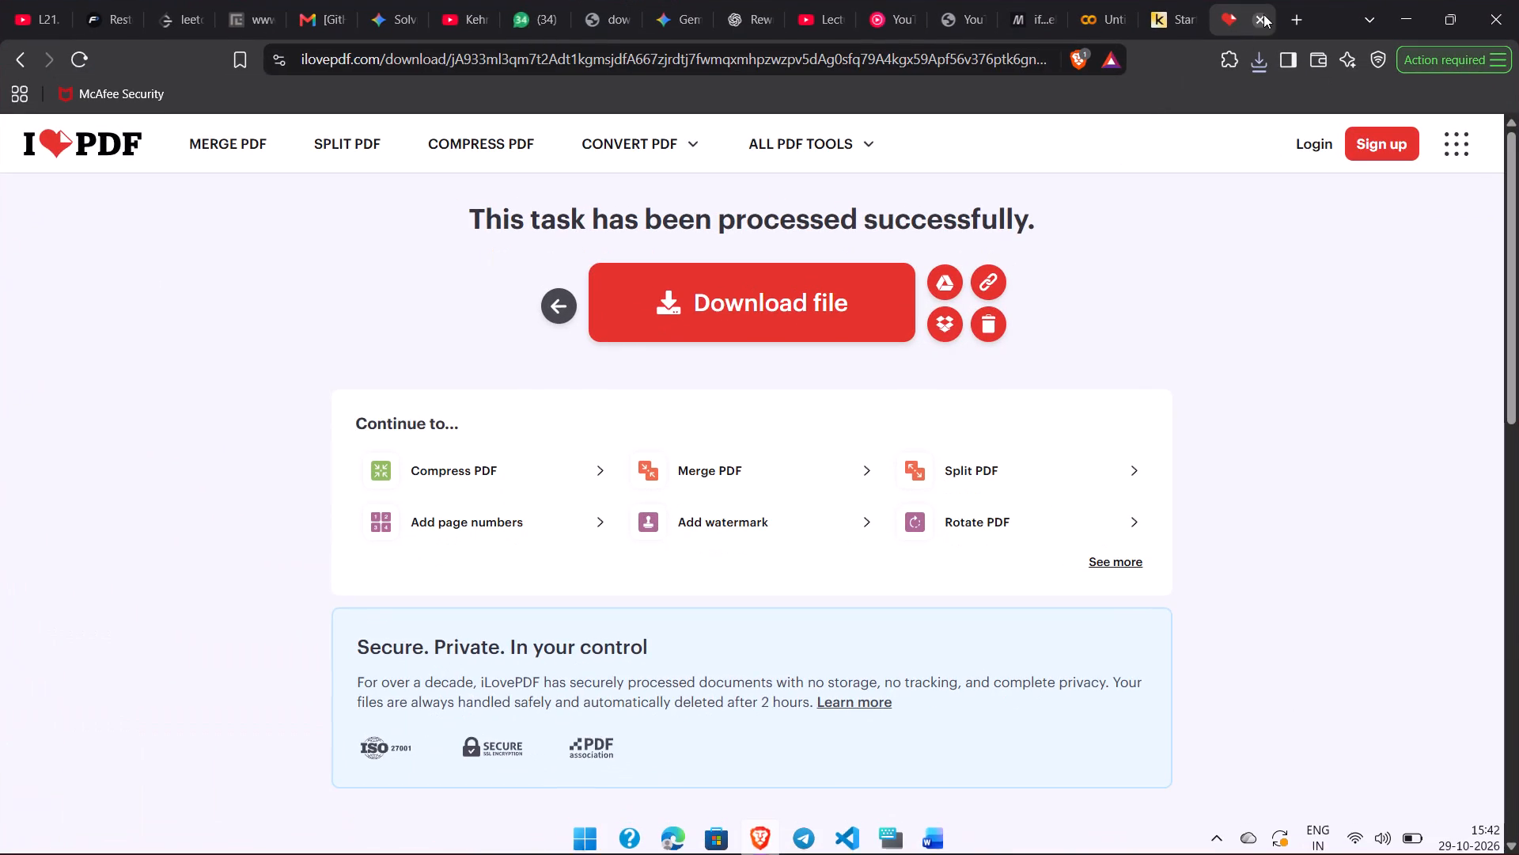
{"action": "left_click", "coordinate": [1294, 18]}
{"action": "type", "text": "se"}
{"action": "key", "text": "Down"}
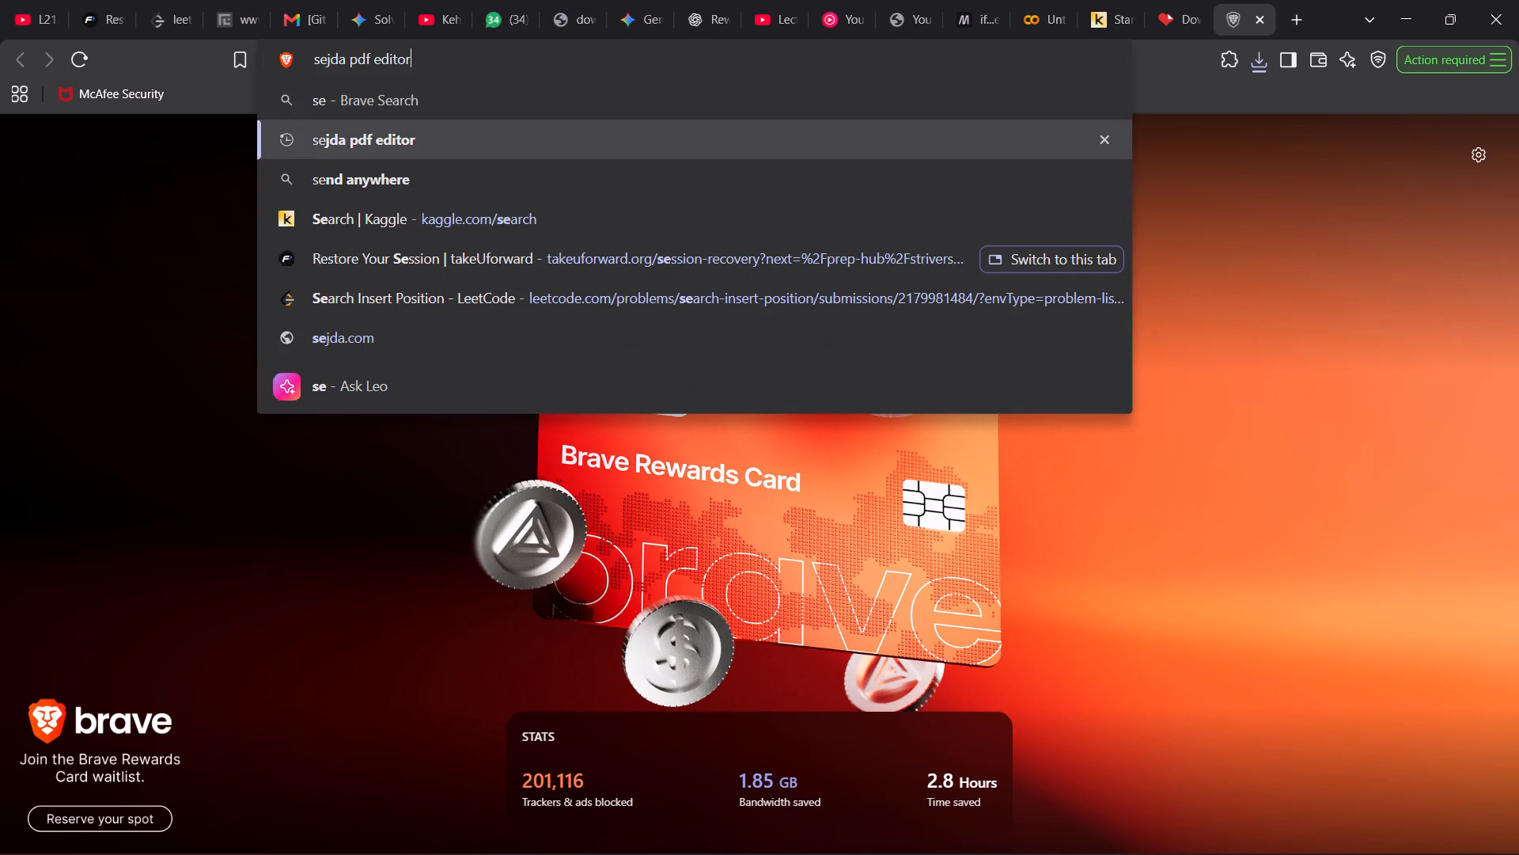
{"action": "key", "text": "Return"}
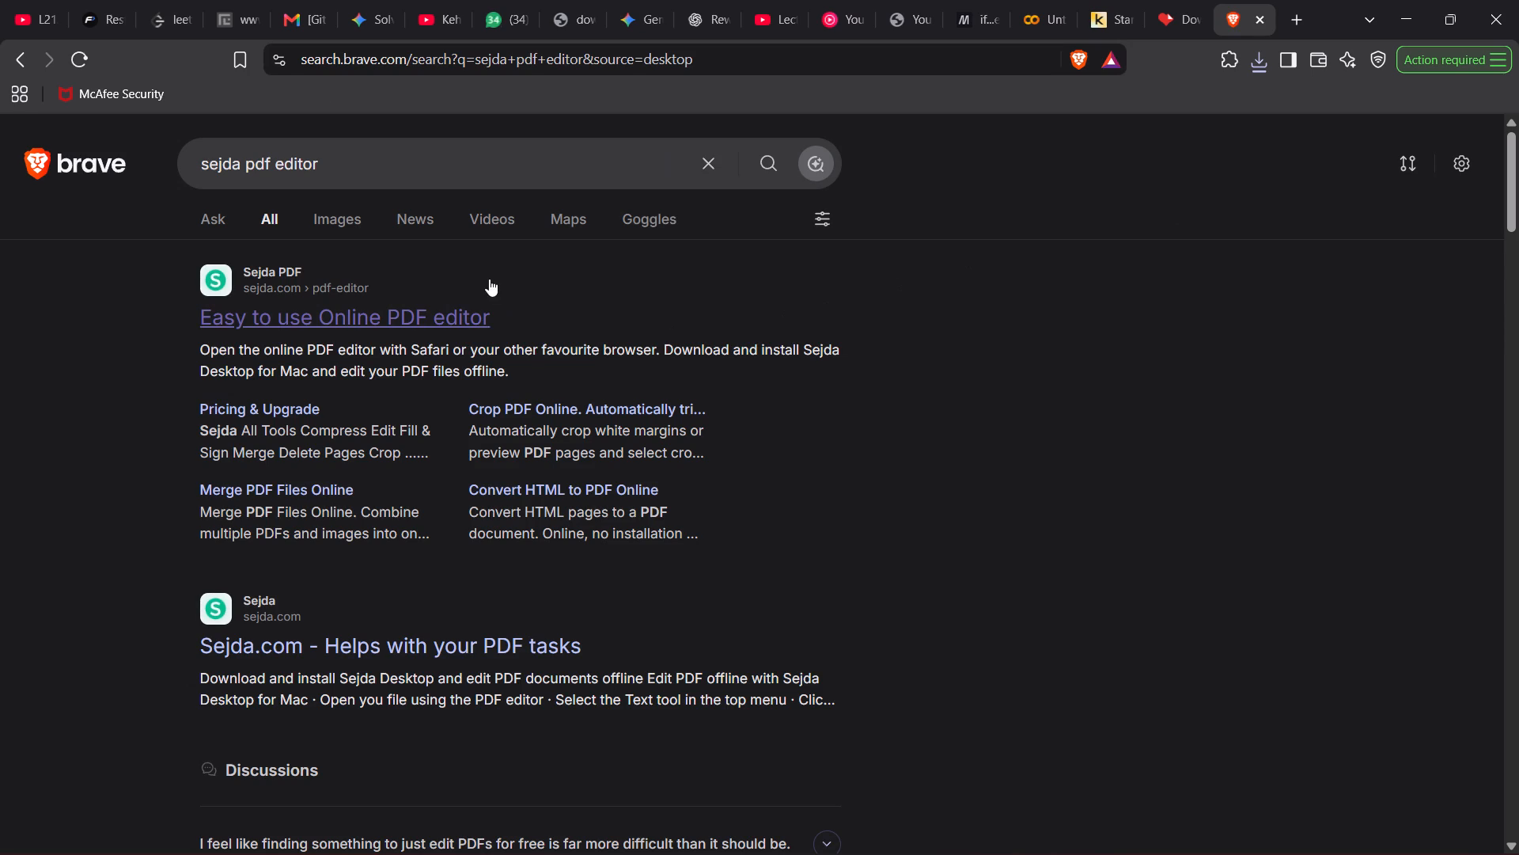
{"action": "left_click", "coordinate": [472, 307]}
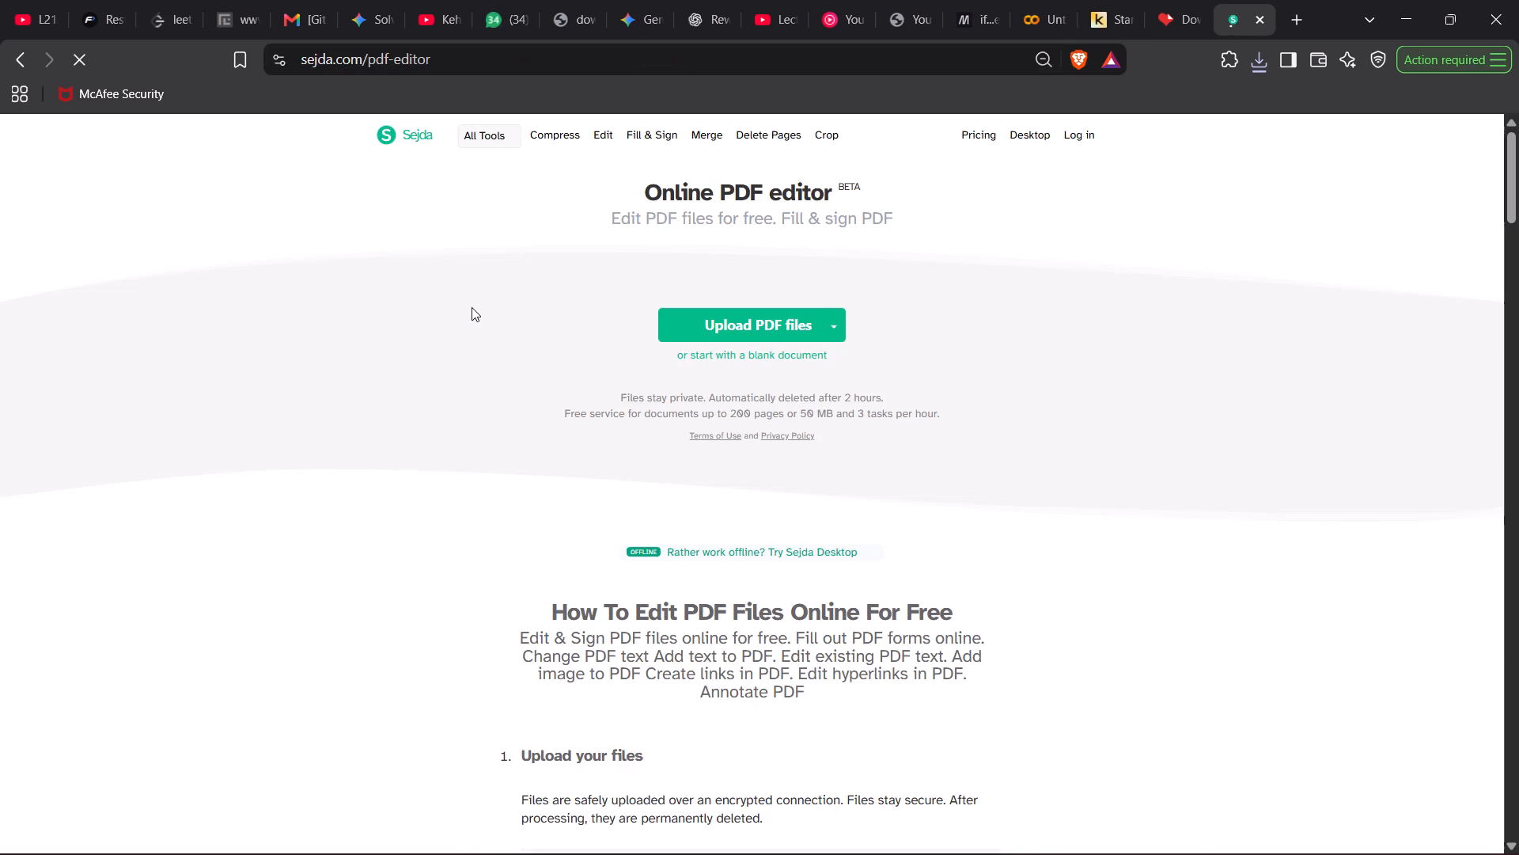
Upload the Final FLast PDF from the Desktop into the Sejda editor.
{"action": "left_click", "coordinate": [737, 357]}
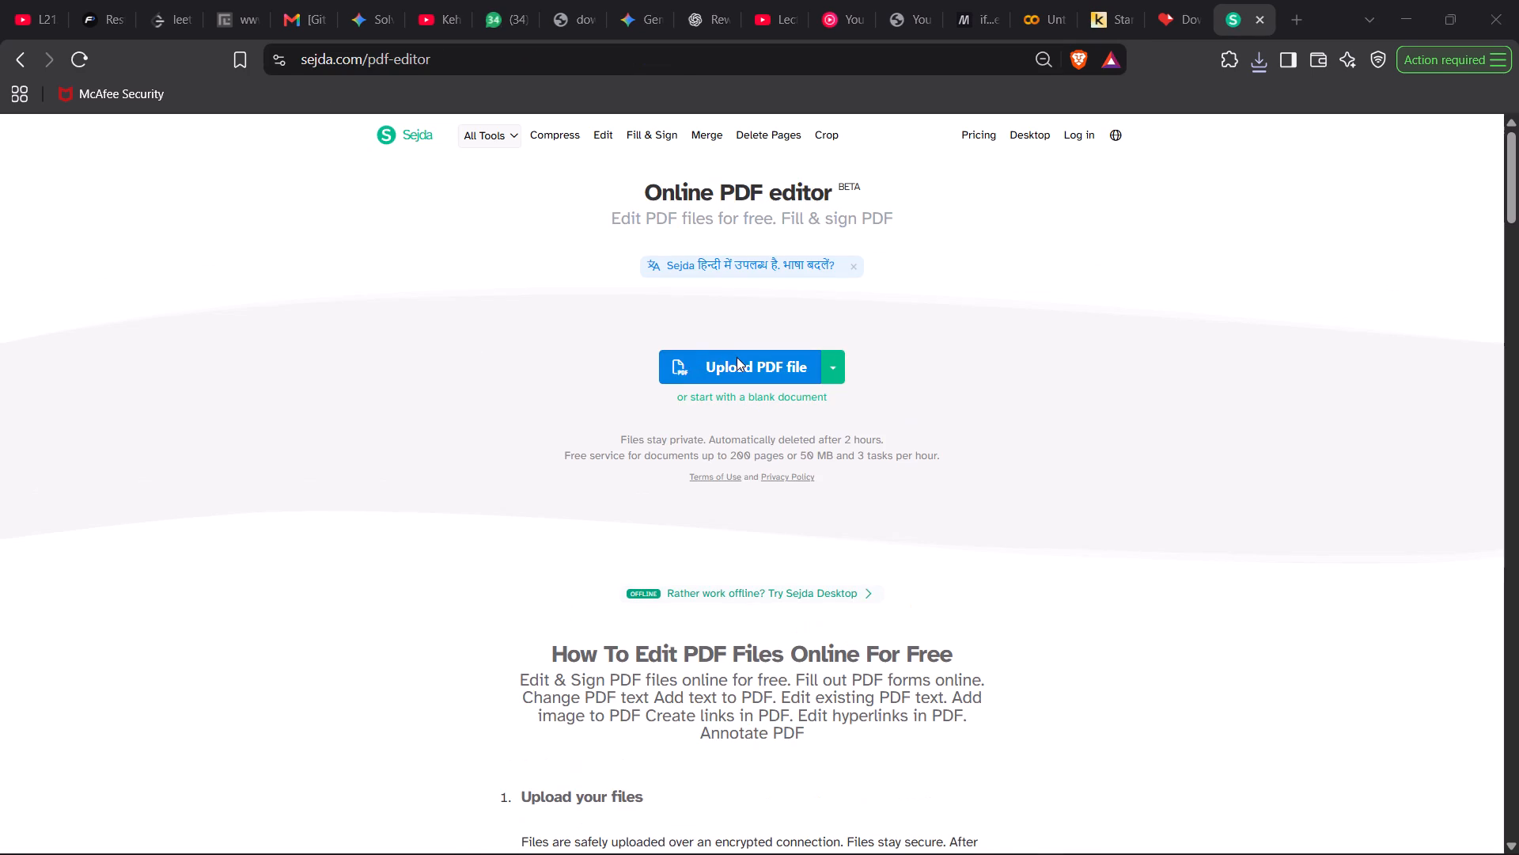
{"action": "scroll", "coordinate": [340, 339], "scroll_direction": "down", "scroll_amount": 5}
{"action": "scroll", "coordinate": [340, 339], "scroll_direction": "up", "scroll_amount": 1}
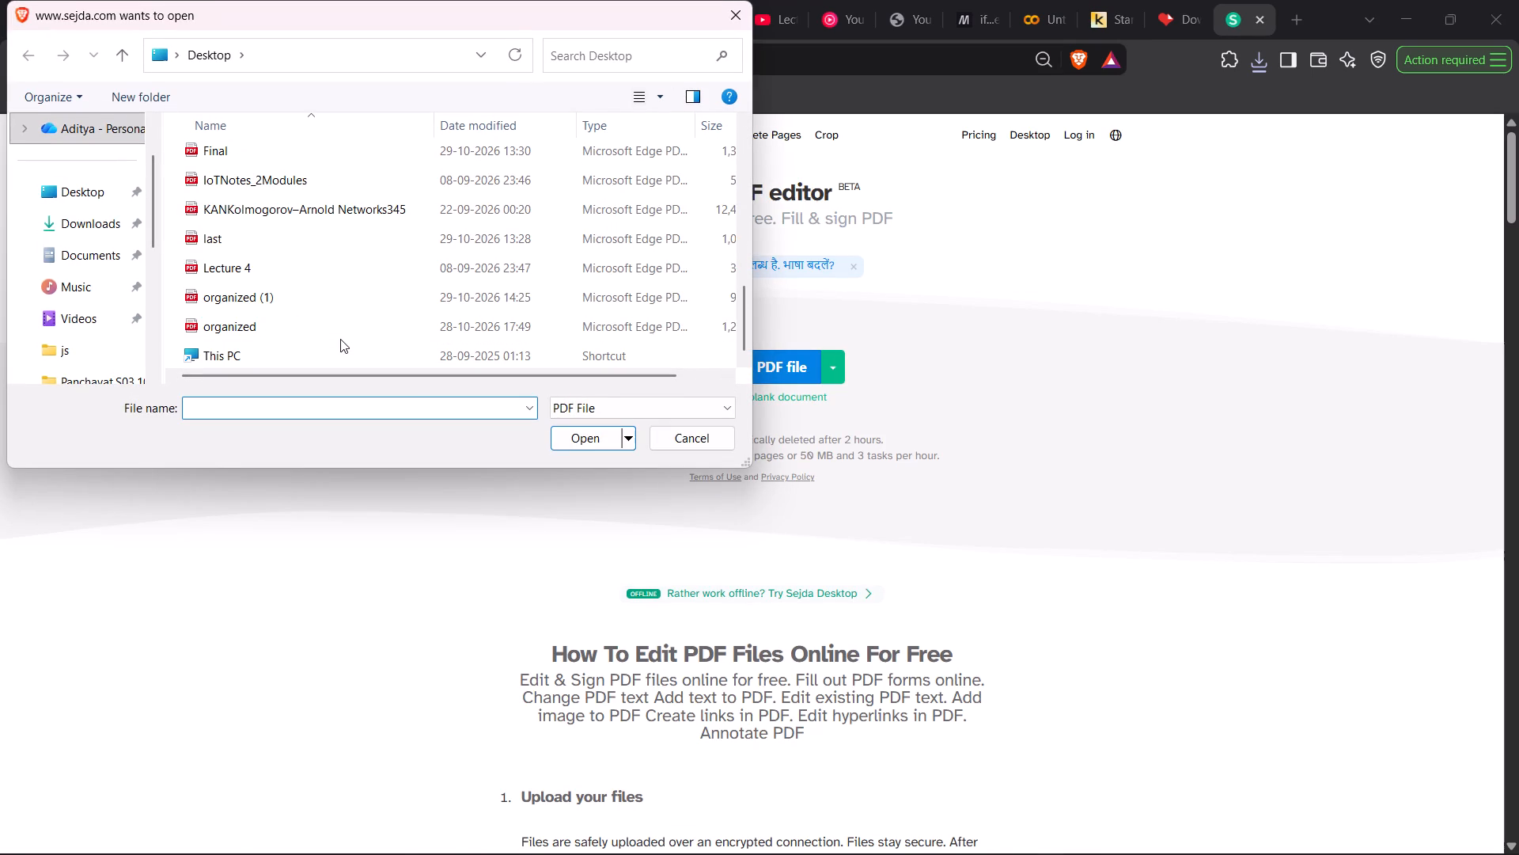
{"action": "scroll", "coordinate": [299, 248], "scroll_direction": "up", "scroll_amount": 1}
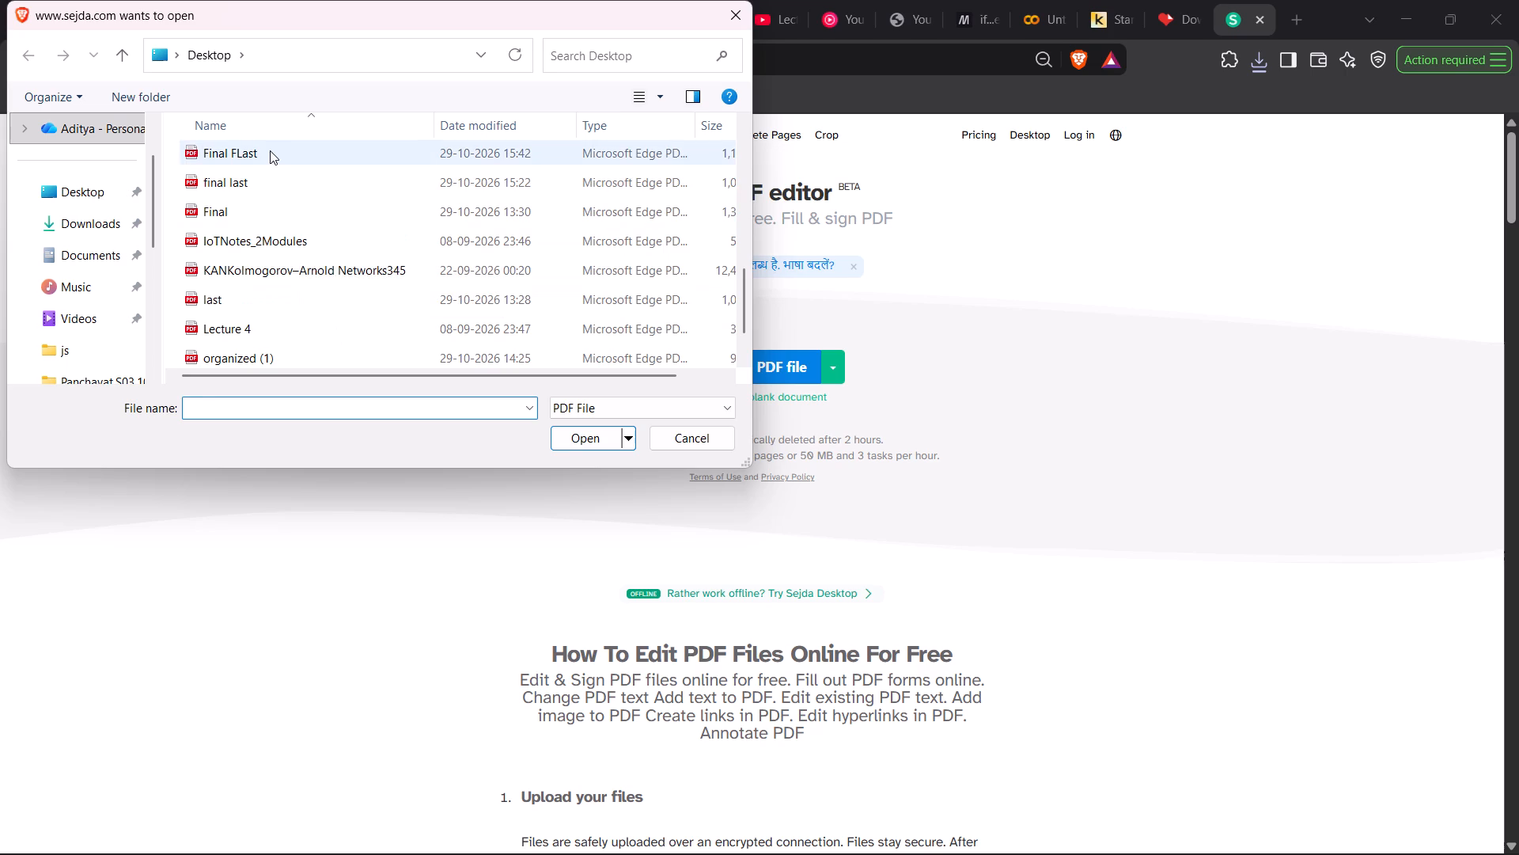
{"action": "left_click", "coordinate": [270, 150]}
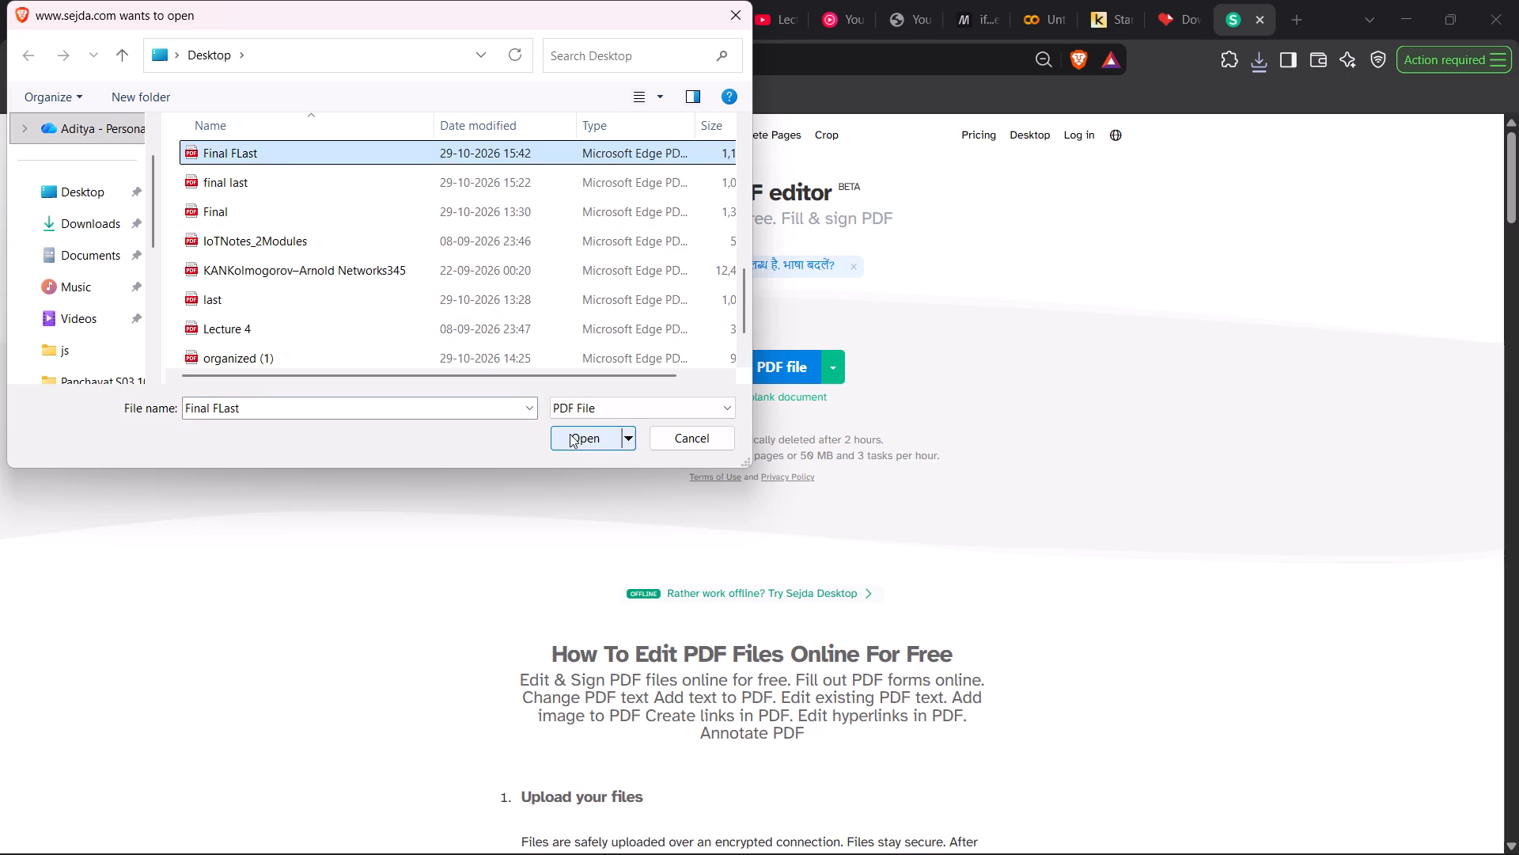
{"action": "left_click", "coordinate": [570, 434]}
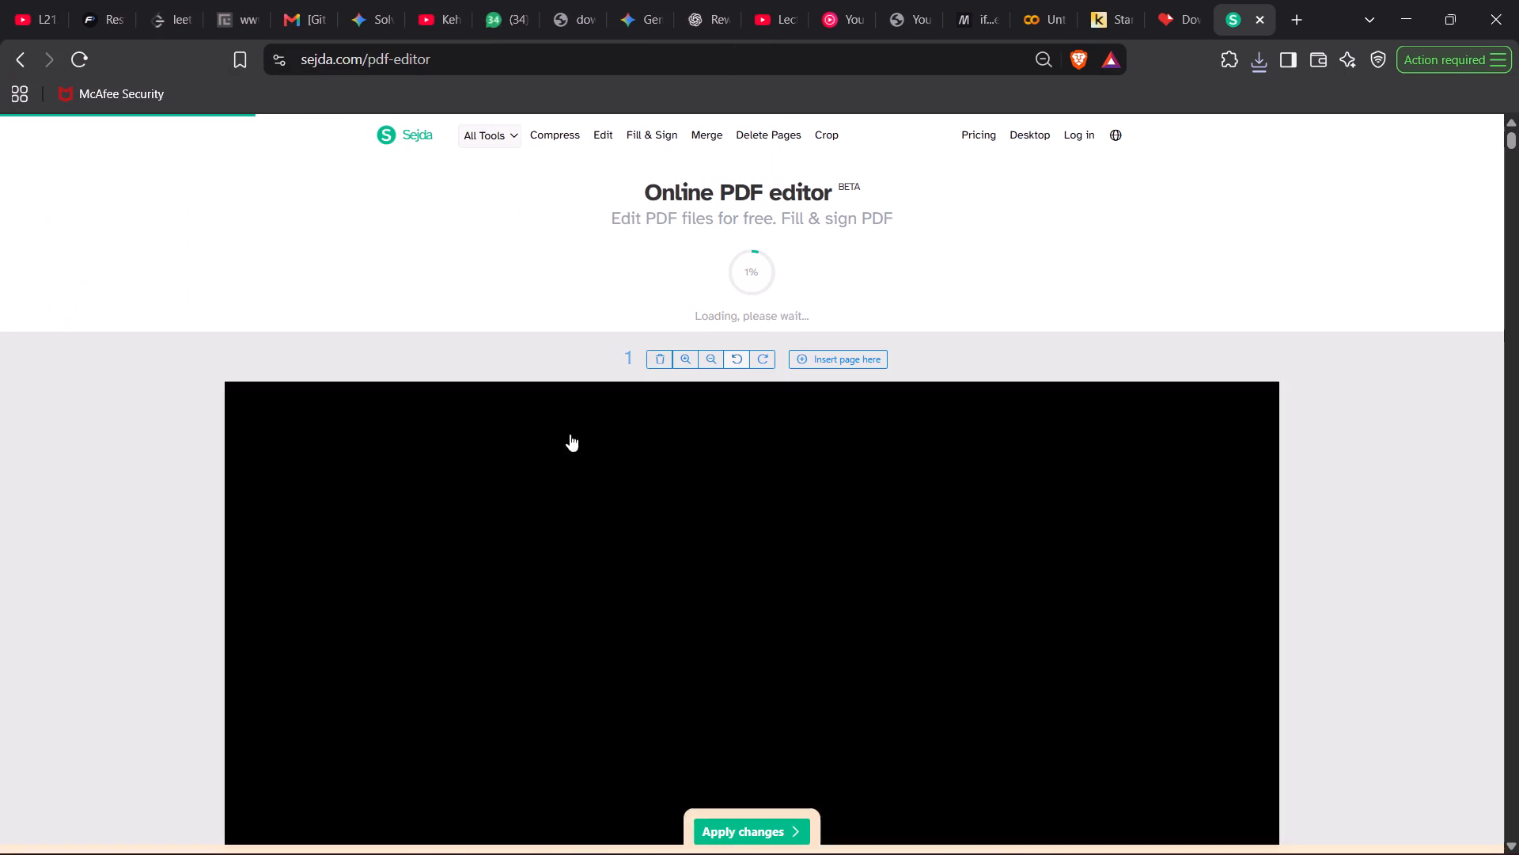
Examine the uploaded report's front matter, from the declaration through the first Contents page, including the page numbers at the bottom.
{"action": "scroll", "coordinate": [726, 531], "scroll_direction": "down", "scroll_amount": 15}
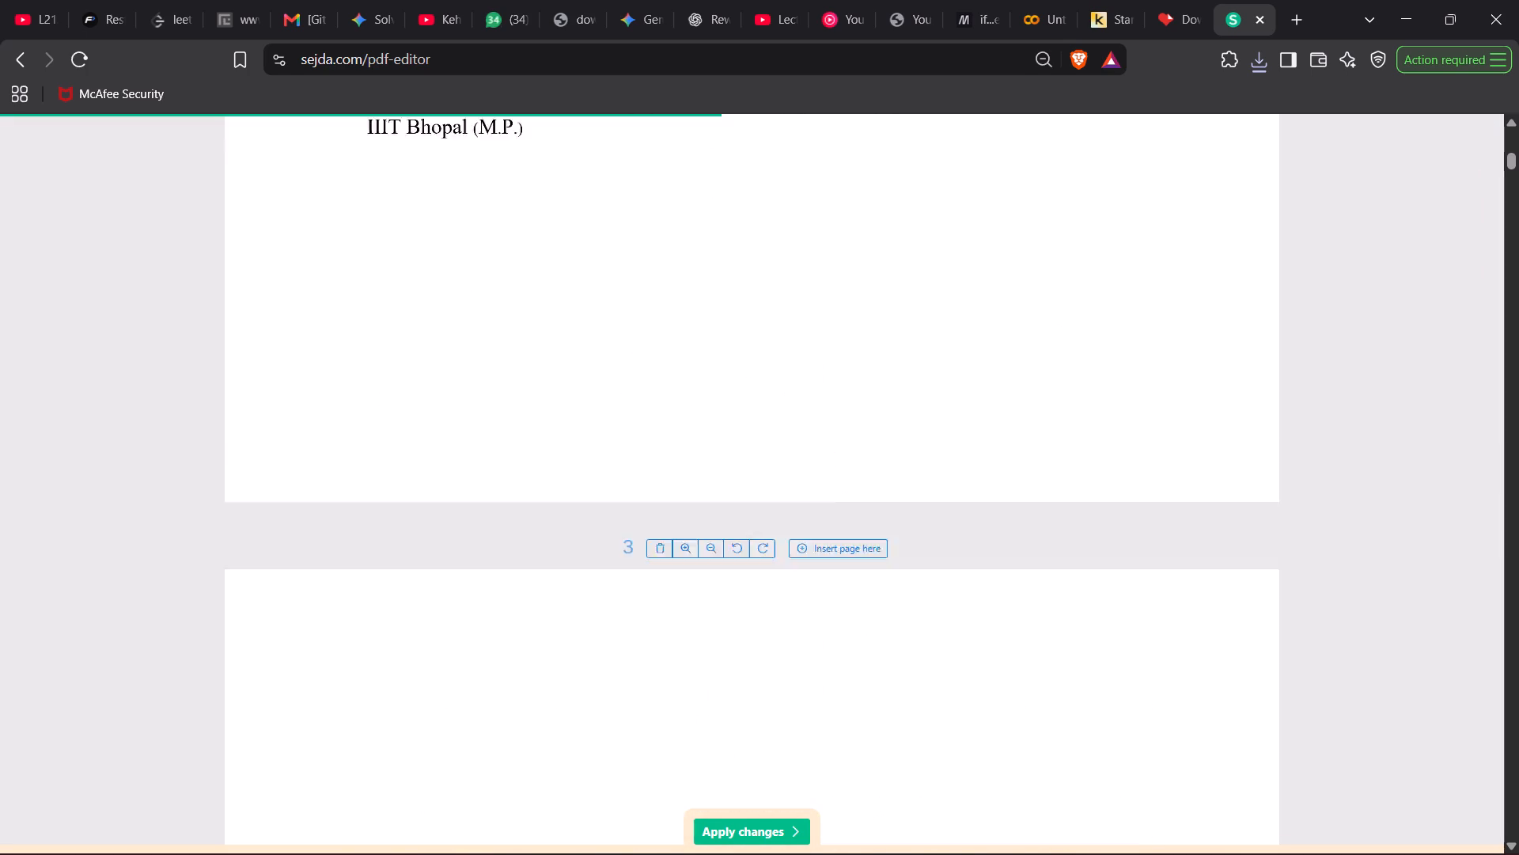
{"action": "scroll", "coordinate": [726, 531], "scroll_direction": "up", "scroll_amount": 2}
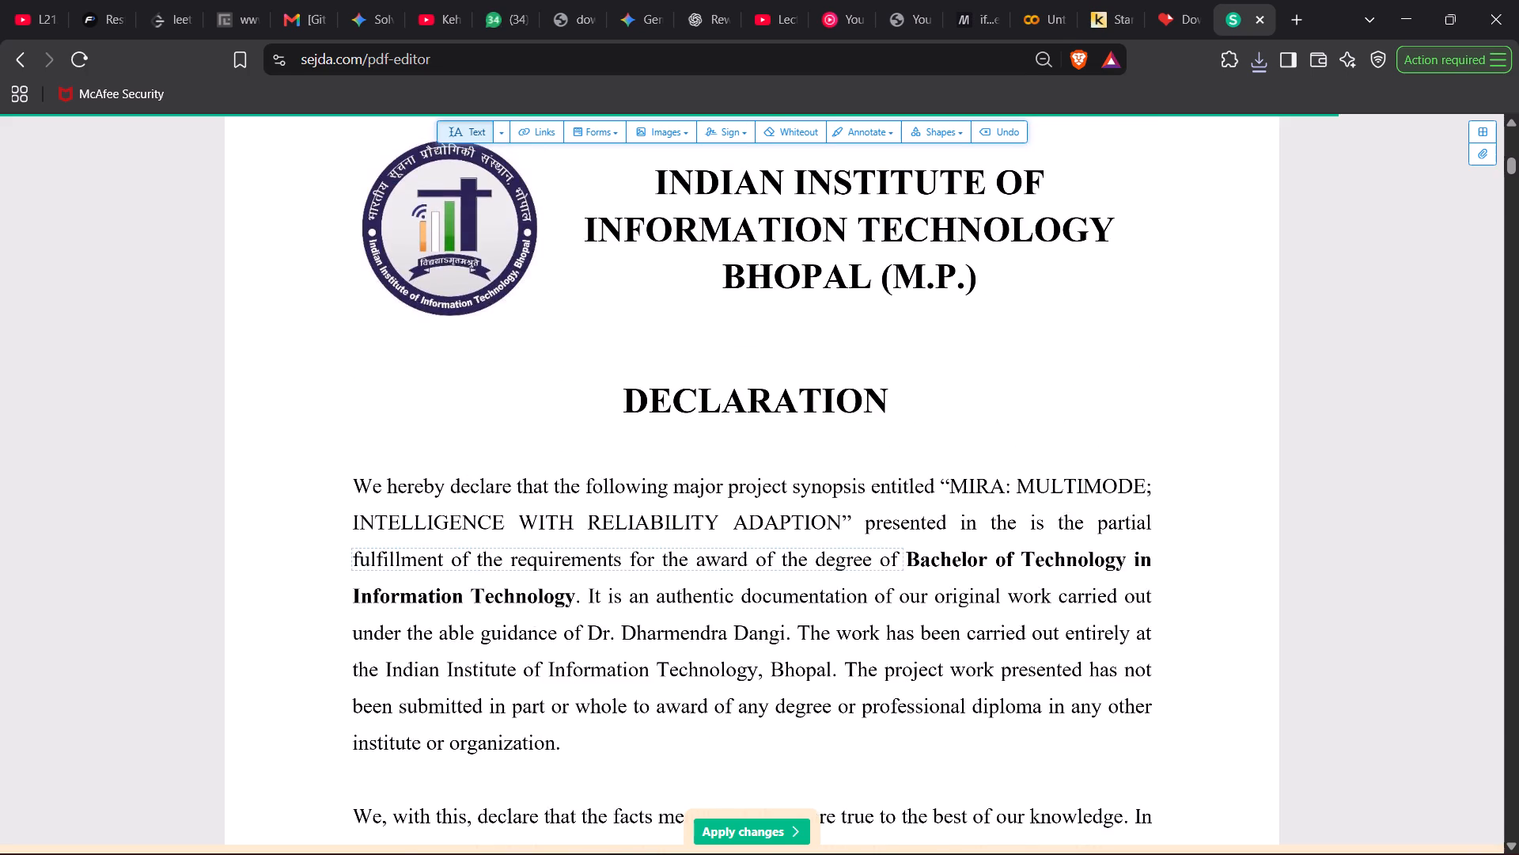
{"action": "scroll", "coordinate": [726, 531], "scroll_direction": "up", "scroll_amount": 1}
{"action": "scroll", "coordinate": [726, 531], "scroll_direction": "down", "scroll_amount": 7}
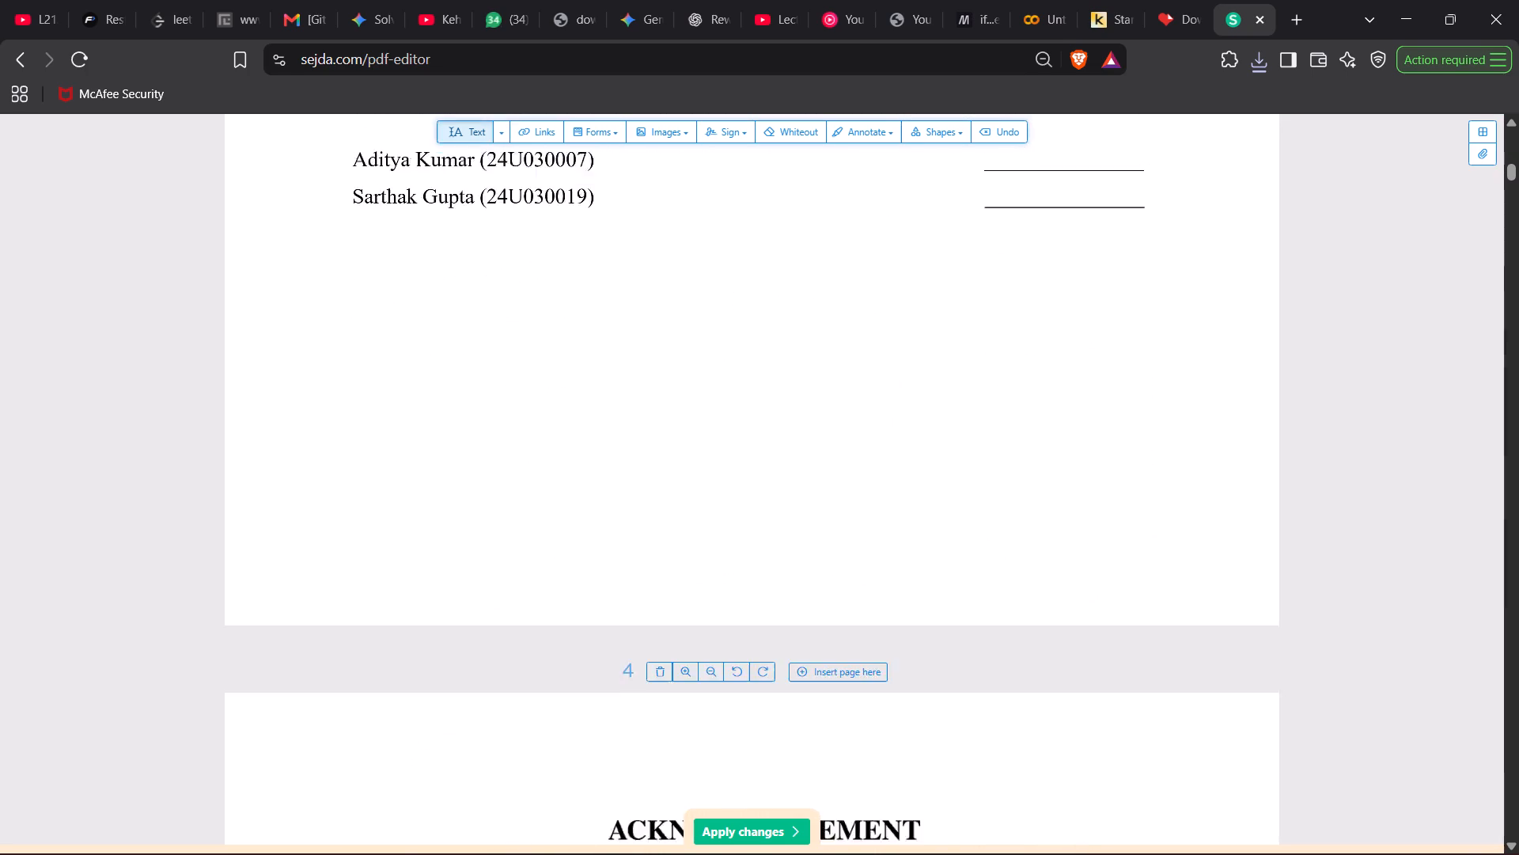
{"action": "scroll", "coordinate": [726, 531], "scroll_direction": "down", "scroll_amount": 8}
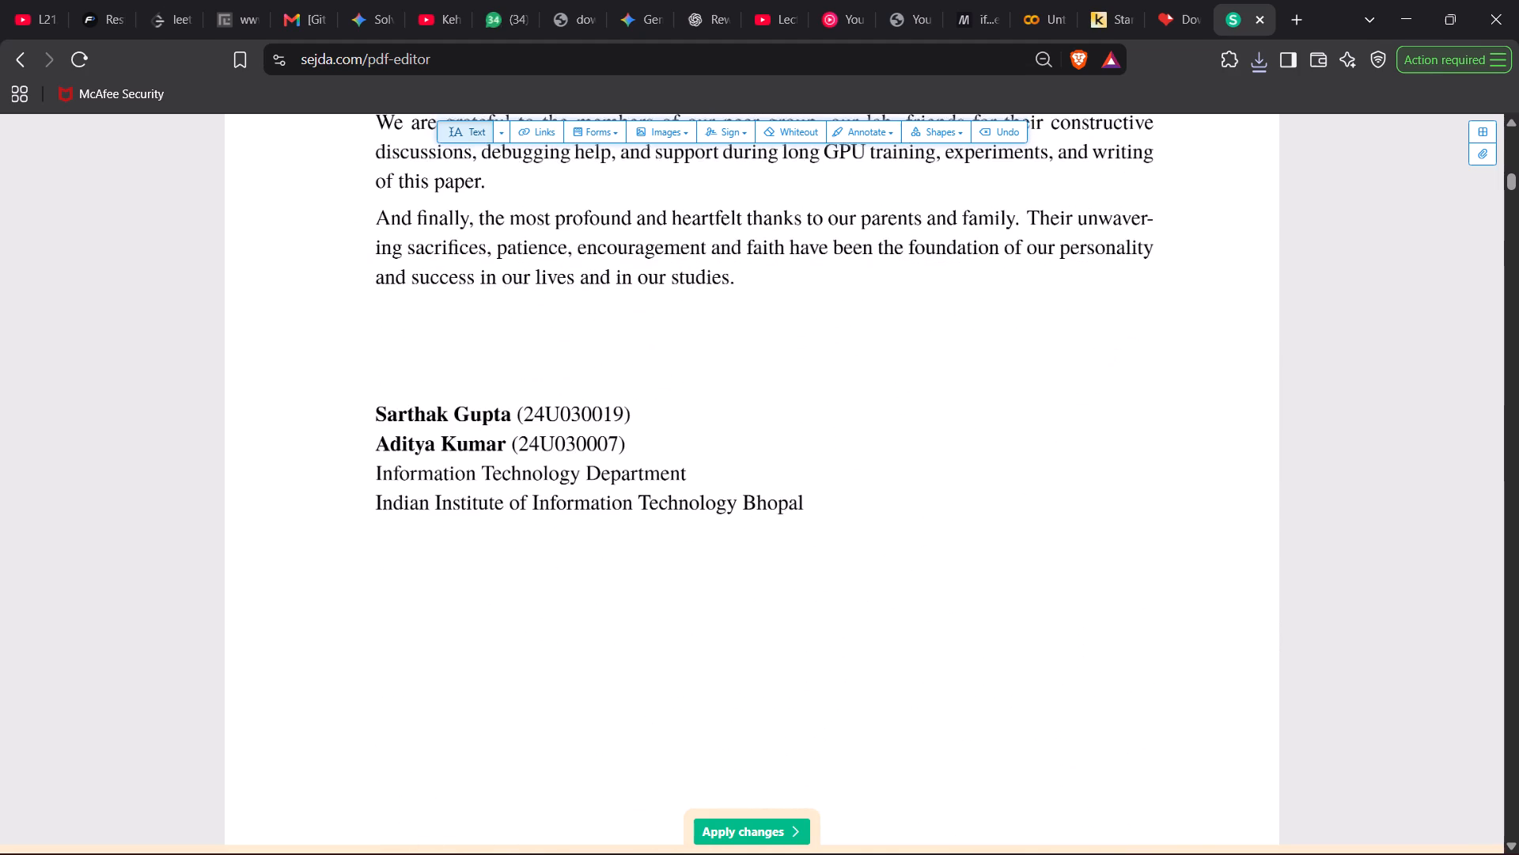
{"action": "scroll", "coordinate": [726, 531], "scroll_direction": "down", "scroll_amount": 10}
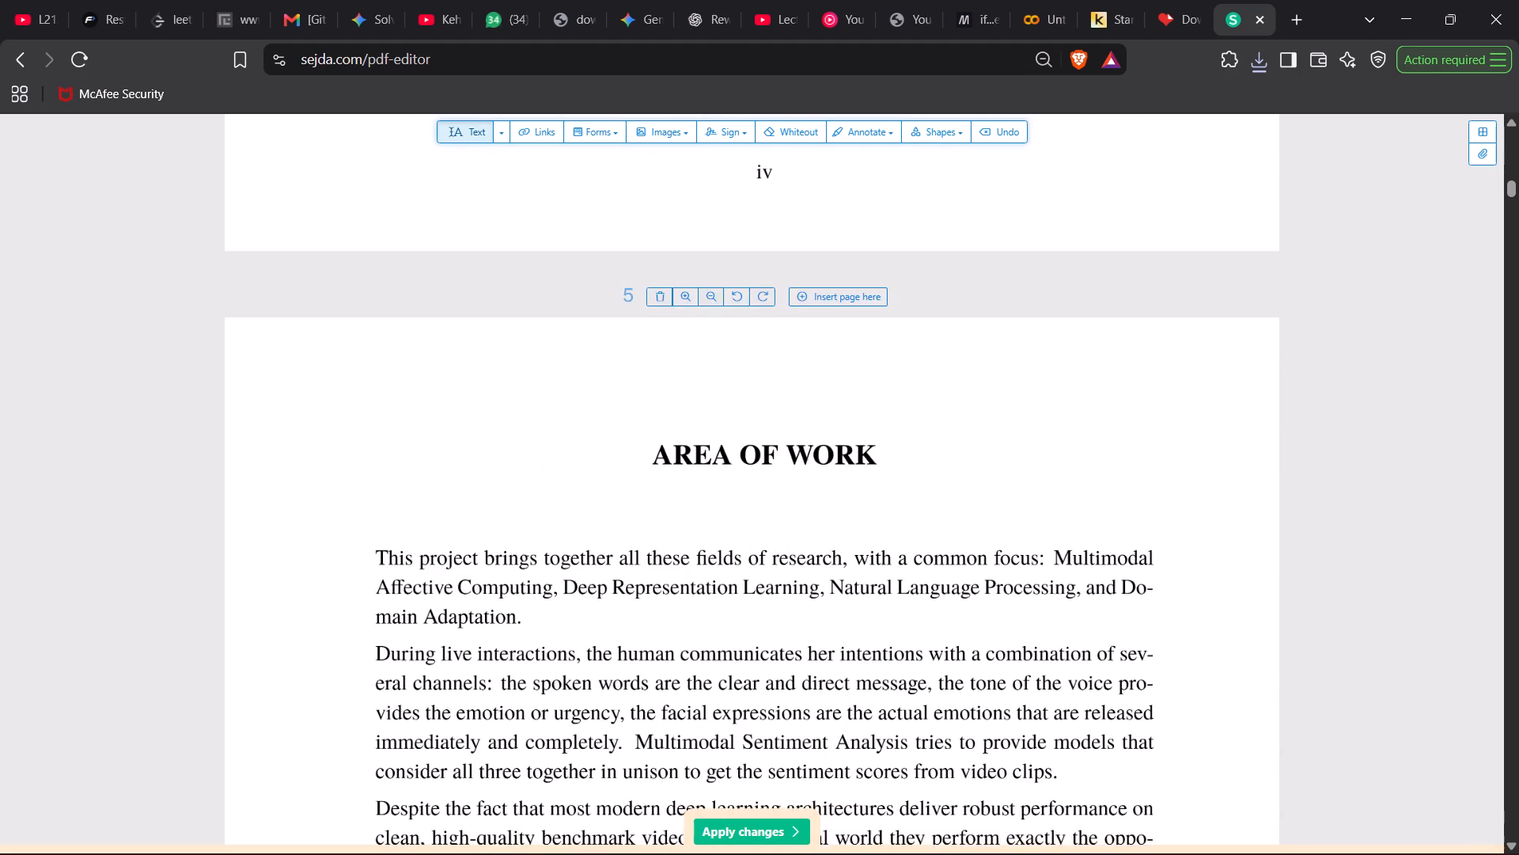
{"action": "scroll", "coordinate": [726, 531], "scroll_direction": "down", "scroll_amount": 15}
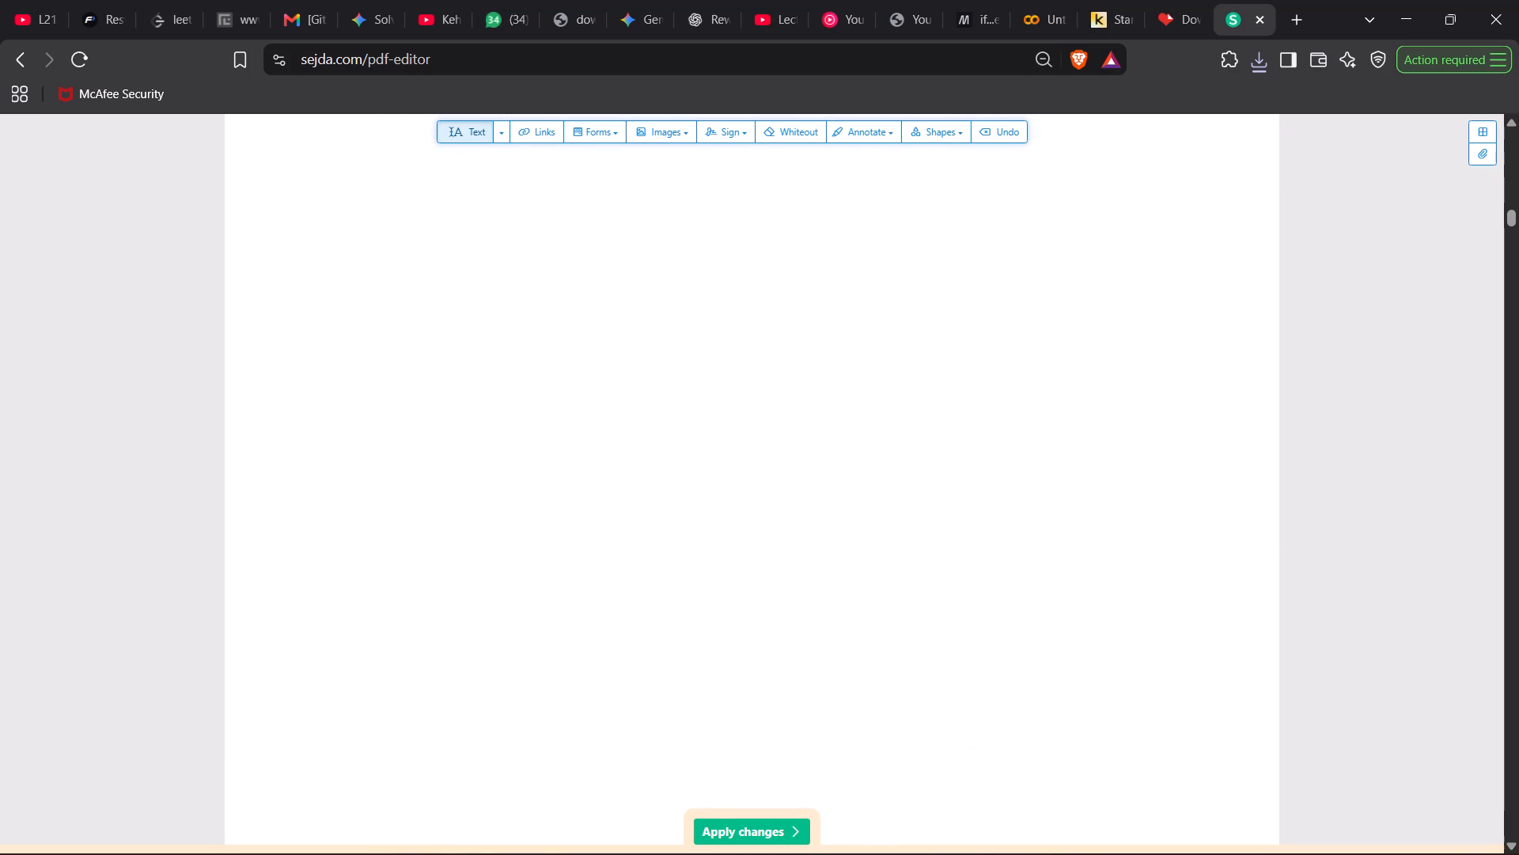
{"action": "scroll", "coordinate": [726, 531], "scroll_direction": "up", "scroll_amount": 2}
{"action": "scroll", "coordinate": [726, 531], "scroll_direction": "down", "scroll_amount": 5}
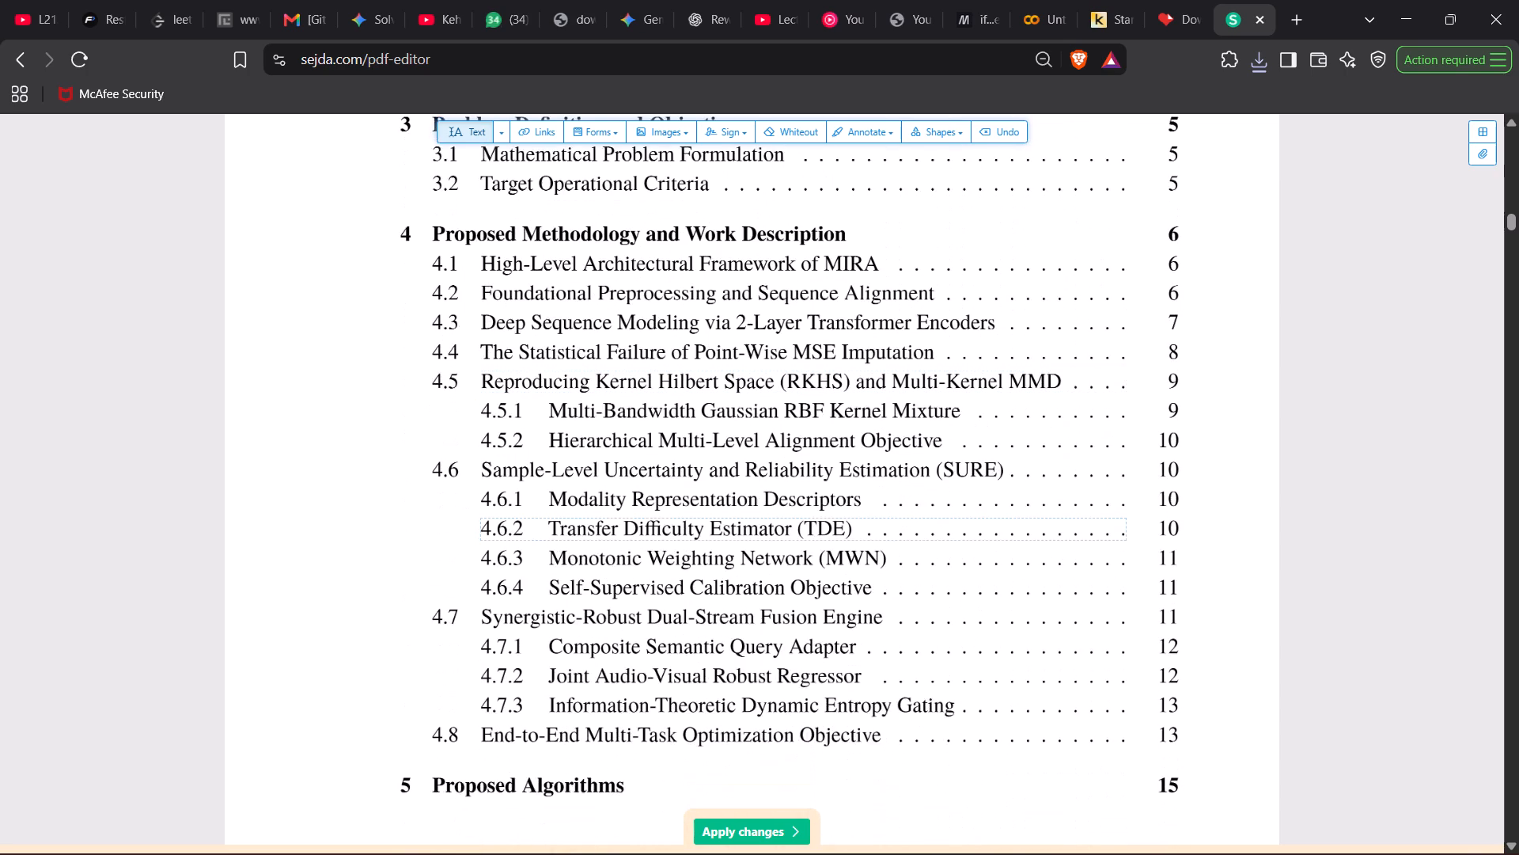
{"action": "scroll", "coordinate": [726, 531], "scroll_direction": "down", "scroll_amount": 1}
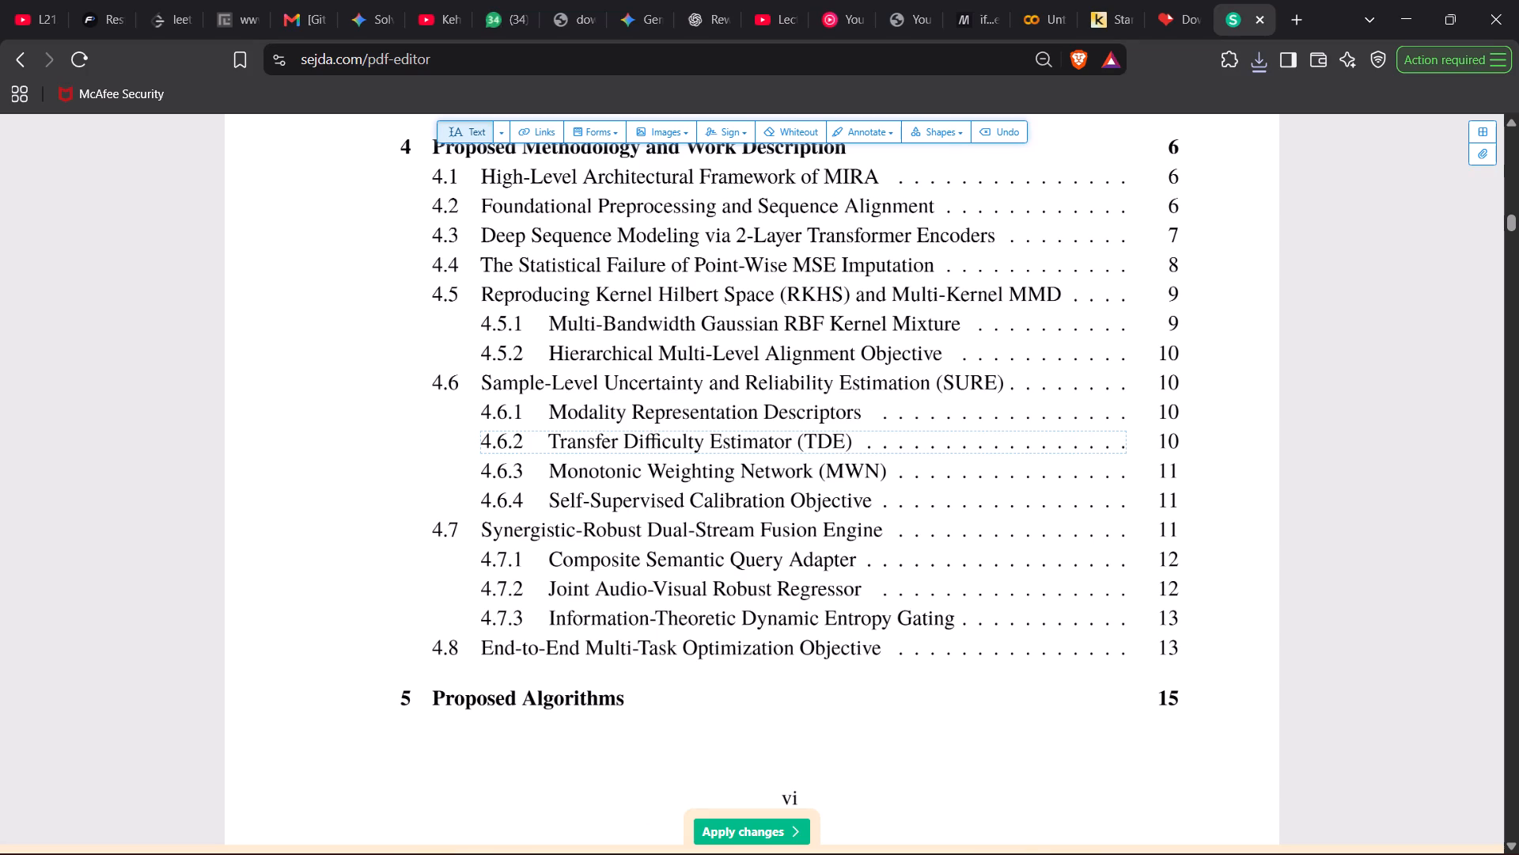
Examine the pages from the Contents through the List of Figures and chapters 1 to 3 to the start of chapter 4, including footer page numbers.
{"action": "scroll", "coordinate": [726, 531], "scroll_direction": "down", "scroll_amount": 11}
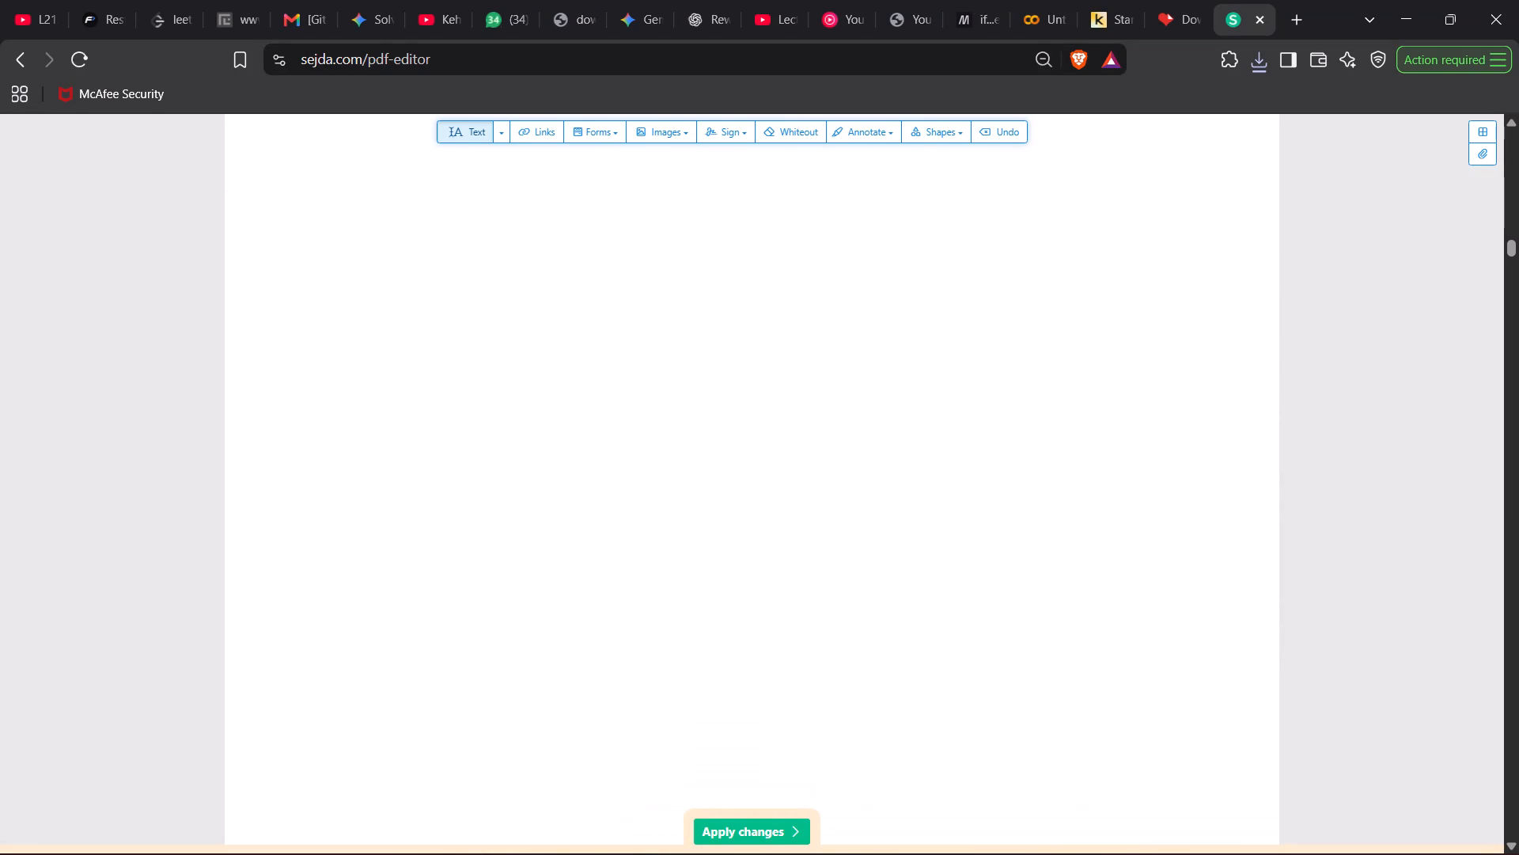
{"action": "scroll", "coordinate": [726, 531], "scroll_direction": "down", "scroll_amount": 5}
{"action": "scroll", "coordinate": [782, 617], "scroll_direction": "down", "scroll_amount": 1}
{"action": "scroll", "coordinate": [782, 617], "scroll_direction": "up", "scroll_amount": 3}
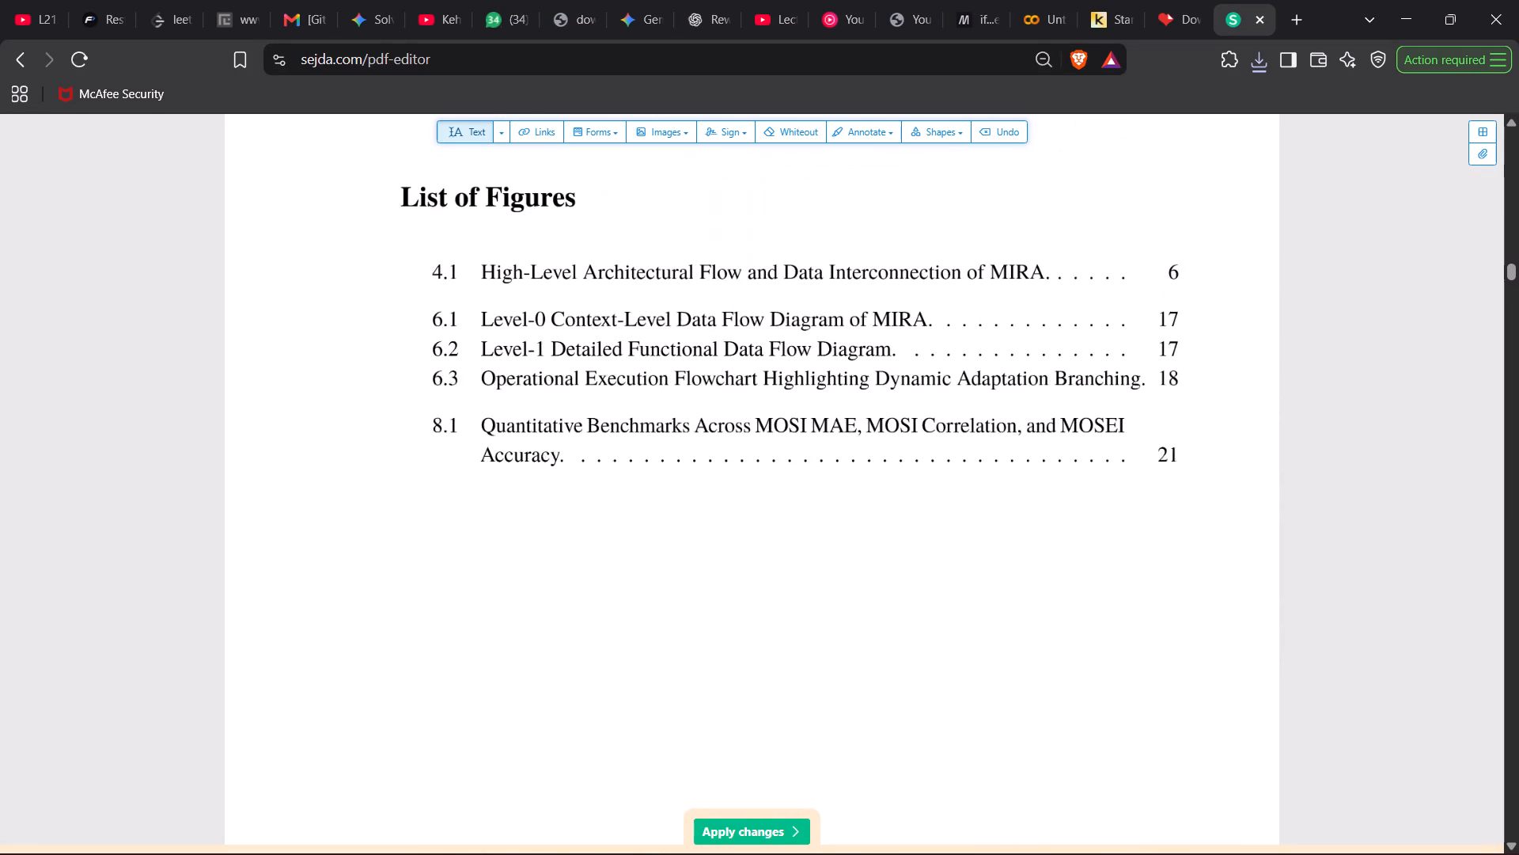
{"action": "scroll", "coordinate": [782, 617], "scroll_direction": "down", "scroll_amount": 13}
{"action": "scroll", "coordinate": [782, 617], "scroll_direction": "up", "scroll_amount": 1}
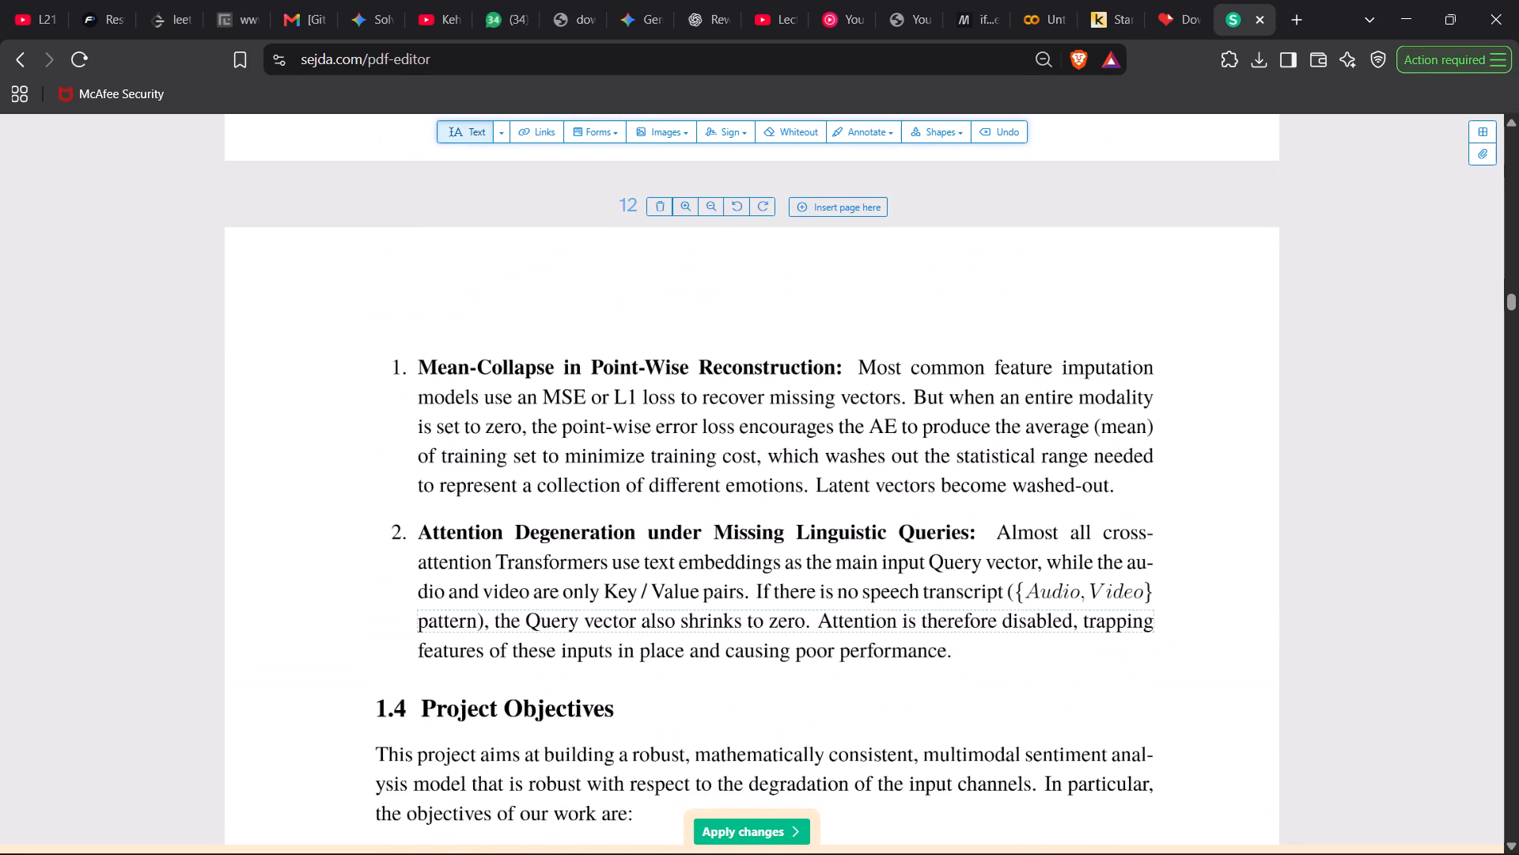
{"action": "scroll", "coordinate": [782, 617], "scroll_direction": "up", "scroll_amount": 1}
{"action": "scroll", "coordinate": [782, 617], "scroll_direction": "down", "scroll_amount": 6}
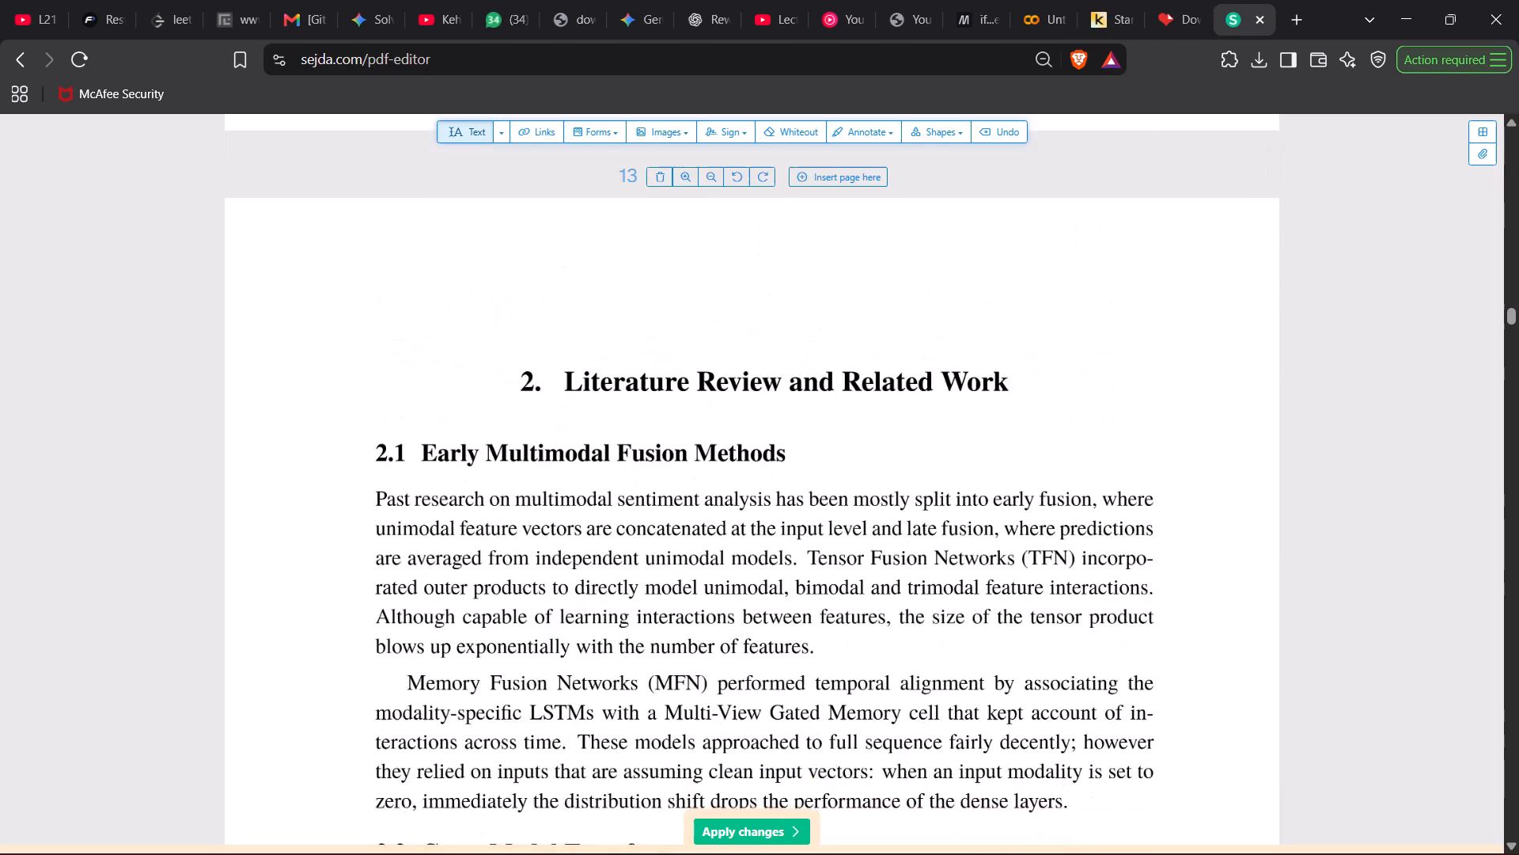
{"action": "scroll", "coordinate": [782, 617], "scroll_direction": "down", "scroll_amount": 4}
{"action": "scroll", "coordinate": [782, 617], "scroll_direction": "up", "scroll_amount": 3}
{"action": "scroll", "coordinate": [782, 617], "scroll_direction": "down", "scroll_amount": 11}
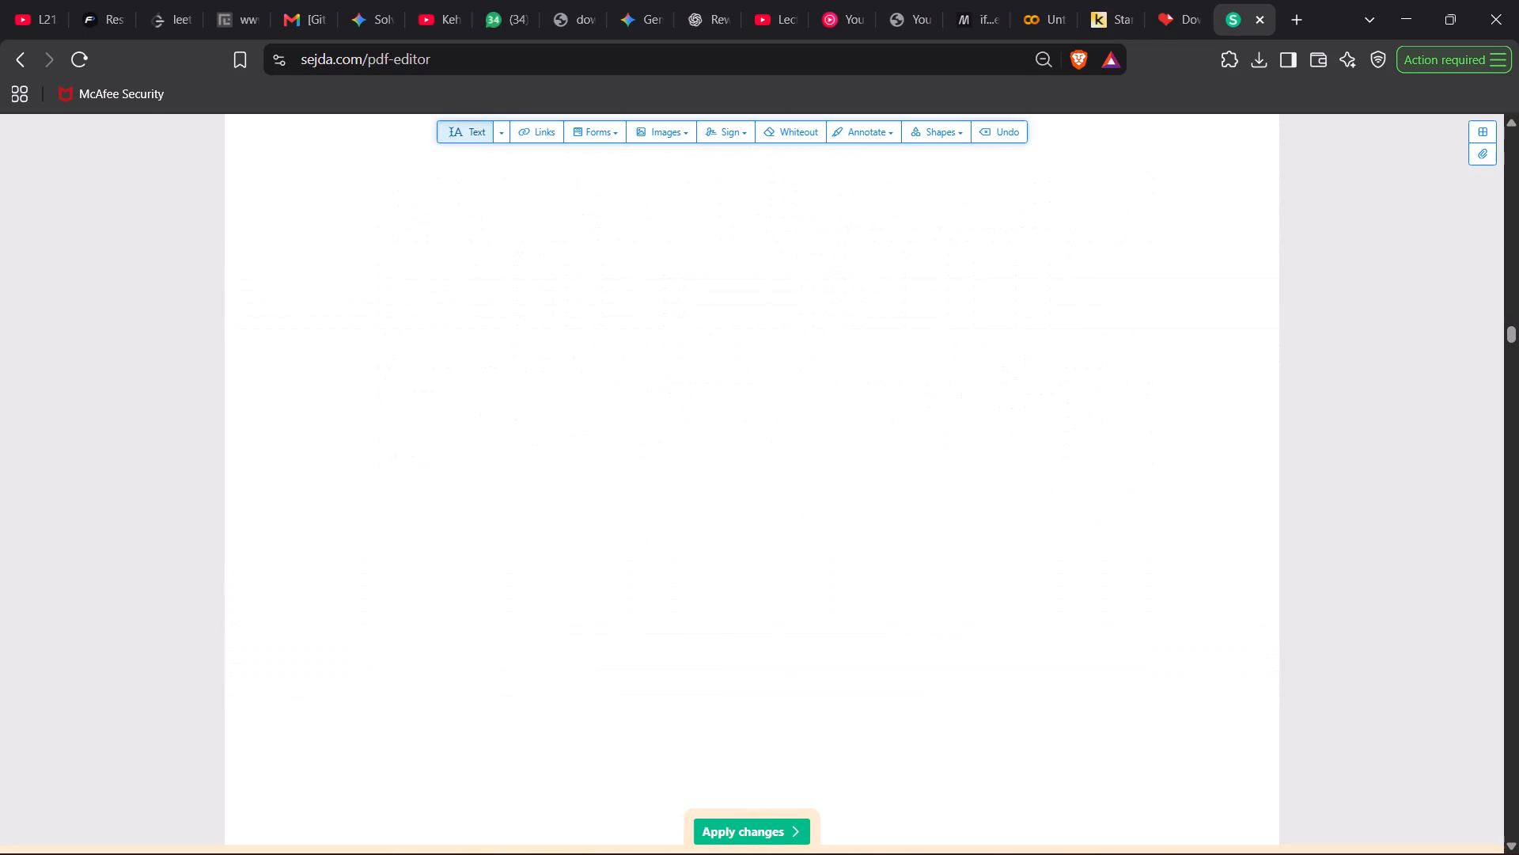
{"action": "scroll", "coordinate": [782, 617], "scroll_direction": "down", "scroll_amount": 2}
{"action": "scroll", "coordinate": [782, 617], "scroll_direction": "up", "scroll_amount": 1}
{"action": "scroll", "coordinate": [782, 617], "scroll_direction": "down", "scroll_amount": 3}
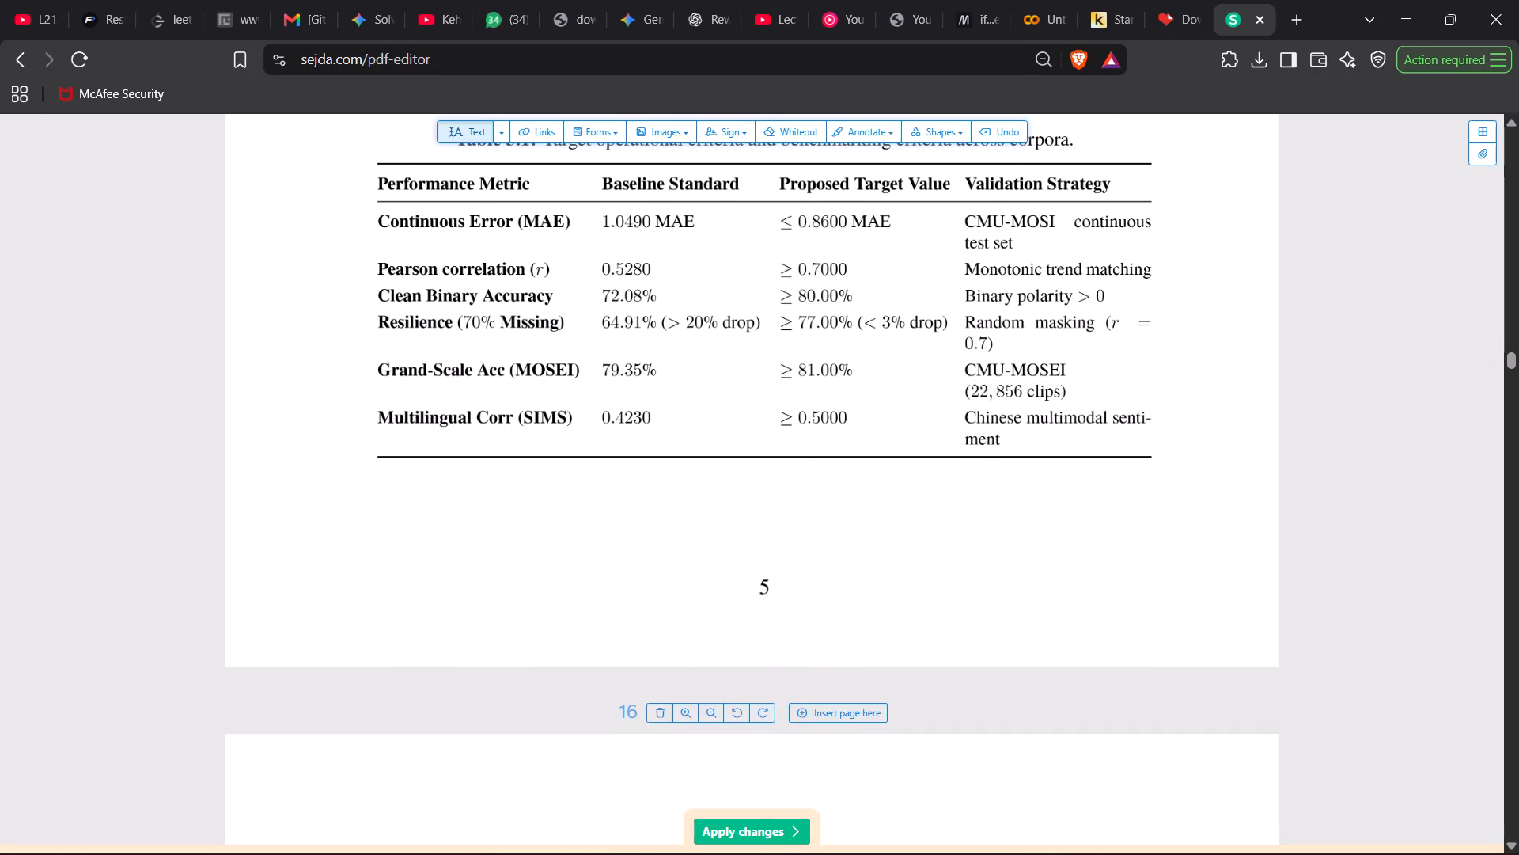
{"action": "scroll", "coordinate": [782, 617], "scroll_direction": "up", "scroll_amount": 3}
{"action": "scroll", "coordinate": [782, 617], "scroll_direction": "down", "scroll_amount": 1}
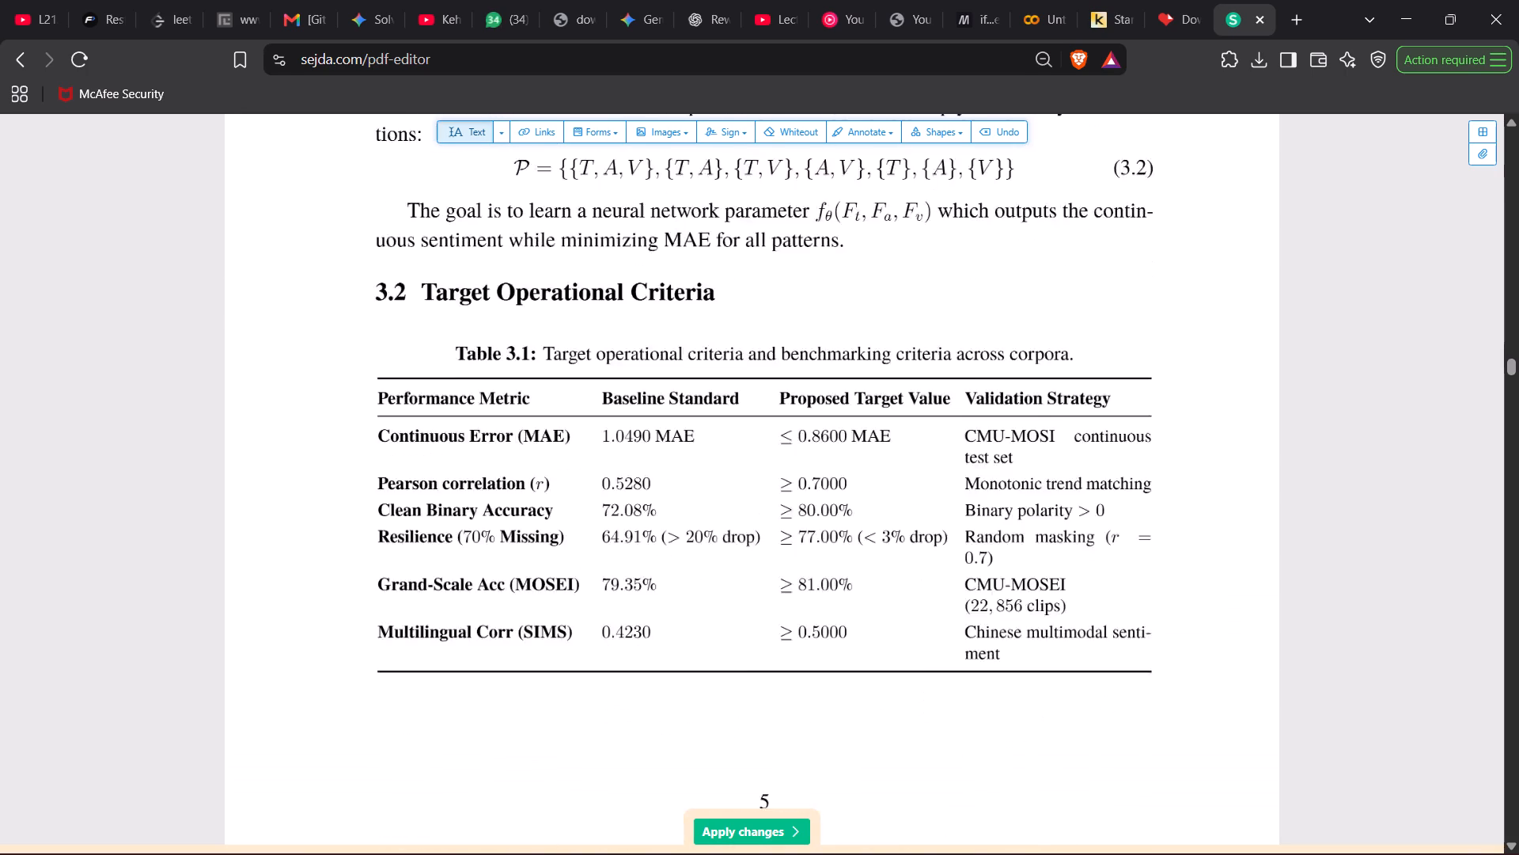
{"action": "scroll", "coordinate": [782, 617], "scroll_direction": "down", "scroll_amount": 3}
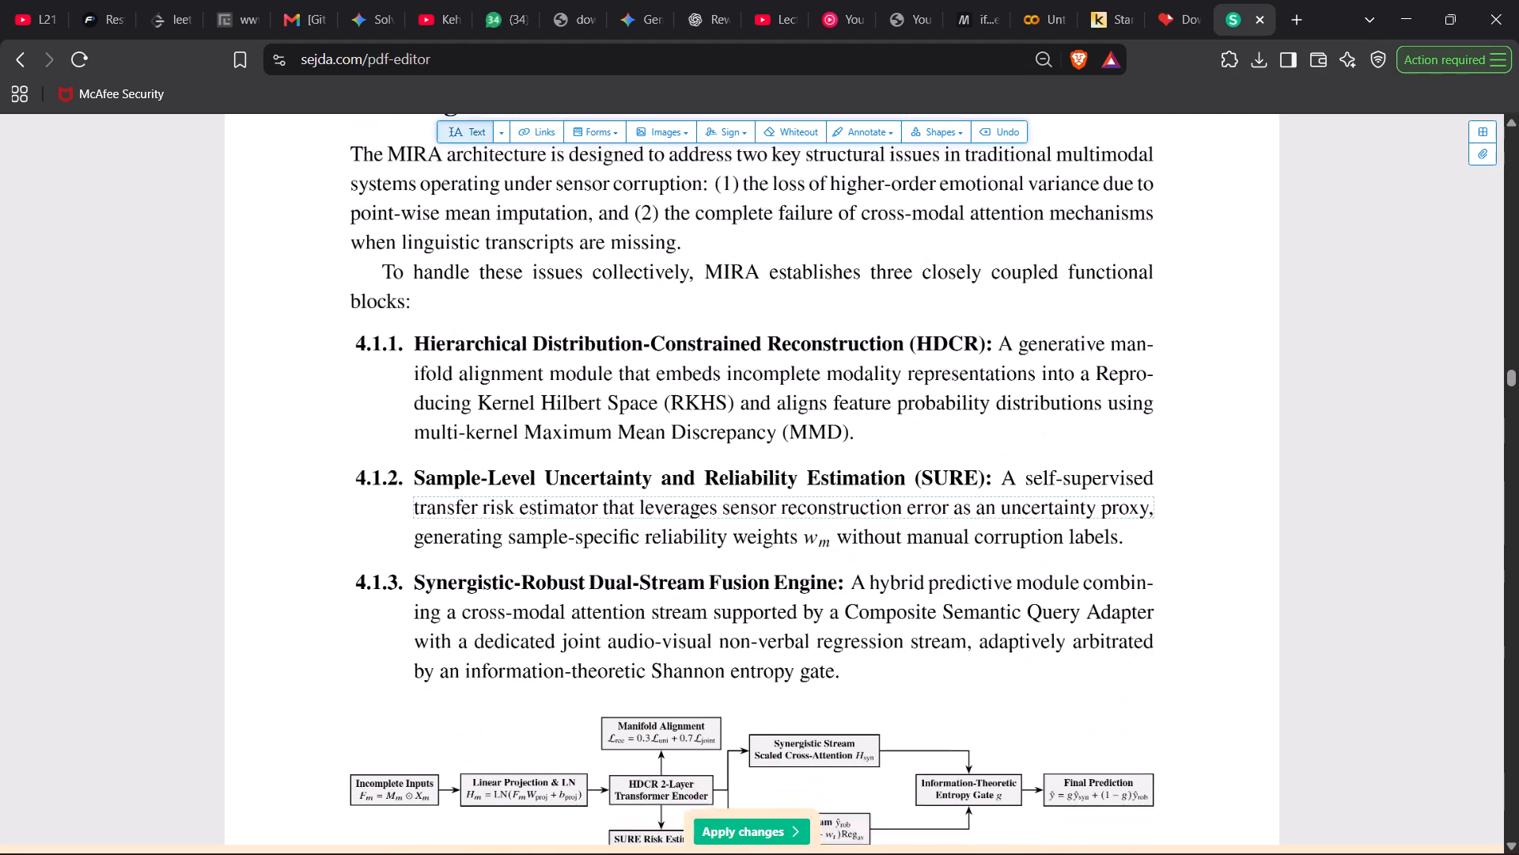
Change the footer page number on the page with Figure 4.1 (PDF page 16) to 6.
{"action": "scroll", "coordinate": [782, 617], "scroll_direction": "down", "scroll_amount": 6}
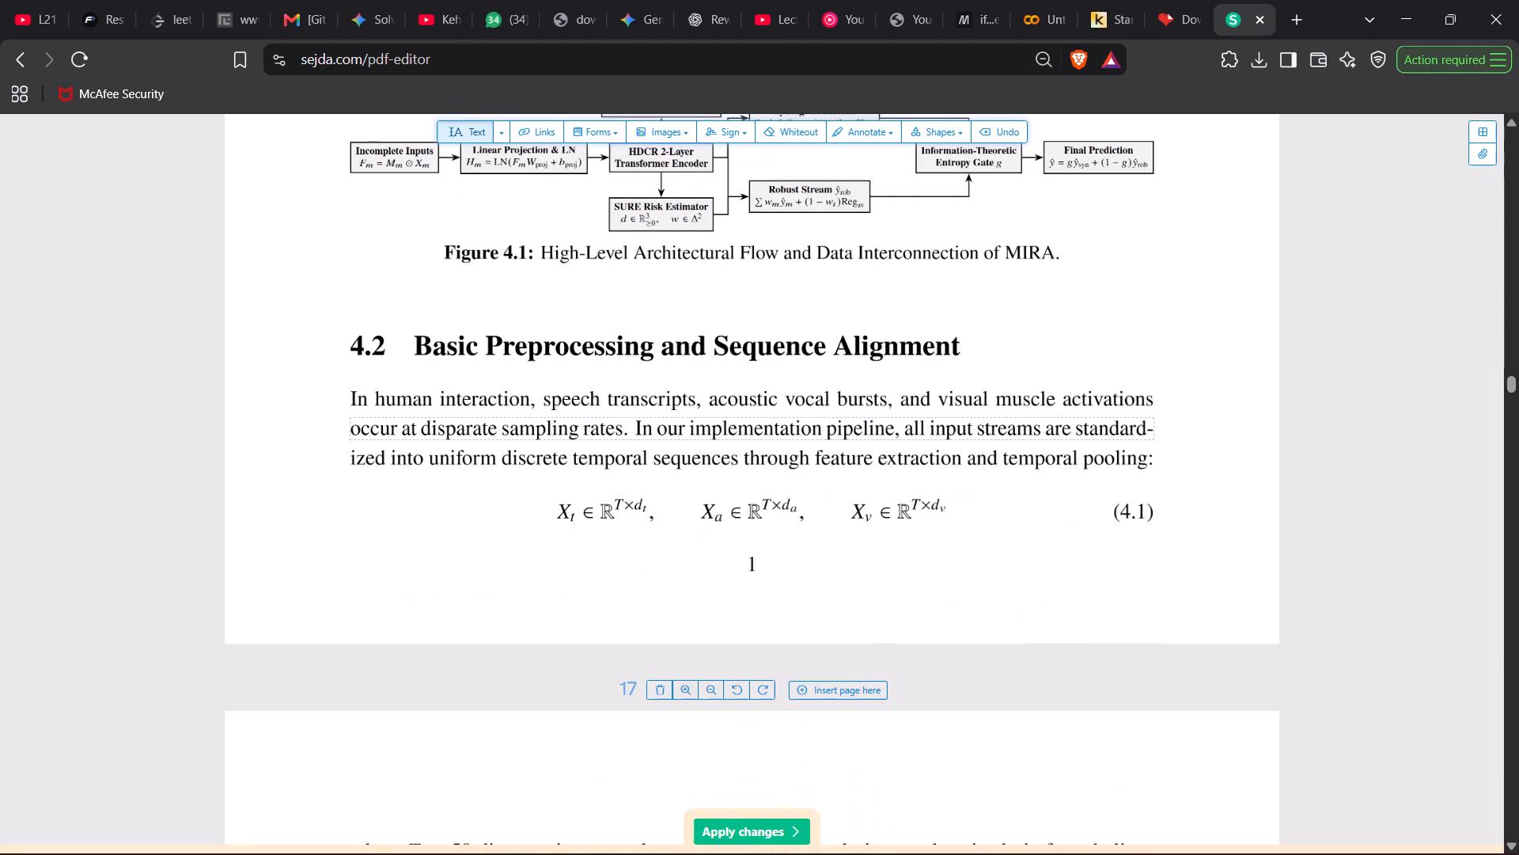
{"action": "scroll", "coordinate": [782, 617], "scroll_direction": "down", "scroll_amount": 1}
{"action": "left_click", "coordinate": [756, 558]}
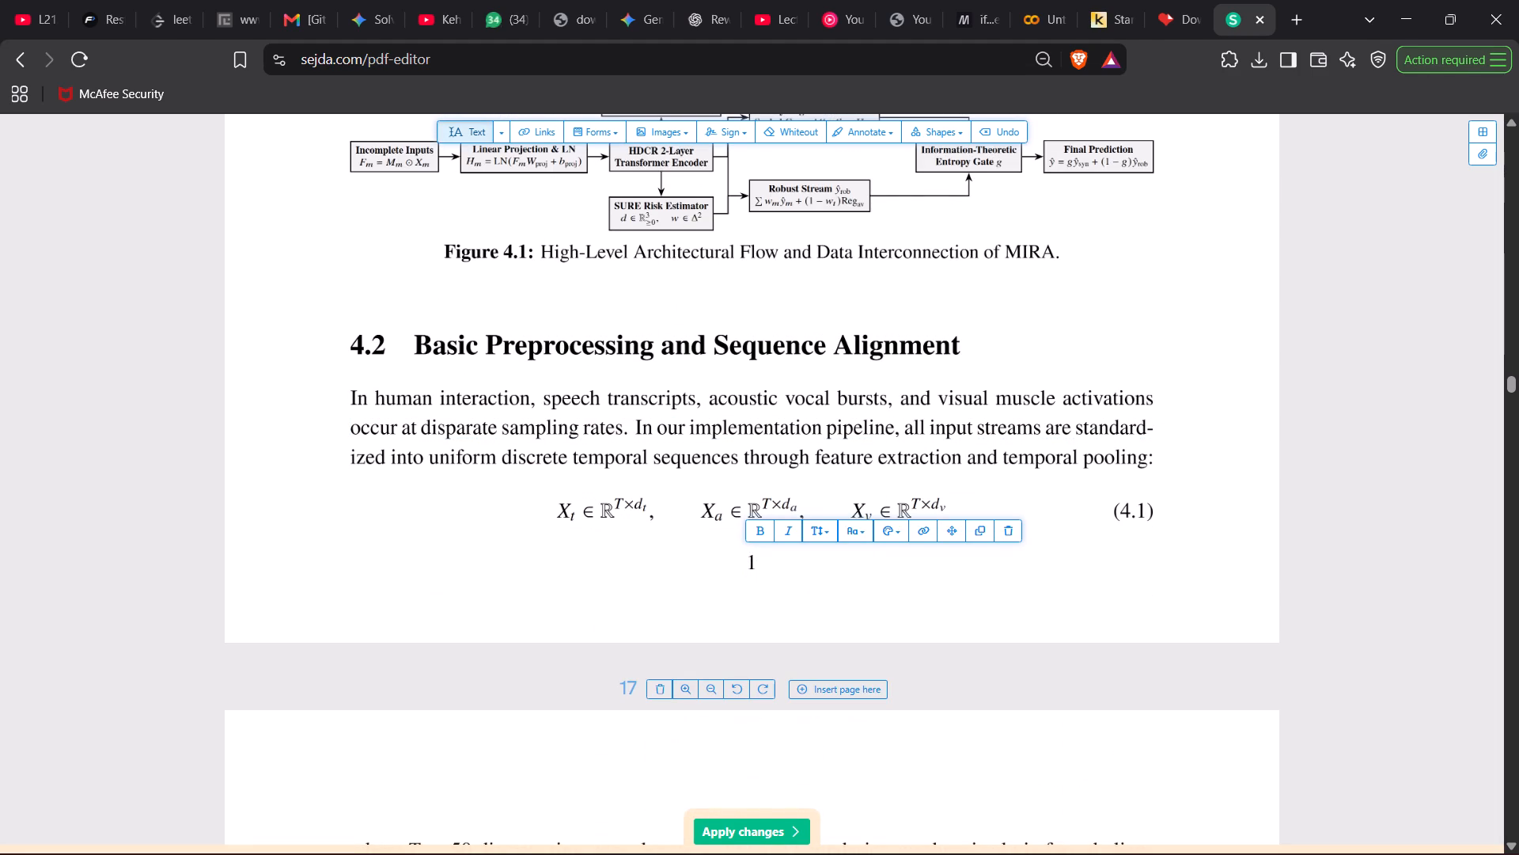
{"action": "key", "text": "Right"}
{"action": "key", "text": "BackSpace"}
{"action": "key", "text": "6"}
{"action": "left_click", "coordinate": [794, 649]}
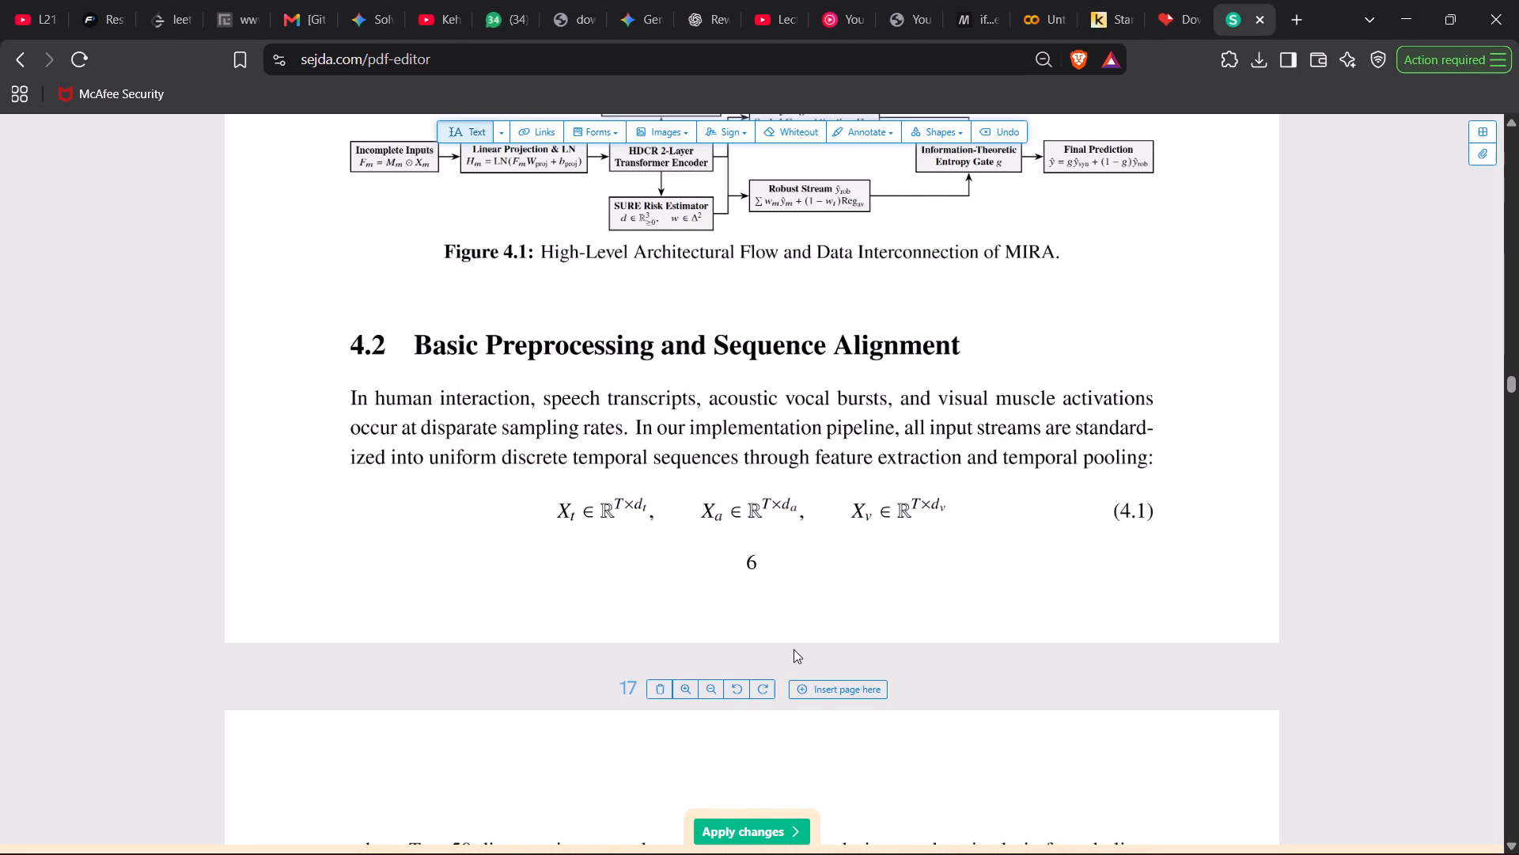
Change the footer page number on PDF page 17, below equation 4.7, to 7.
{"action": "scroll", "coordinate": [794, 649], "scroll_direction": "down", "scroll_amount": 7}
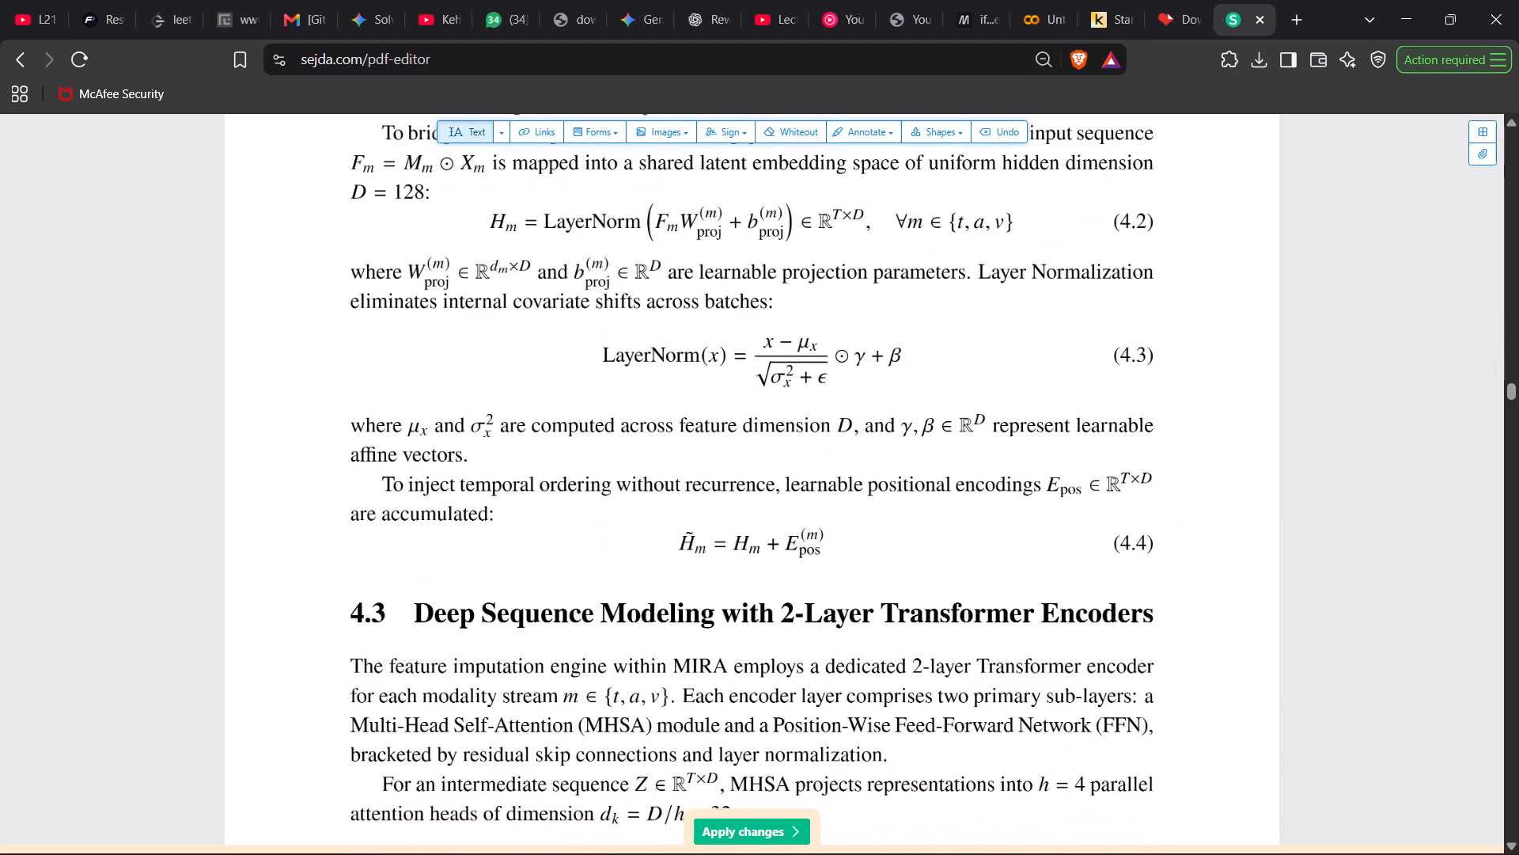
{"action": "scroll", "coordinate": [794, 649], "scroll_direction": "down", "scroll_amount": 6}
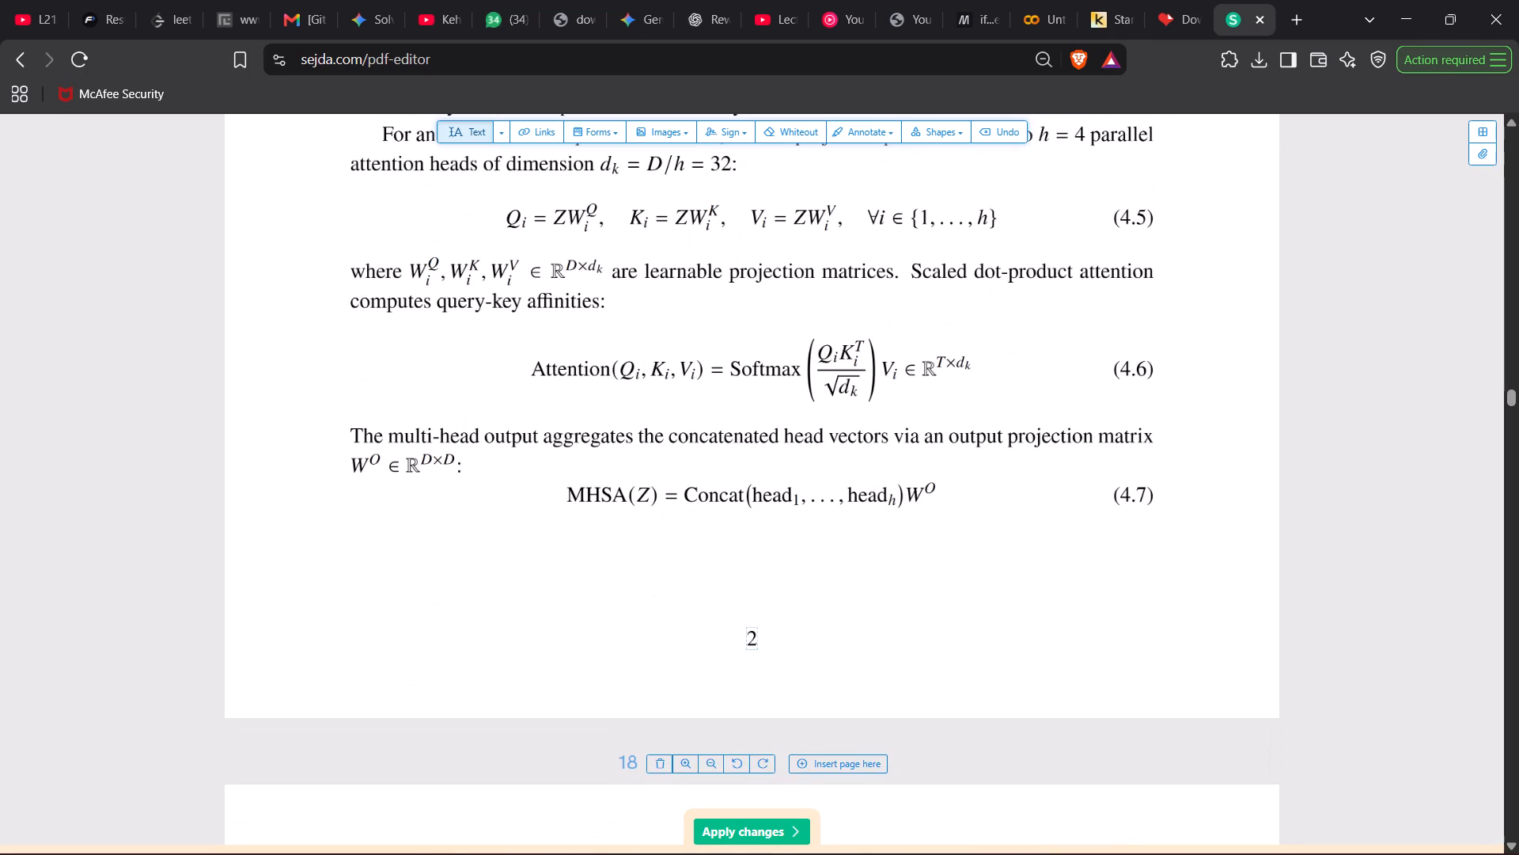
{"action": "left_click", "coordinate": [752, 636]}
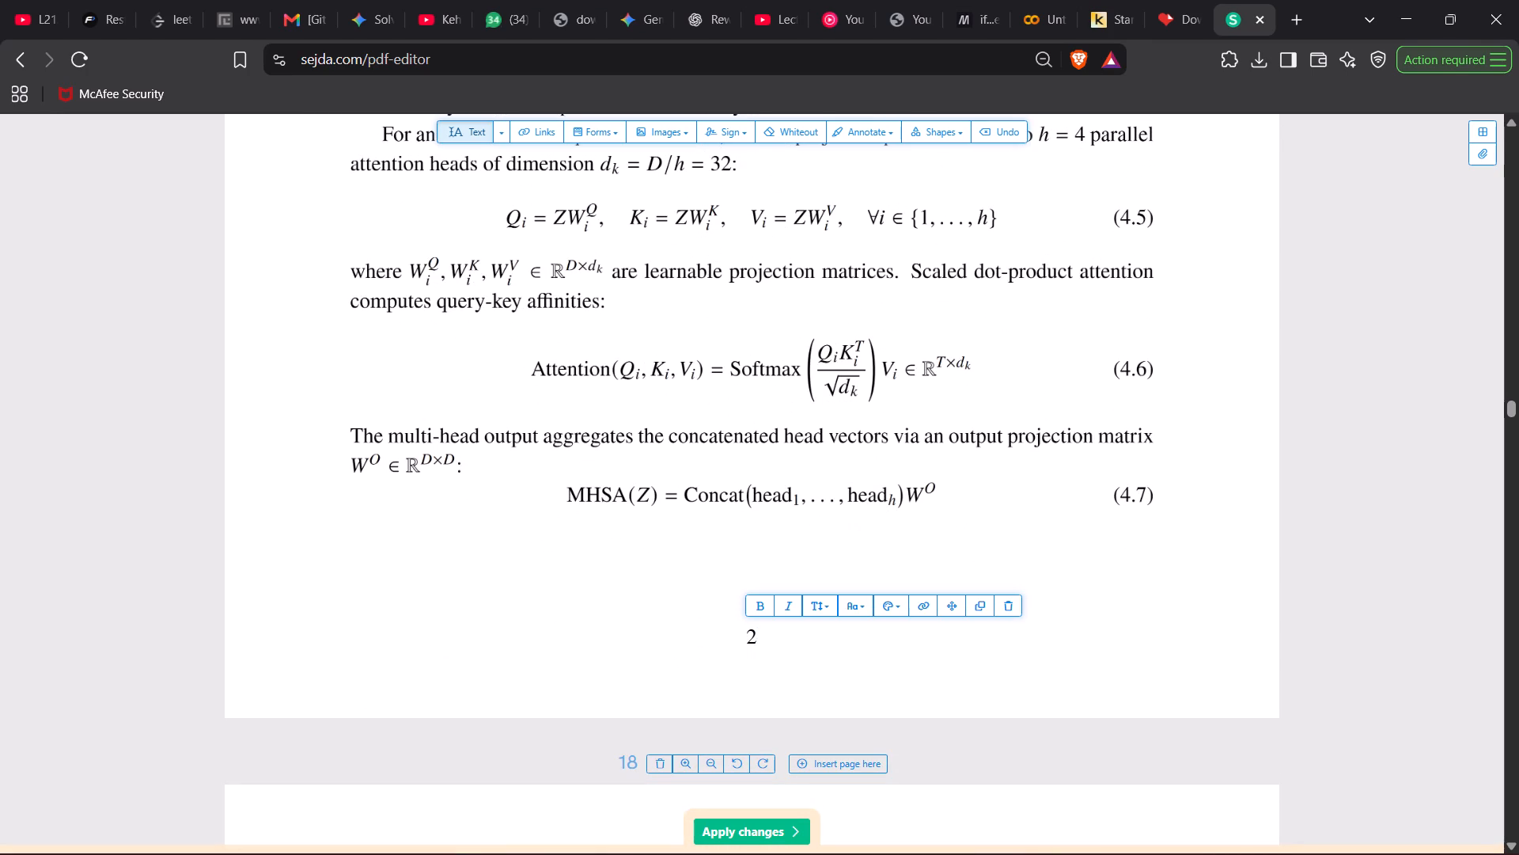
{"action": "key", "text": "Right"}
{"action": "key", "text": "BackSpace"}
{"action": "key", "text": "7"}
{"action": "left_click", "coordinate": [771, 661]}
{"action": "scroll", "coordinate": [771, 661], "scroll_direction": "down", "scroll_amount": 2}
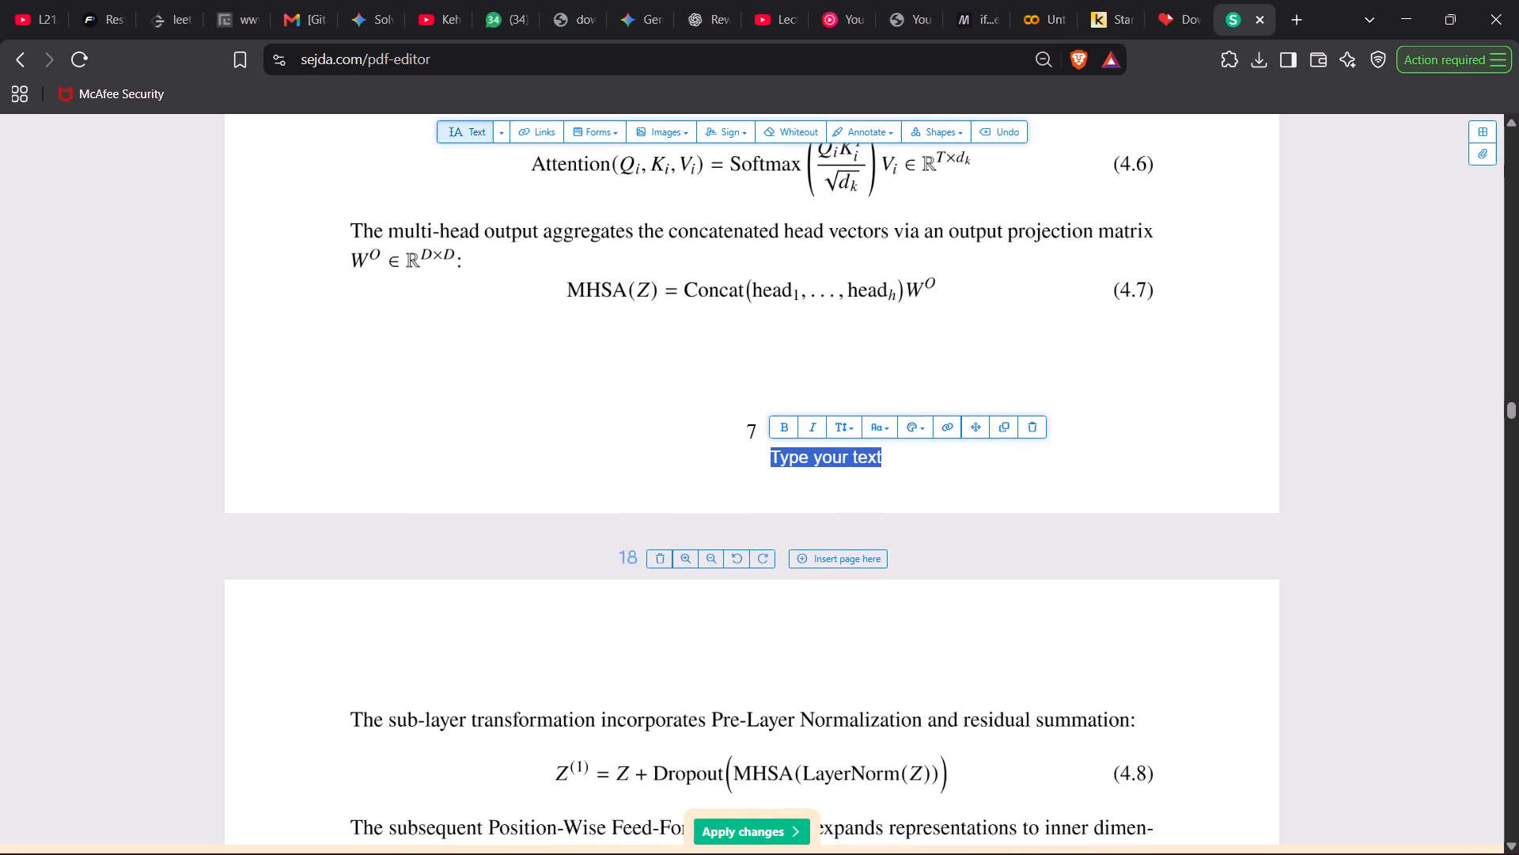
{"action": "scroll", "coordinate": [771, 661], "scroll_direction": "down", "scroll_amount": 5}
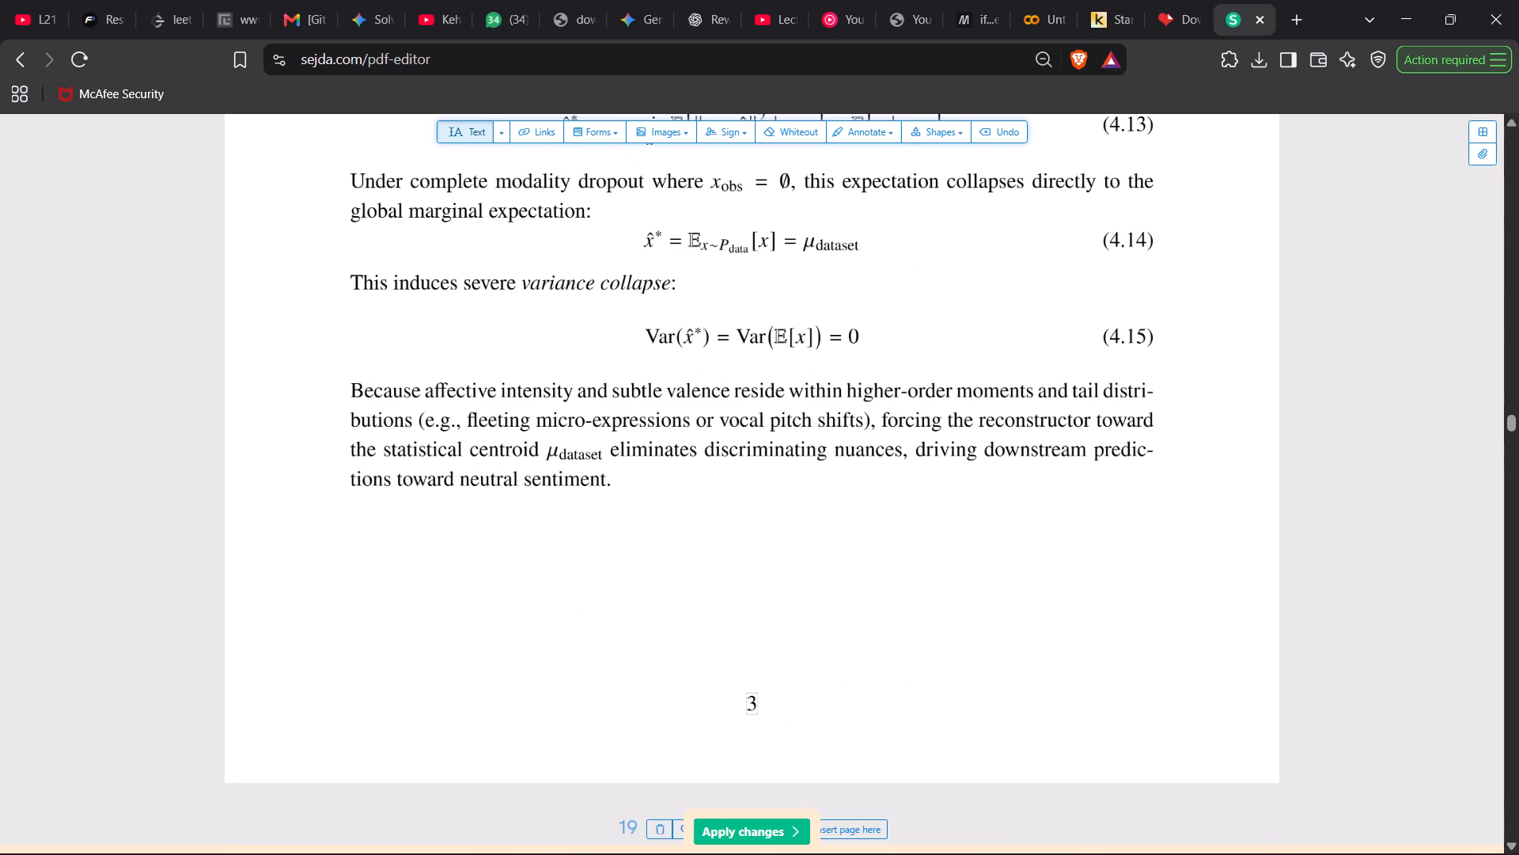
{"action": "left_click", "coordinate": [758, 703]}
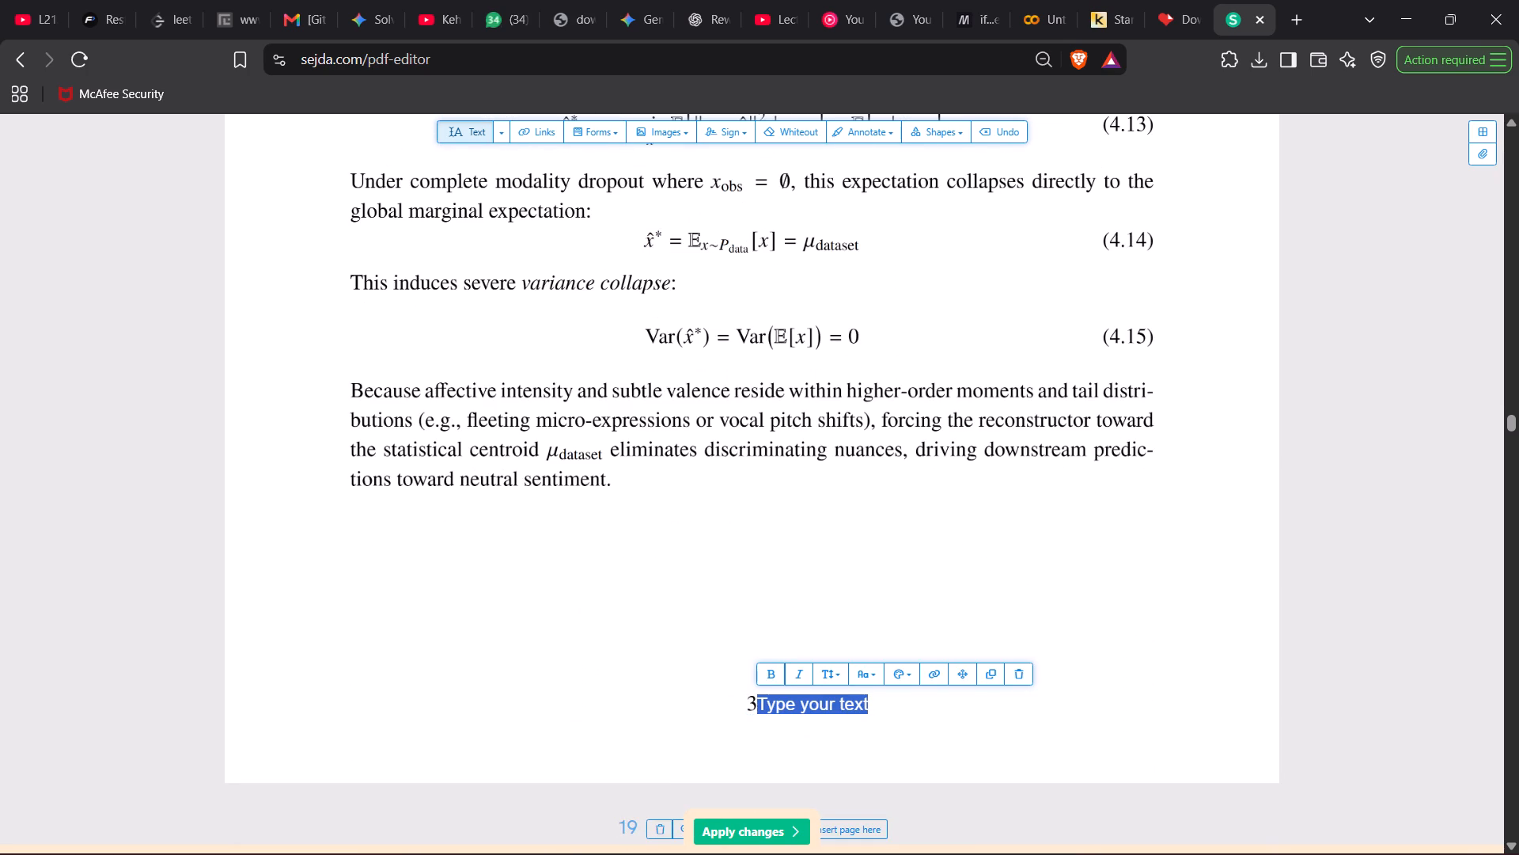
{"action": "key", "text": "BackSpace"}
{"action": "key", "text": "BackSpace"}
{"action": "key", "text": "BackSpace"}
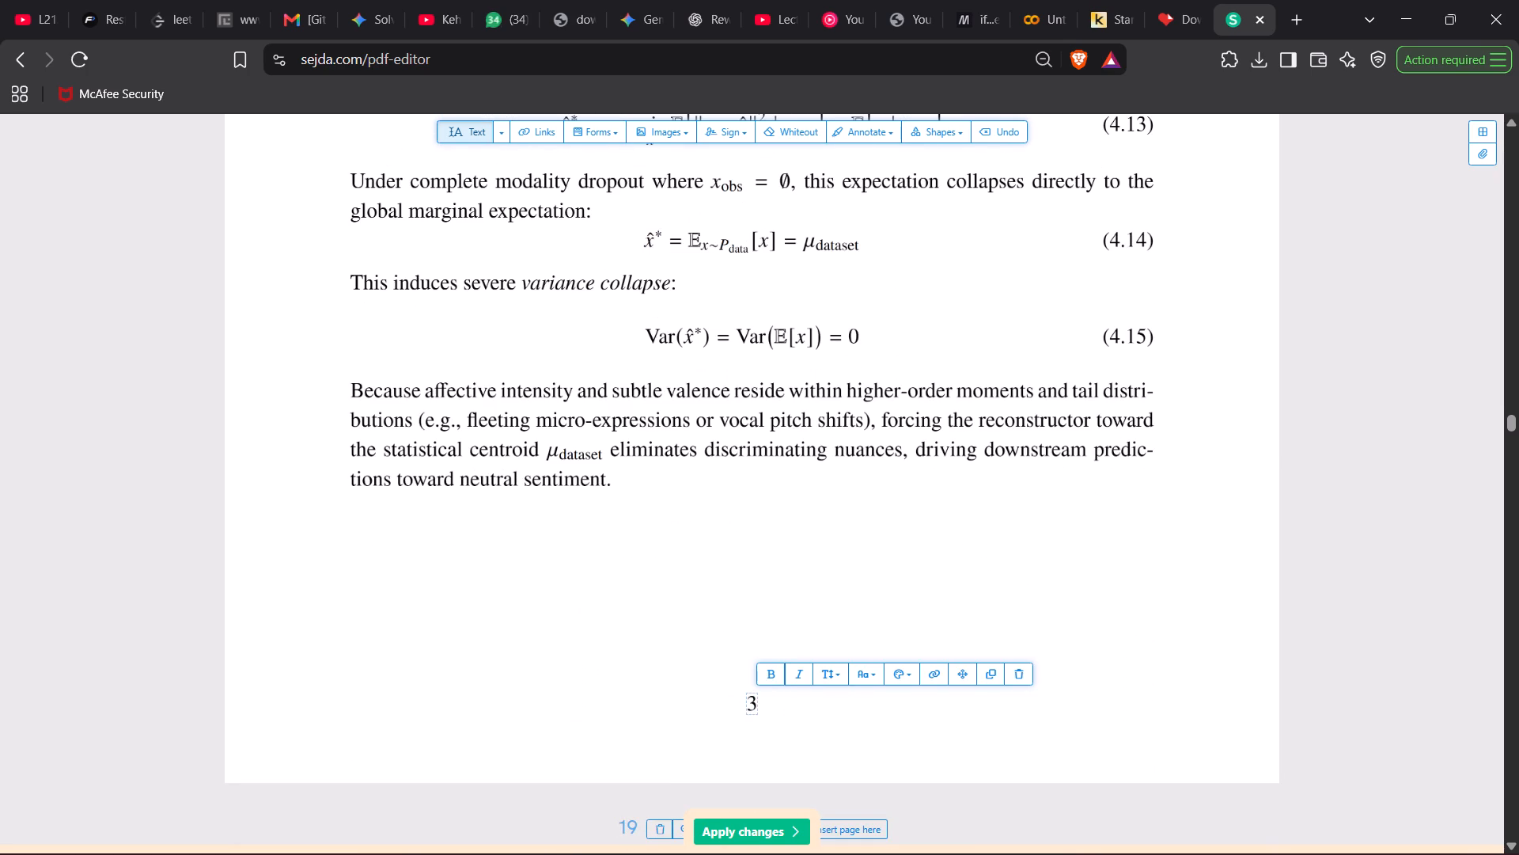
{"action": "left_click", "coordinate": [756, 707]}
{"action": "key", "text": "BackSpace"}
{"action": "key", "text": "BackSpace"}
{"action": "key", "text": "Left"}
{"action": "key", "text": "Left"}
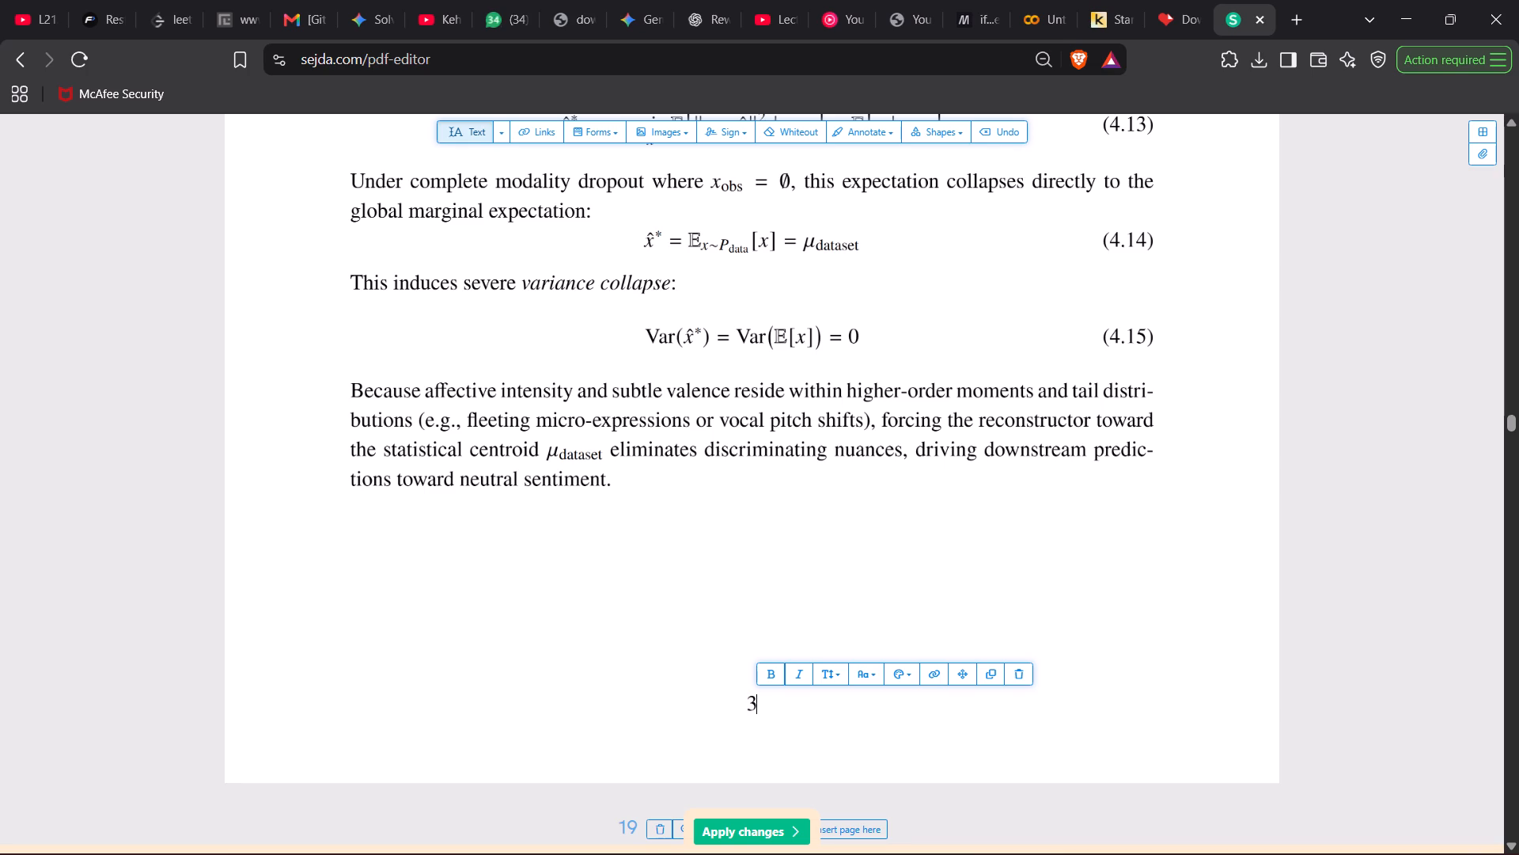
Change the footer page number on PDF page 18, below equation 4.15, to 8.
{"action": "left_click", "coordinate": [748, 705]}
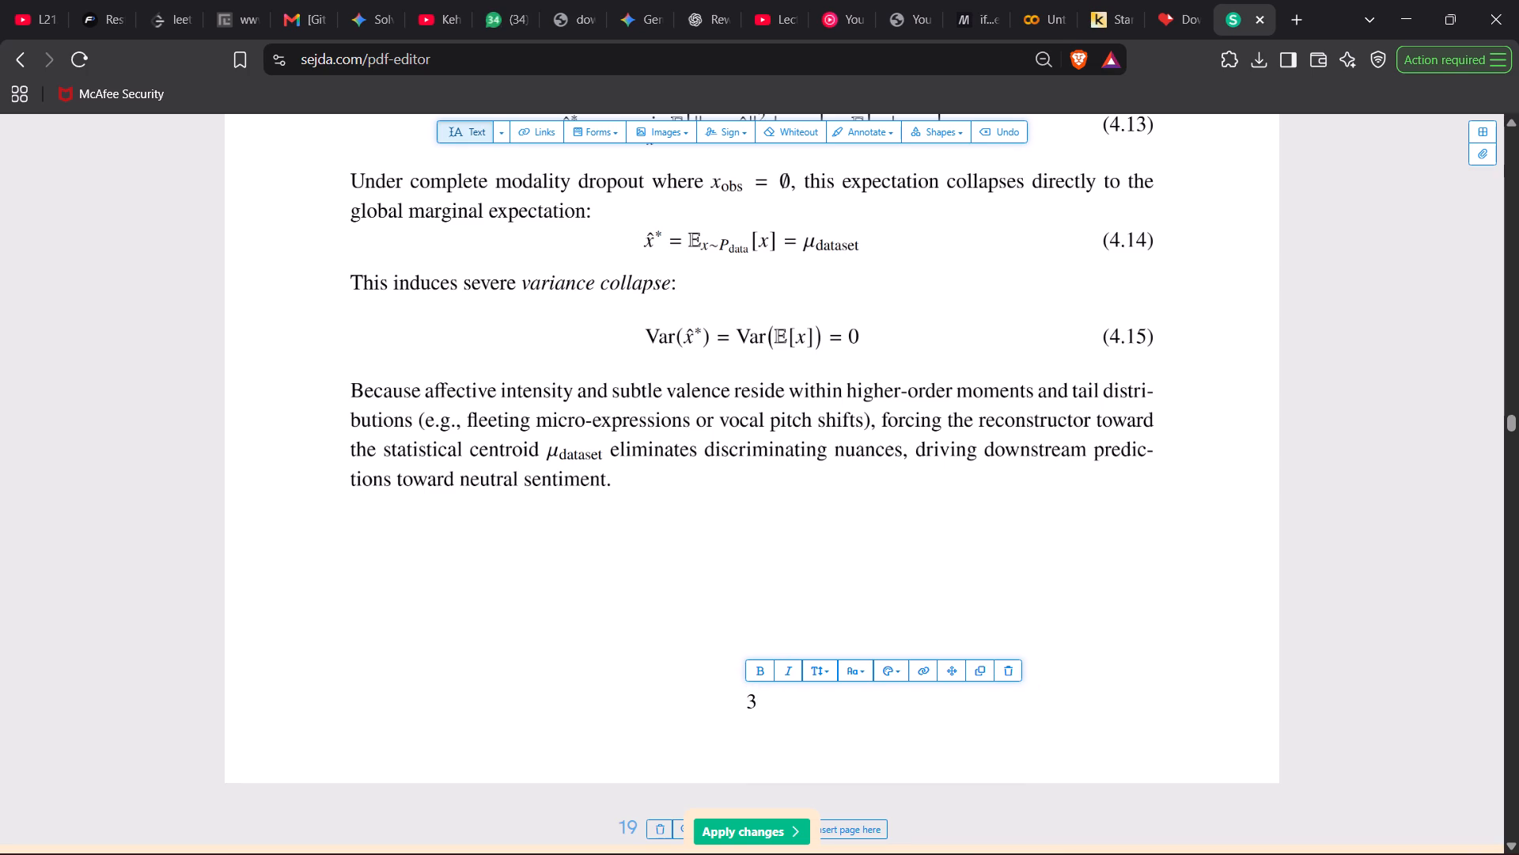
{"action": "key", "text": "Right"}
{"action": "key", "text": "BackSpace"}
{"action": "key", "text": "8"}
{"action": "left_click", "coordinate": [801, 765]}
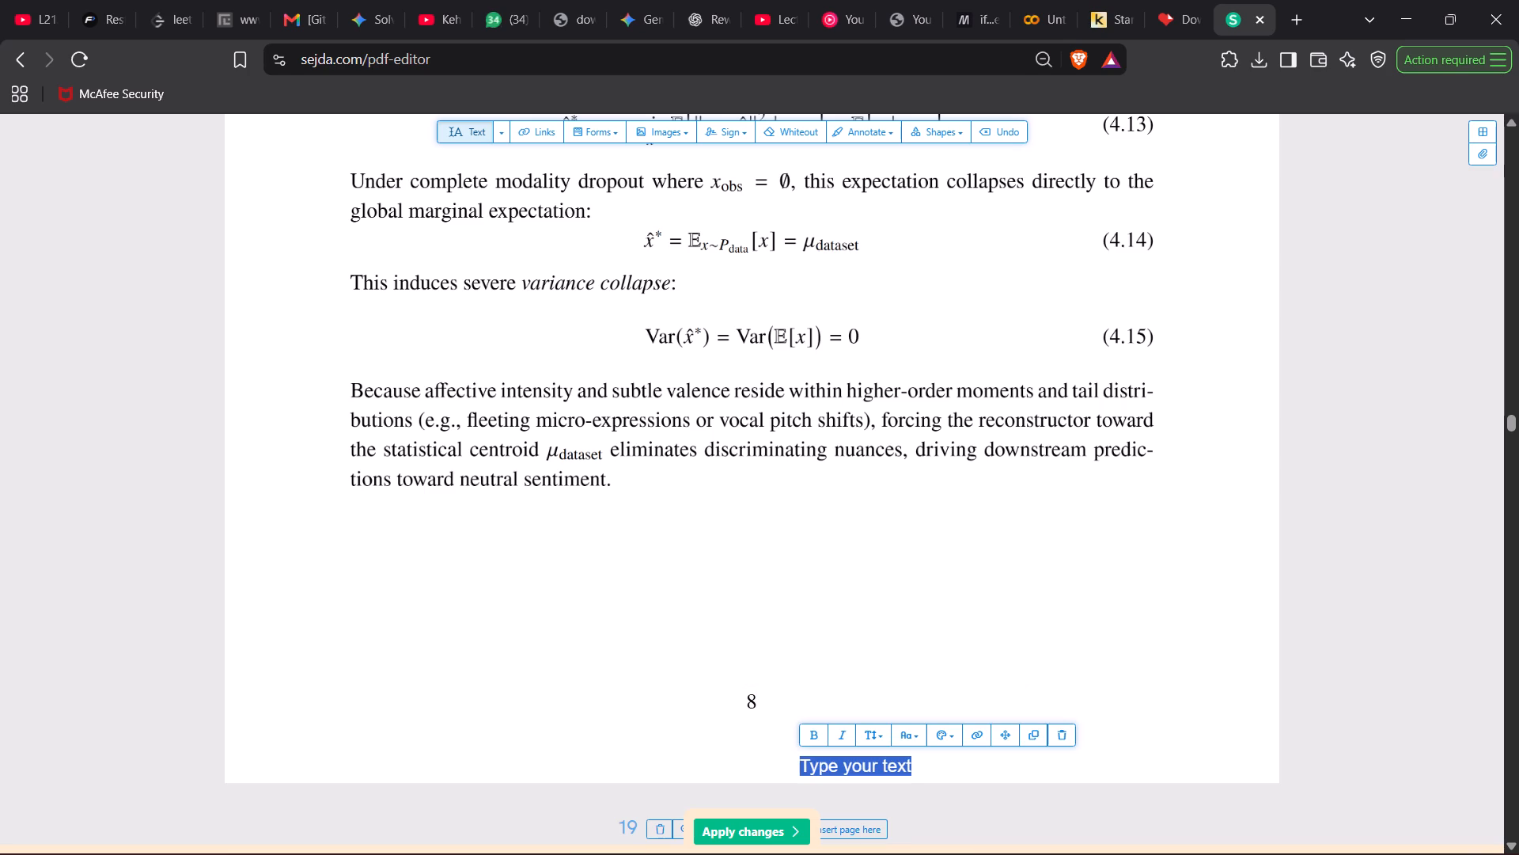
{"action": "scroll", "coordinate": [801, 765], "scroll_direction": "down", "scroll_amount": 1}
{"action": "scroll", "coordinate": [801, 765], "scroll_direction": "up", "scroll_amount": 1}
{"action": "scroll", "coordinate": [801, 765], "scroll_direction": "down", "scroll_amount": 1}
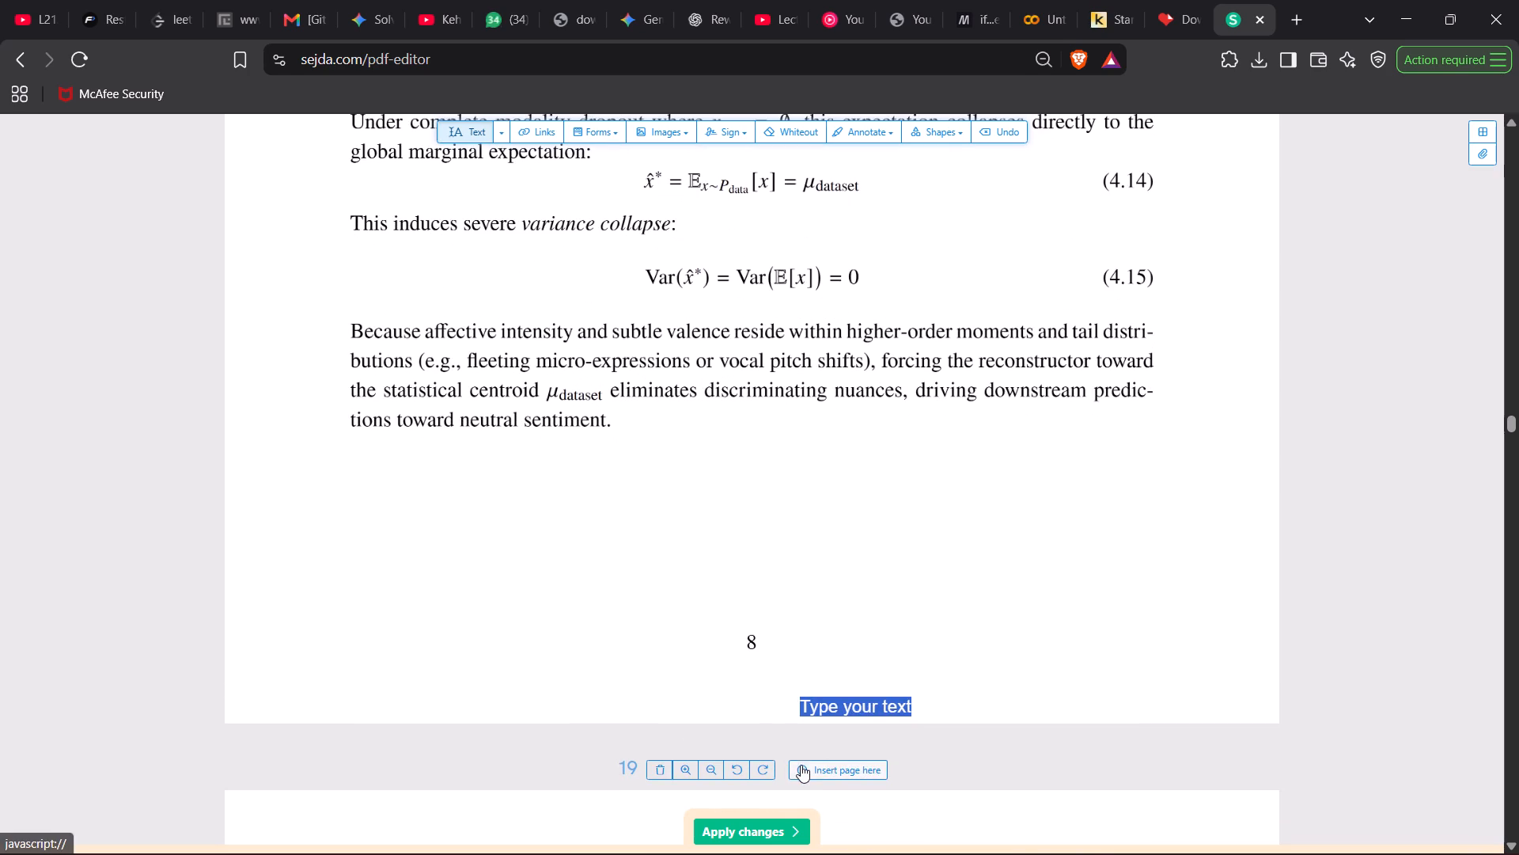
{"action": "left_click", "coordinate": [975, 686]}
Delete the stray "Type your text" box beside page number 7 on PDF page 17.
{"action": "scroll", "coordinate": [975, 686], "scroll_direction": "up", "scroll_amount": 6}
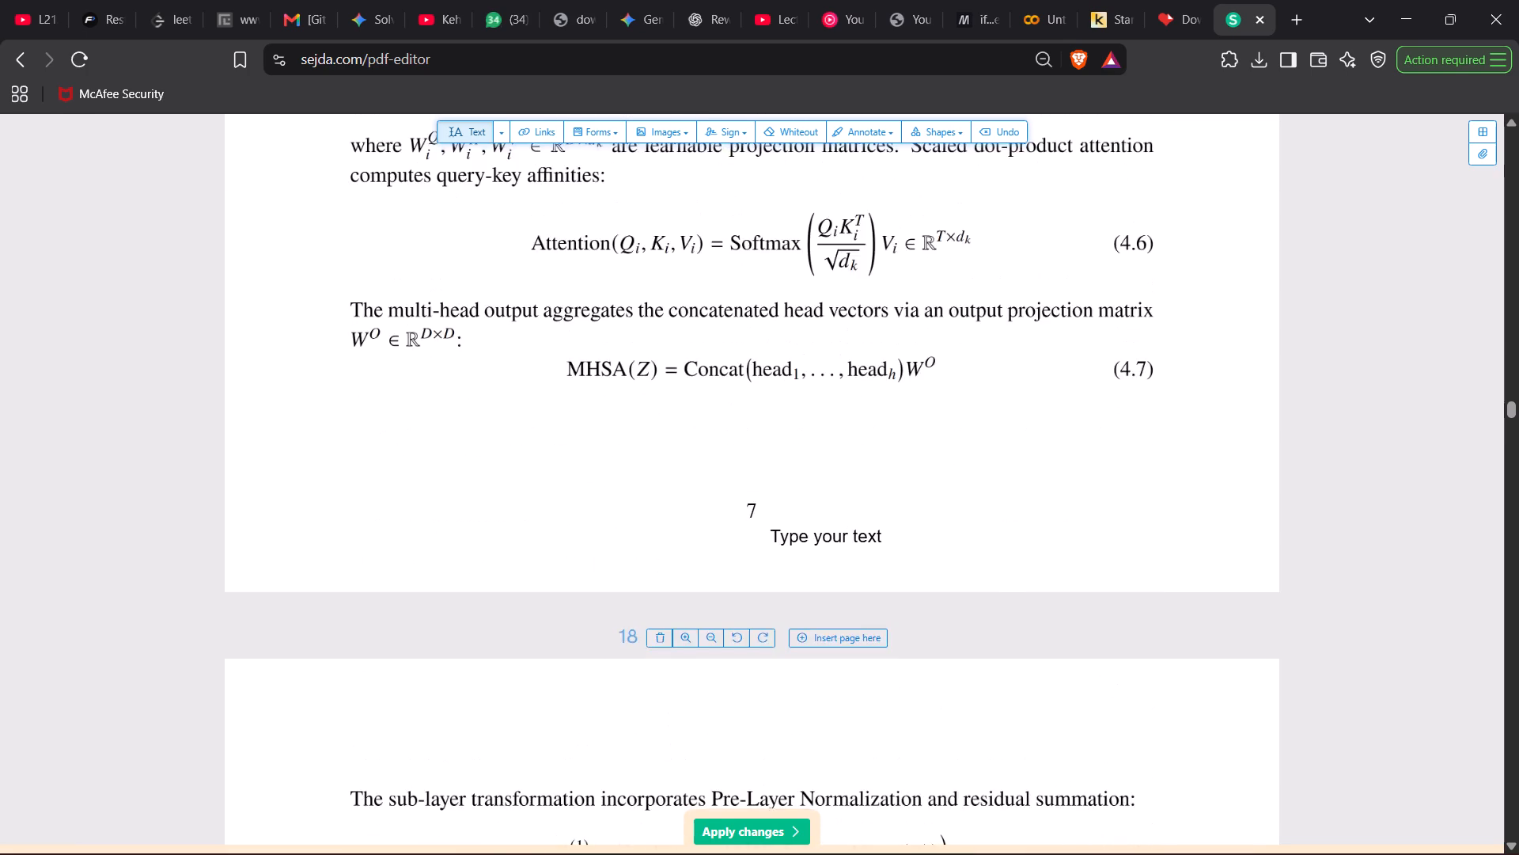
{"action": "scroll", "coordinate": [975, 686], "scroll_direction": "up", "scroll_amount": 1}
{"action": "scroll", "coordinate": [975, 686], "scroll_direction": "down", "scroll_amount": 1}
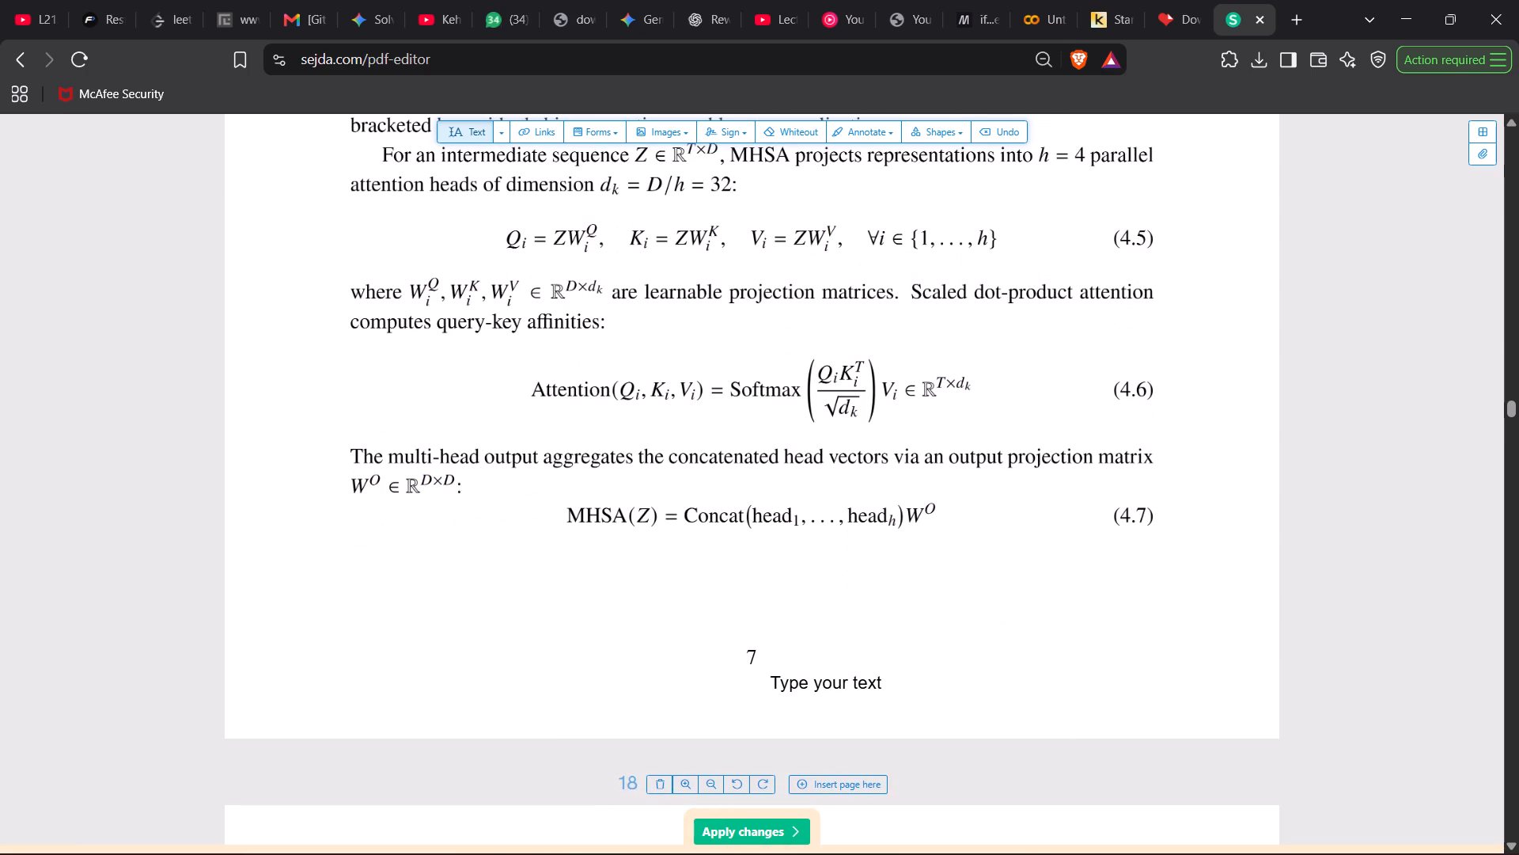
{"action": "left_click", "coordinate": [873, 682]}
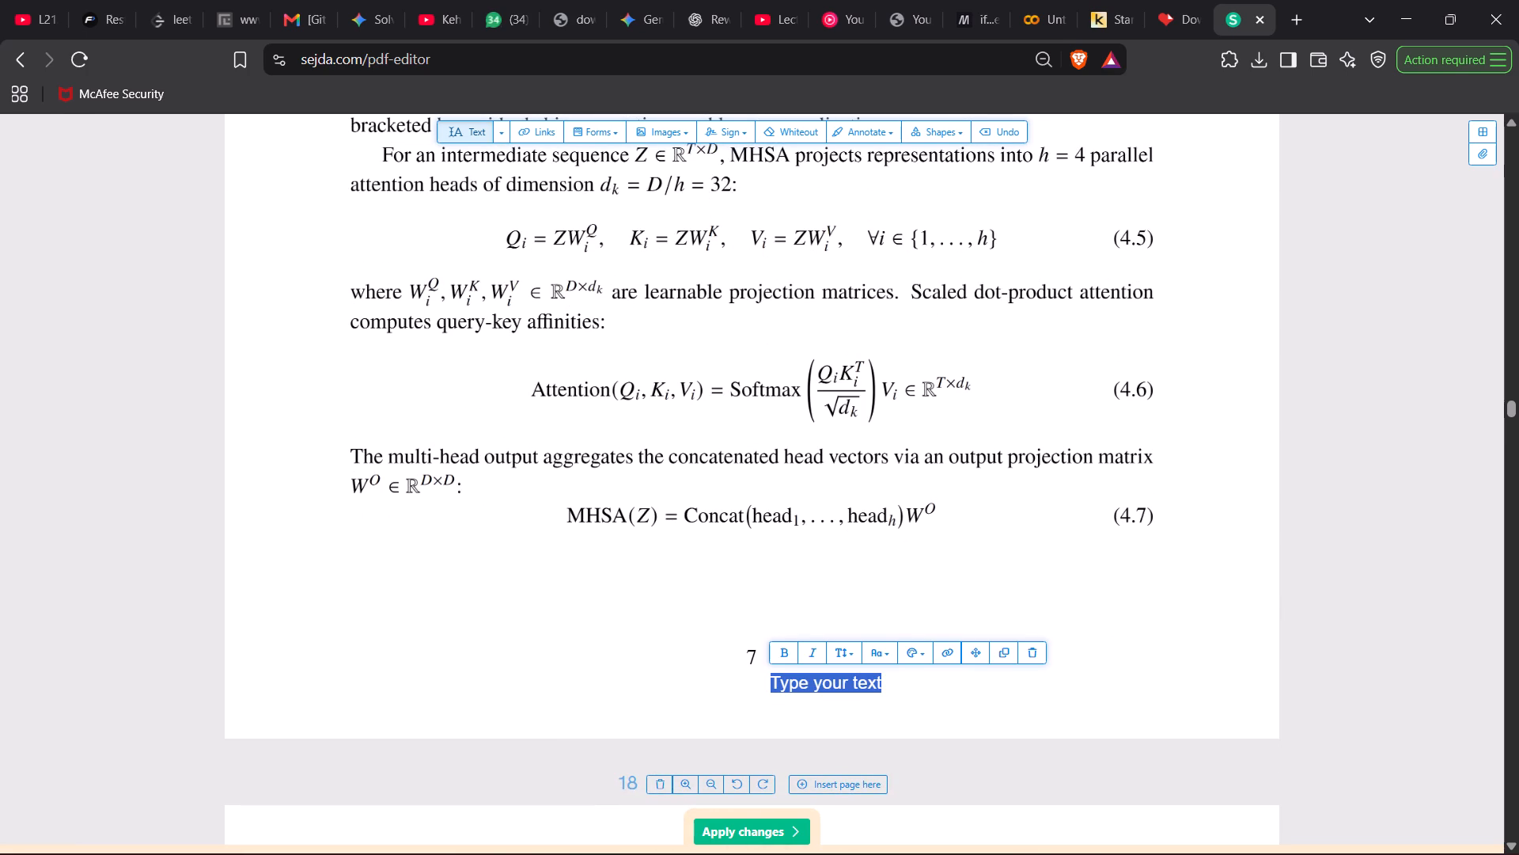
{"action": "key", "text": "BackSpace"}
{"action": "left_click", "coordinate": [1248, 743]}
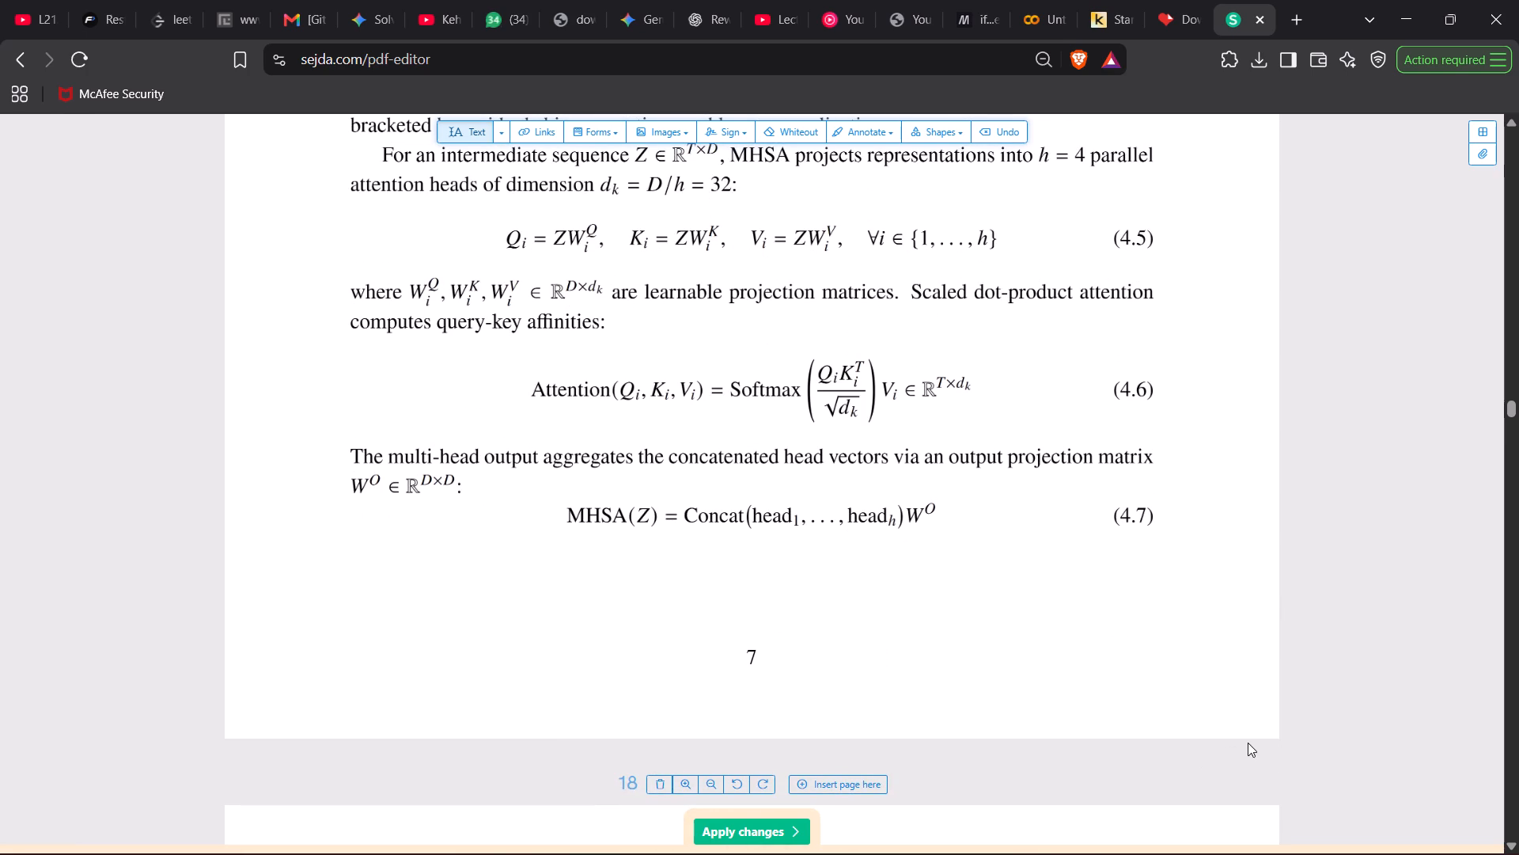
Delete the two stray "Type your text" boxes below page number 8 on PDF page 18.
{"action": "scroll", "coordinate": [1125, 738], "scroll_direction": "down", "scroll_amount": 5}
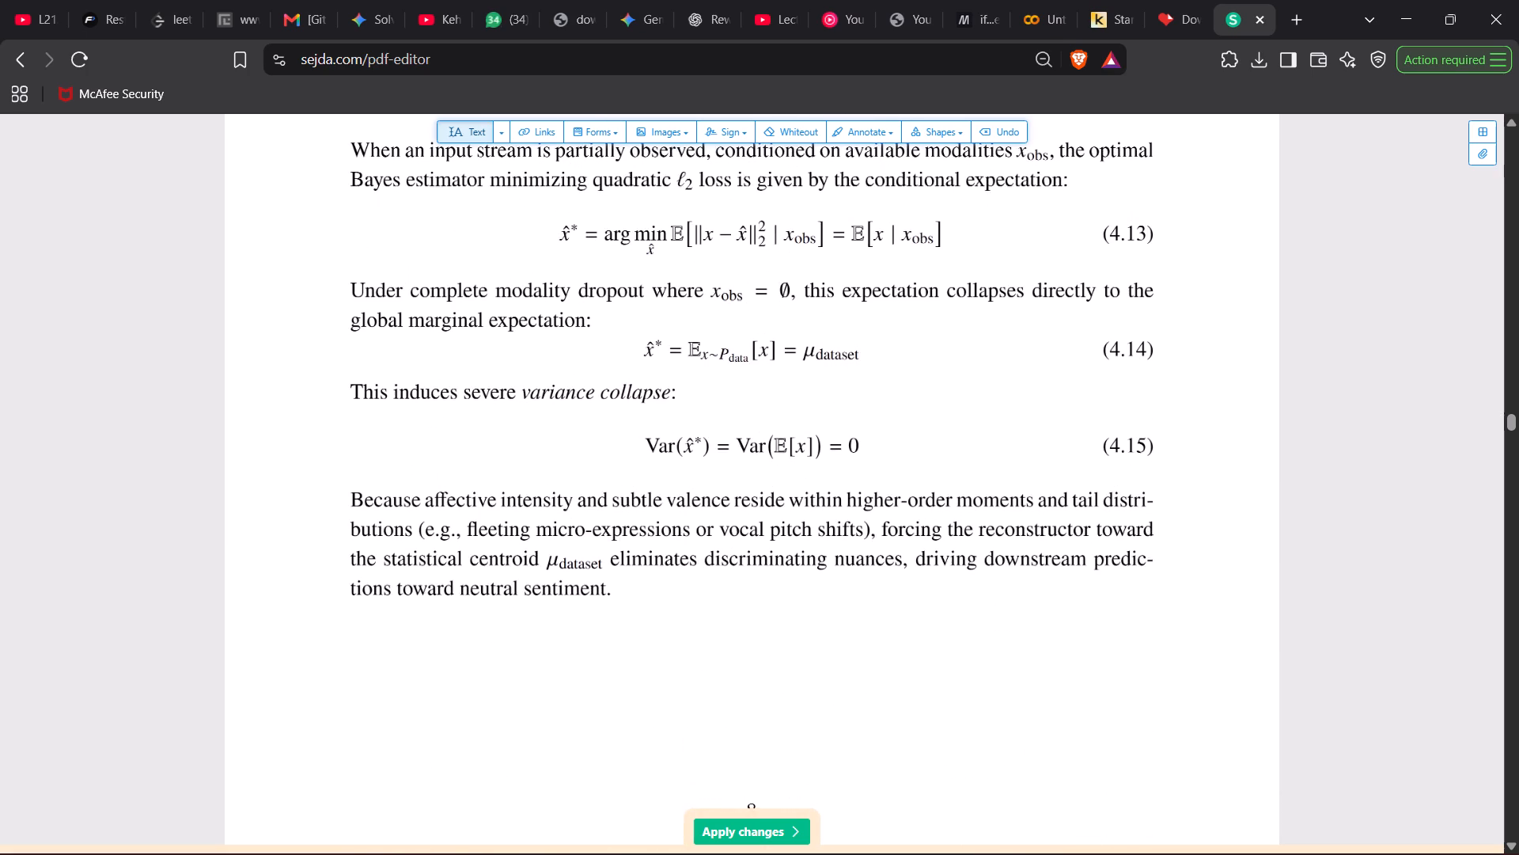
{"action": "scroll", "coordinate": [1028, 743], "scroll_direction": "down", "scroll_amount": 1}
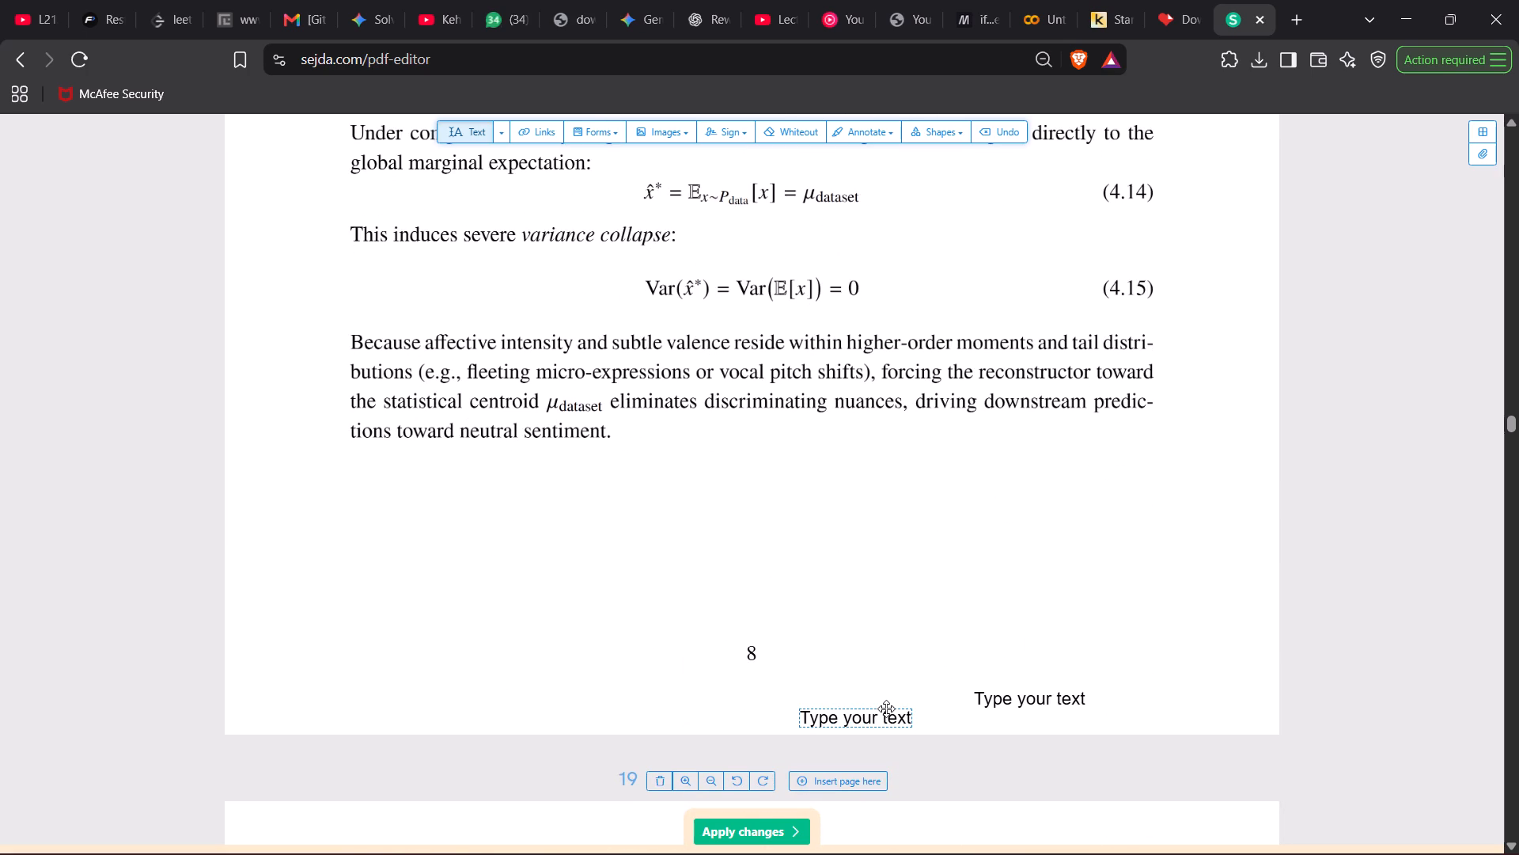
{"action": "left_click", "coordinate": [886, 709]}
{"action": "key", "text": "BackSpace"}
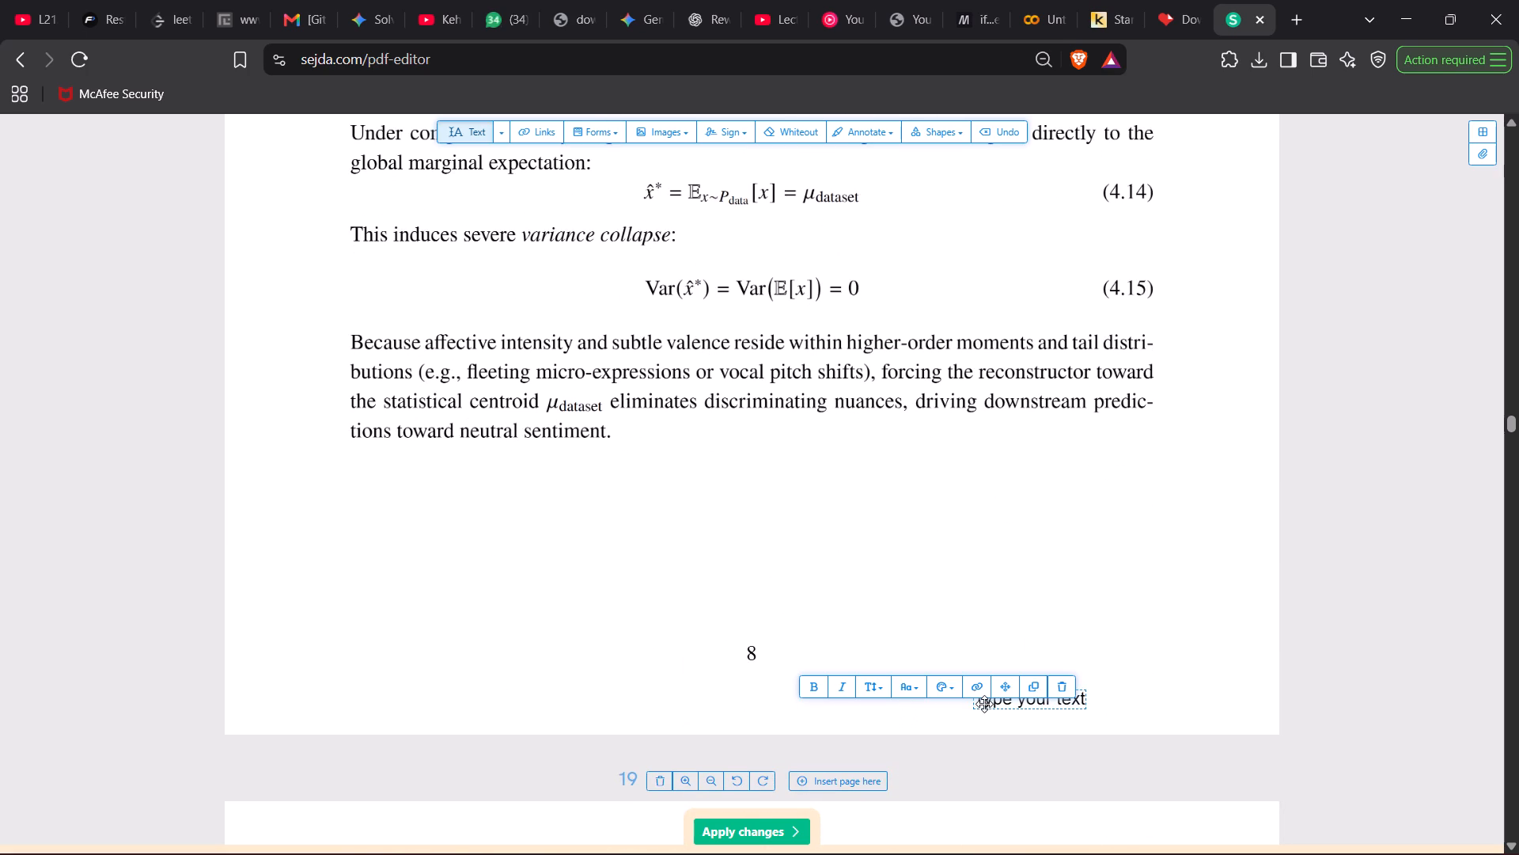
{"action": "left_click", "coordinate": [1069, 687]}
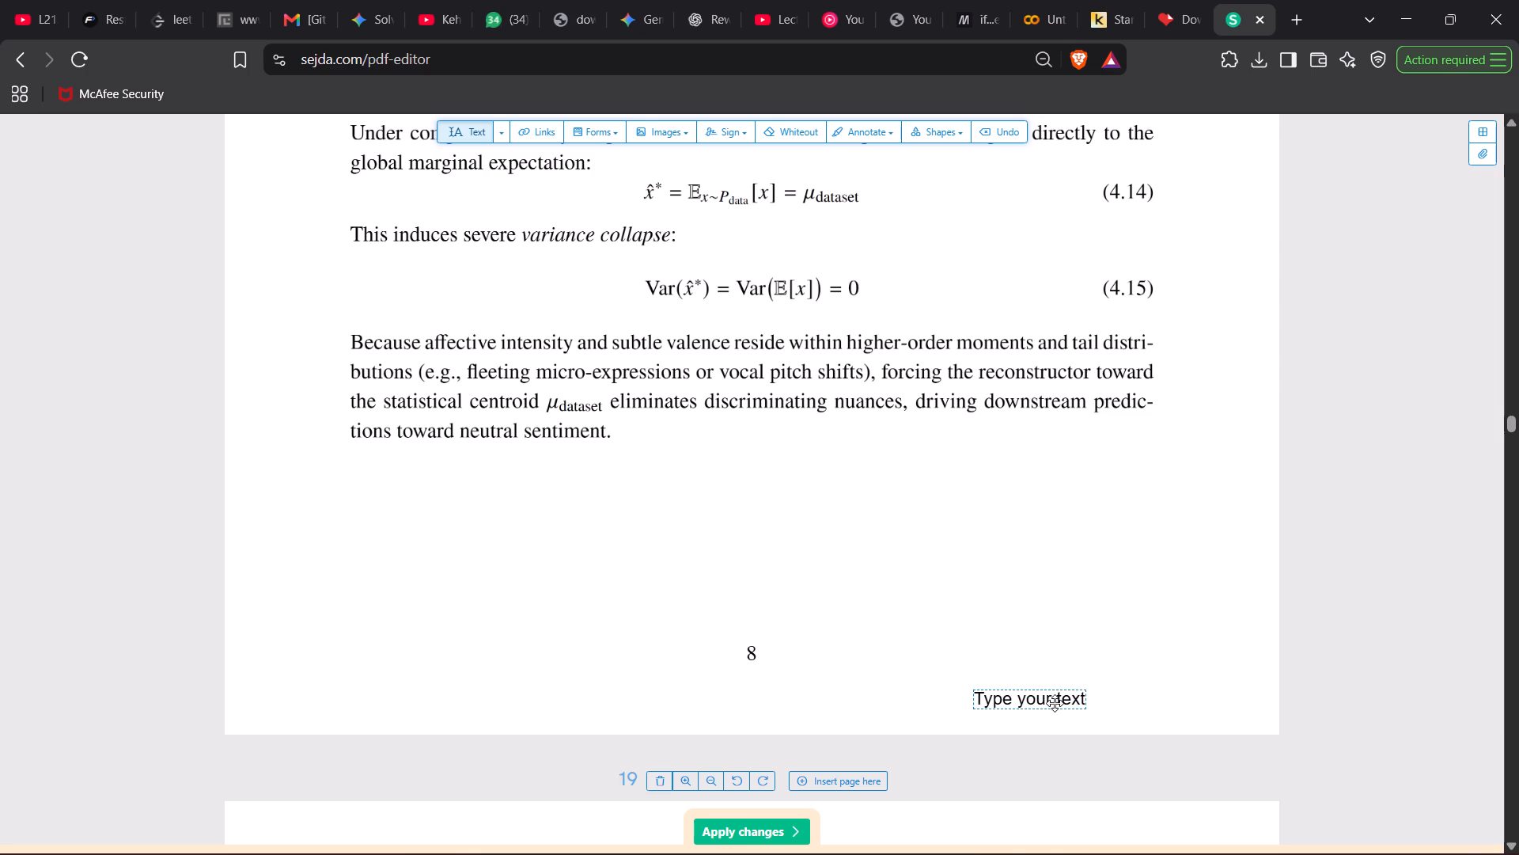
{"action": "left_click", "coordinate": [1055, 703]}
{"action": "left_click", "coordinate": [1233, 675]}
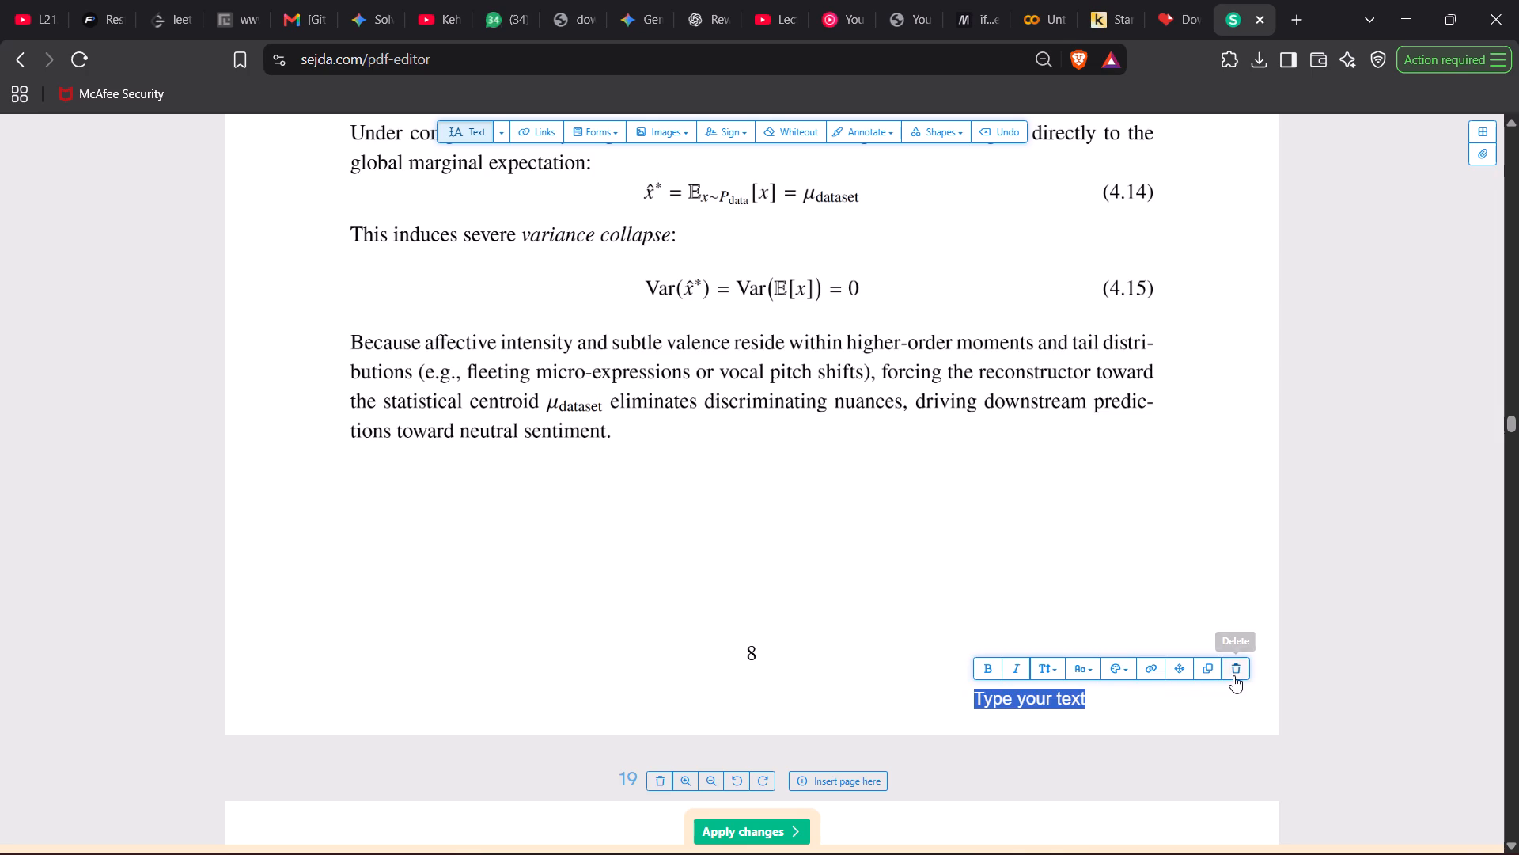
Change the footer page number on PDF page 19, below equation 4.21, to 9.
{"action": "scroll", "coordinate": [1123, 753], "scroll_direction": "down", "scroll_amount": 4}
{"action": "scroll", "coordinate": [1109, 615], "scroll_direction": "down", "scroll_amount": 1}
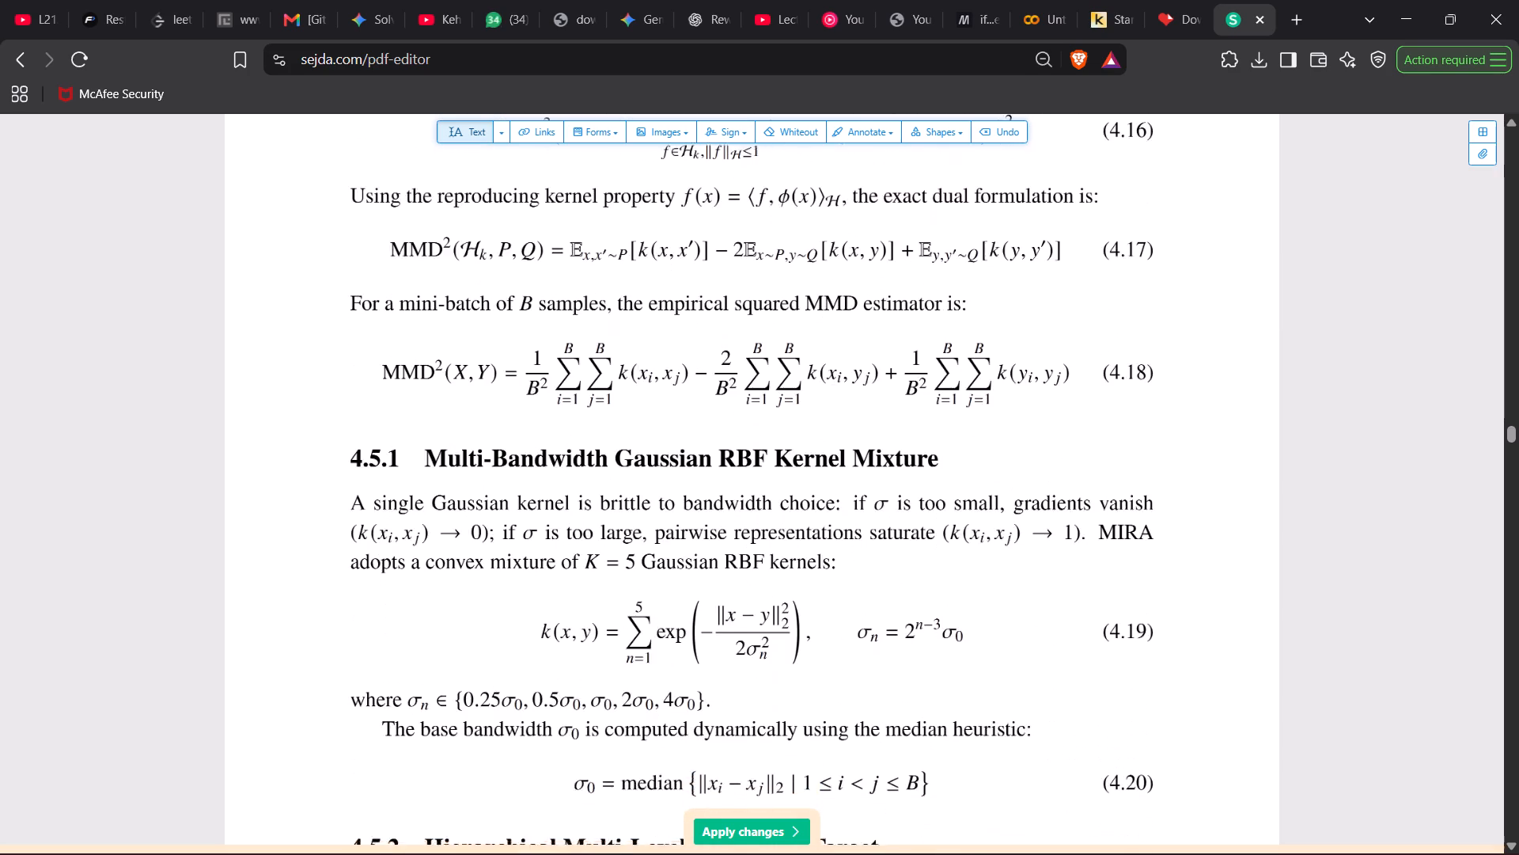
{"action": "scroll", "coordinate": [1109, 615], "scroll_direction": "down", "scroll_amount": 2}
{"action": "scroll", "coordinate": [1109, 615], "scroll_direction": "up", "scroll_amount": 1}
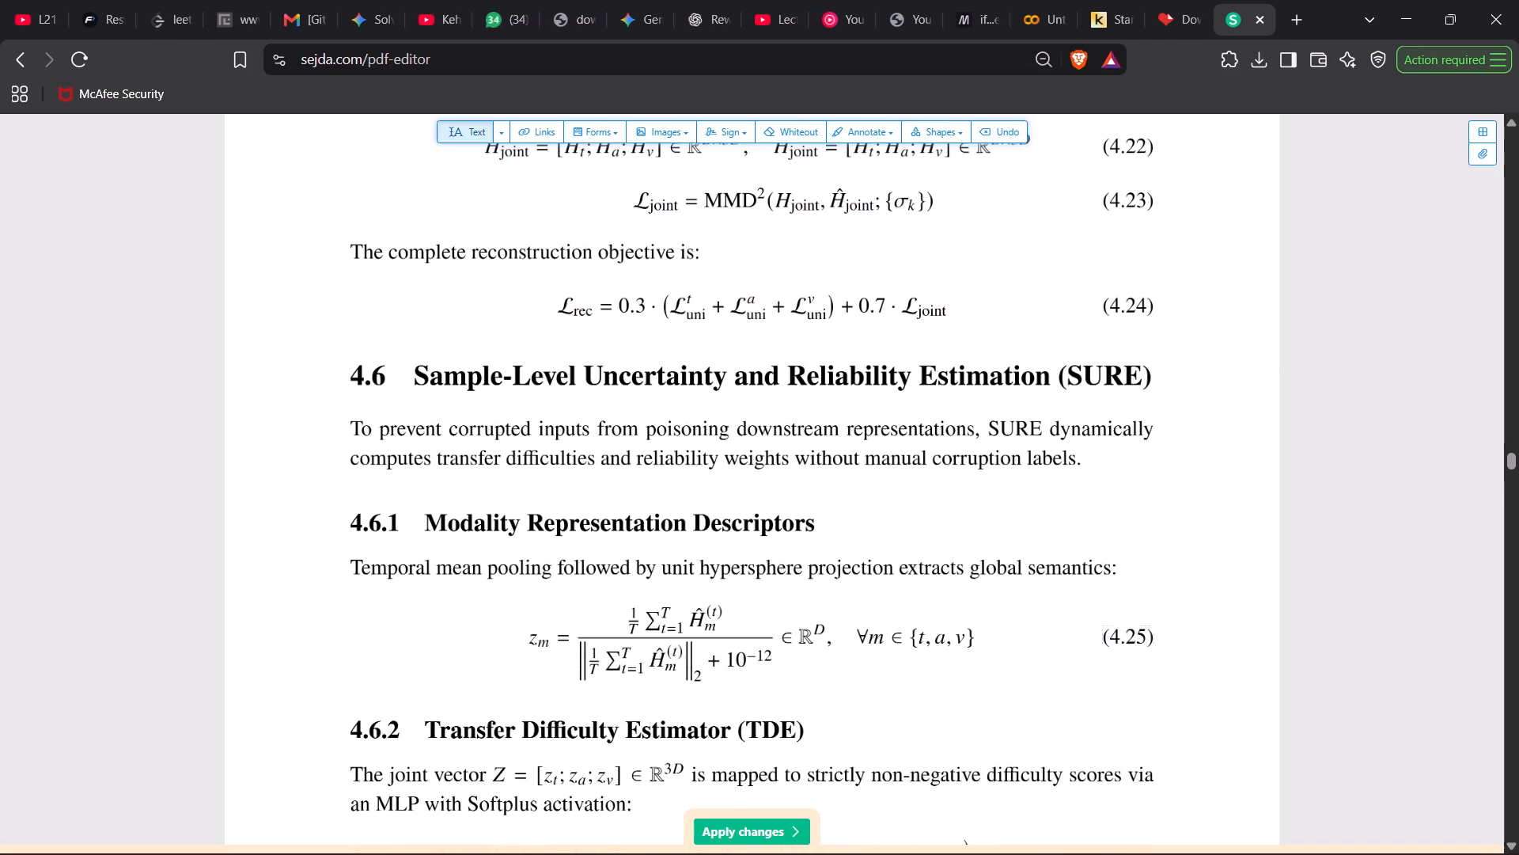
{"action": "scroll", "coordinate": [1109, 615], "scroll_direction": "down", "scroll_amount": 7}
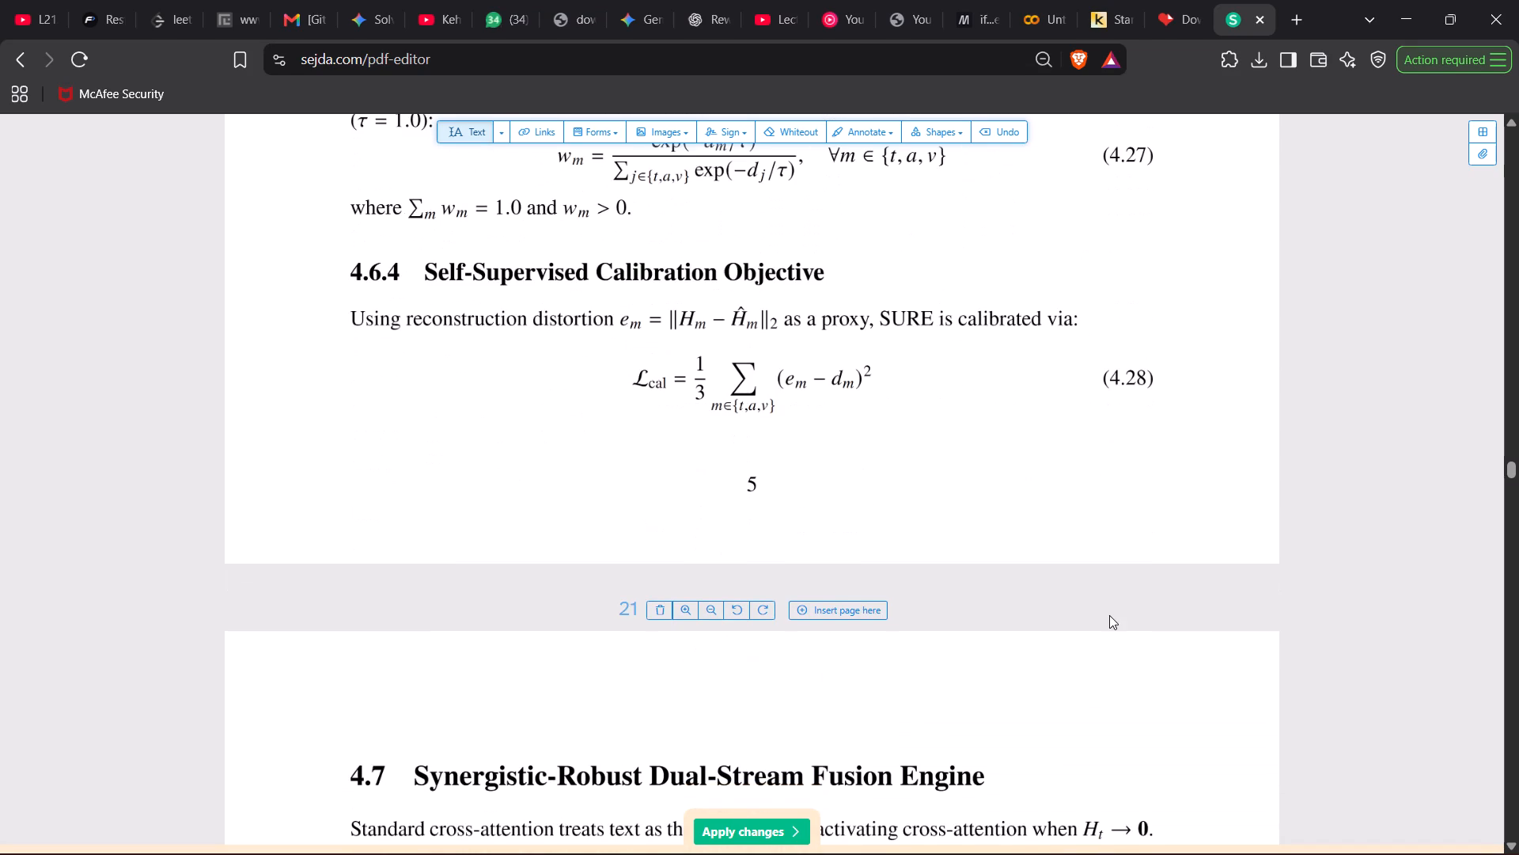
{"action": "scroll", "coordinate": [1109, 615], "scroll_direction": "up", "scroll_amount": 10}
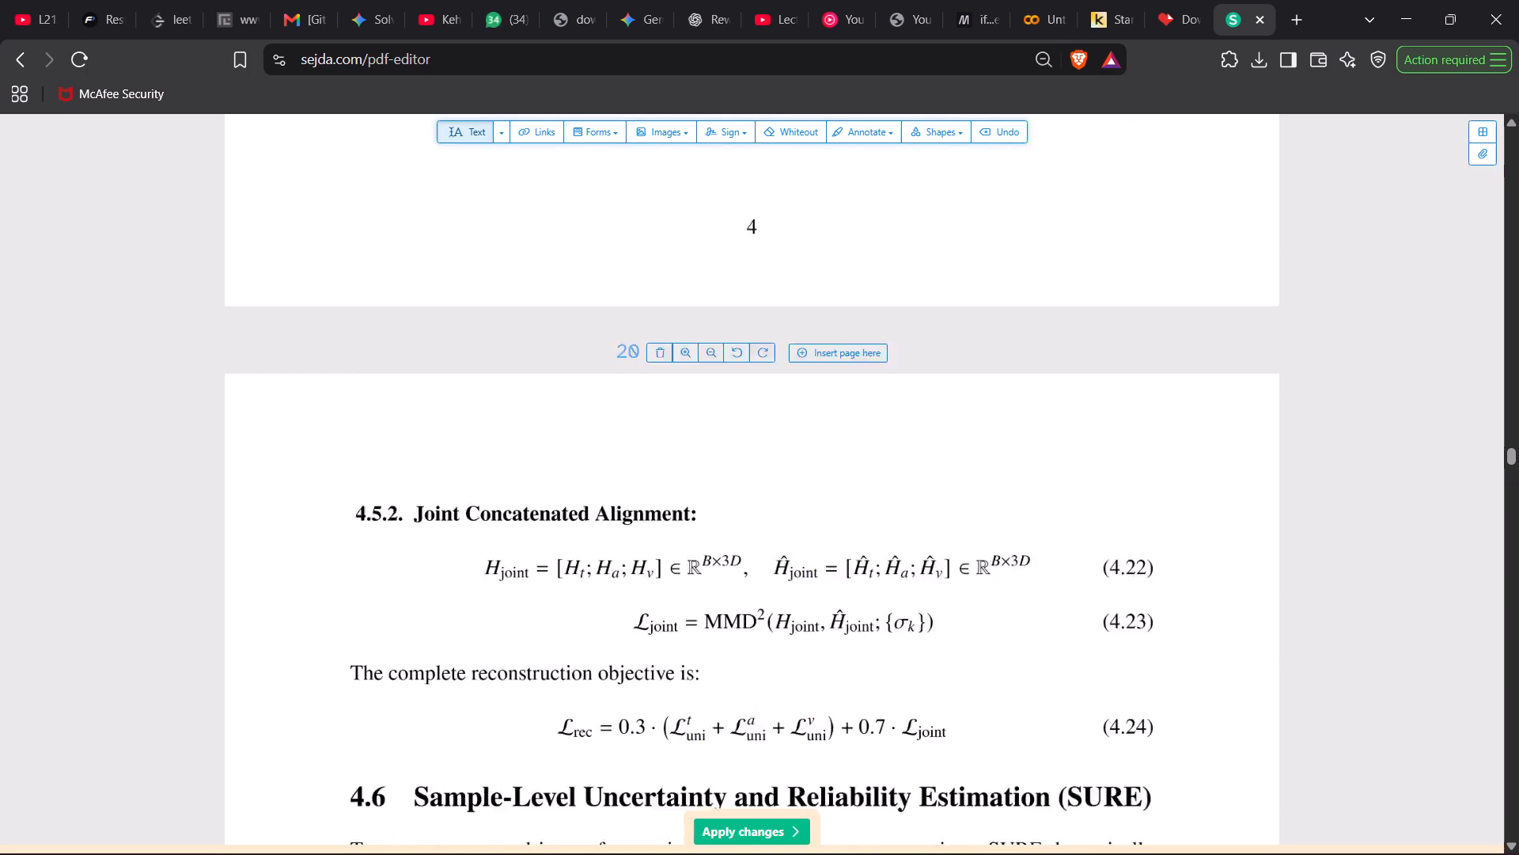
{"action": "scroll", "coordinate": [1109, 615], "scroll_direction": "up", "scroll_amount": 11}
{"action": "scroll", "coordinate": [1109, 615], "scroll_direction": "down", "scroll_amount": 2}
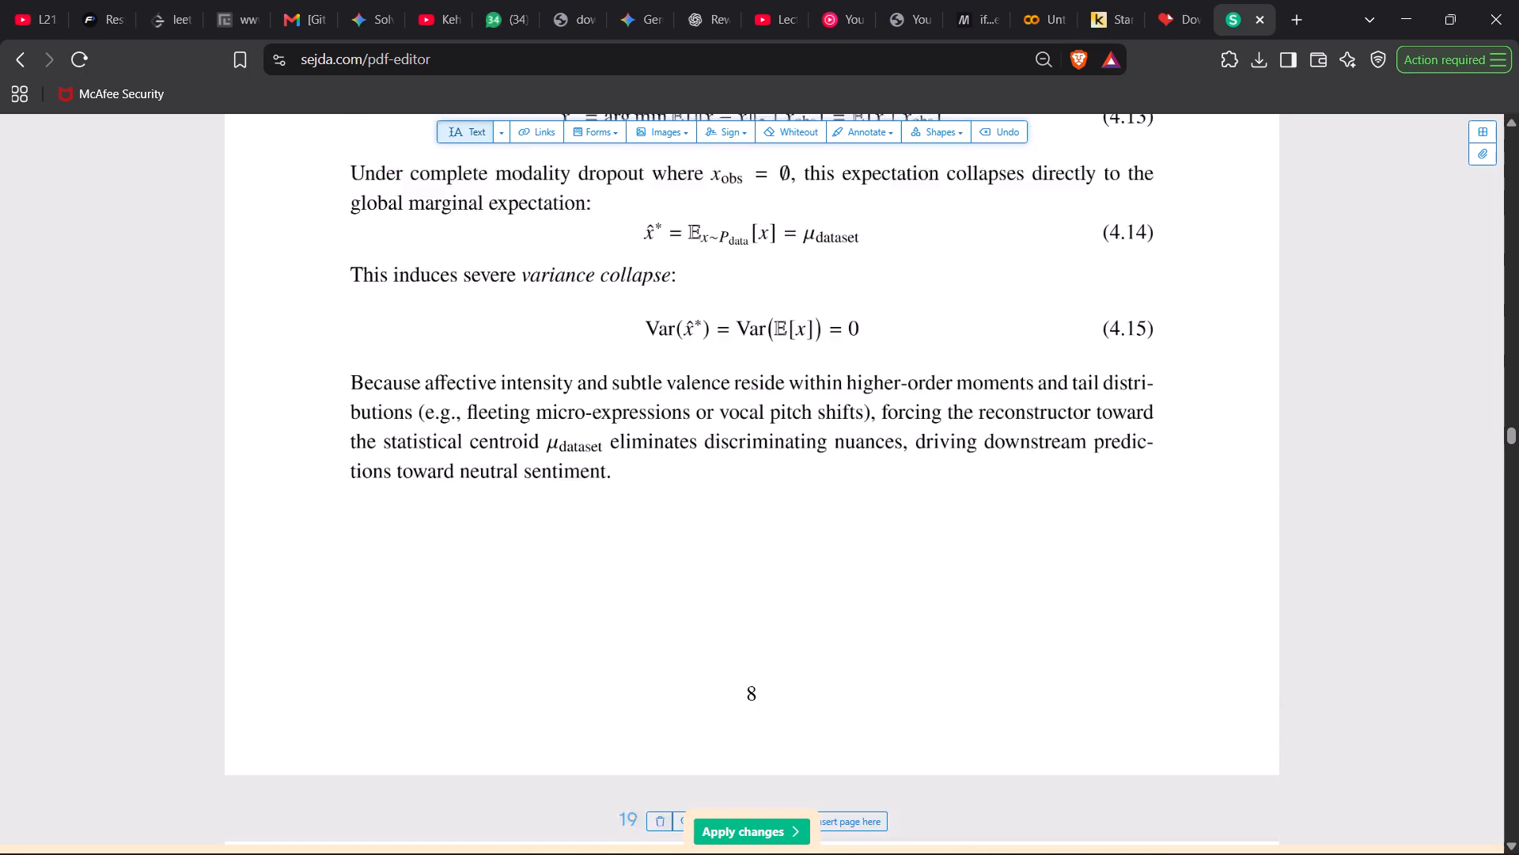
{"action": "scroll", "coordinate": [1109, 615], "scroll_direction": "down", "scroll_amount": 7}
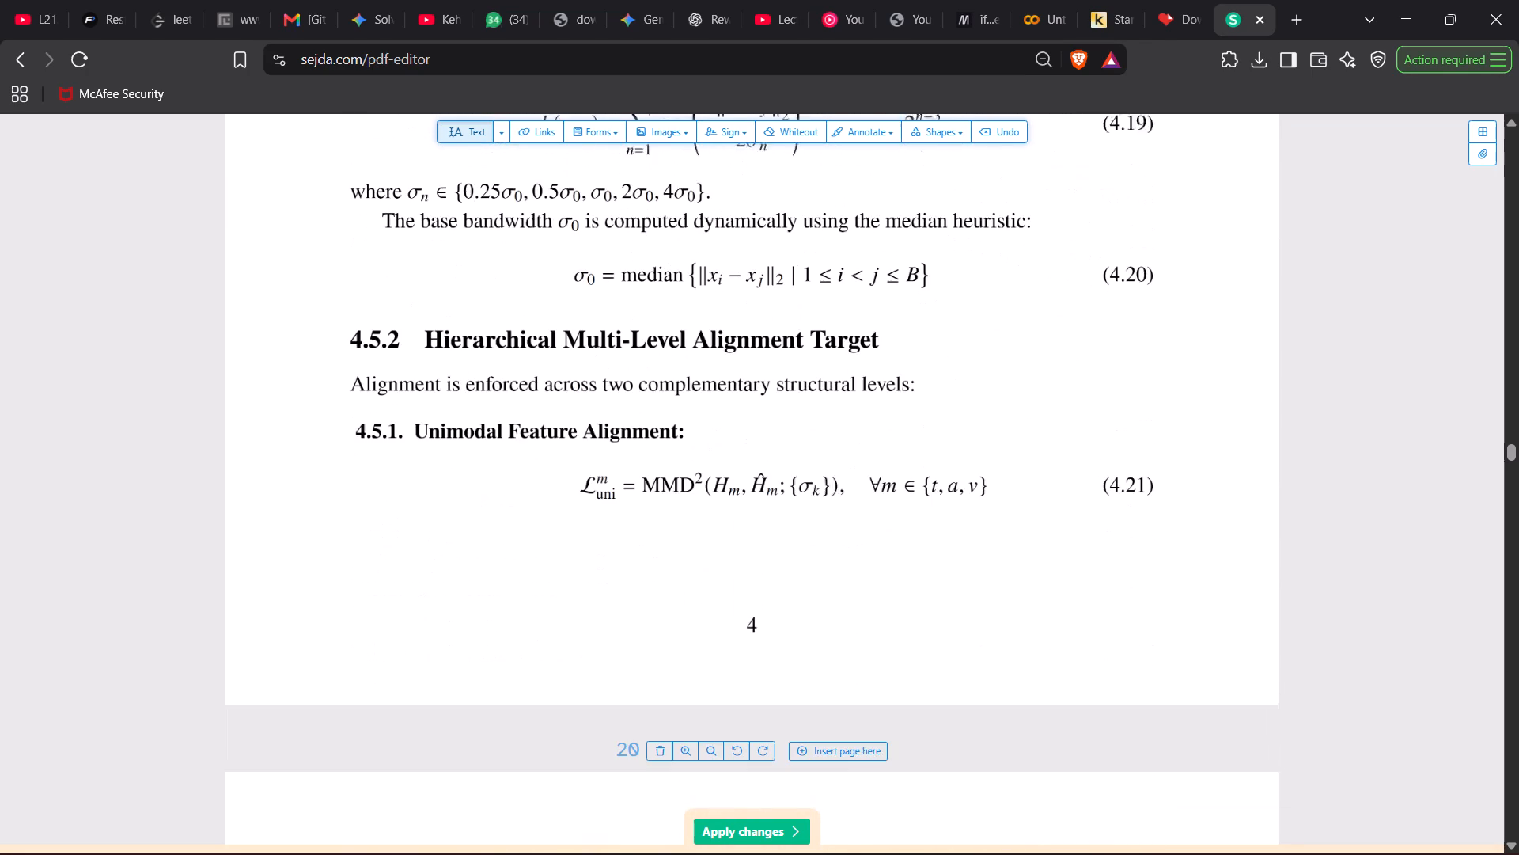
{"action": "scroll", "coordinate": [1109, 615], "scroll_direction": "down", "scroll_amount": 1}
{"action": "left_click", "coordinate": [754, 583]}
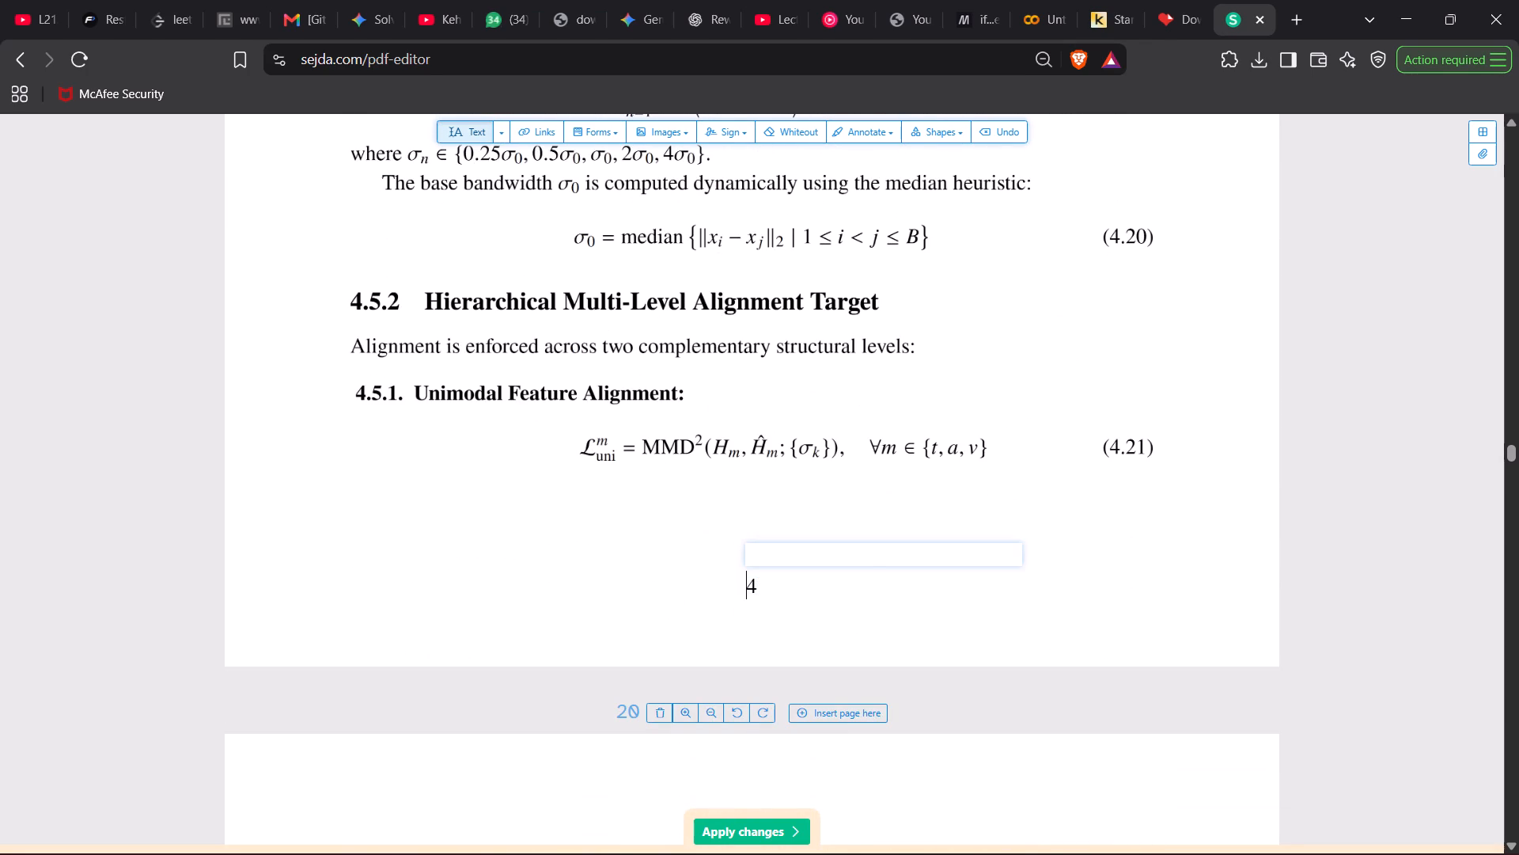
{"action": "key", "text": "Right"}
{"action": "key", "text": "BackSpace"}
{"action": "key", "text": "9"}
Change the footer page number on PDF page 20, below equation 4.28, to 10.
{"action": "scroll", "coordinate": [754, 583], "scroll_direction": "down", "scroll_amount": 3}
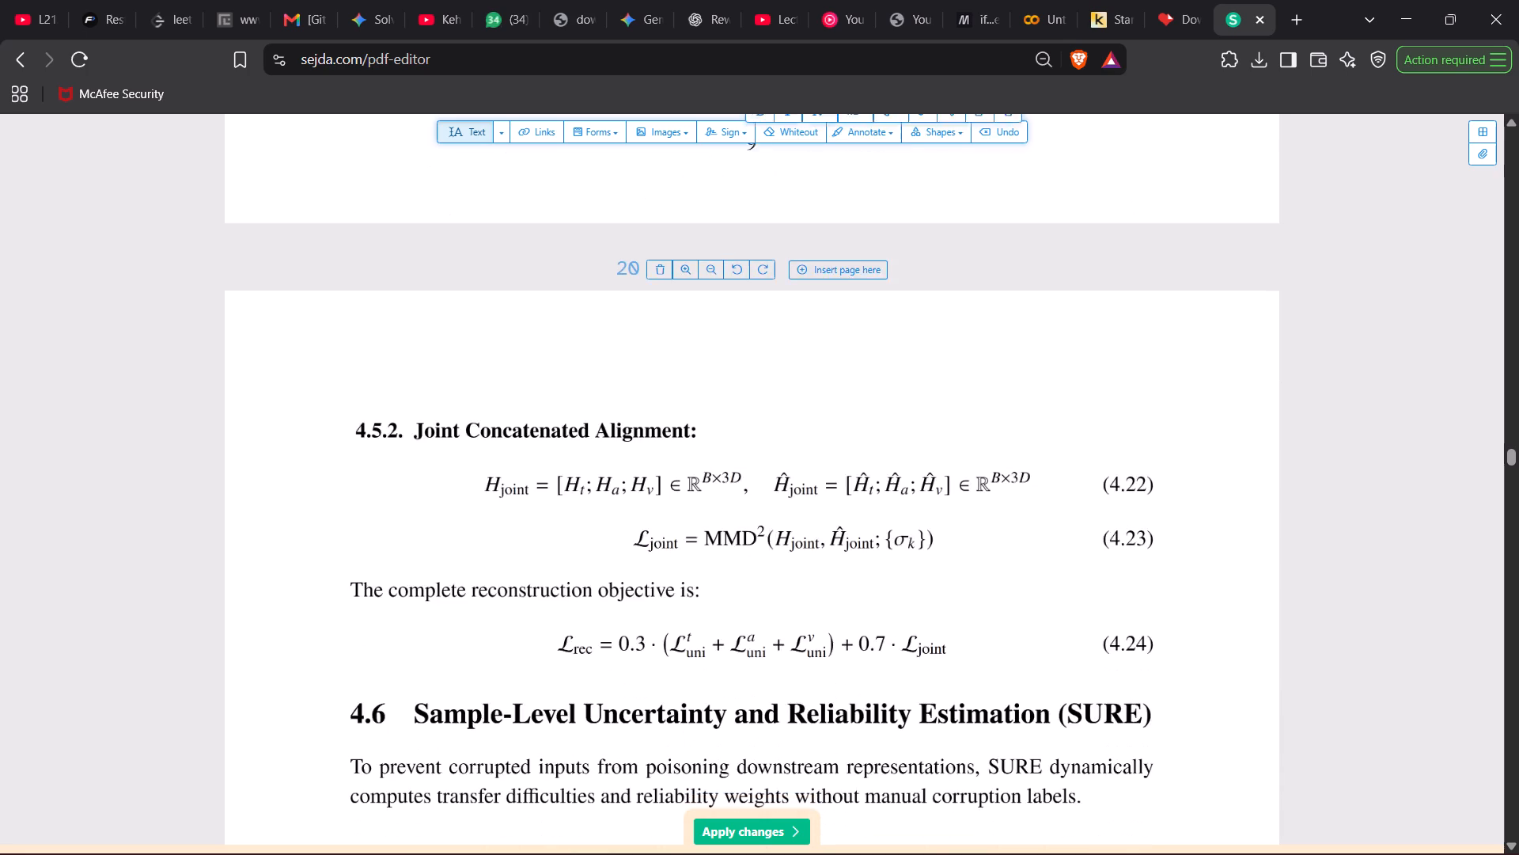
{"action": "scroll", "coordinate": [754, 583], "scroll_direction": "down", "scroll_amount": 11}
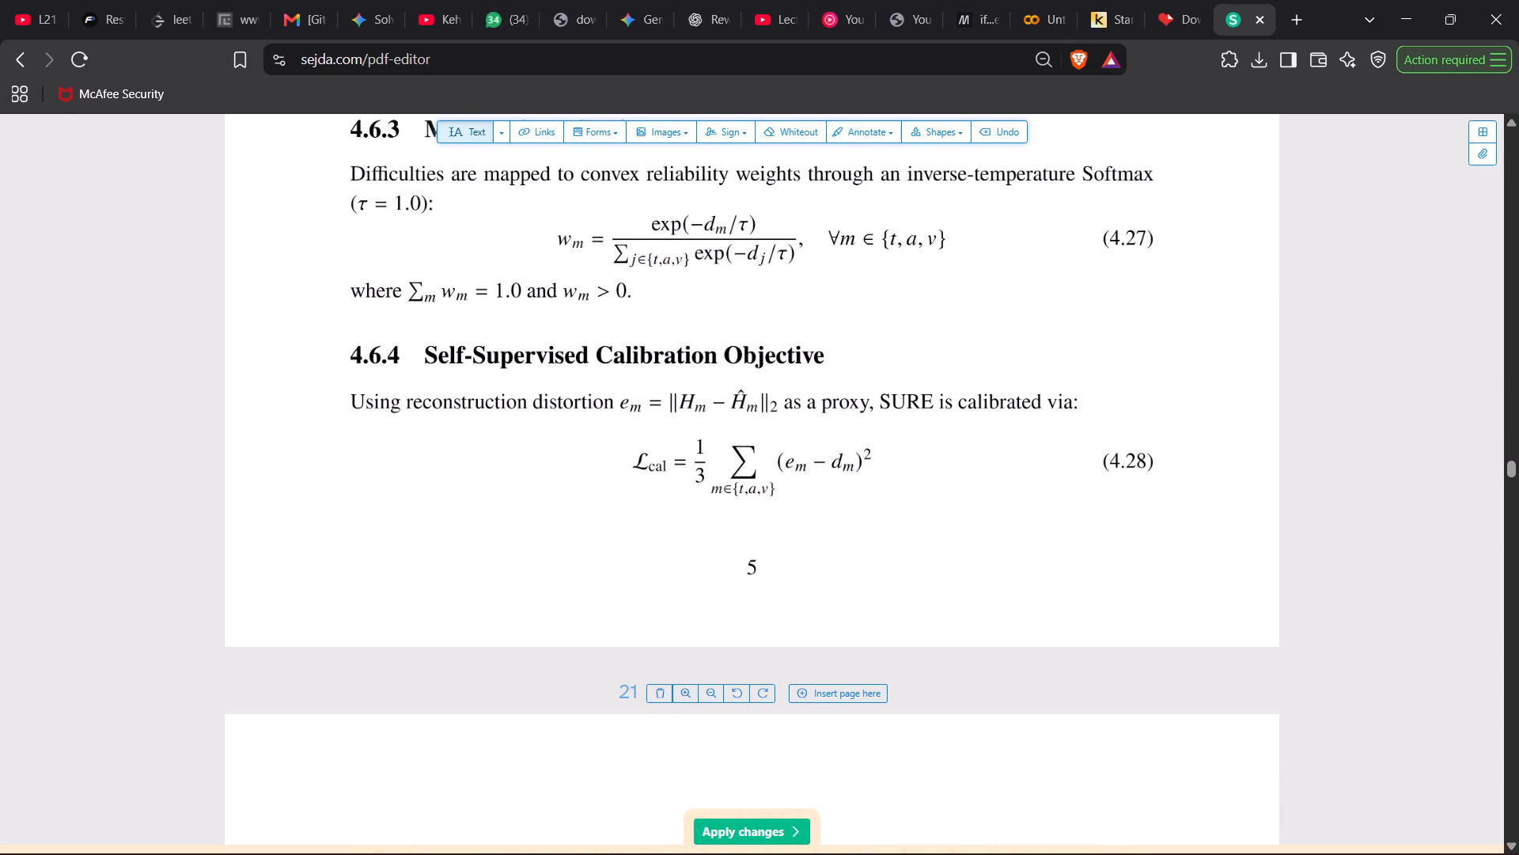
{"action": "left_click", "coordinate": [750, 561]}
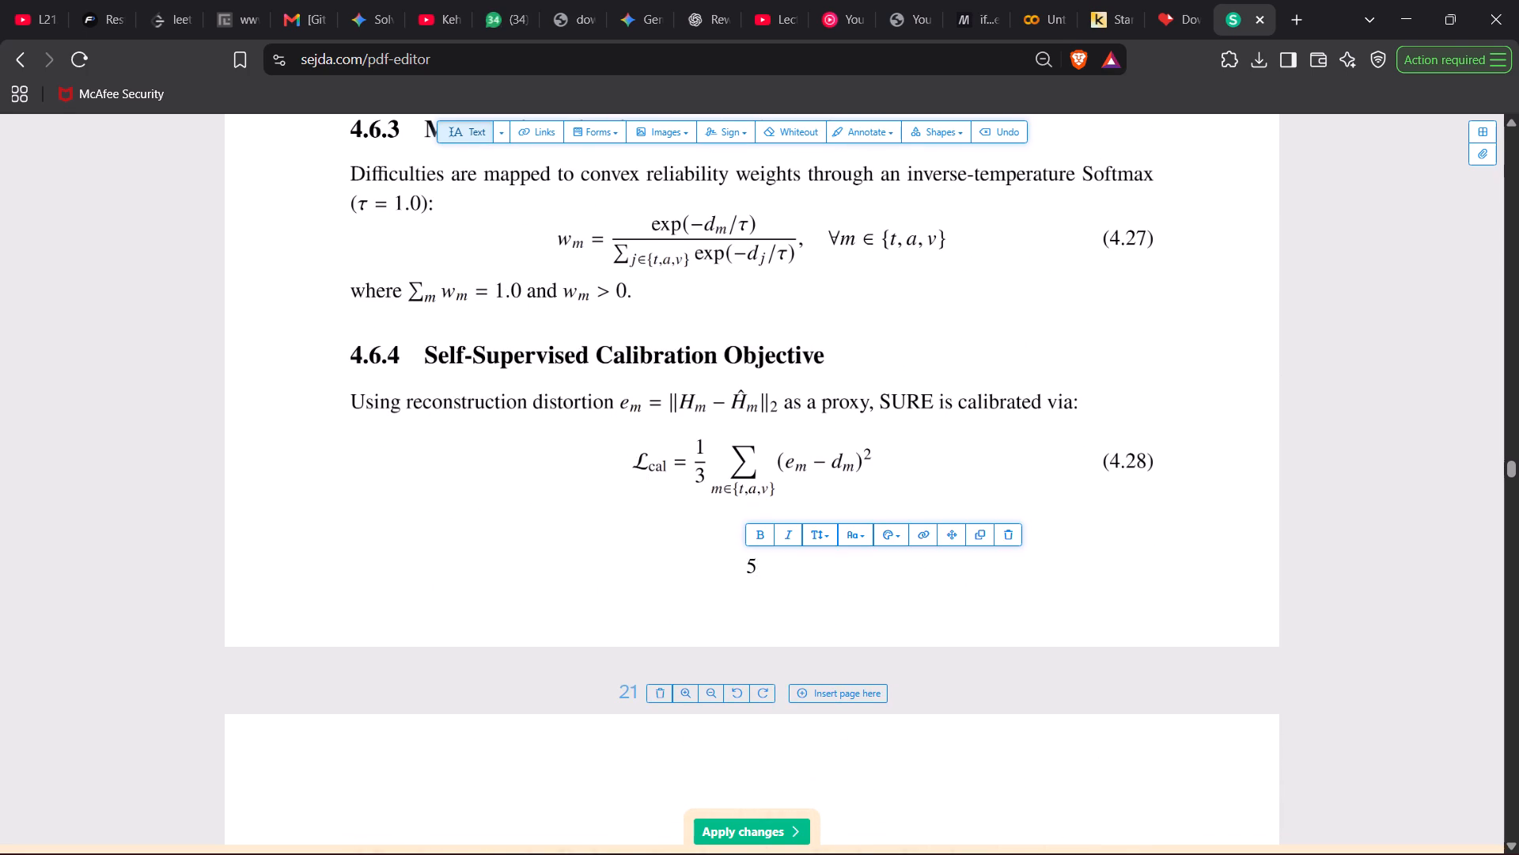
{"action": "key", "text": "Right"}
{"action": "key", "text": "BackSpace"}
{"action": "type", "text": "10"}
Change the footer page number on PDF page 21, below equation 4.38, to 11.
{"action": "scroll", "coordinate": [750, 561], "scroll_direction": "down", "scroll_amount": 4}
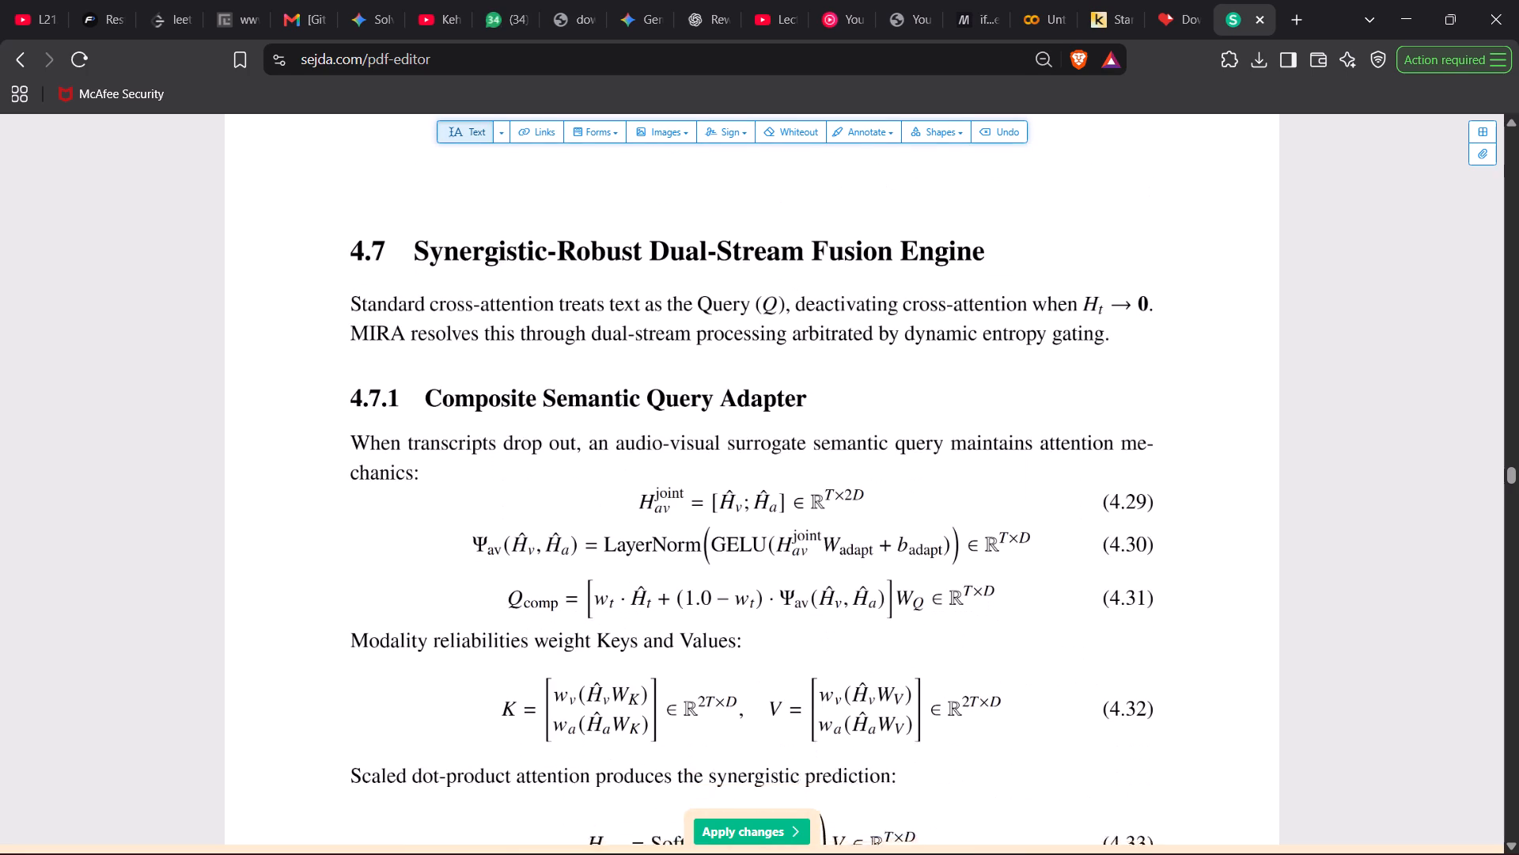
{"action": "scroll", "coordinate": [750, 561], "scroll_direction": "down", "scroll_amount": 6}
{"action": "left_click", "coordinate": [749, 413]}
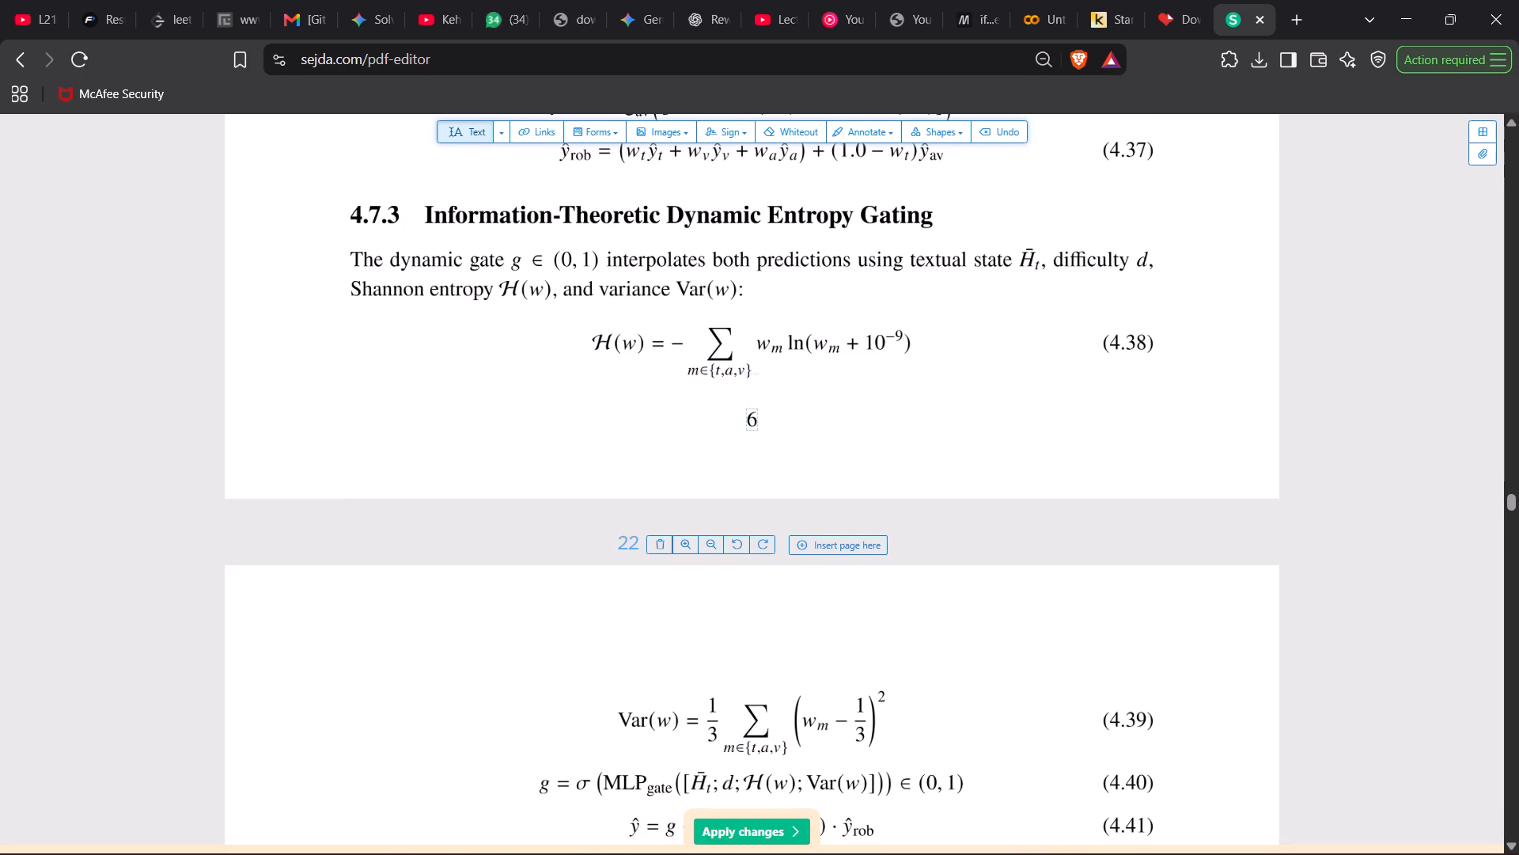
{"action": "key", "text": "Right"}
{"action": "key", "text": "BackSpace"}
{"action": "type", "text": "11"}
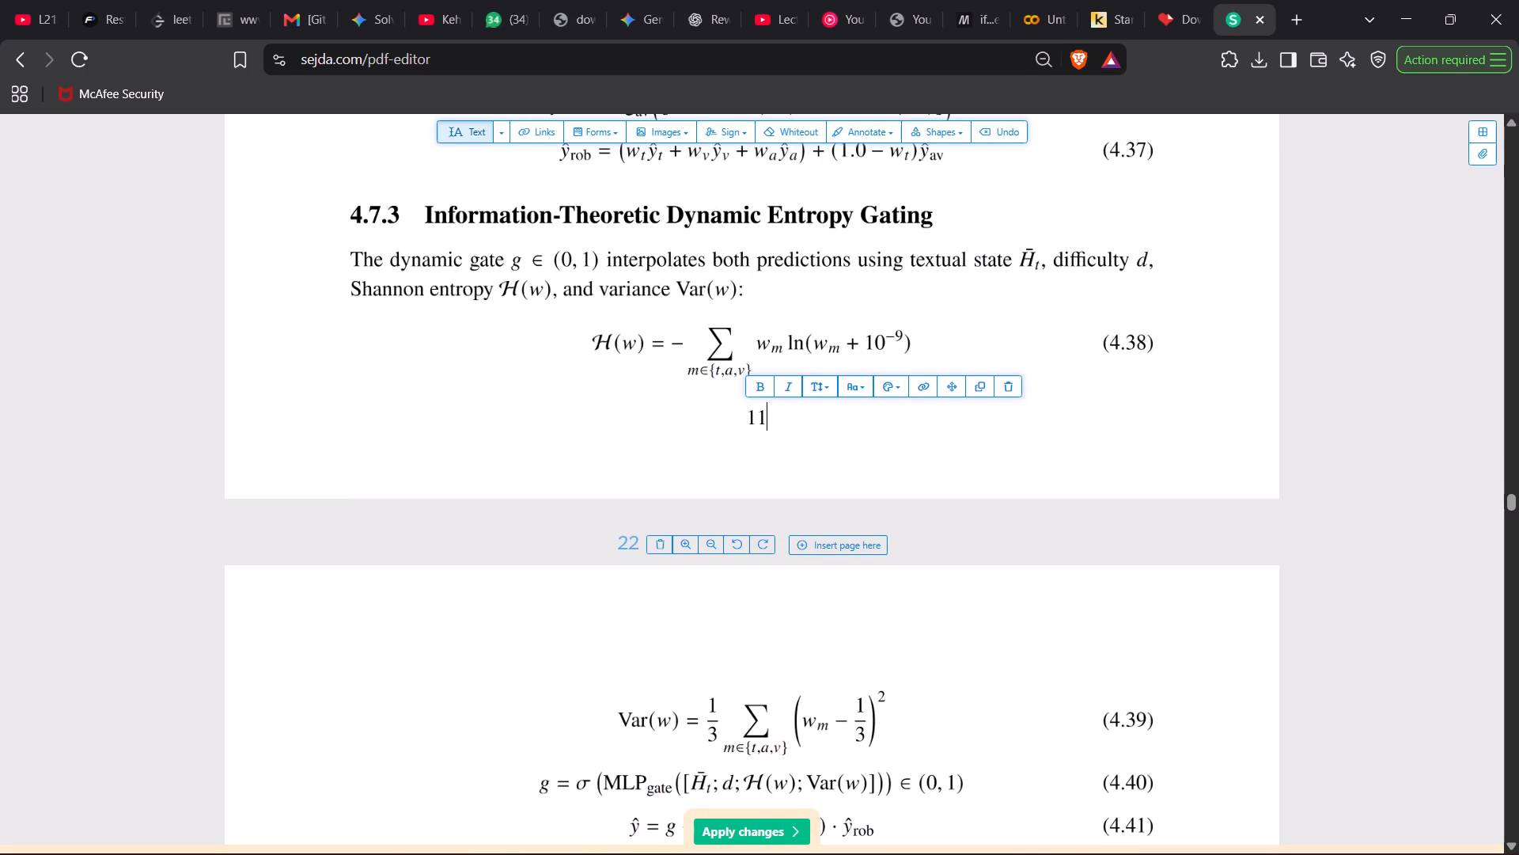
Change the footer page number on PDF page 22, below reference [1], to 12.
{"action": "scroll", "coordinate": [749, 413], "scroll_direction": "down", "scroll_amount": 10}
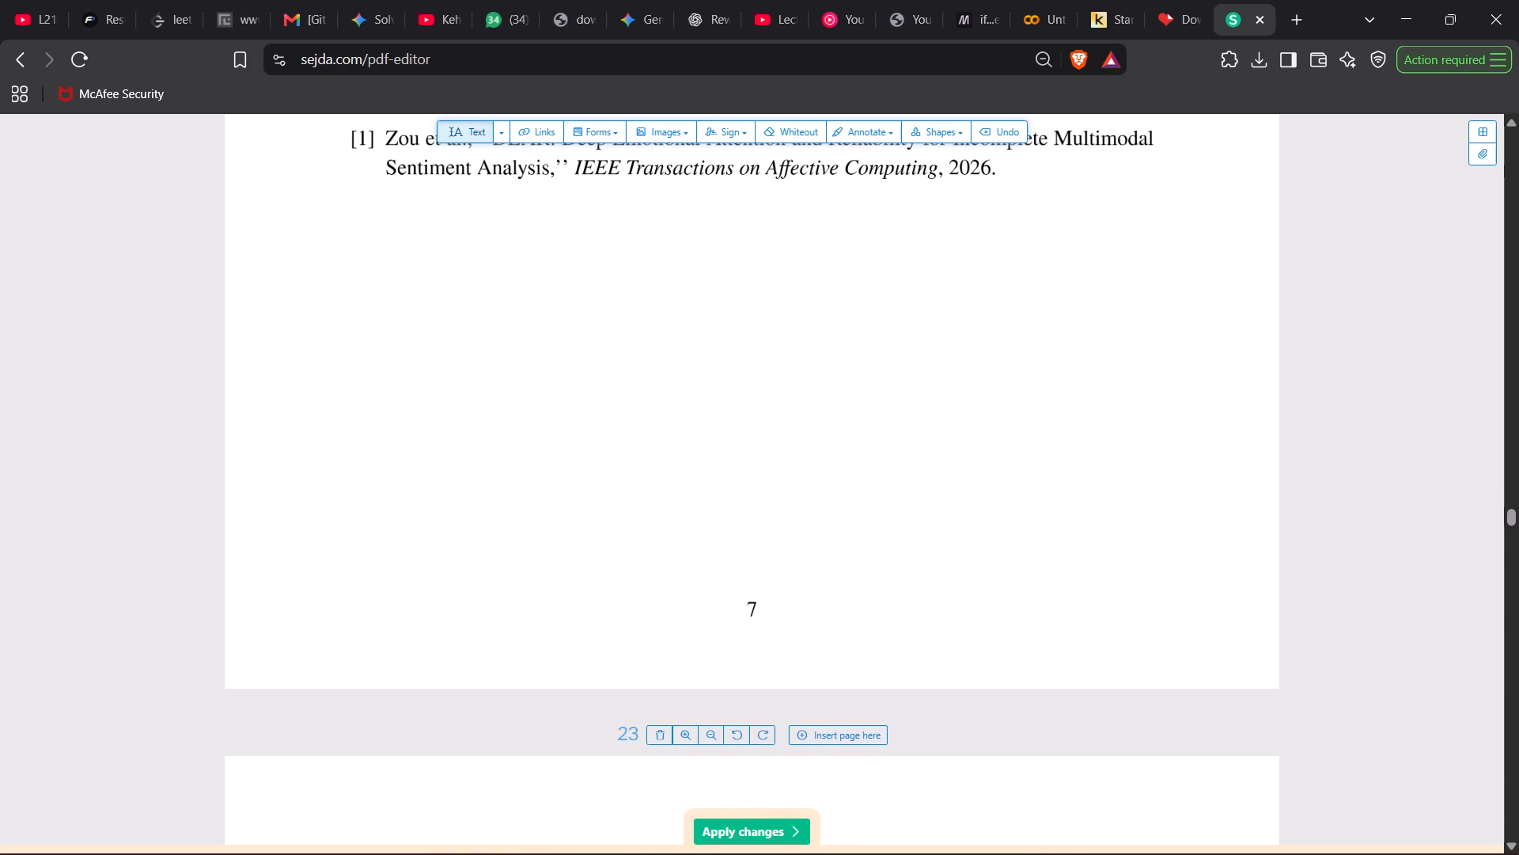
{"action": "left_click", "coordinate": [747, 609]}
{"action": "key", "text": "Right"}
{"action": "key", "text": "BackSpace"}
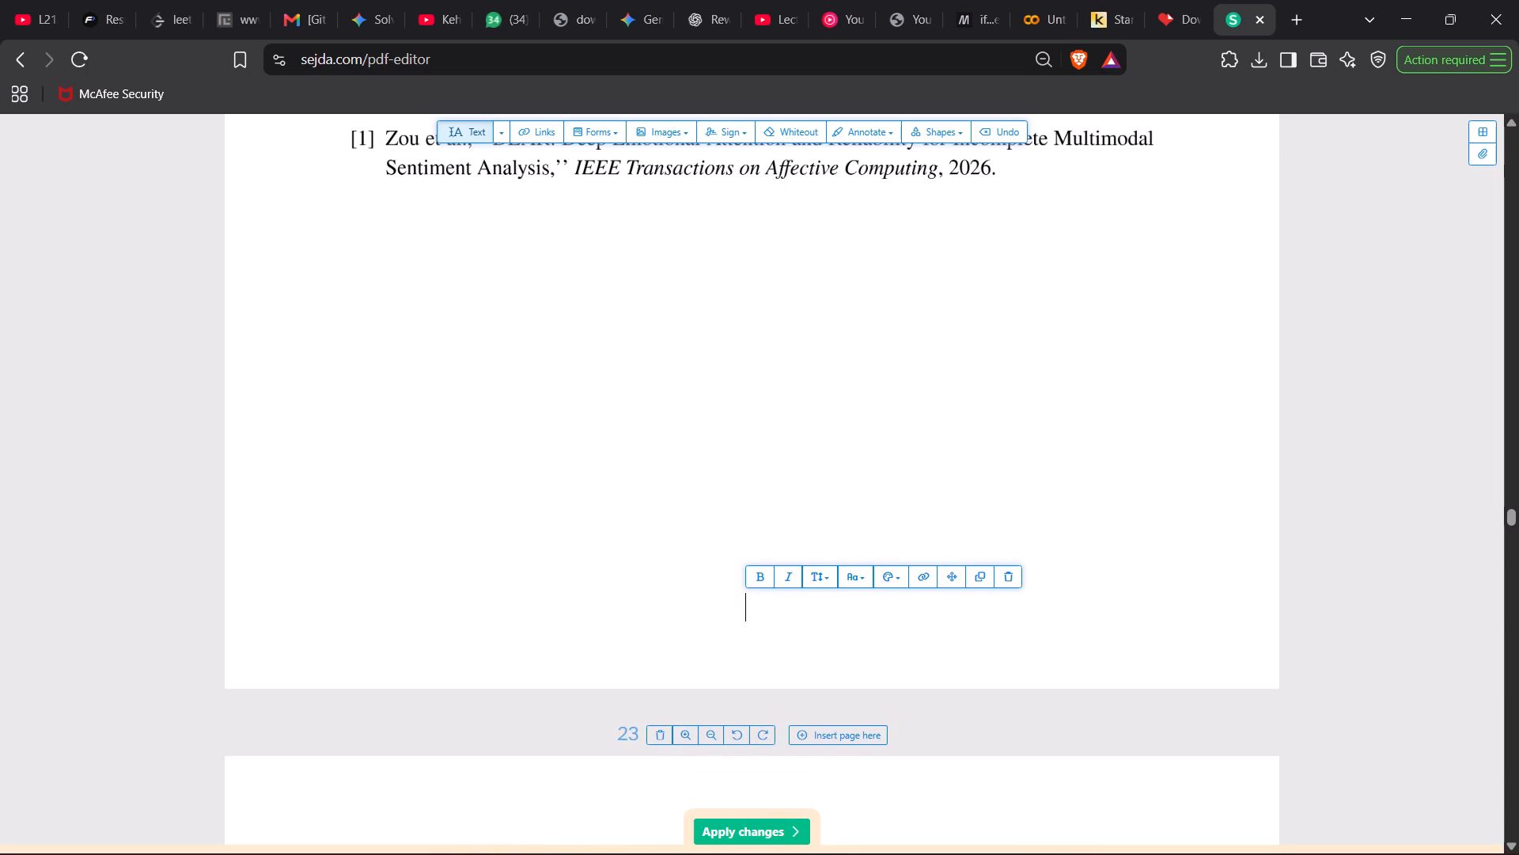
{"action": "type", "text": "12"}
Change the footer page number on PDF page 23, just before chapter 6, to 13.
{"action": "scroll", "coordinate": [747, 609], "scroll_direction": "down", "scroll_amount": 10}
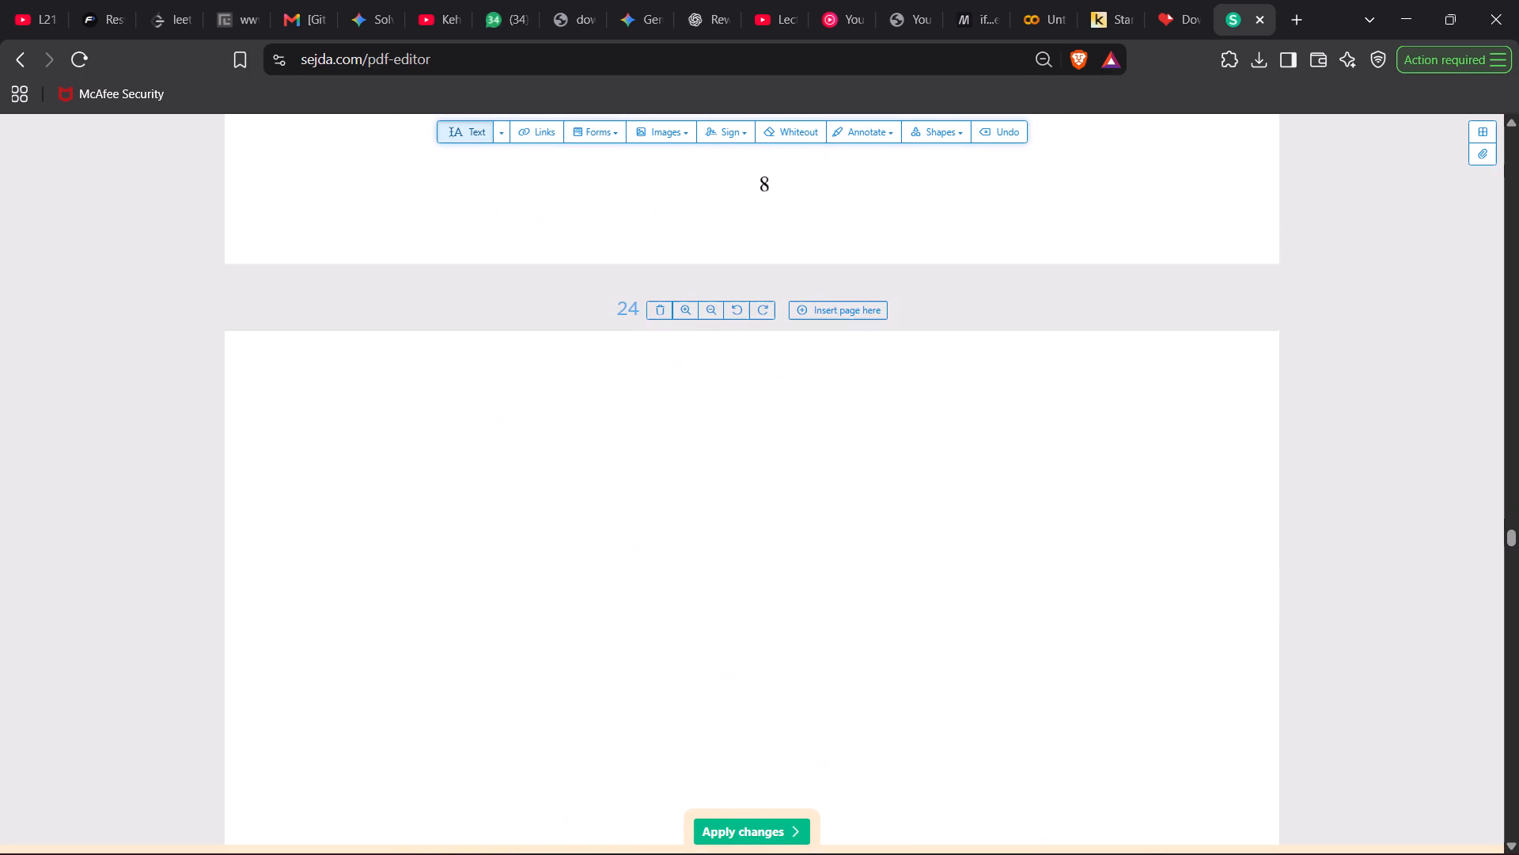
{"action": "scroll", "coordinate": [747, 609], "scroll_direction": "down", "scroll_amount": 1}
{"action": "scroll", "coordinate": [815, 472], "scroll_direction": "up", "scroll_amount": 1}
{"action": "left_click", "coordinate": [765, 220]}
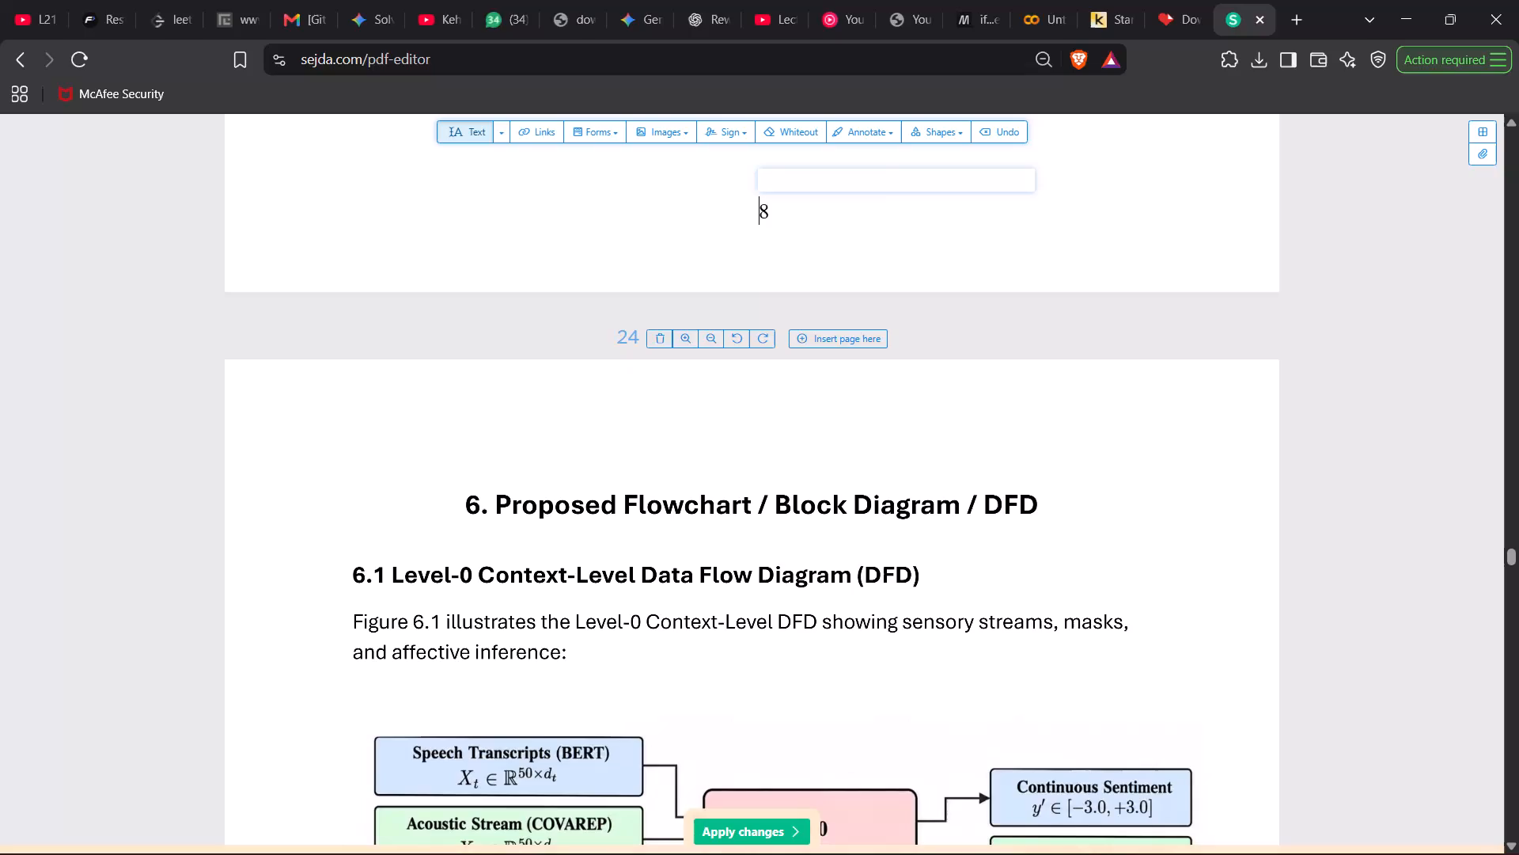
{"action": "key", "text": "Right"}
{"action": "key", "text": "BackSpace"}
{"action": "type", "text": "13"}
Add the page number 14 as new text in the empty footer of PDF page 24, below the Figure 6.2 caption.
{"action": "scroll", "coordinate": [765, 220], "scroll_direction": "down", "scroll_amount": 2}
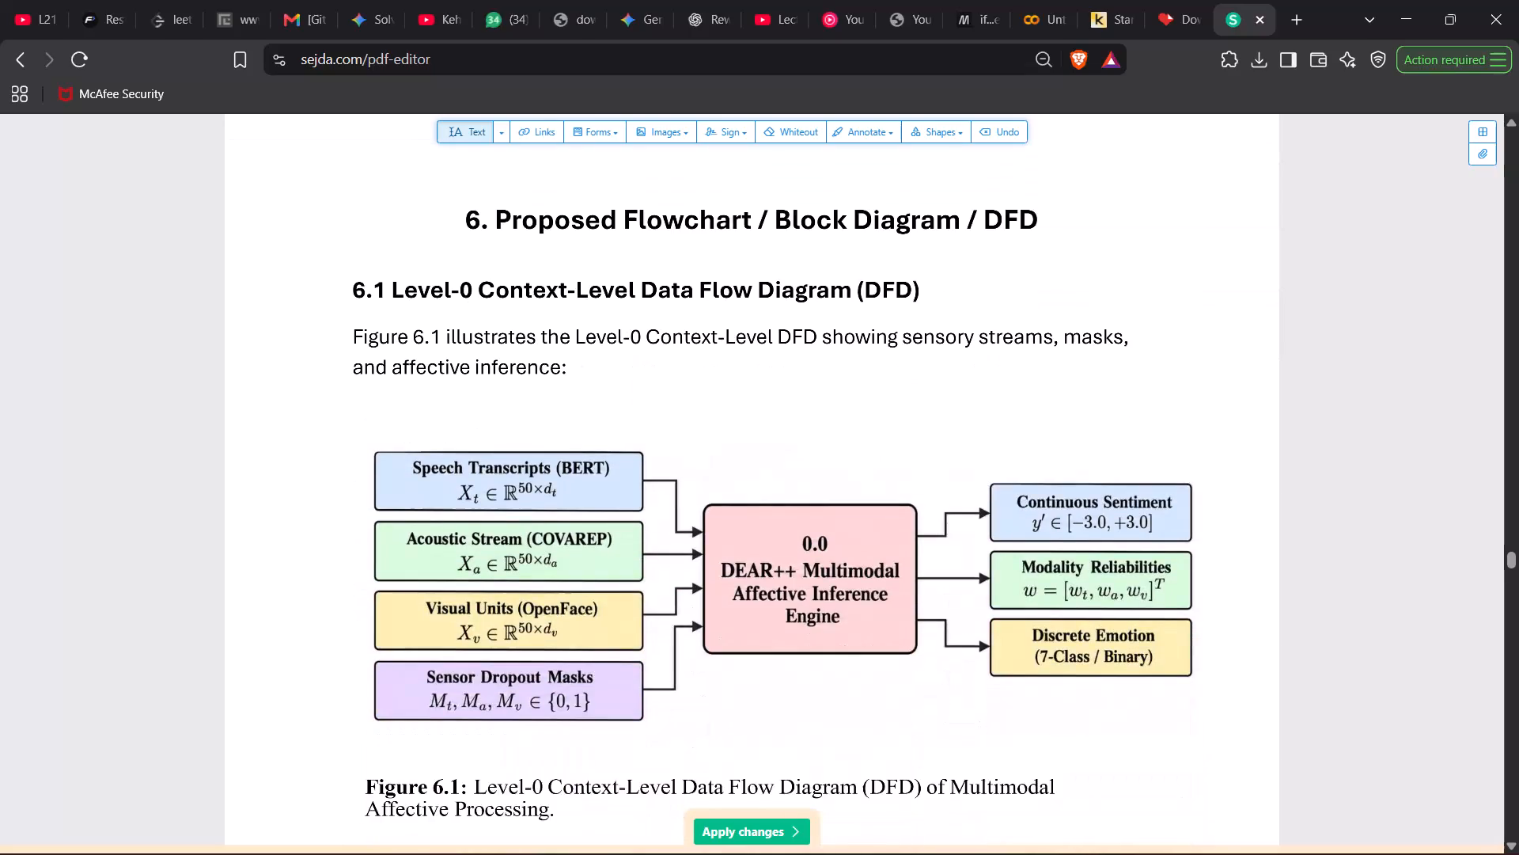
{"action": "scroll", "coordinate": [765, 220], "scroll_direction": "down", "scroll_amount": 11}
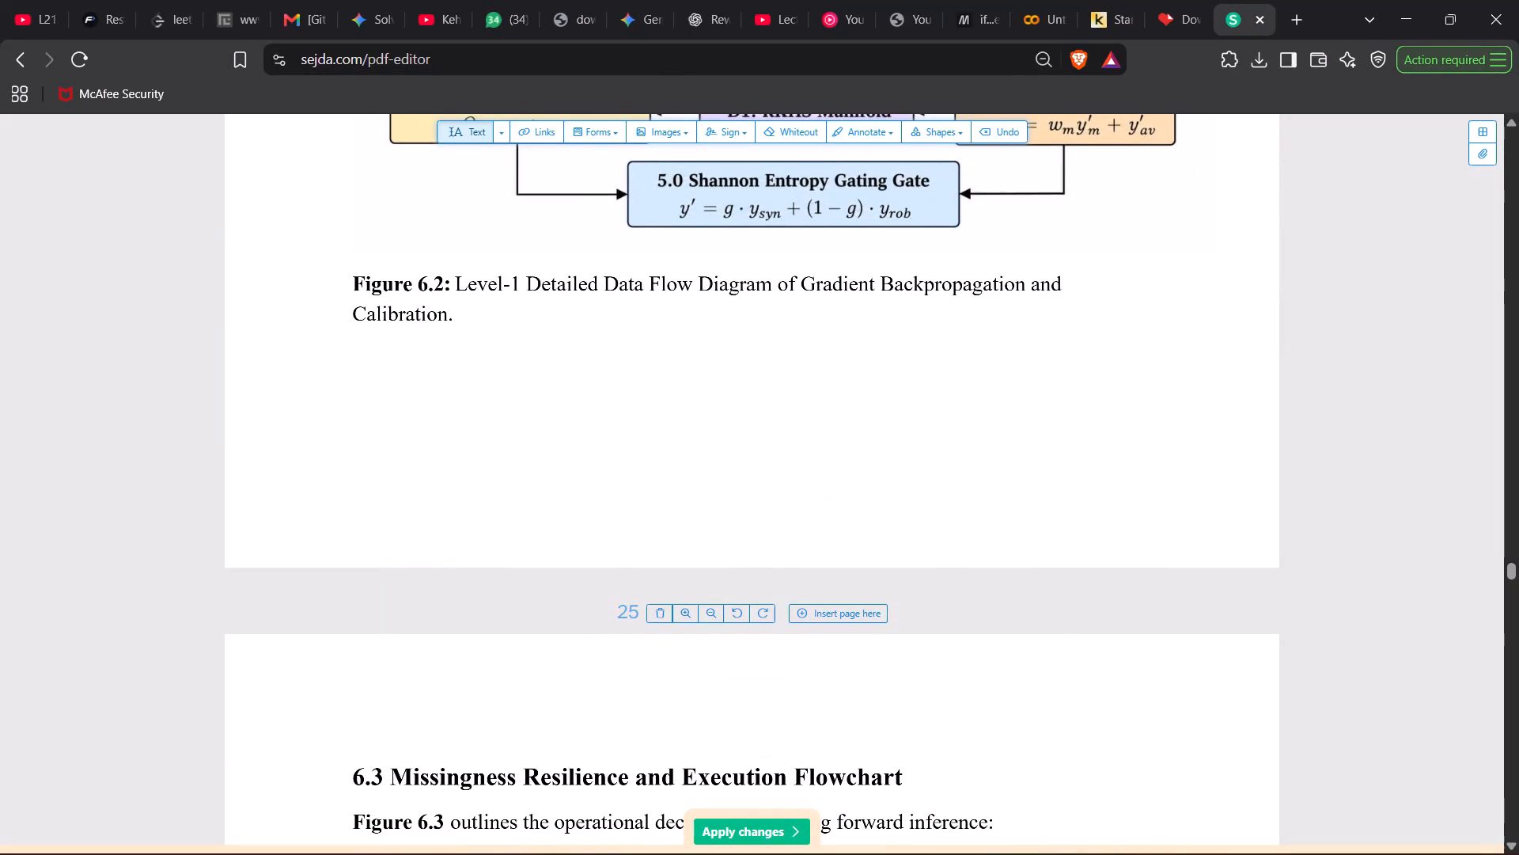
{"action": "left_click", "coordinate": [773, 519]}
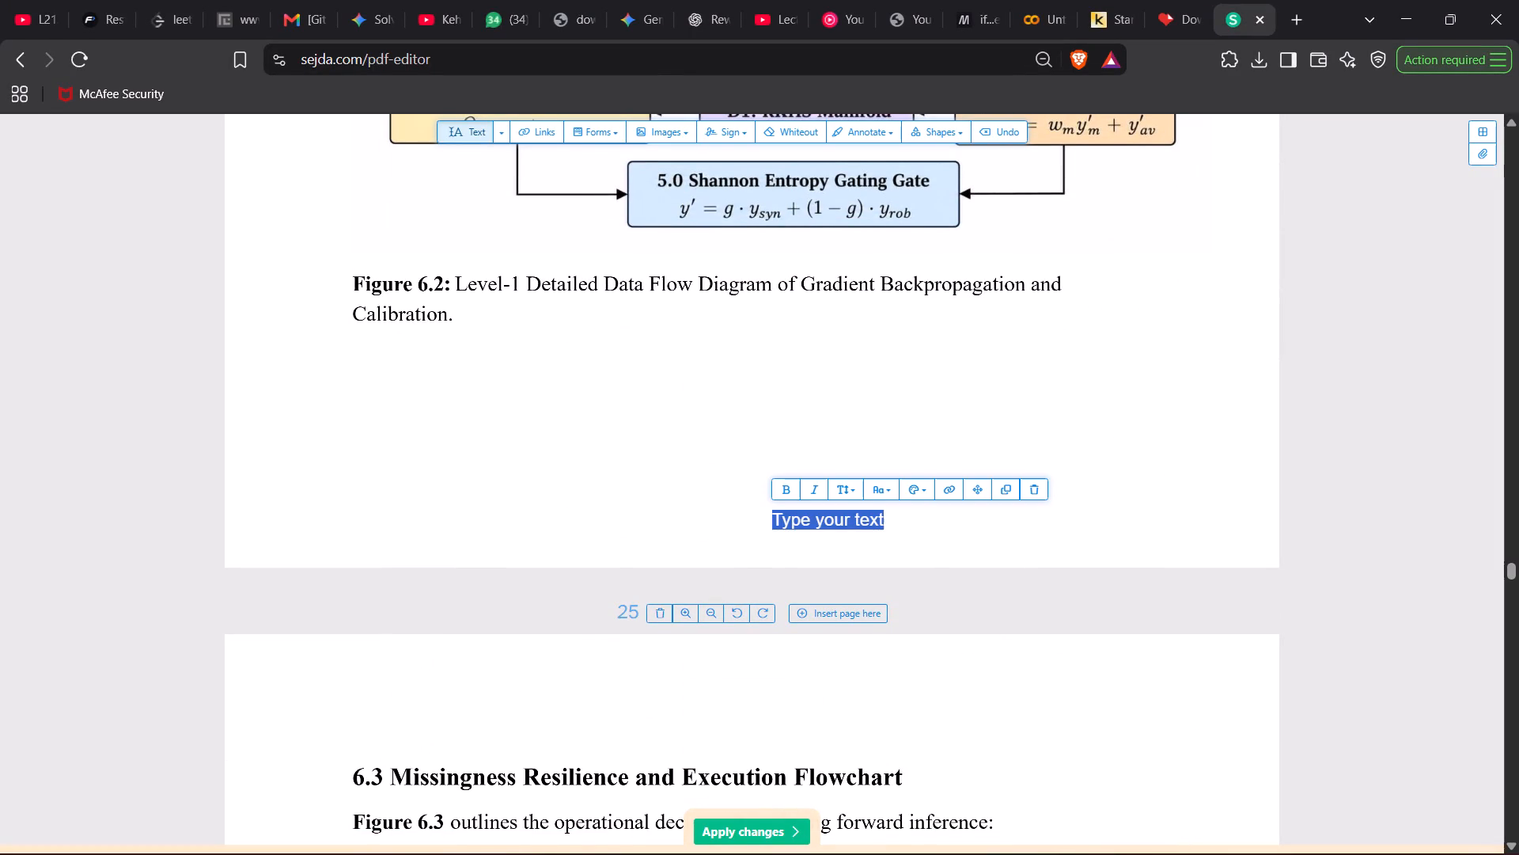
{"action": "type", "text": "14"}
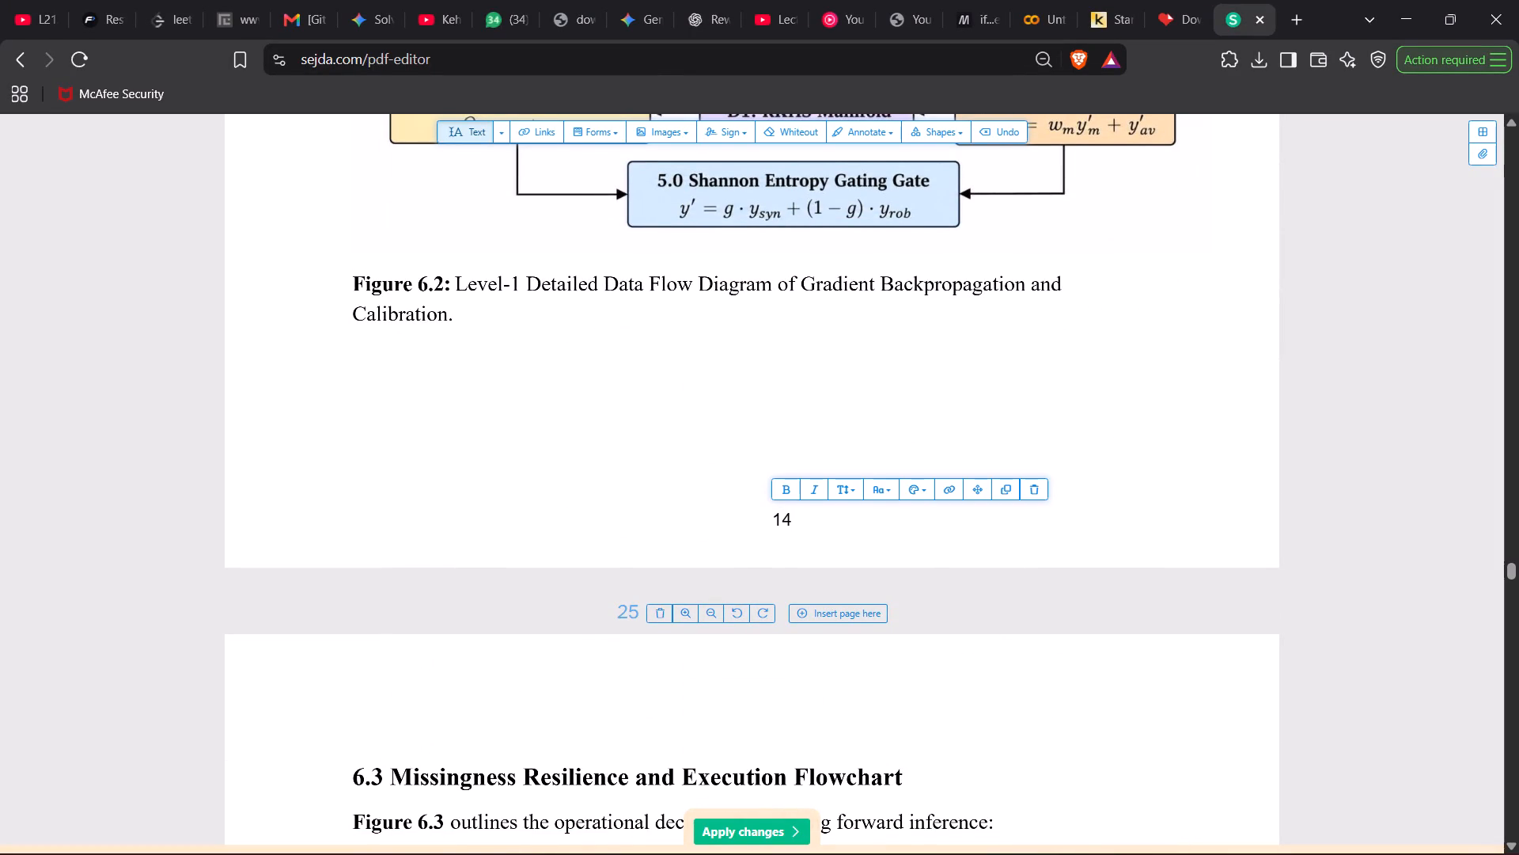
Add the page number 15 as new text in the empty footer of PDF page 25, just before chapter 7.
{"action": "scroll", "coordinate": [821, 533], "scroll_direction": "down", "scroll_amount": 9}
{"action": "scroll", "coordinate": [821, 533], "scroll_direction": "up", "scroll_amount": 1}
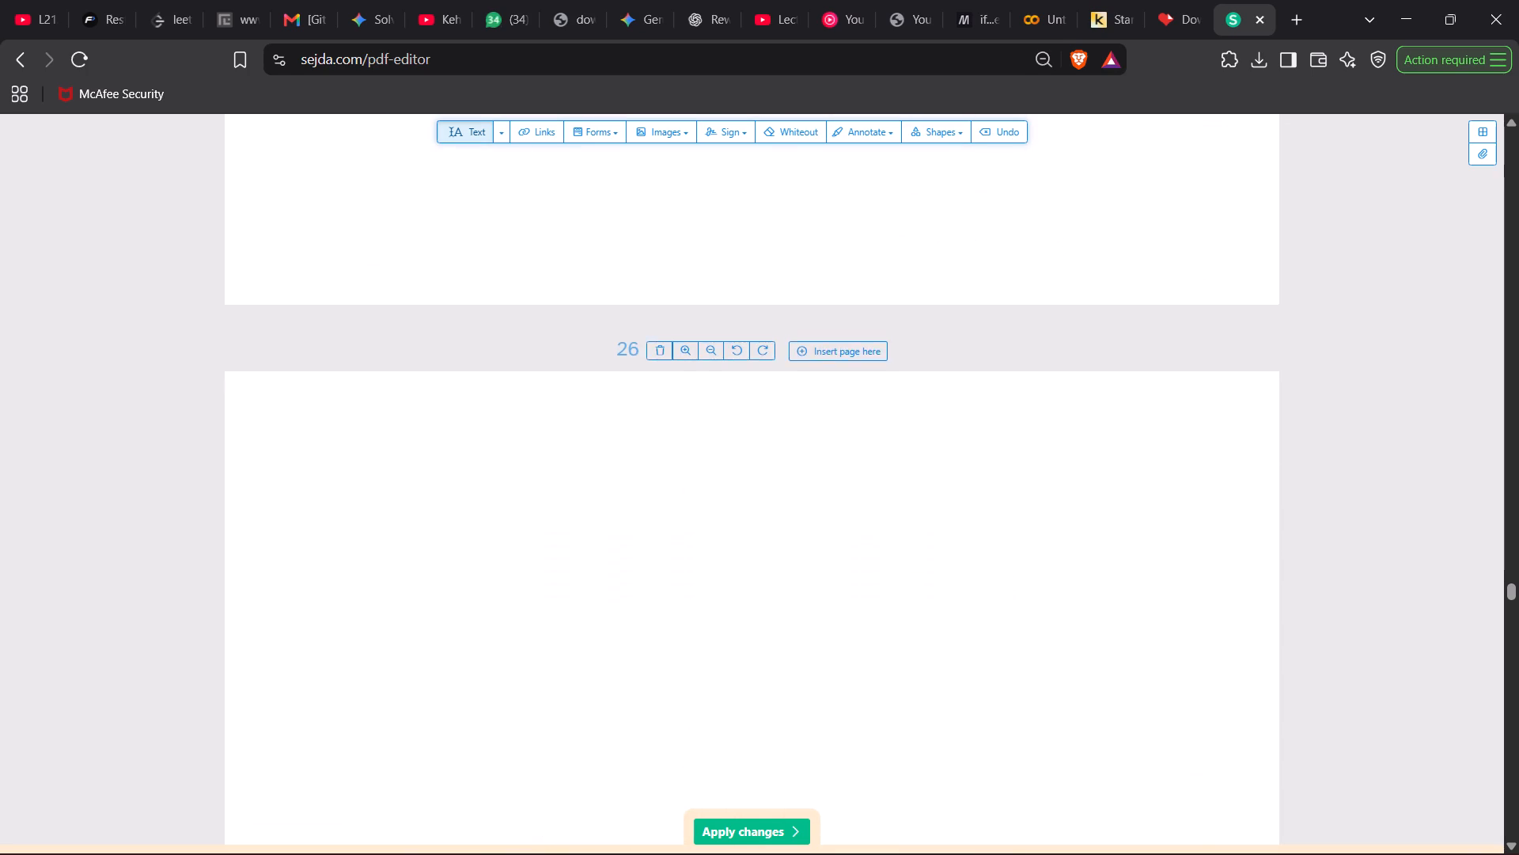
{"action": "scroll", "coordinate": [821, 533], "scroll_direction": "up", "scroll_amount": 1}
{"action": "left_click", "coordinate": [778, 367]}
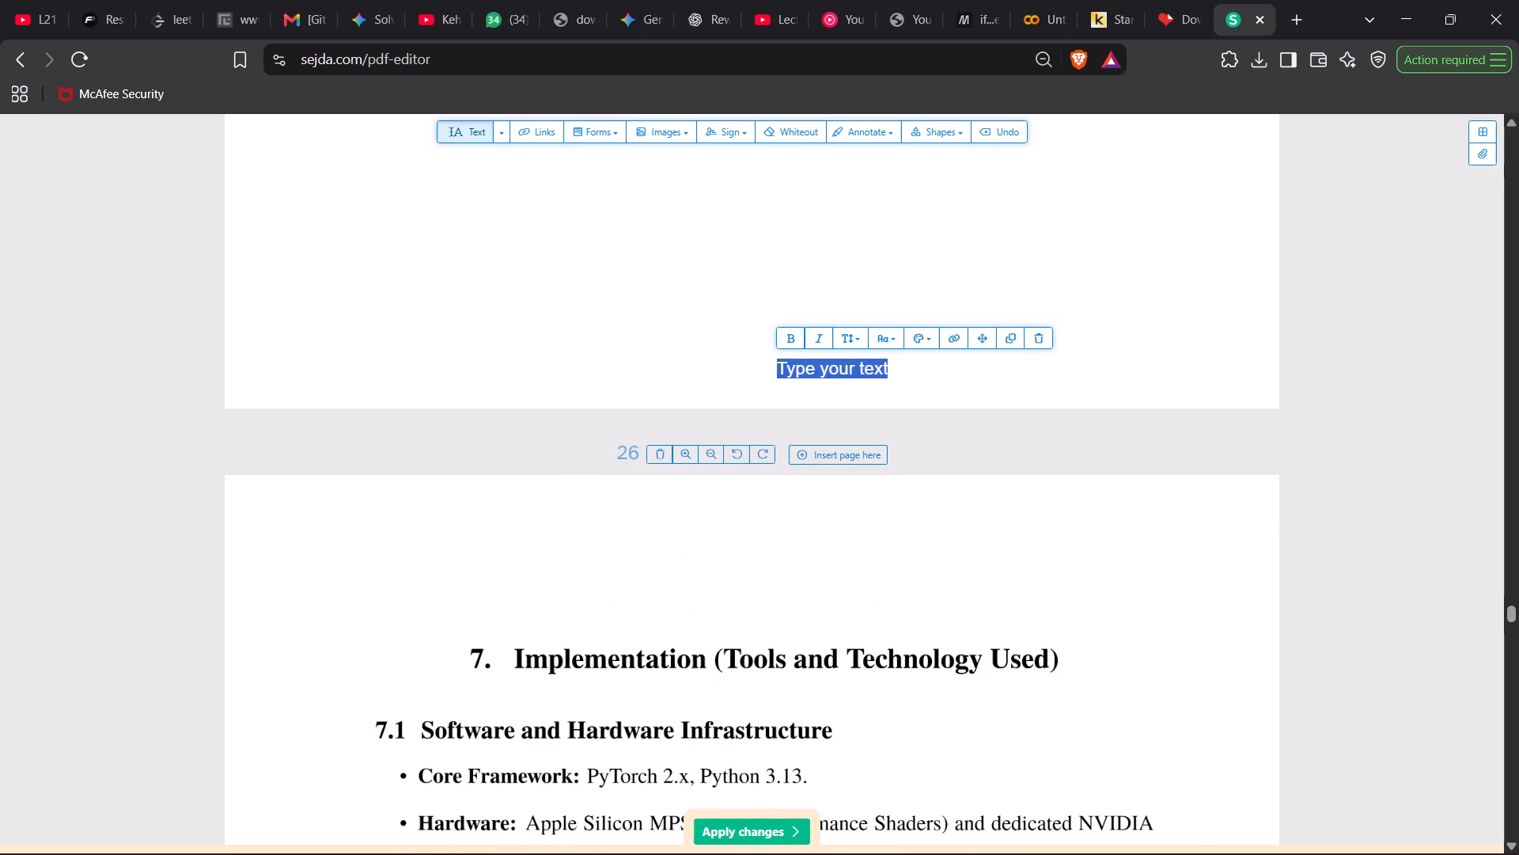
{"action": "type", "text": "15"}
Change the footer page number on PDF page 26, below section 7.3, to 16.
{"action": "scroll", "coordinate": [778, 367], "scroll_direction": "down", "scroll_amount": 4}
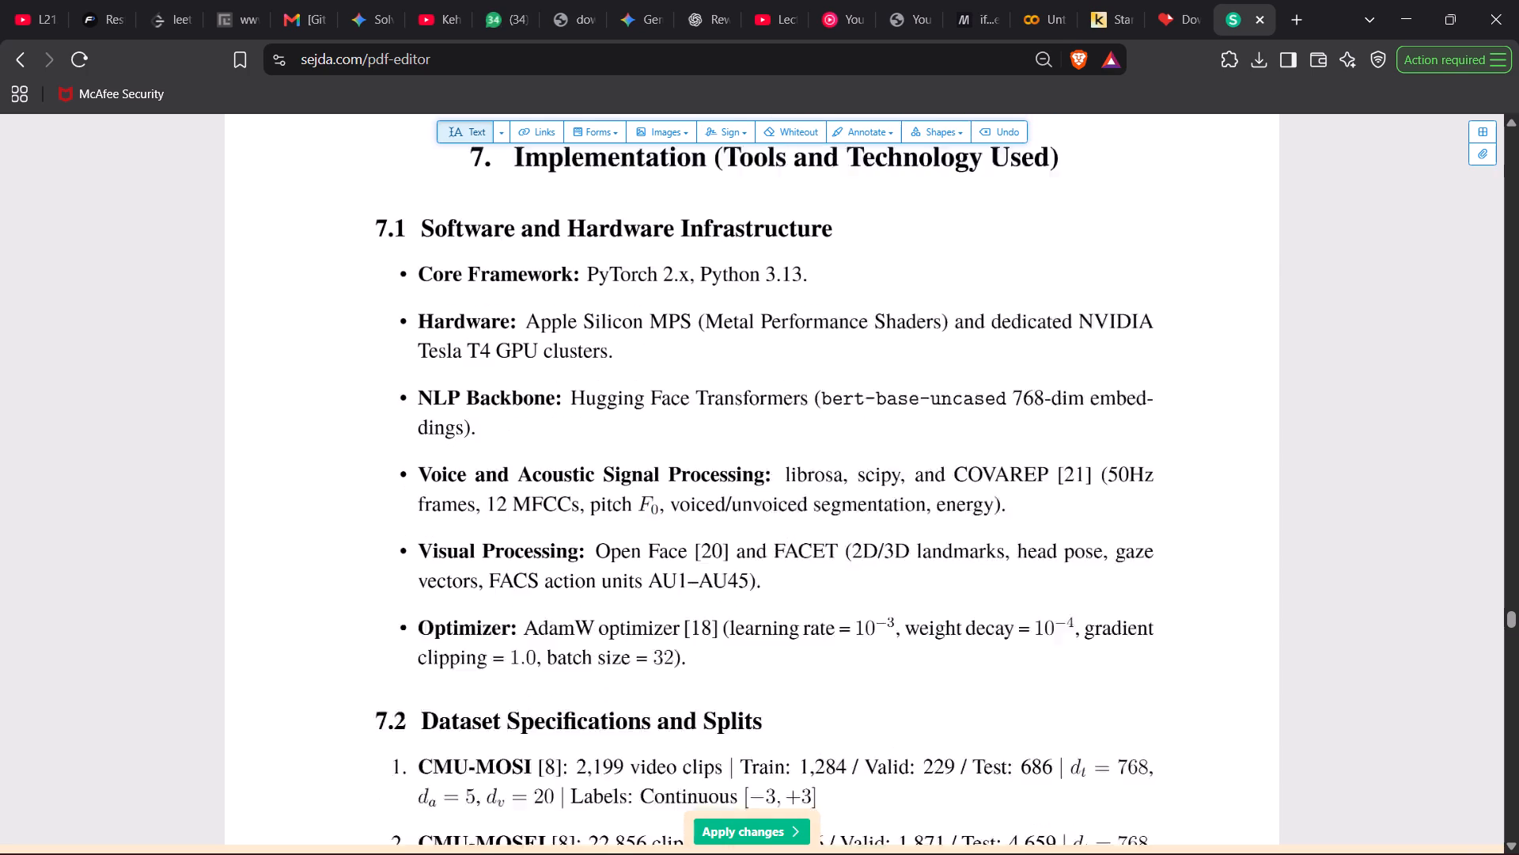
{"action": "scroll", "coordinate": [778, 367], "scroll_direction": "down", "scroll_amount": 9}
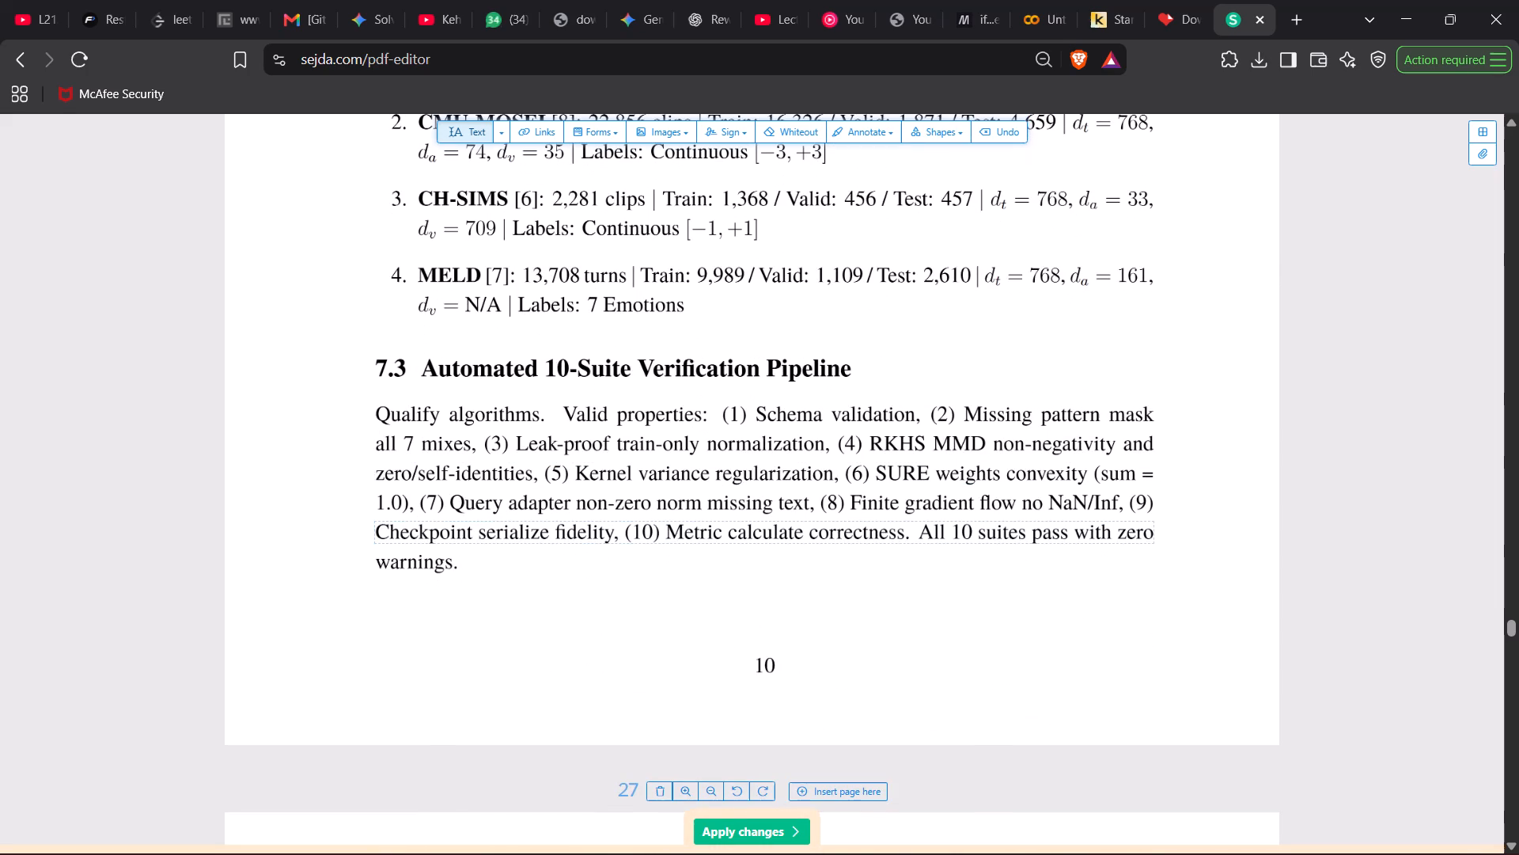
{"action": "left_click", "coordinate": [761, 664]}
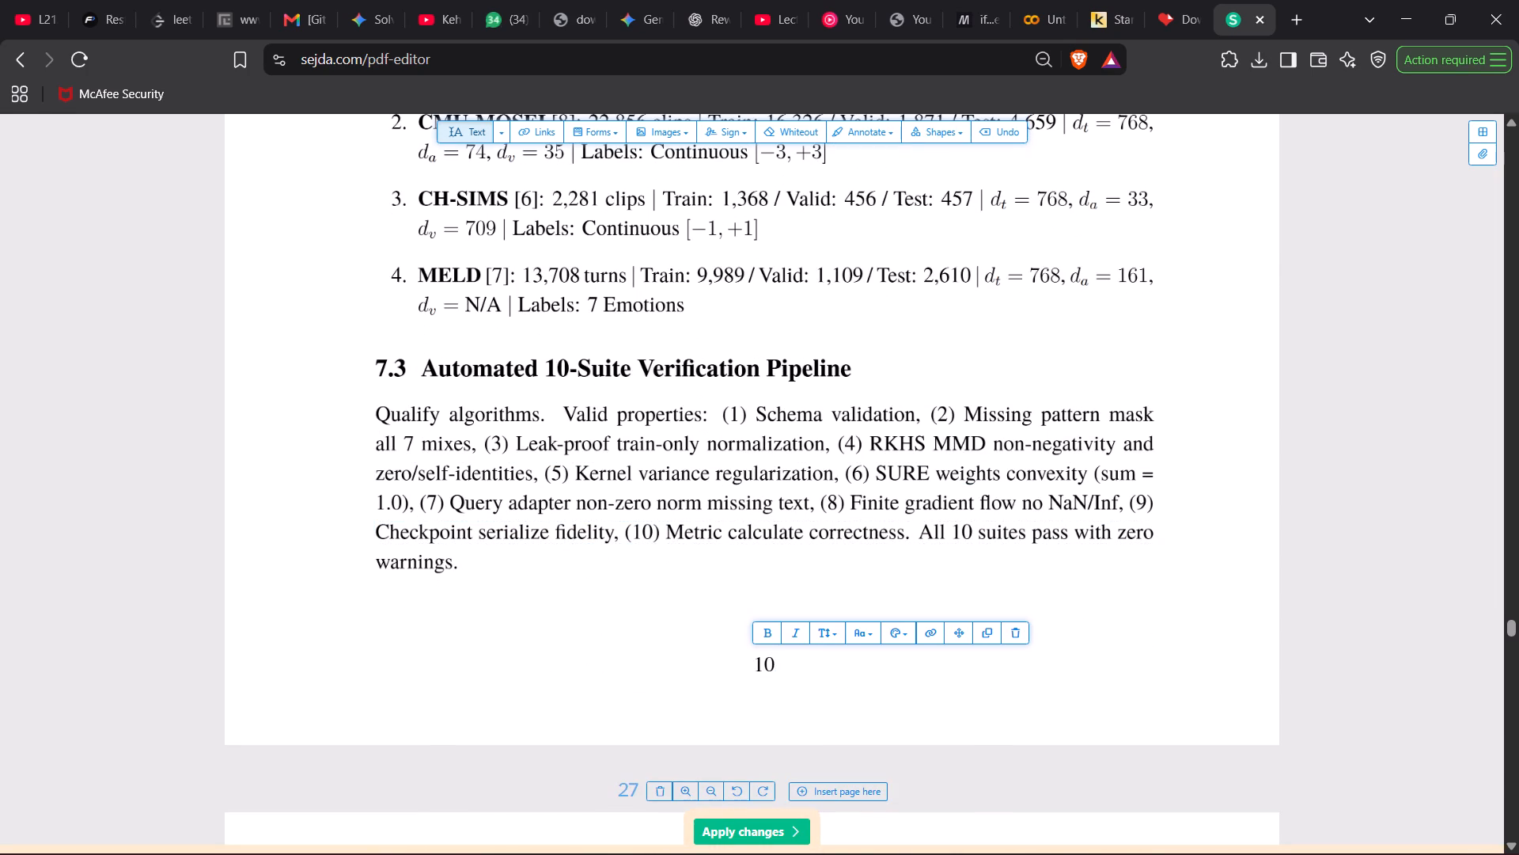
{"action": "key", "text": "Right"}
{"action": "key", "text": "Right"}
{"action": "key", "text": "BackSpace"}
{"action": "key", "text": "6"}
Change the footer page number on PDF page 27, below the Key Findings list of section 8.1, to 17.
{"action": "scroll", "coordinate": [761, 664], "scroll_direction": "down", "scroll_amount": 9}
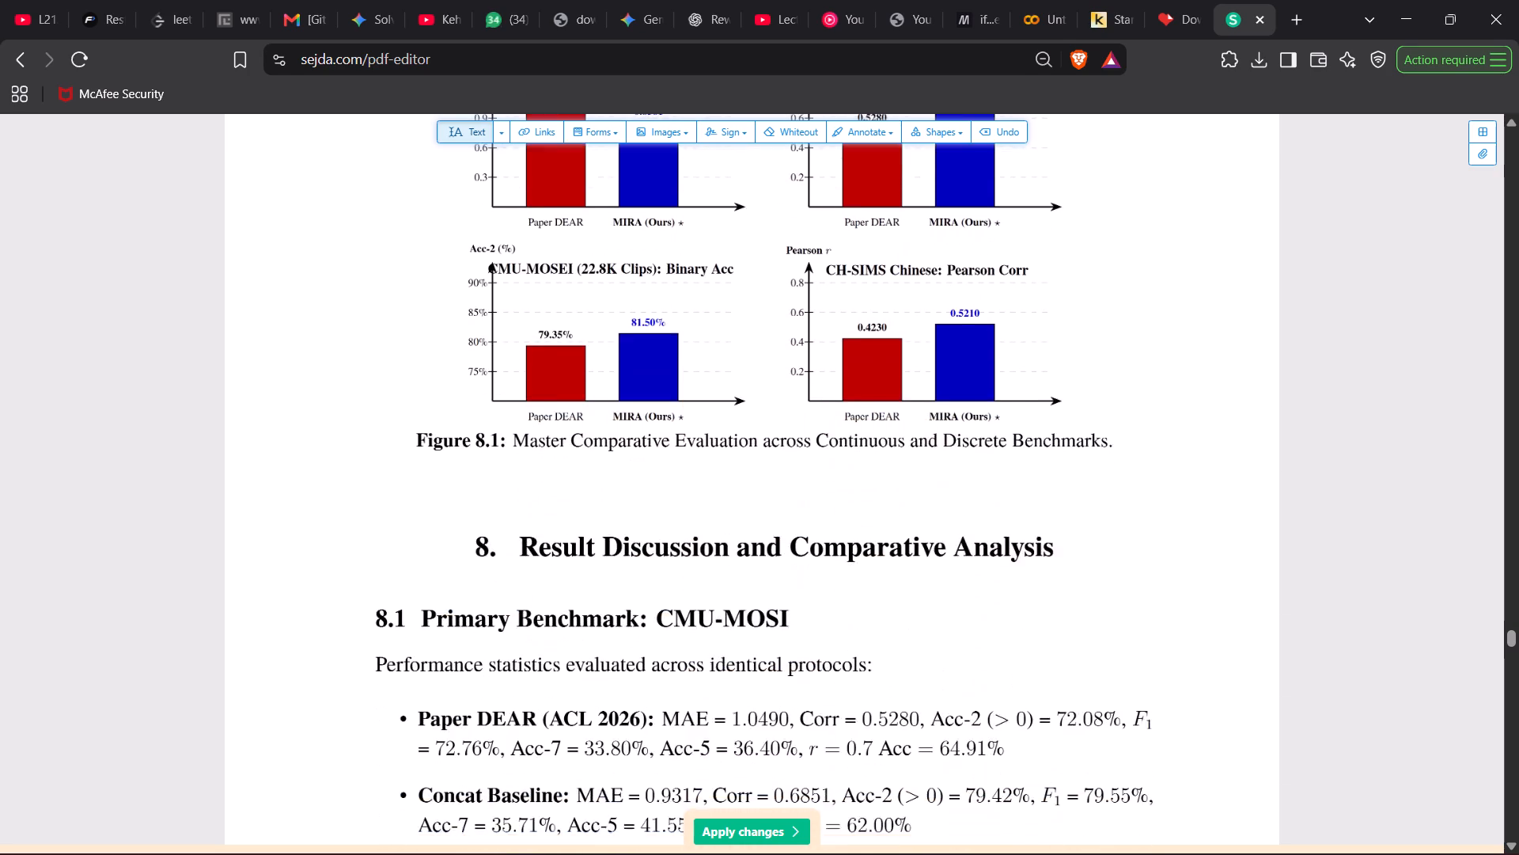
{"action": "scroll", "coordinate": [761, 664], "scroll_direction": "down", "scroll_amount": 7}
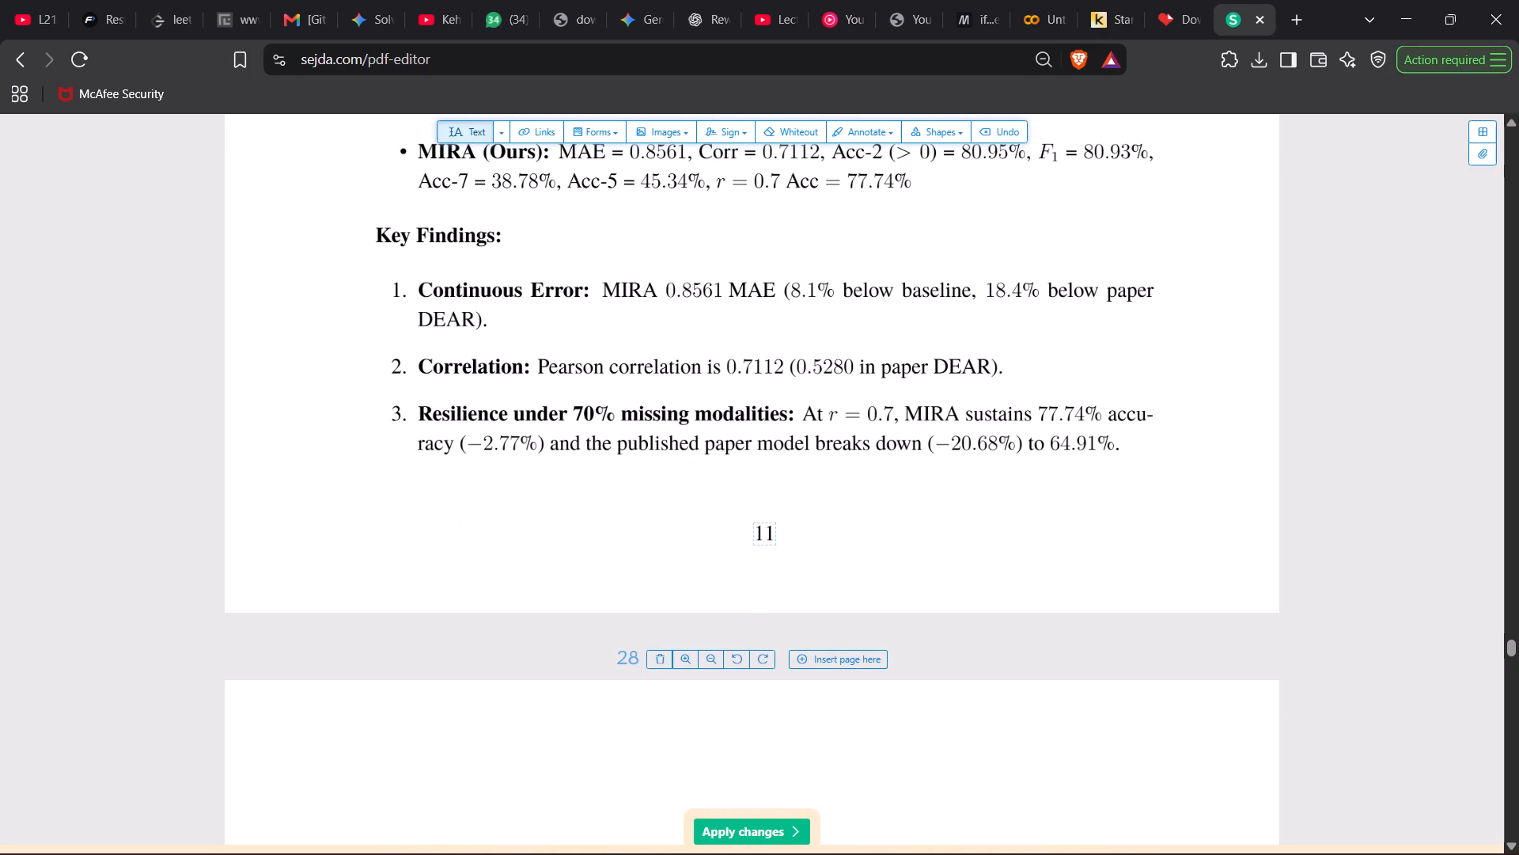
{"action": "left_click", "coordinate": [767, 530]}
{"action": "key", "text": "Right"}
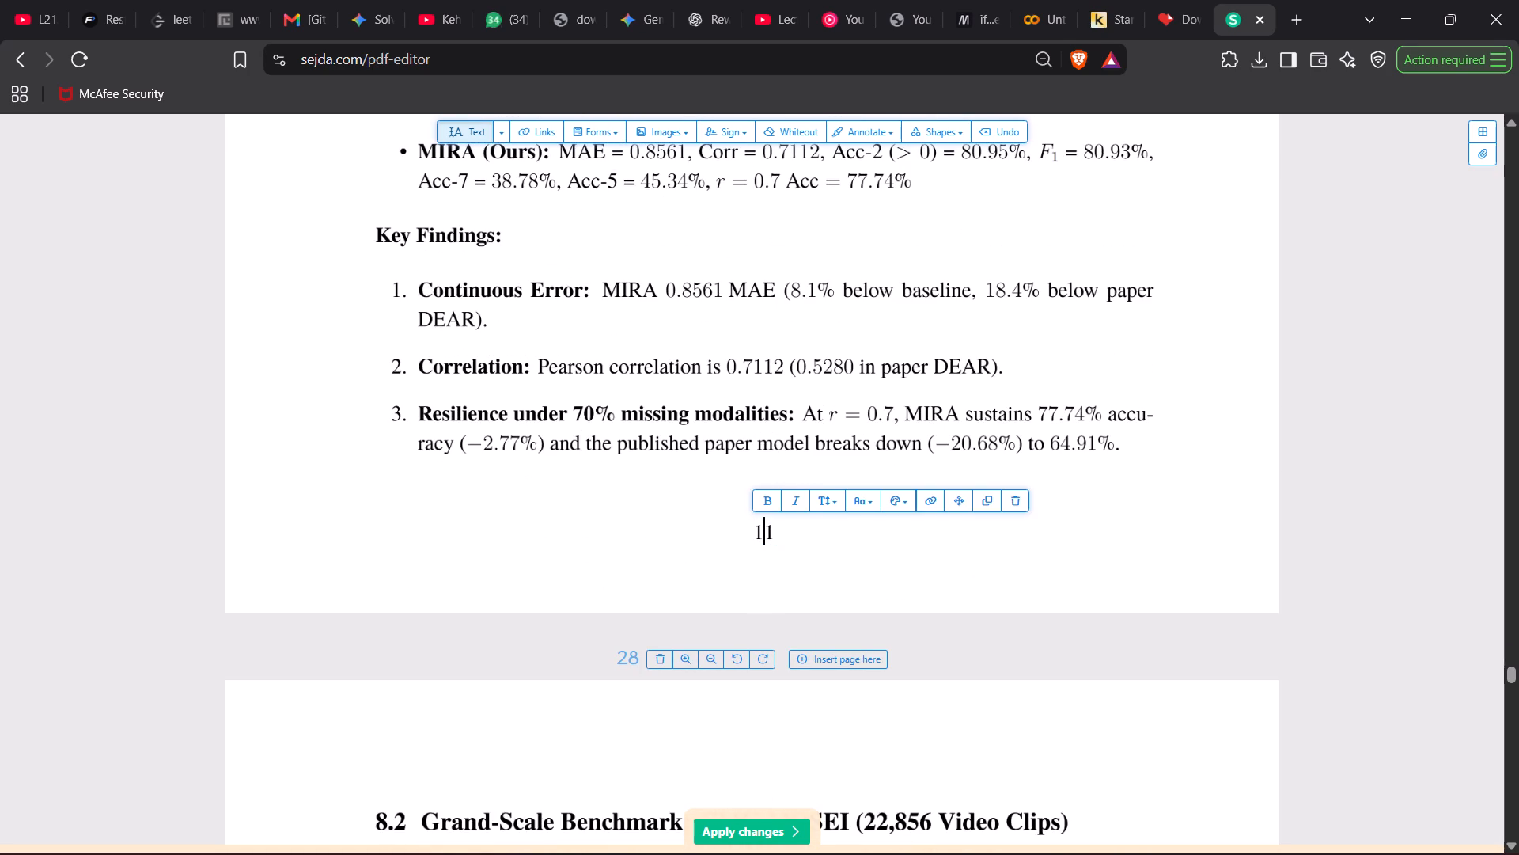
{"action": "key", "text": "Right"}
{"action": "key", "text": "BackSpace"}
{"action": "key", "text": "7"}
Change the footer page number on PDF page 28, below section 8.5, to 18.
{"action": "scroll", "coordinate": [767, 530], "scroll_direction": "down", "scroll_amount": 10}
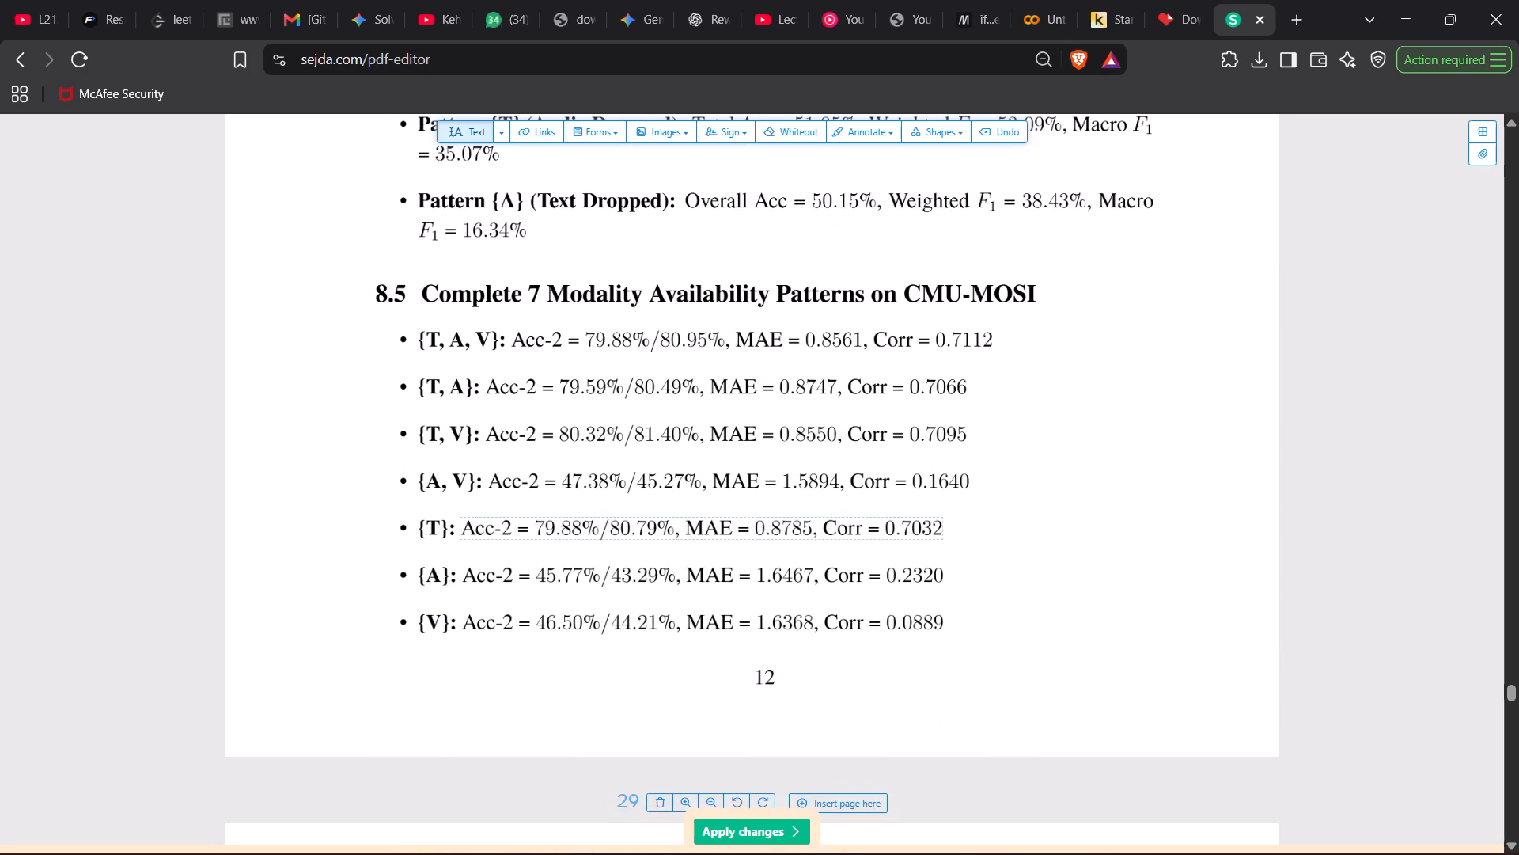
{"action": "left_click", "coordinate": [759, 682]}
{"action": "key", "text": "Right"}
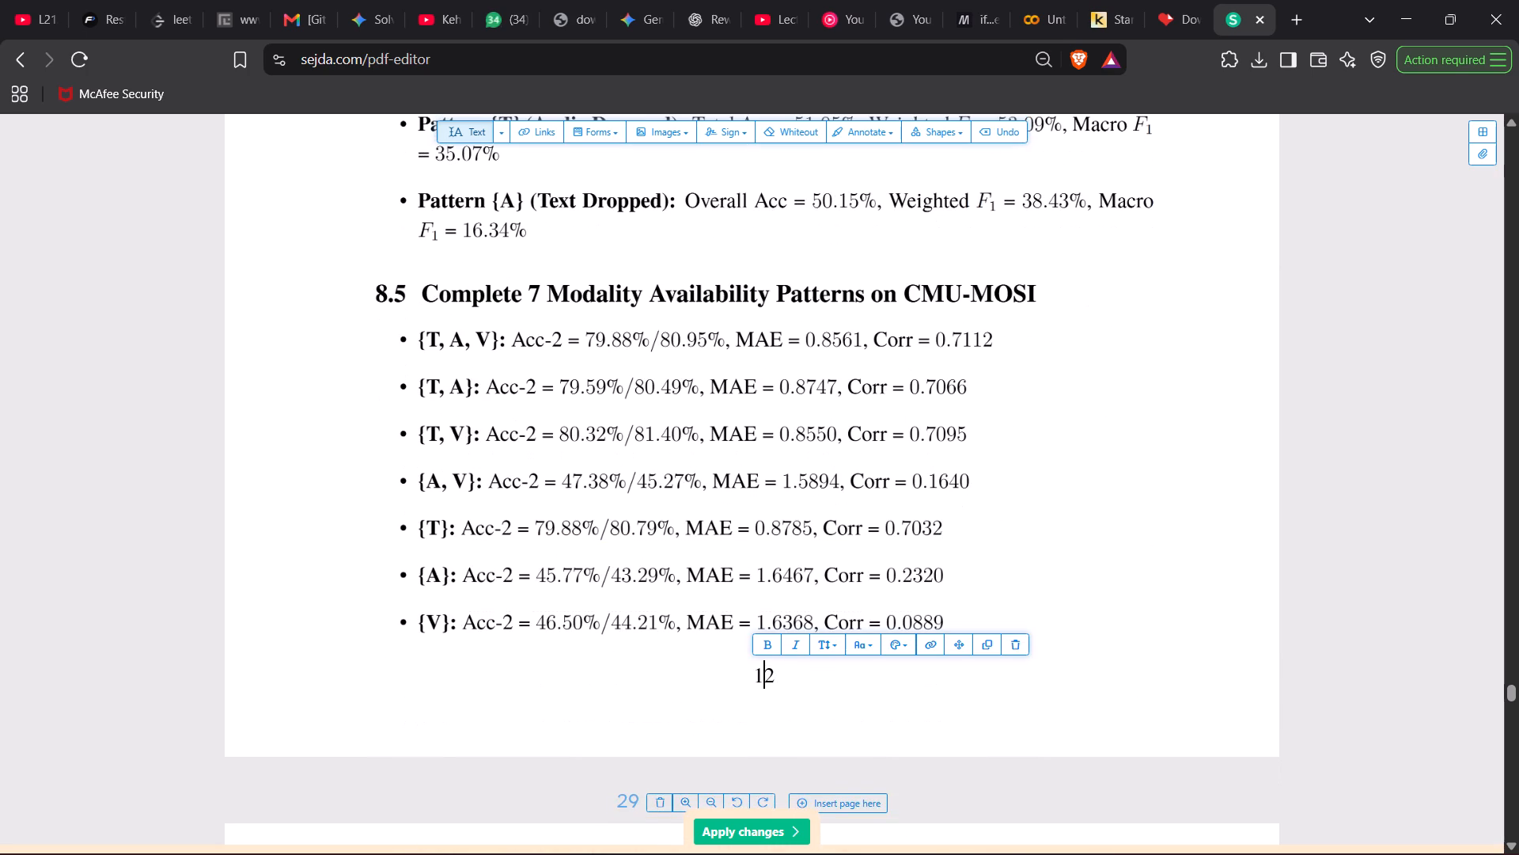
{"action": "key", "text": "Right"}
{"action": "key", "text": "BackSpace"}
{"action": "key", "text": "8"}
Change the footer page number on PDF page 29, which starts with section 8.6, to 19.
{"action": "scroll", "coordinate": [759, 682], "scroll_direction": "down", "scroll_amount": 3}
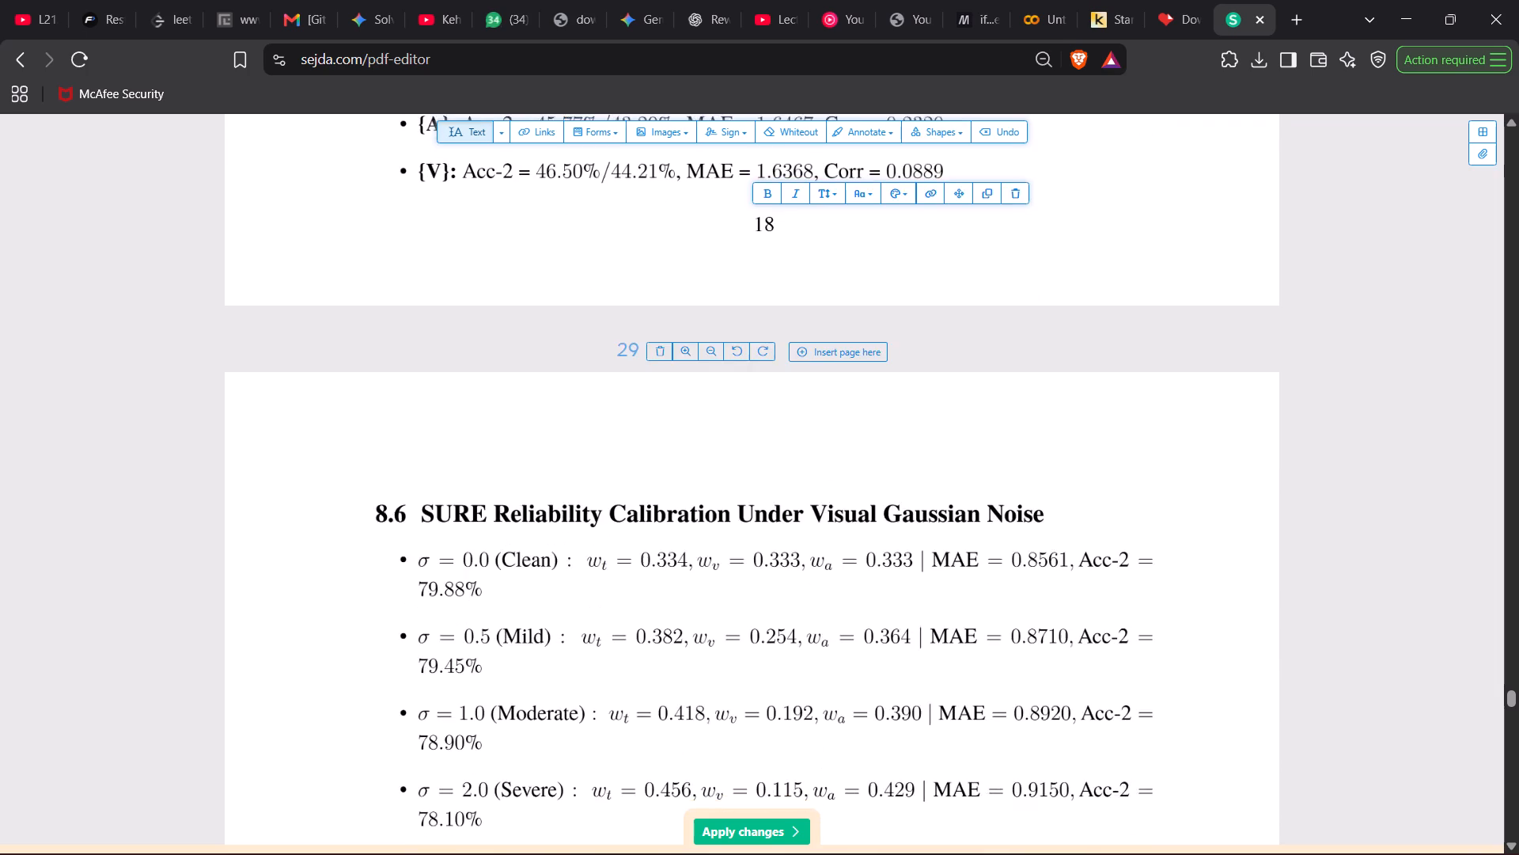
{"action": "scroll", "coordinate": [759, 682], "scroll_direction": "down", "scroll_amount": 7}
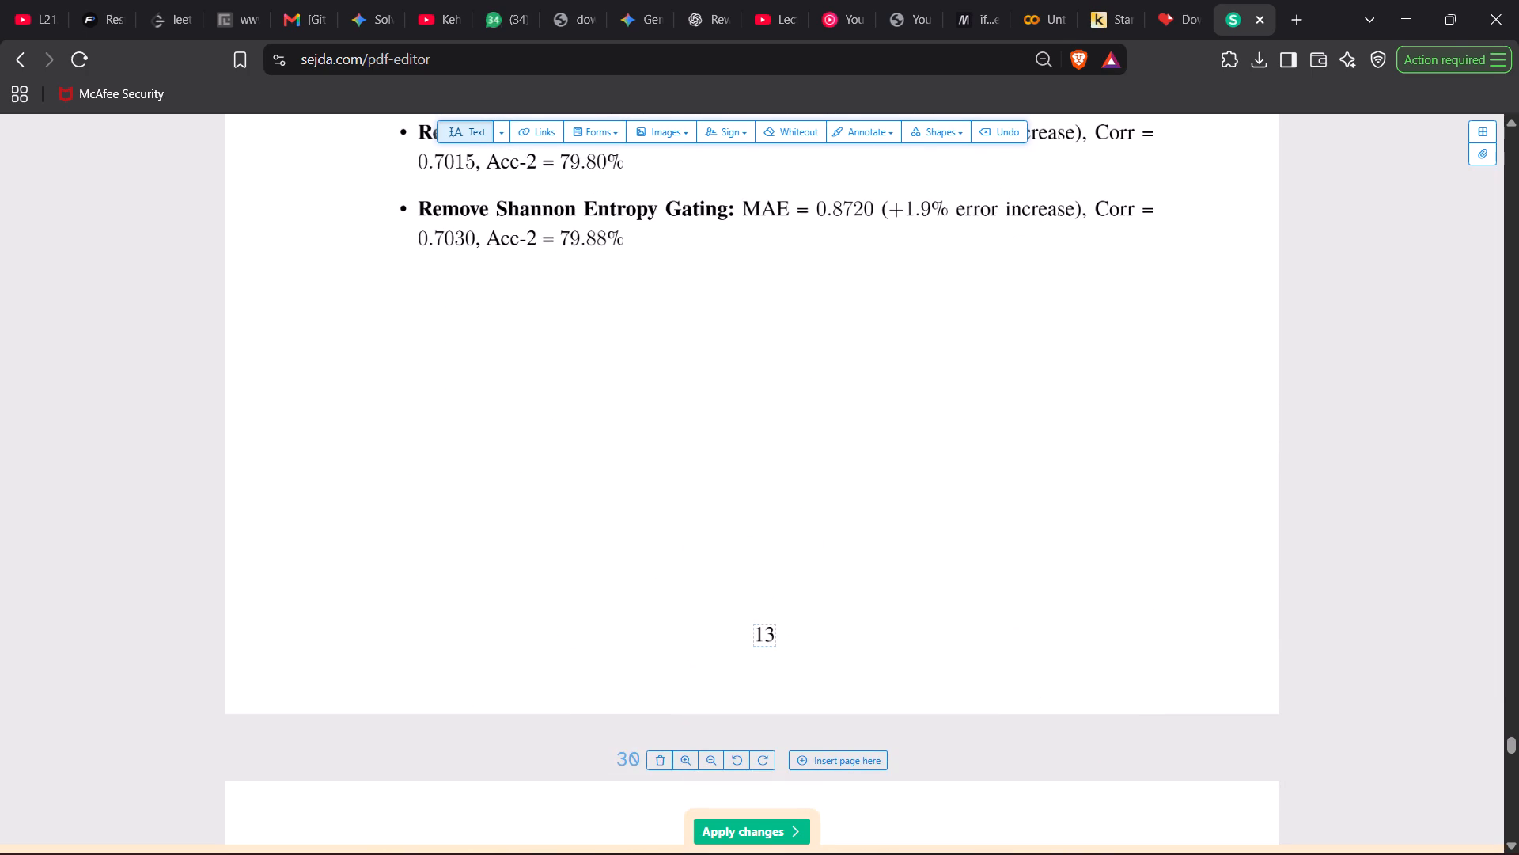
{"action": "left_click", "coordinate": [757, 638]}
{"action": "key", "text": "Right"}
{"action": "key", "text": "Right"}
{"action": "key", "text": "BackSpace"}
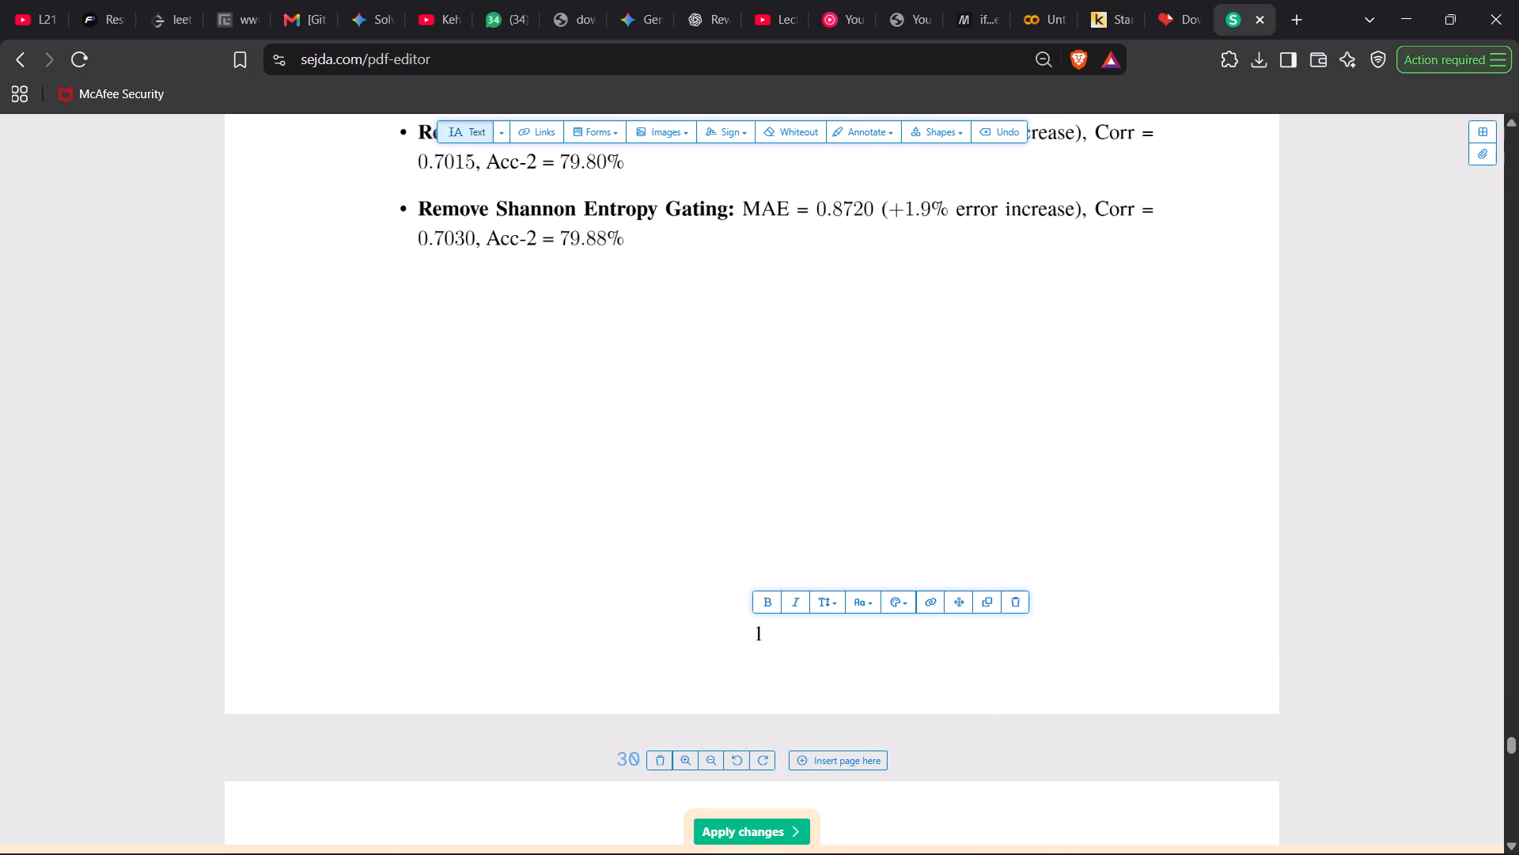
{"action": "key", "text": "9"}
Change the footer page number on PDF page 30, below section 9.3 Future Work, to 20.
{"action": "scroll", "coordinate": [757, 638], "scroll_direction": "down", "scroll_amount": 9}
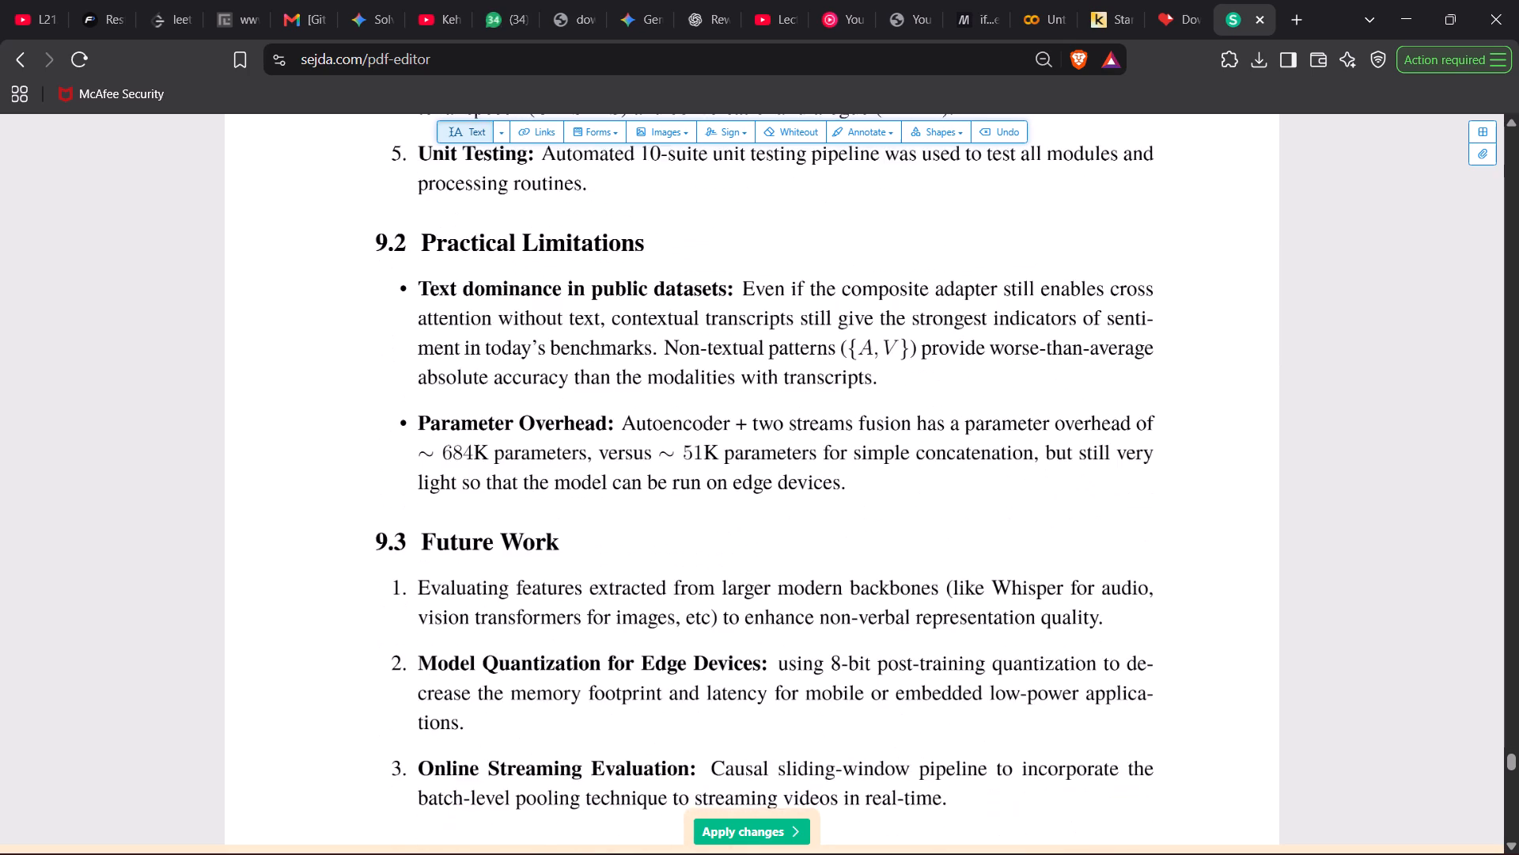
{"action": "scroll", "coordinate": [757, 638], "scroll_direction": "down", "scroll_amount": 3}
{"action": "left_click", "coordinate": [759, 650]}
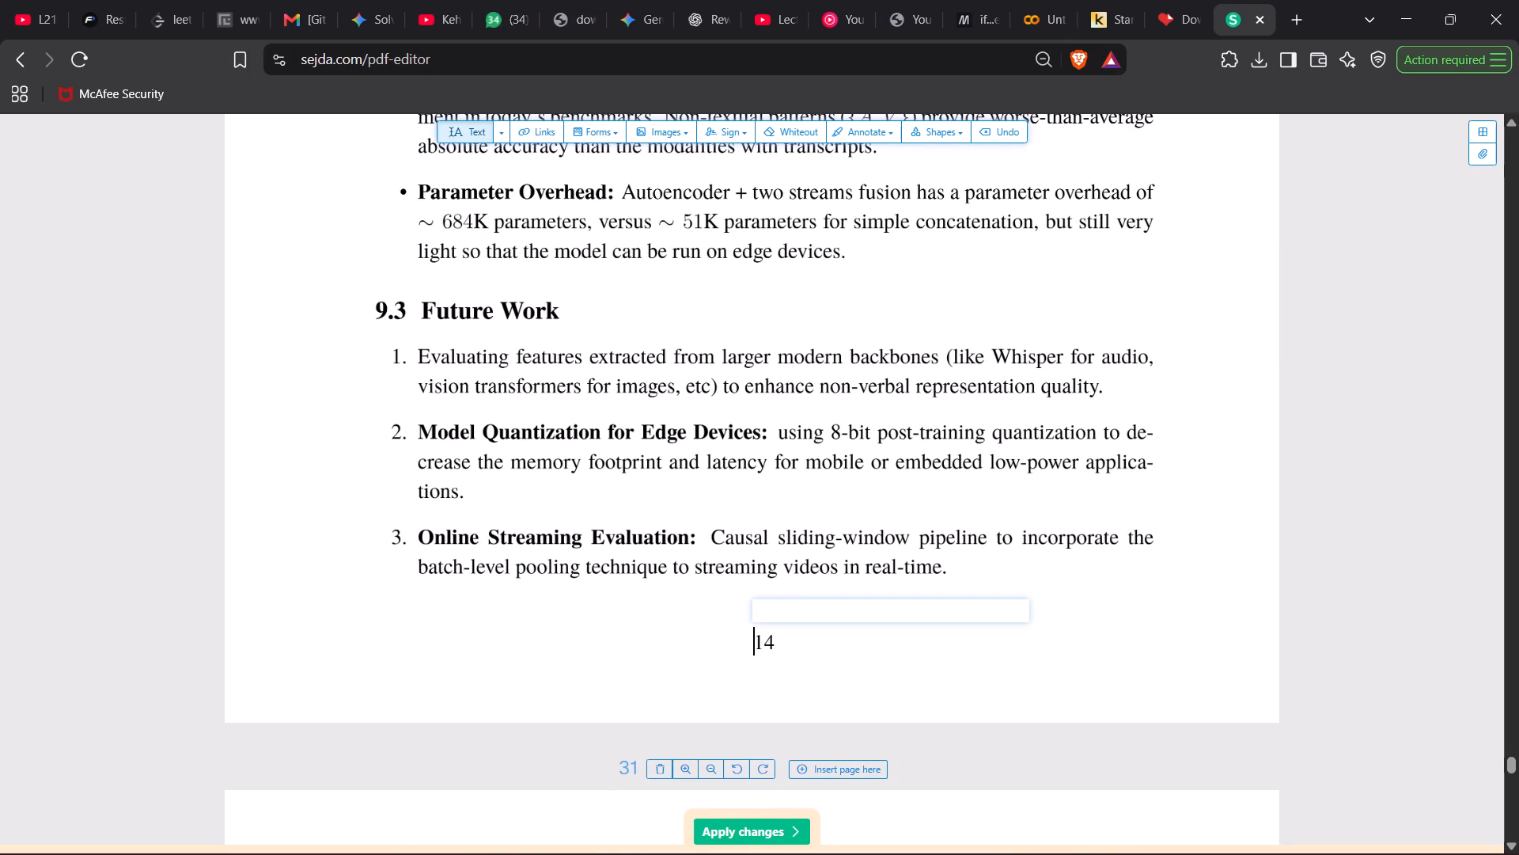
{"action": "key", "text": "Right"}
{"action": "key", "text": "Right"}
{"action": "key", "text": "BackSpace"}
{"action": "key", "text": "BackSpace"}
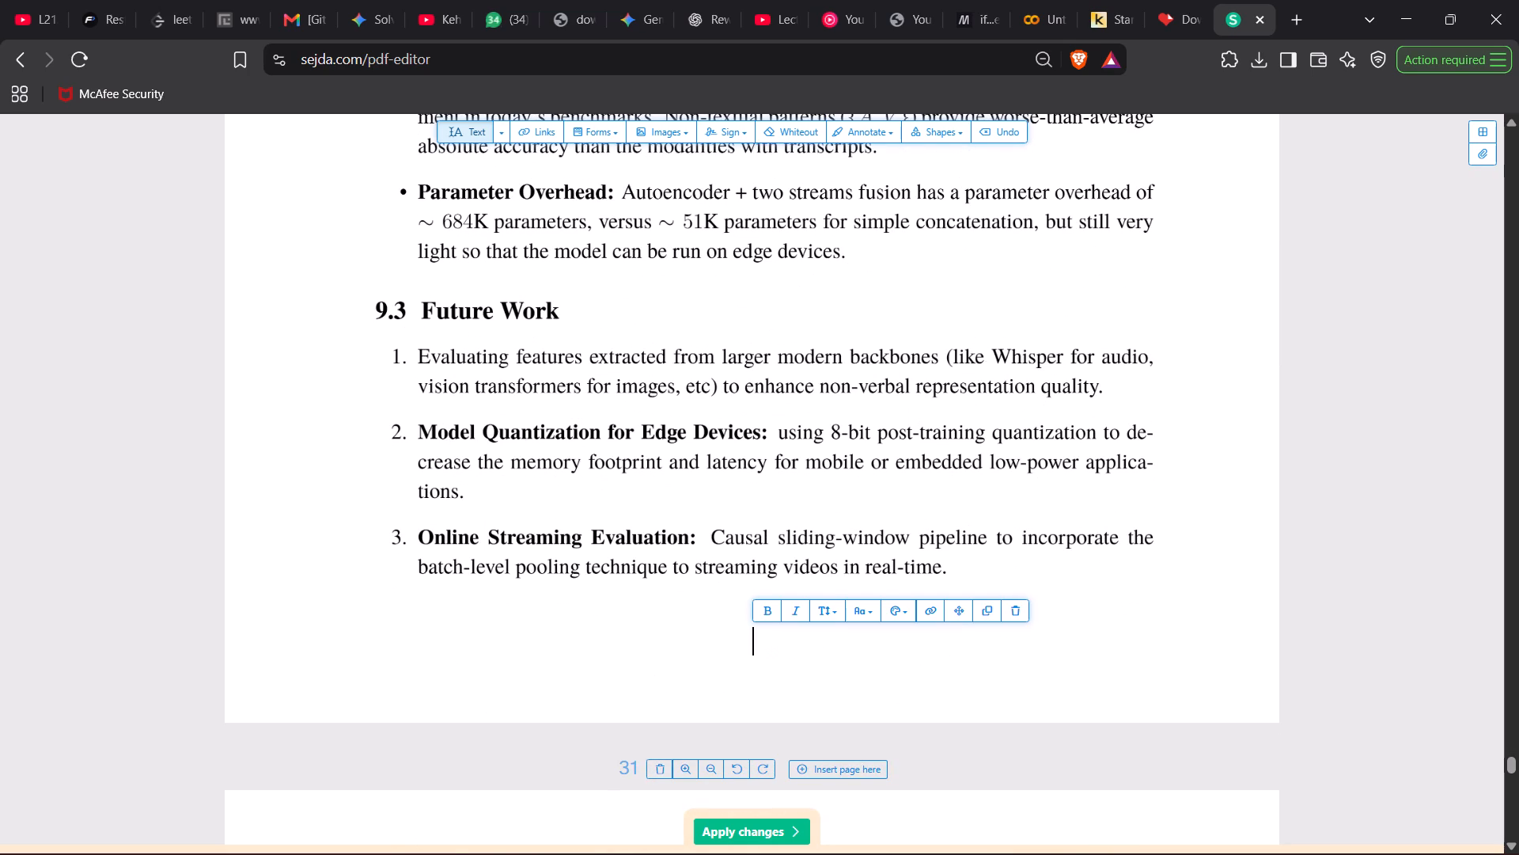
{"action": "type", "text": "20"}
Change the footer page number on PDF page 31, below reference [14], to 21.
{"action": "scroll", "coordinate": [759, 650], "scroll_direction": "down", "scroll_amount": 7}
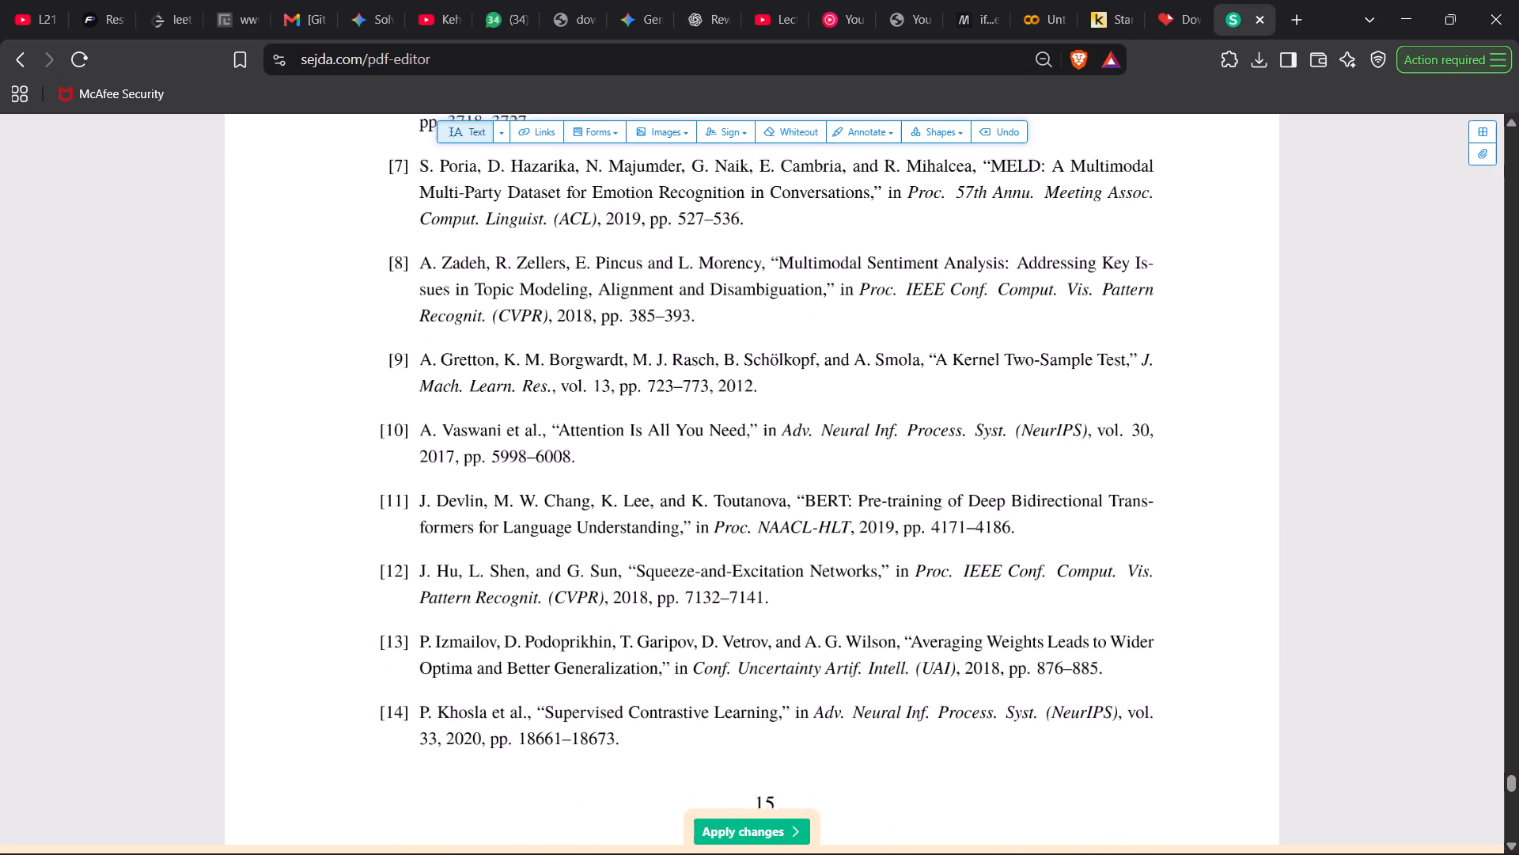
{"action": "scroll", "coordinate": [759, 650], "scroll_direction": "down", "scroll_amount": 4}
{"action": "left_click", "coordinate": [757, 675]}
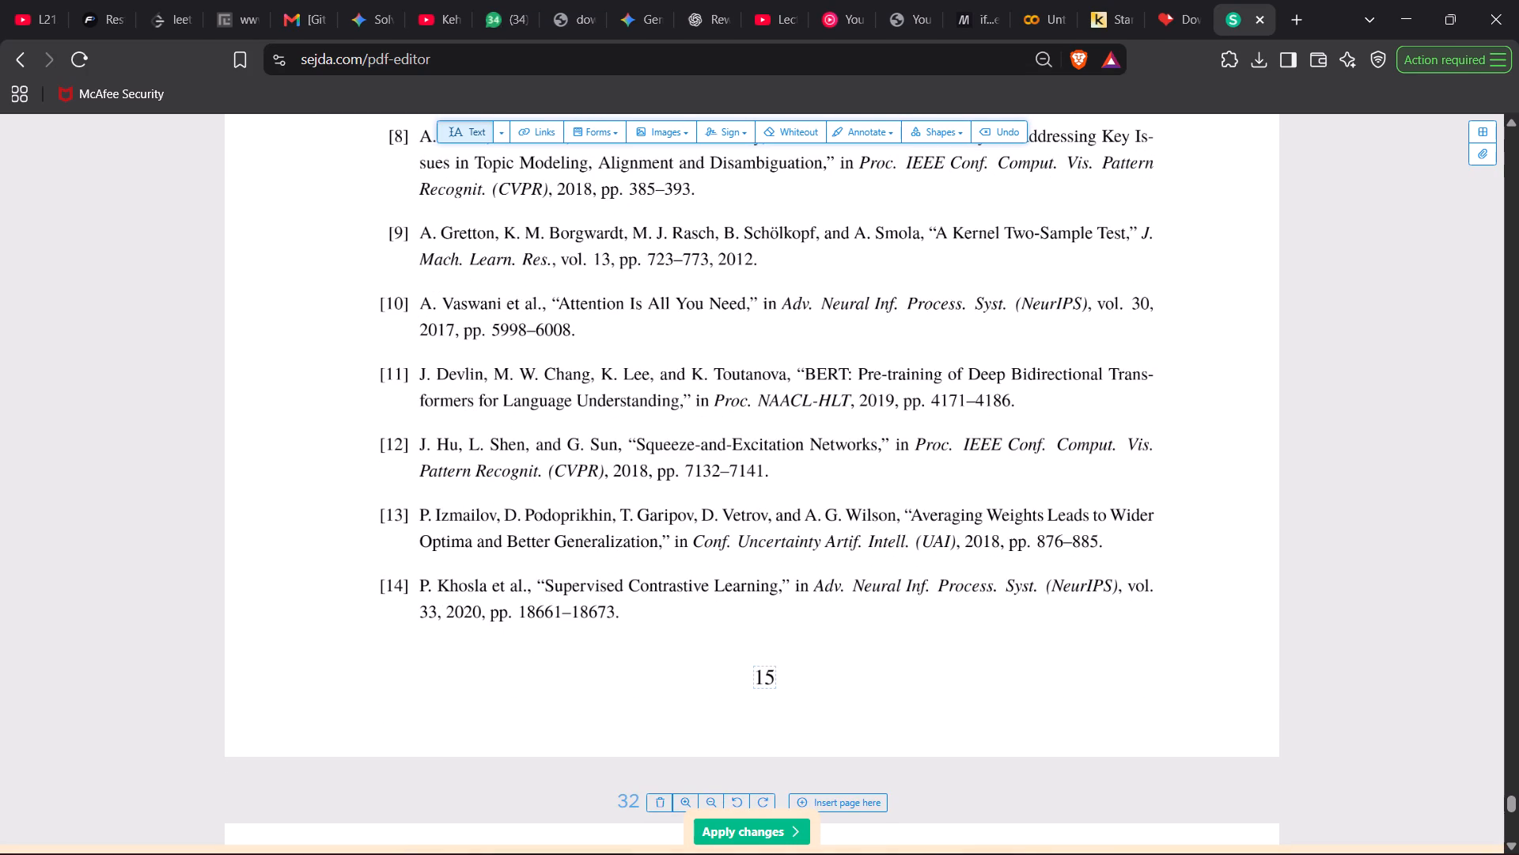
{"action": "key", "text": "Right"}
{"action": "key", "text": "Right"}
{"action": "key", "text": "BackSpace"}
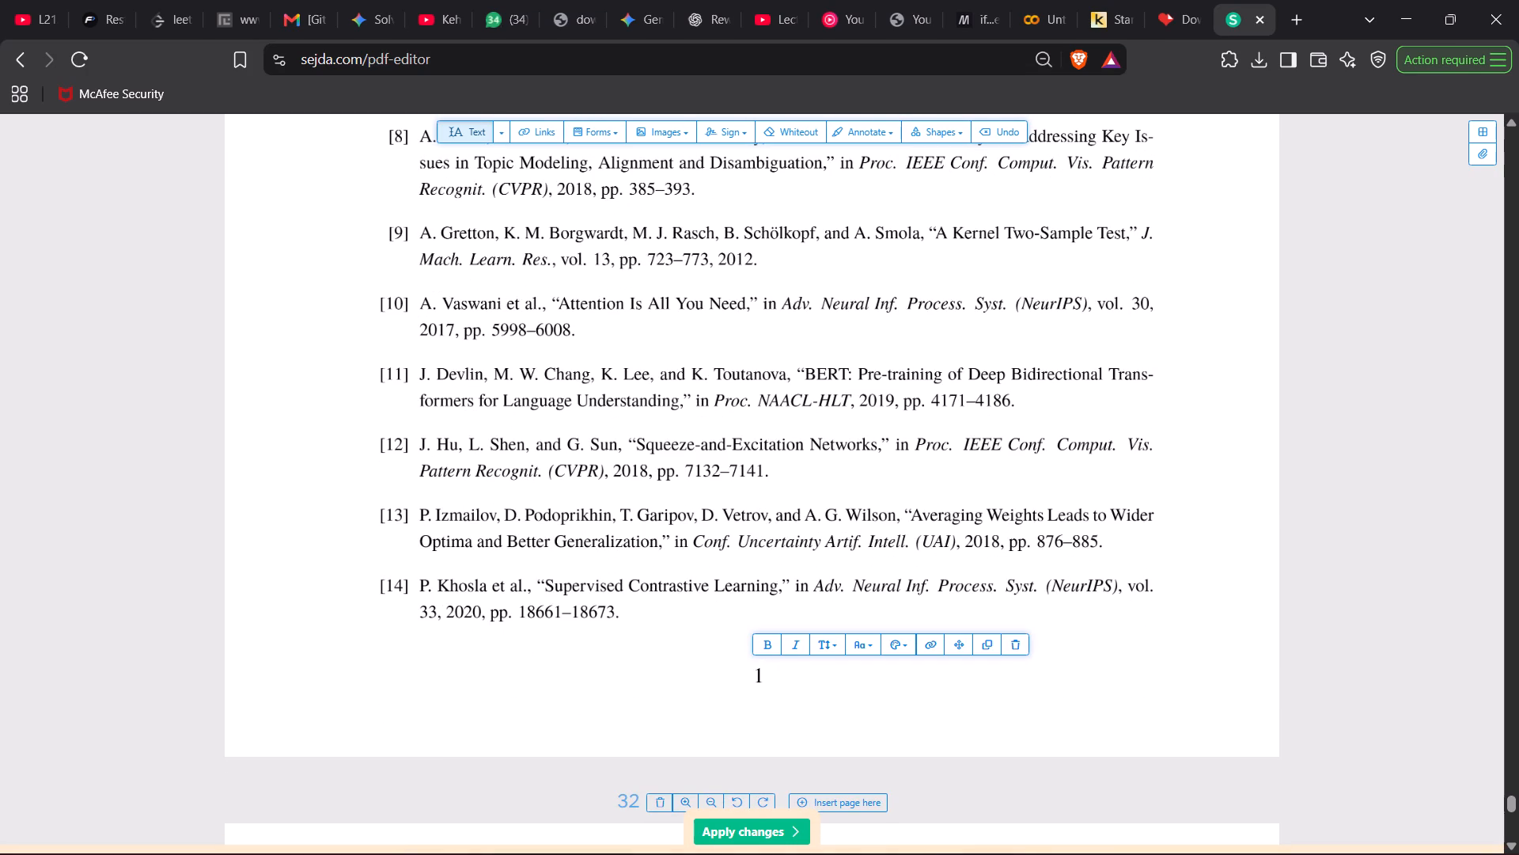
{"action": "key", "text": "BackSpace"}
{"action": "type", "text": "21"}
Change the footer page number on the last PDF page, below reference [25], to 22.
{"action": "scroll", "coordinate": [757, 675], "scroll_direction": "down", "scroll_amount": 2}
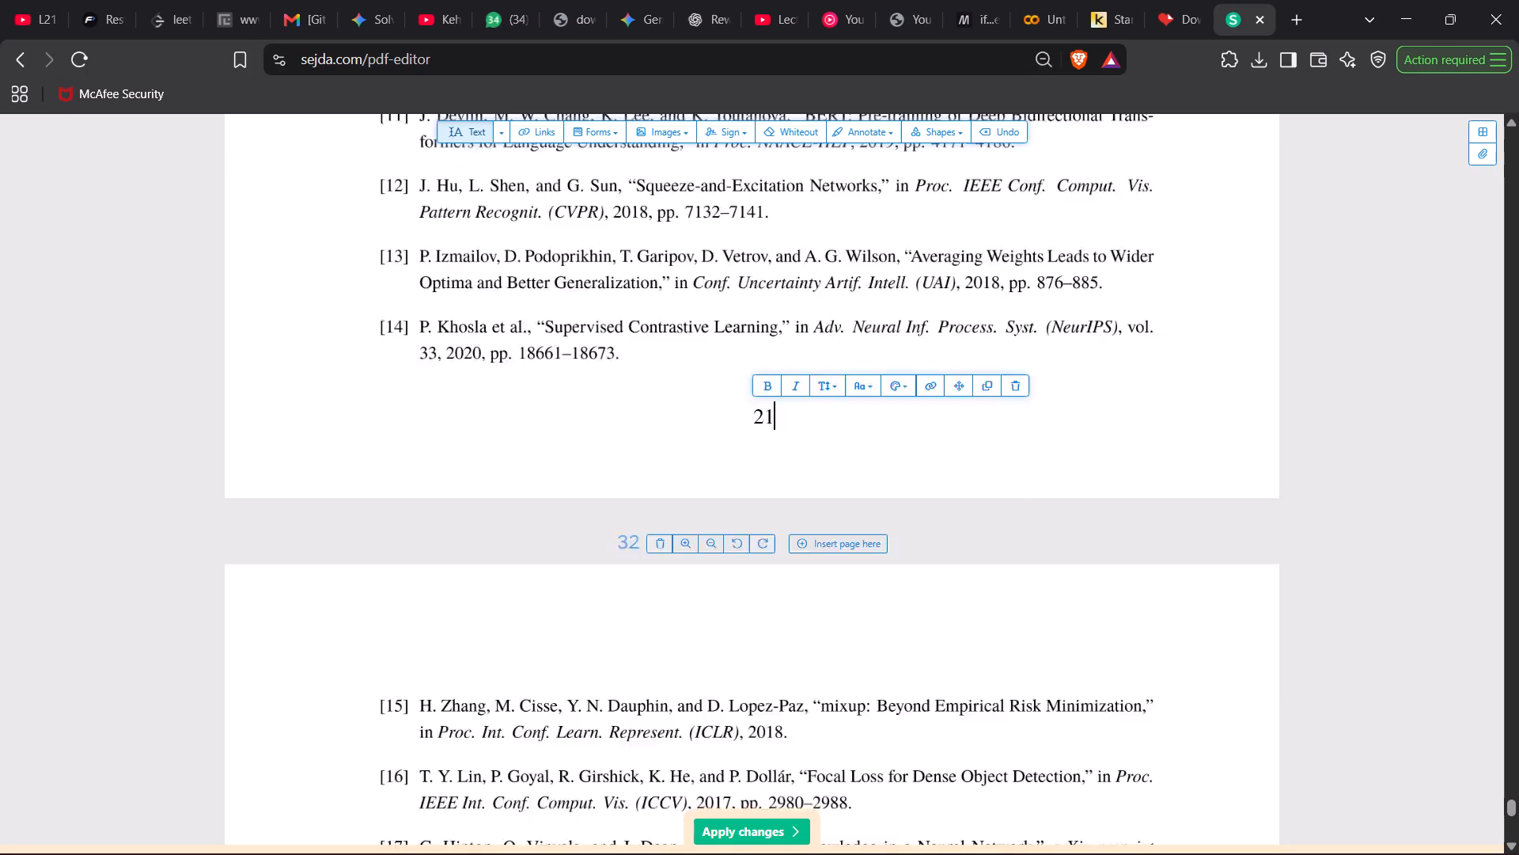
{"action": "scroll", "coordinate": [757, 675], "scroll_direction": "down", "scroll_amount": 8}
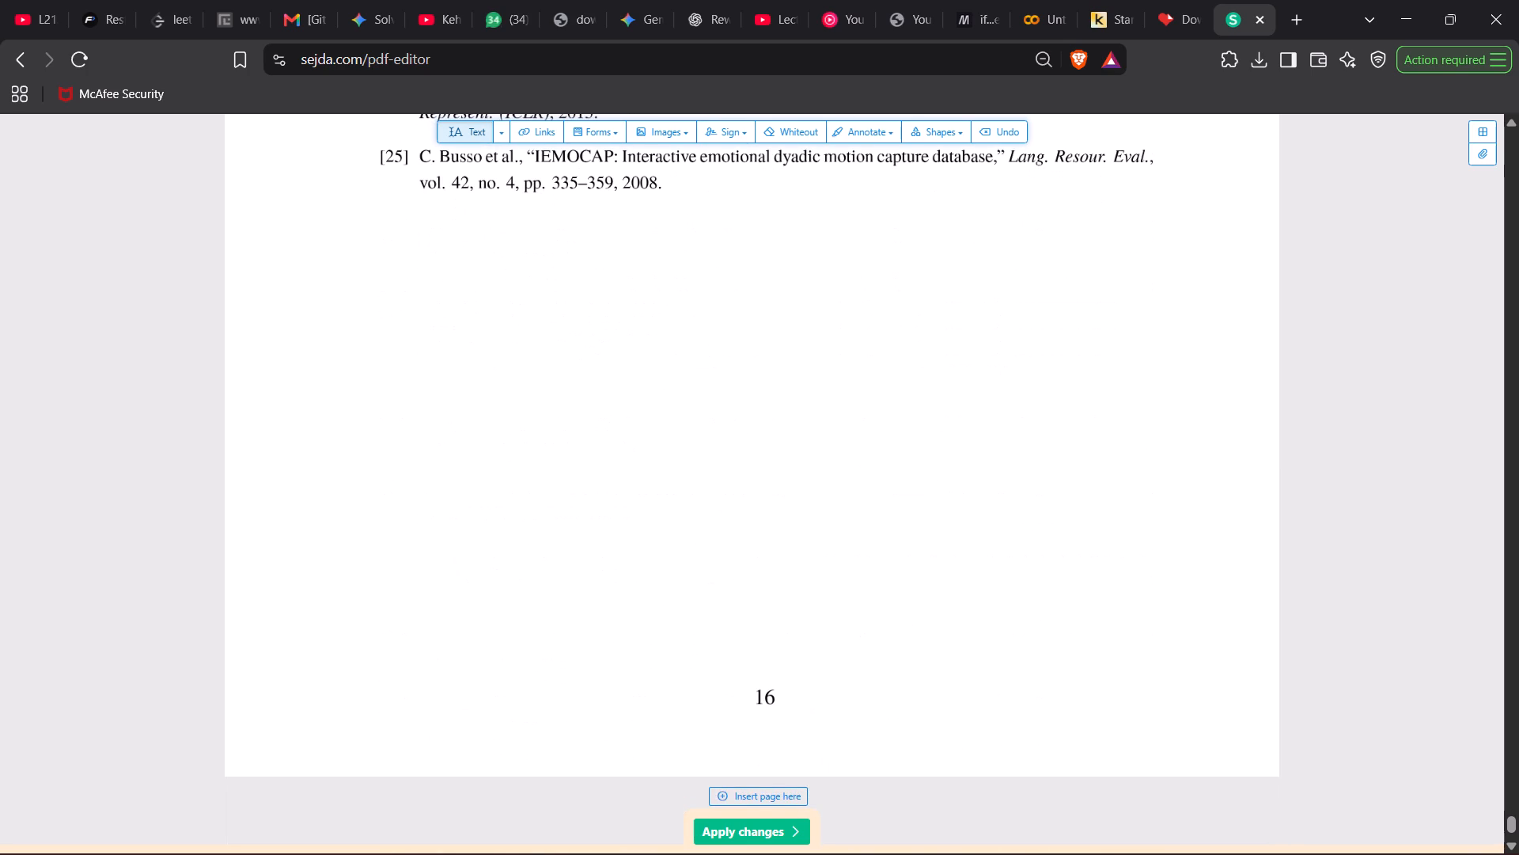
{"action": "left_click", "coordinate": [758, 704]}
{"action": "key", "text": "Right"}
{"action": "key", "text": "Right"}
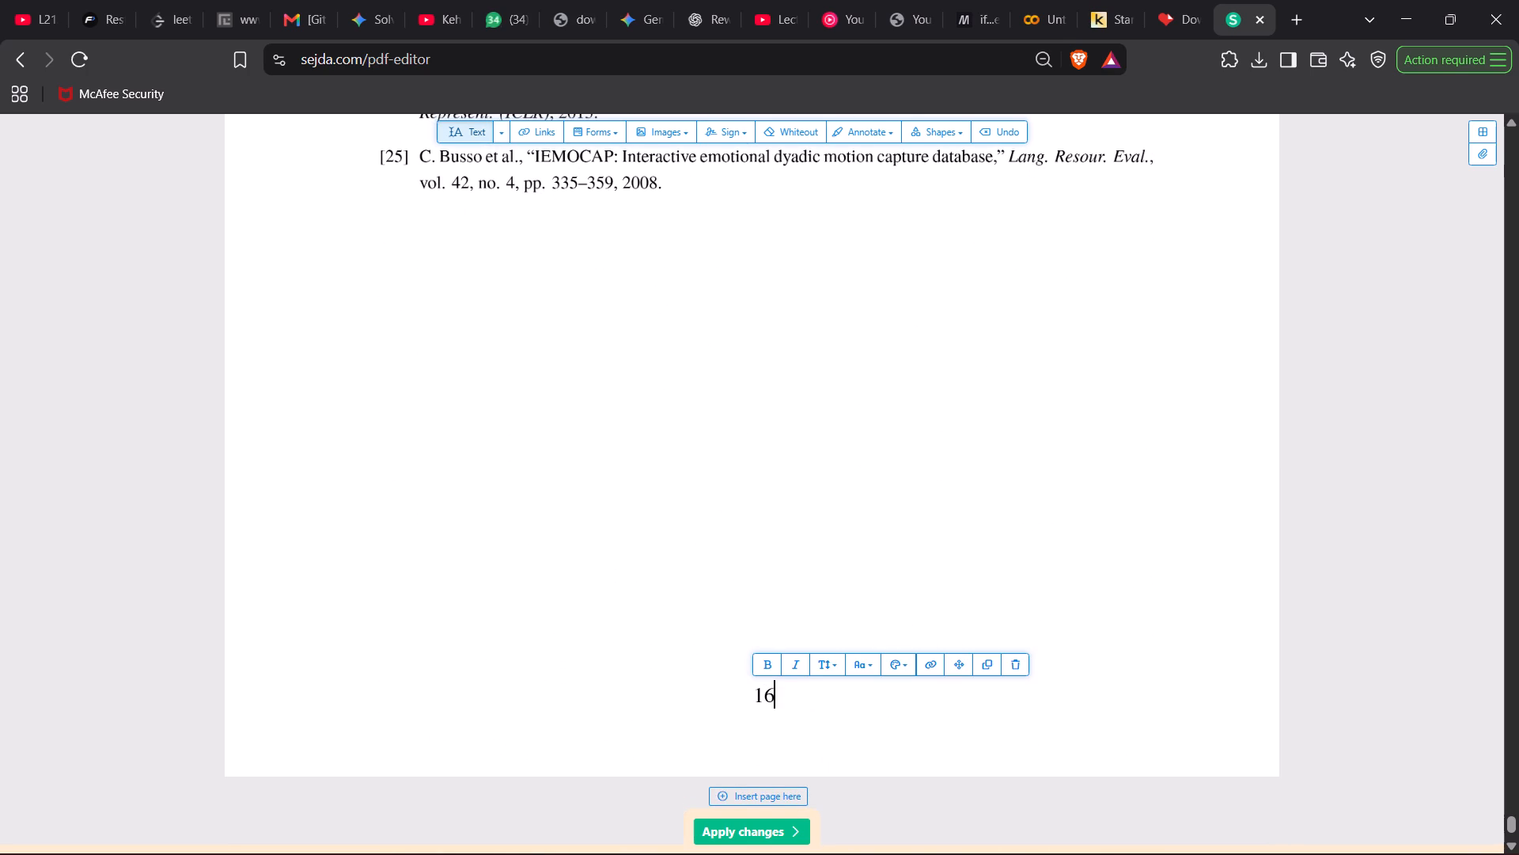
{"action": "key", "text": "BackSpace"}
{"action": "key", "text": "BackSpace"}
{"action": "type", "text": "22"}
Delete the off-centre page number 15 from the footer of PDF page 25, just before chapter 7.
{"action": "scroll", "coordinate": [758, 704], "scroll_direction": "down", "scroll_amount": 5}
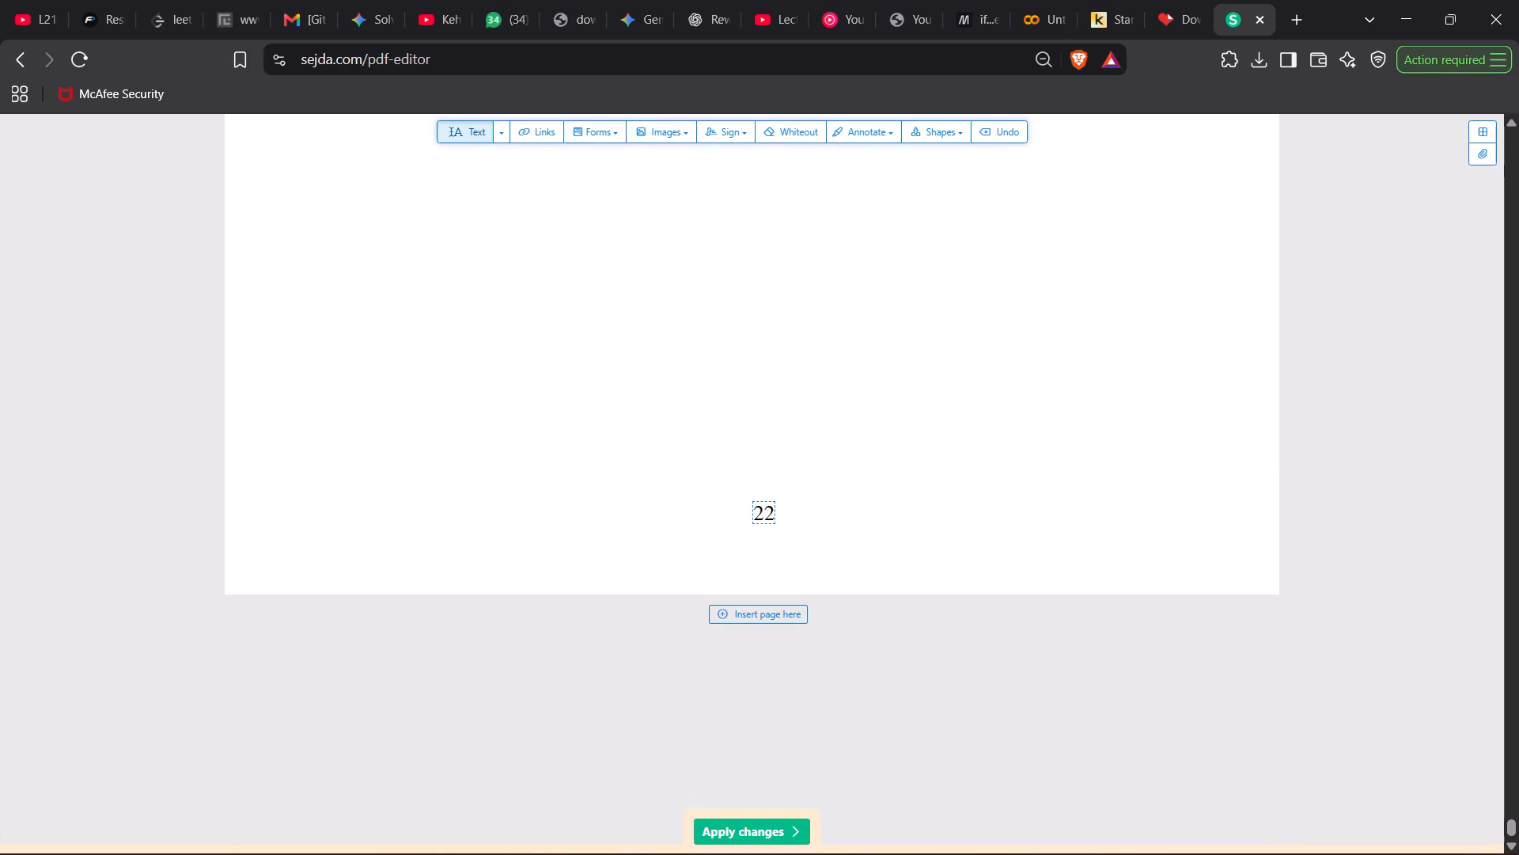
{"action": "scroll", "coordinate": [758, 704], "scroll_direction": "up", "scroll_amount": 17}
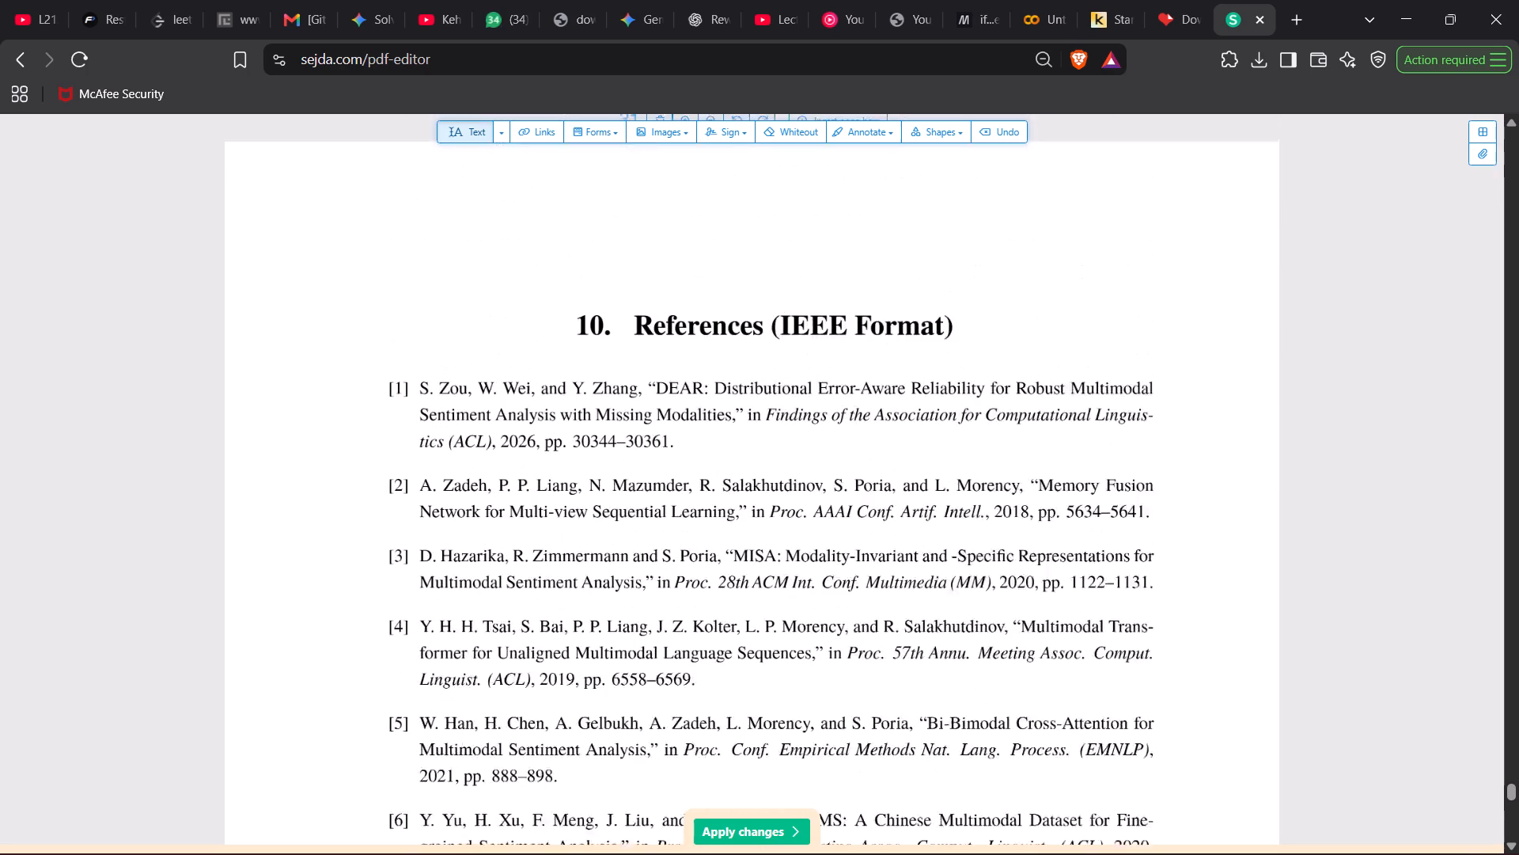
{"action": "scroll", "coordinate": [758, 704], "scroll_direction": "up", "scroll_amount": 12}
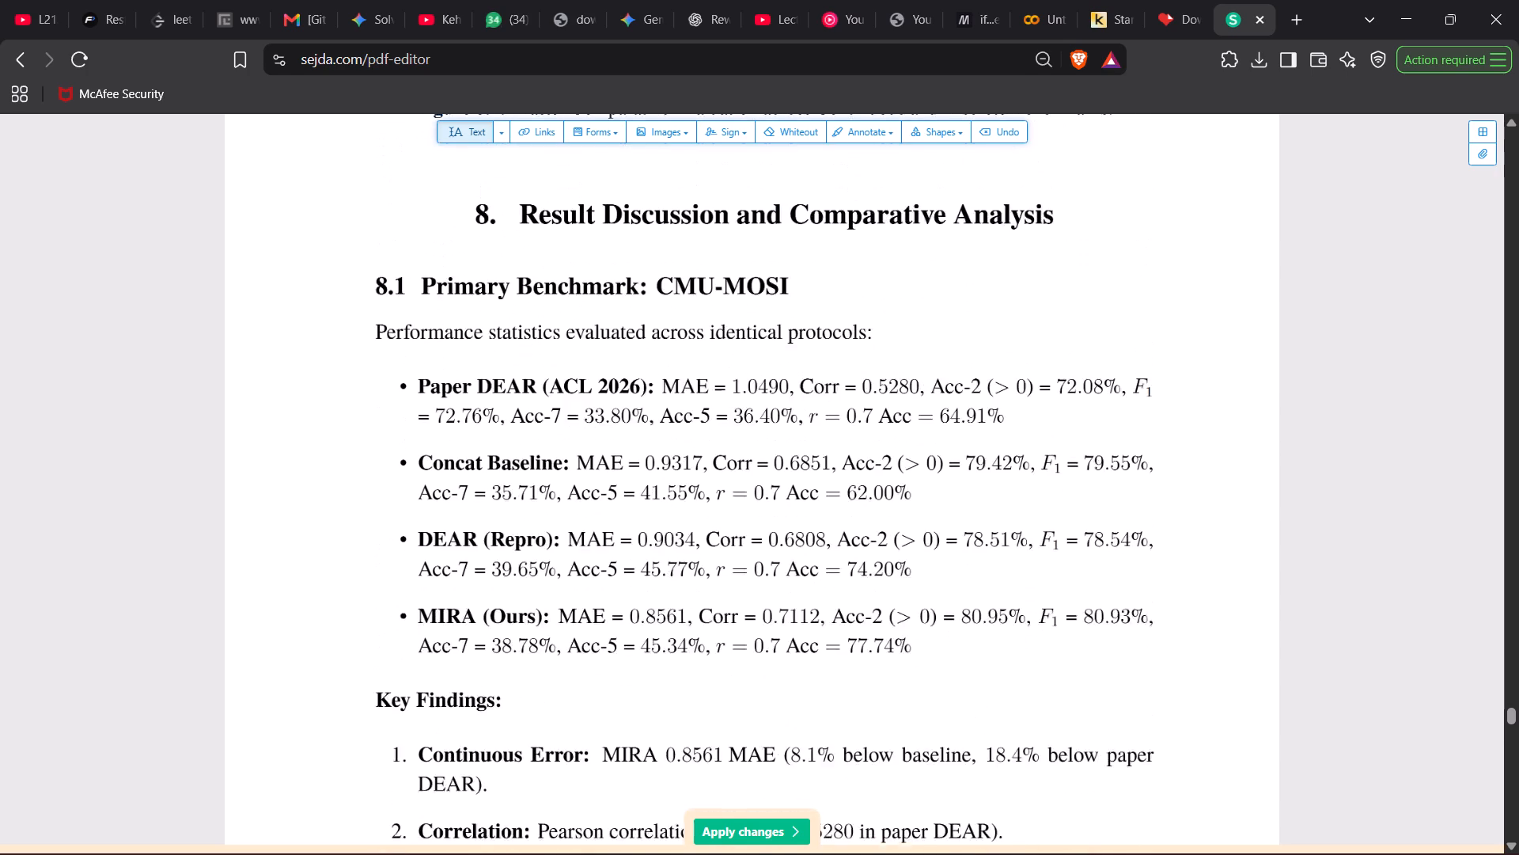
{"action": "scroll", "coordinate": [758, 704], "scroll_direction": "up", "scroll_amount": 13}
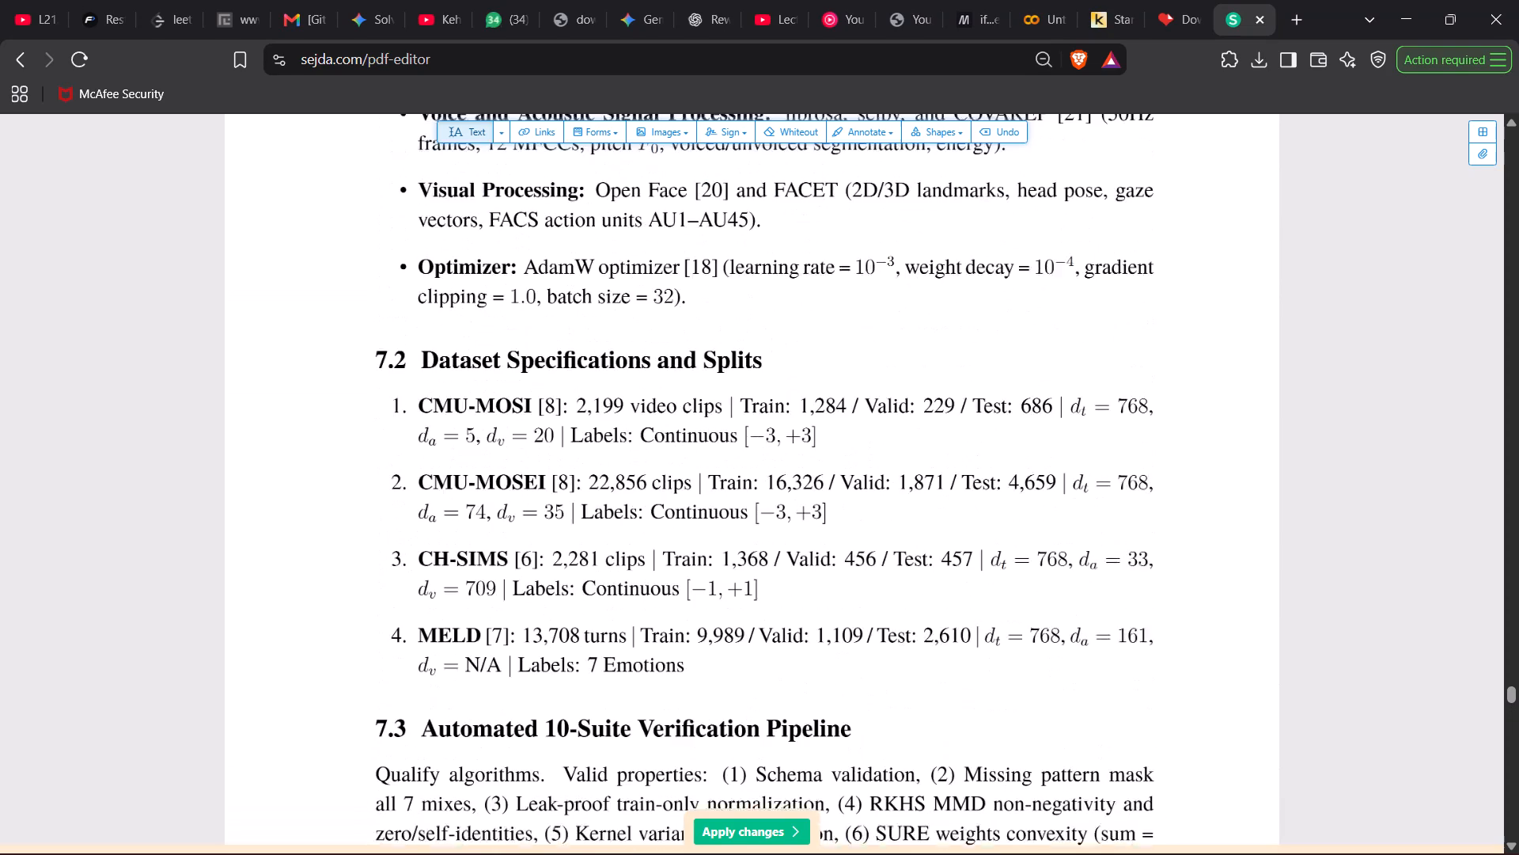
{"action": "scroll", "coordinate": [758, 704], "scroll_direction": "up", "scroll_amount": 6}
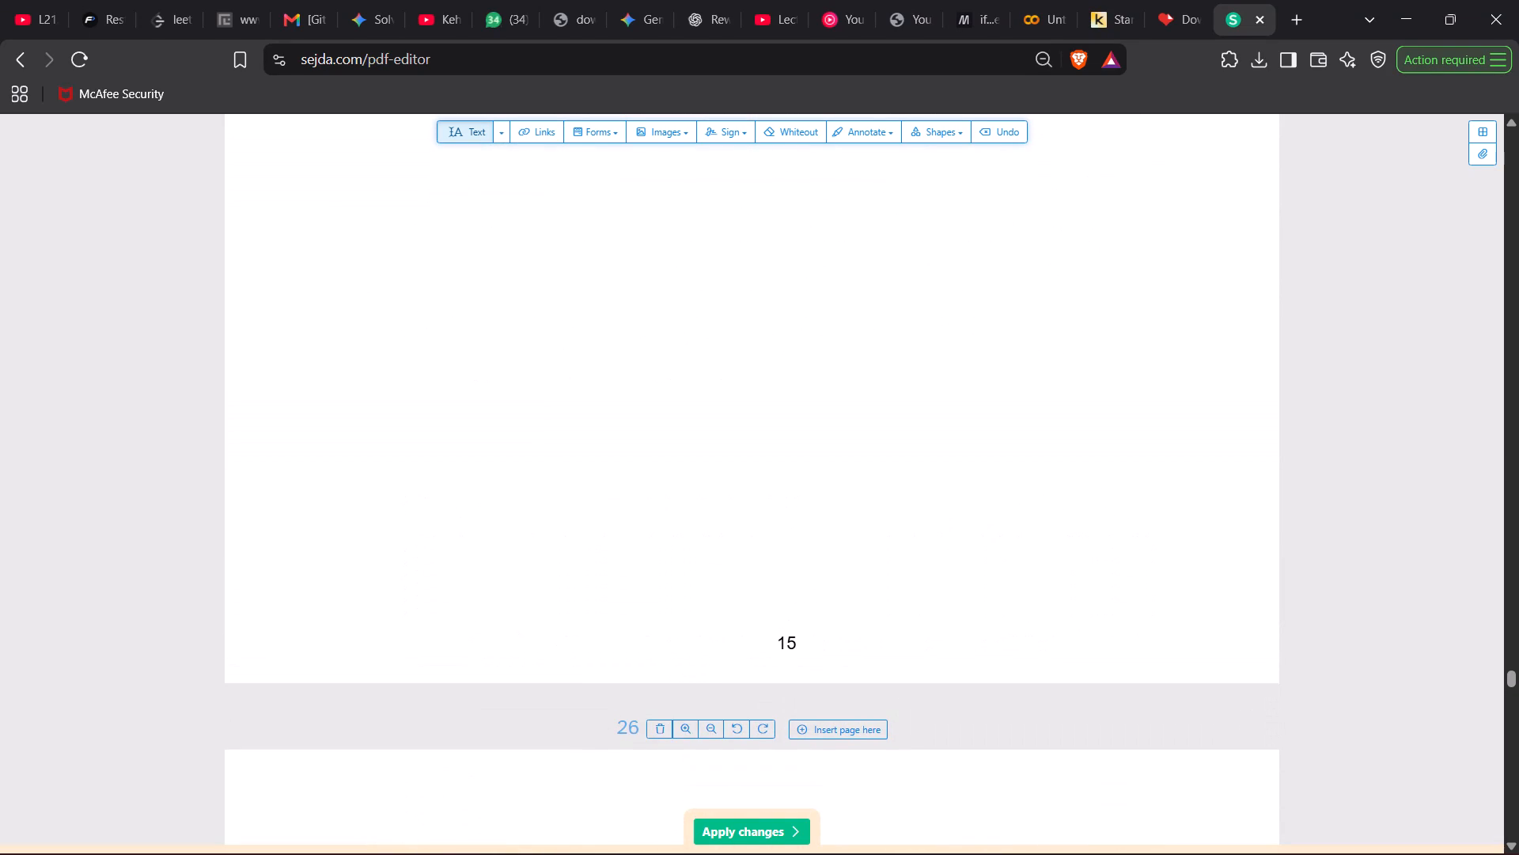
{"action": "left_click", "coordinate": [801, 644]}
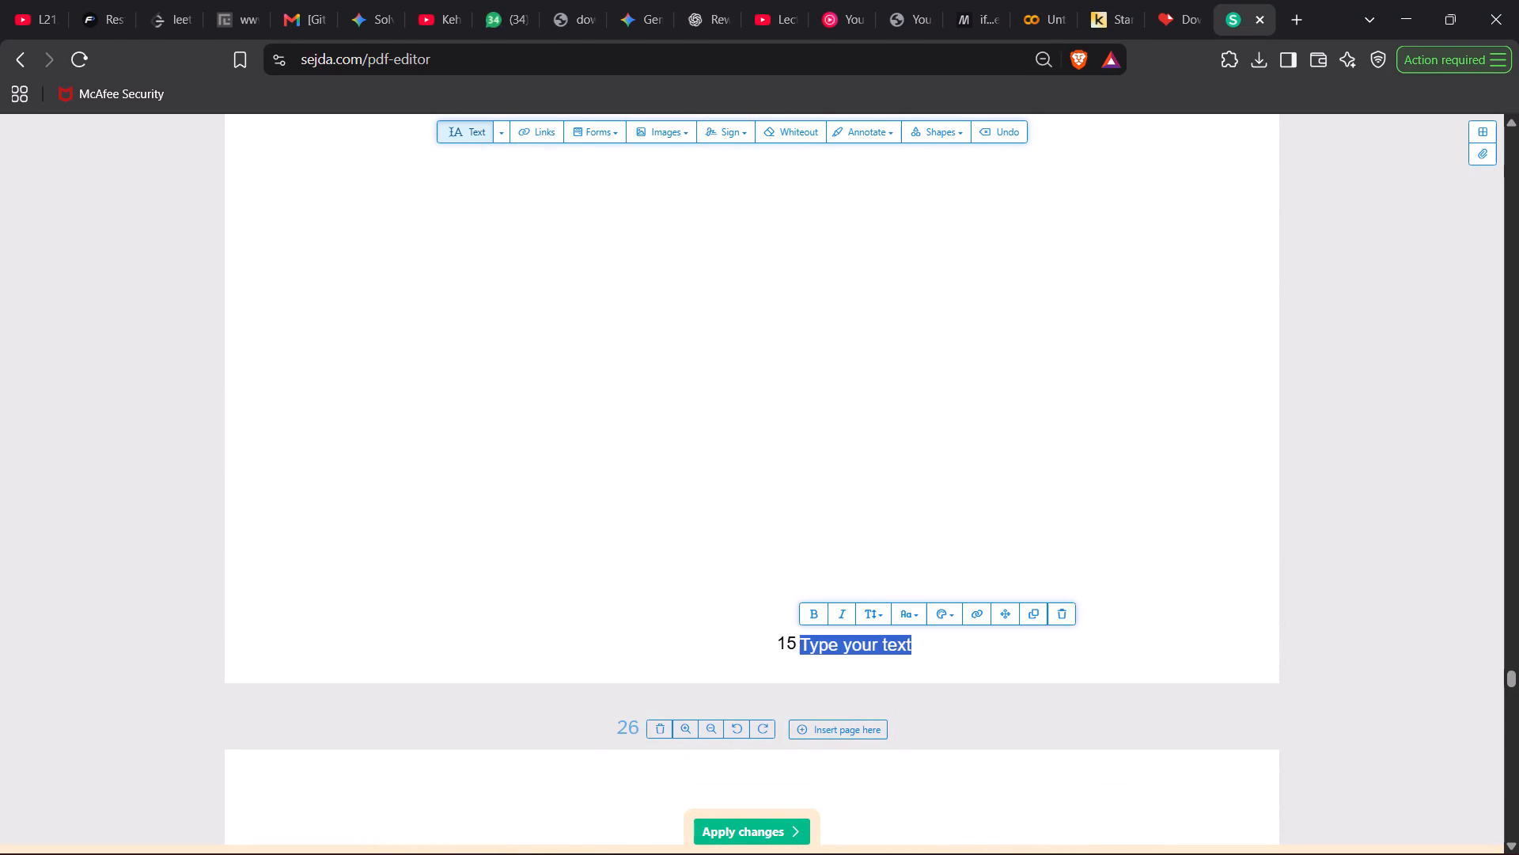
{"action": "key", "text": "BackSpace"}
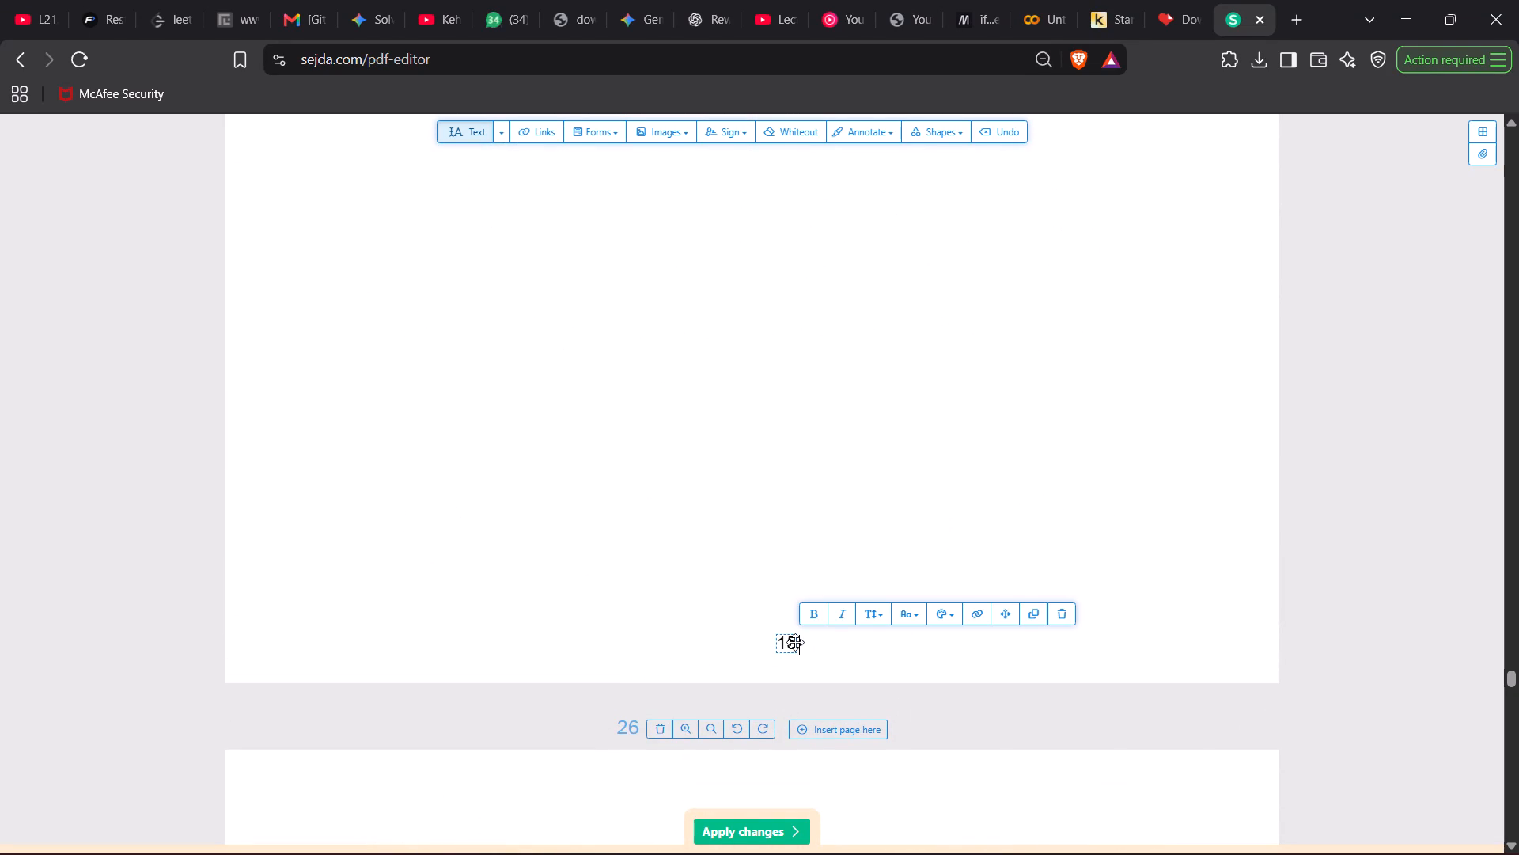
{"action": "left_click", "coordinate": [795, 642]}
{"action": "key", "text": "BackSpace"}
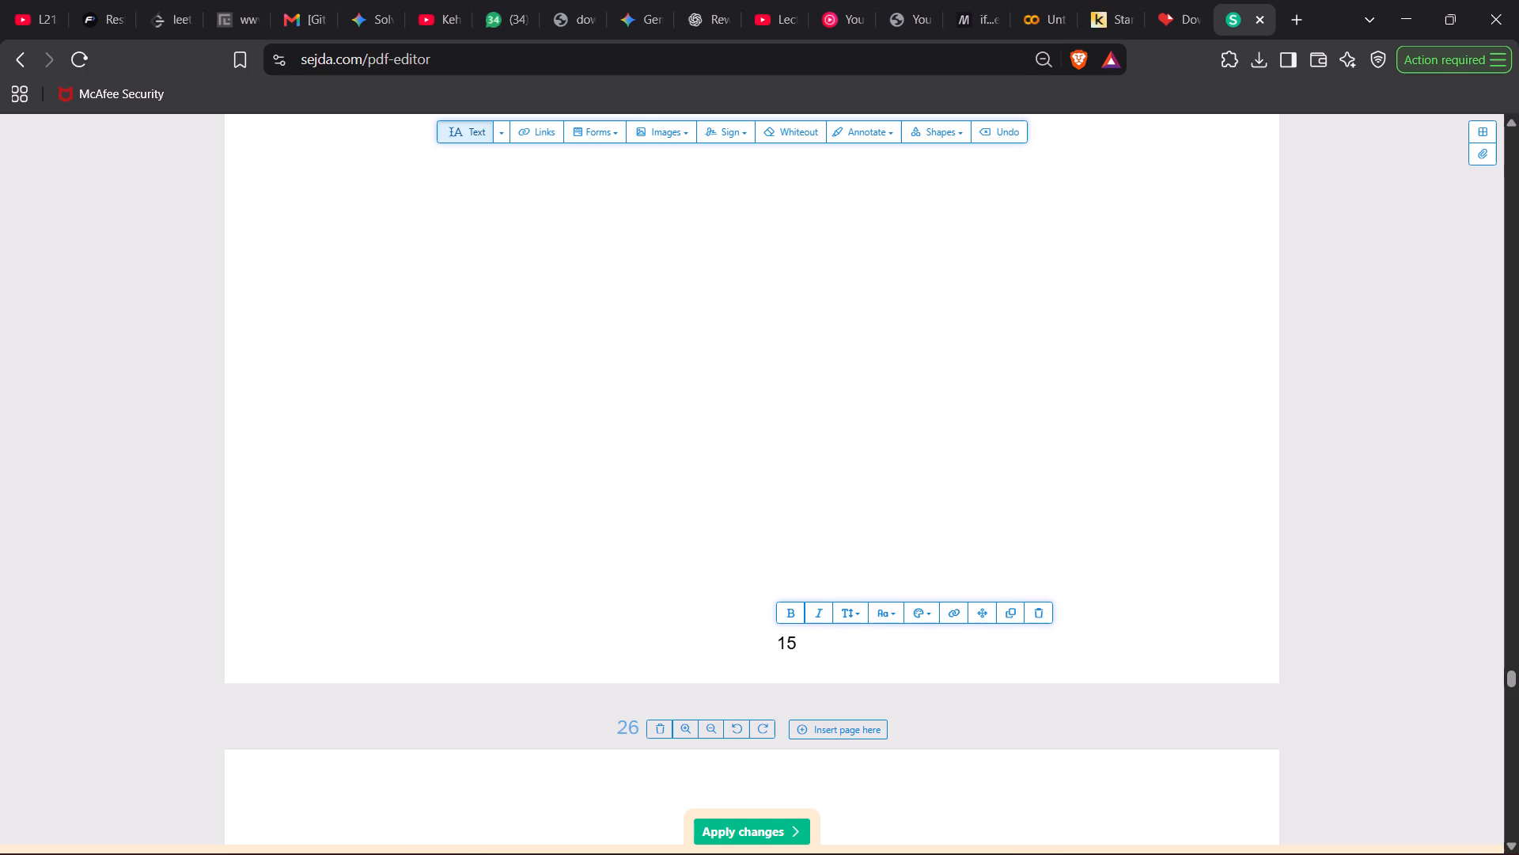
{"action": "key", "text": "BackSpace"}
{"action": "key", "text": "Right"}
{"action": "key", "text": "Right"}
{"action": "key", "text": "BackSpace"}
{"action": "key", "text": "BackSpace"}
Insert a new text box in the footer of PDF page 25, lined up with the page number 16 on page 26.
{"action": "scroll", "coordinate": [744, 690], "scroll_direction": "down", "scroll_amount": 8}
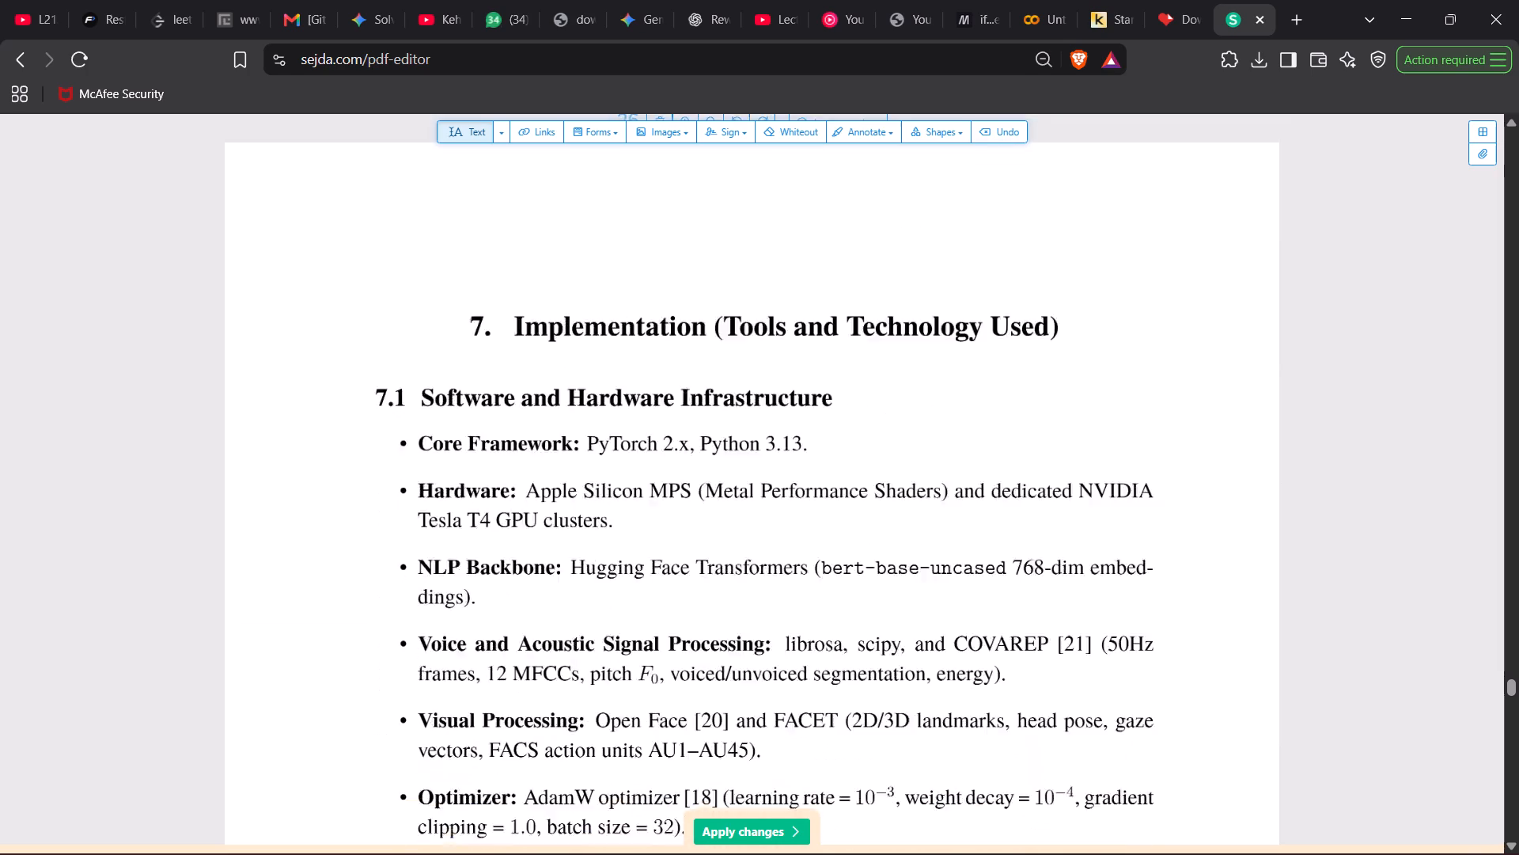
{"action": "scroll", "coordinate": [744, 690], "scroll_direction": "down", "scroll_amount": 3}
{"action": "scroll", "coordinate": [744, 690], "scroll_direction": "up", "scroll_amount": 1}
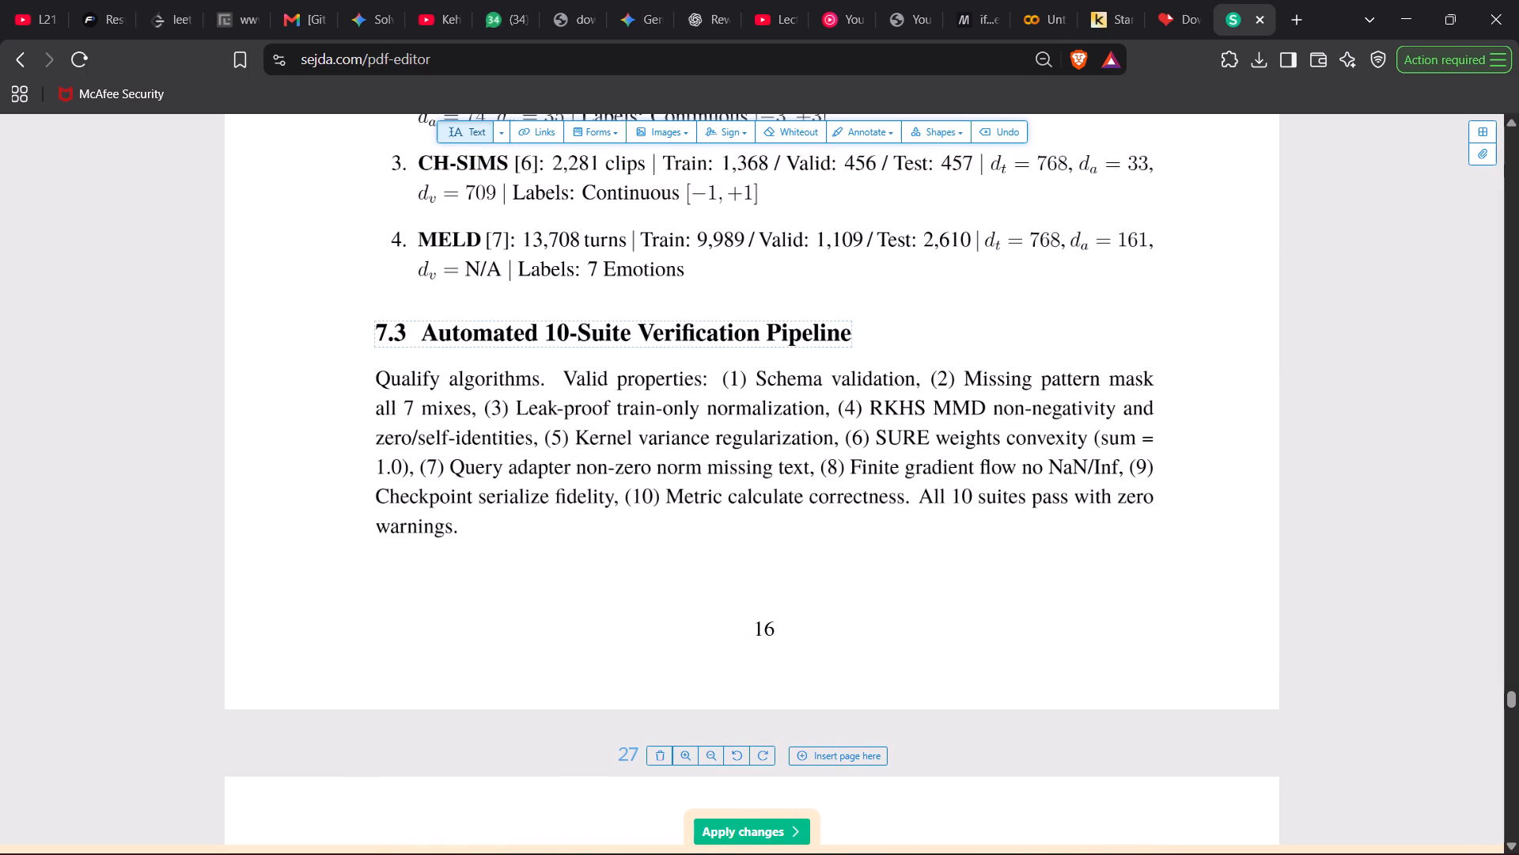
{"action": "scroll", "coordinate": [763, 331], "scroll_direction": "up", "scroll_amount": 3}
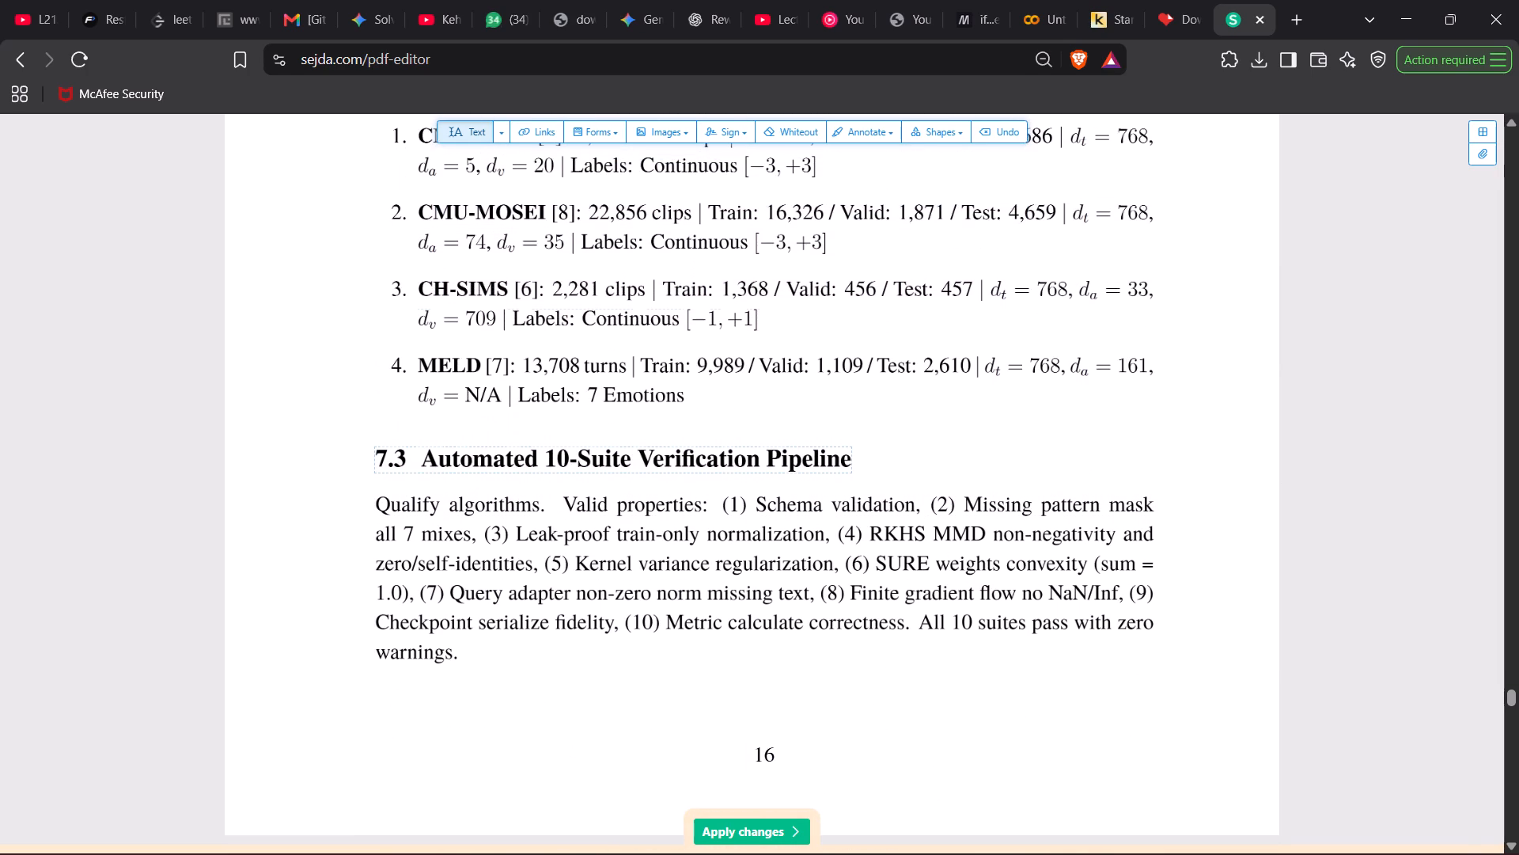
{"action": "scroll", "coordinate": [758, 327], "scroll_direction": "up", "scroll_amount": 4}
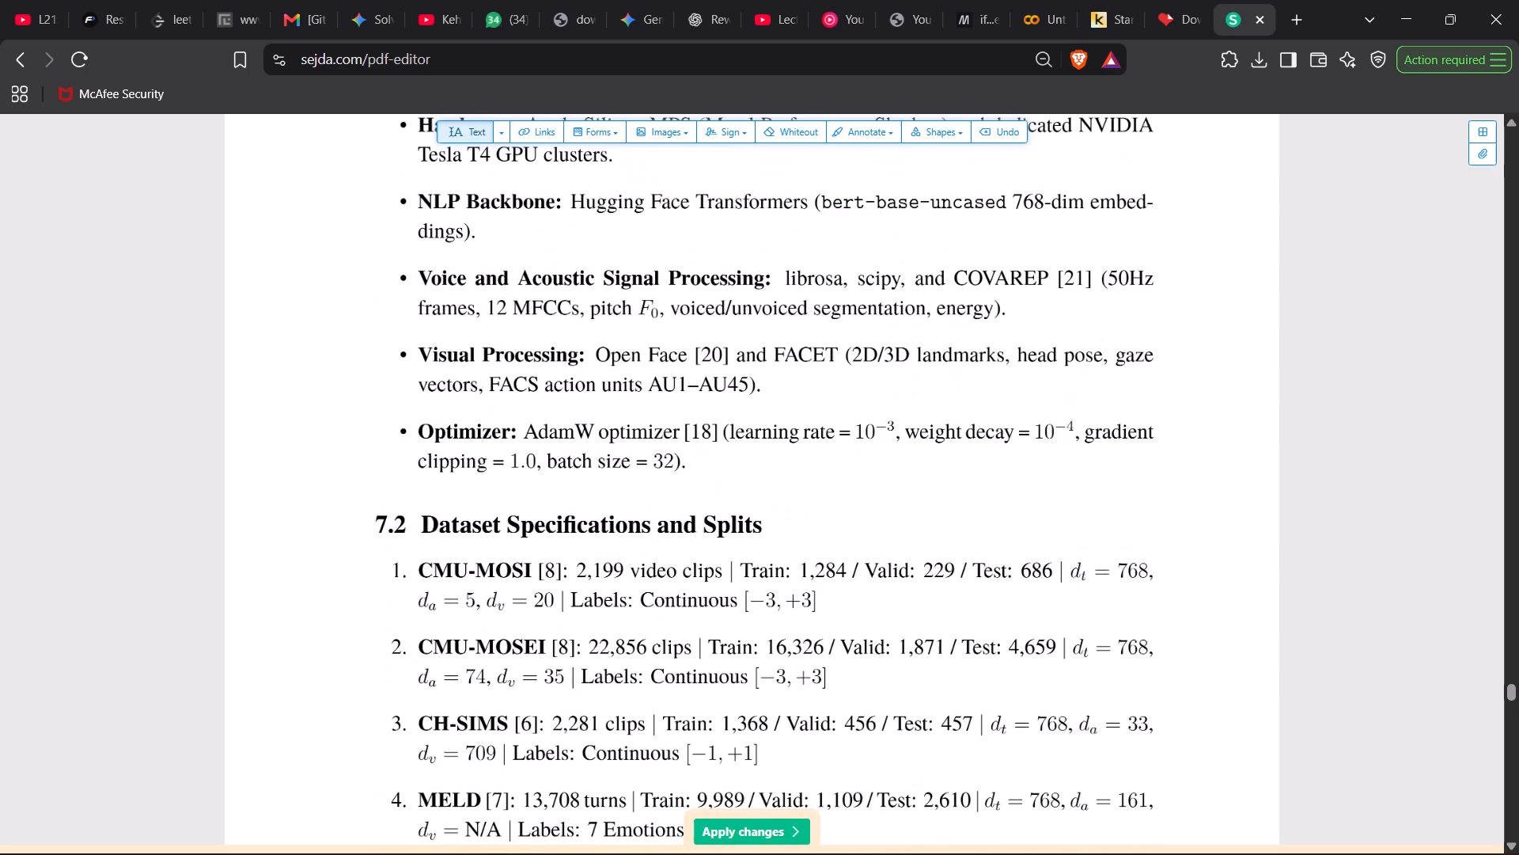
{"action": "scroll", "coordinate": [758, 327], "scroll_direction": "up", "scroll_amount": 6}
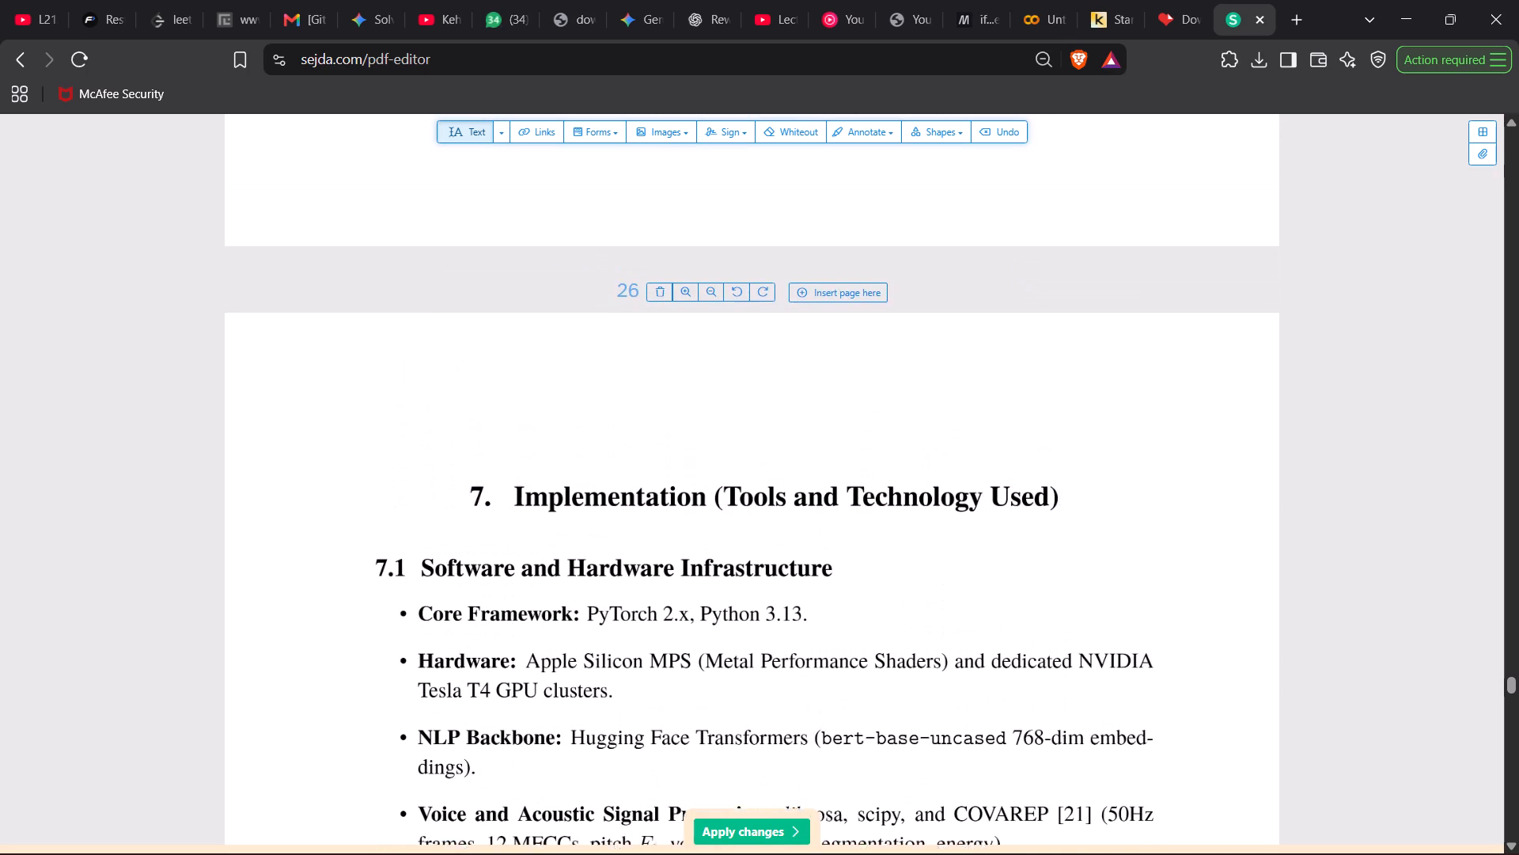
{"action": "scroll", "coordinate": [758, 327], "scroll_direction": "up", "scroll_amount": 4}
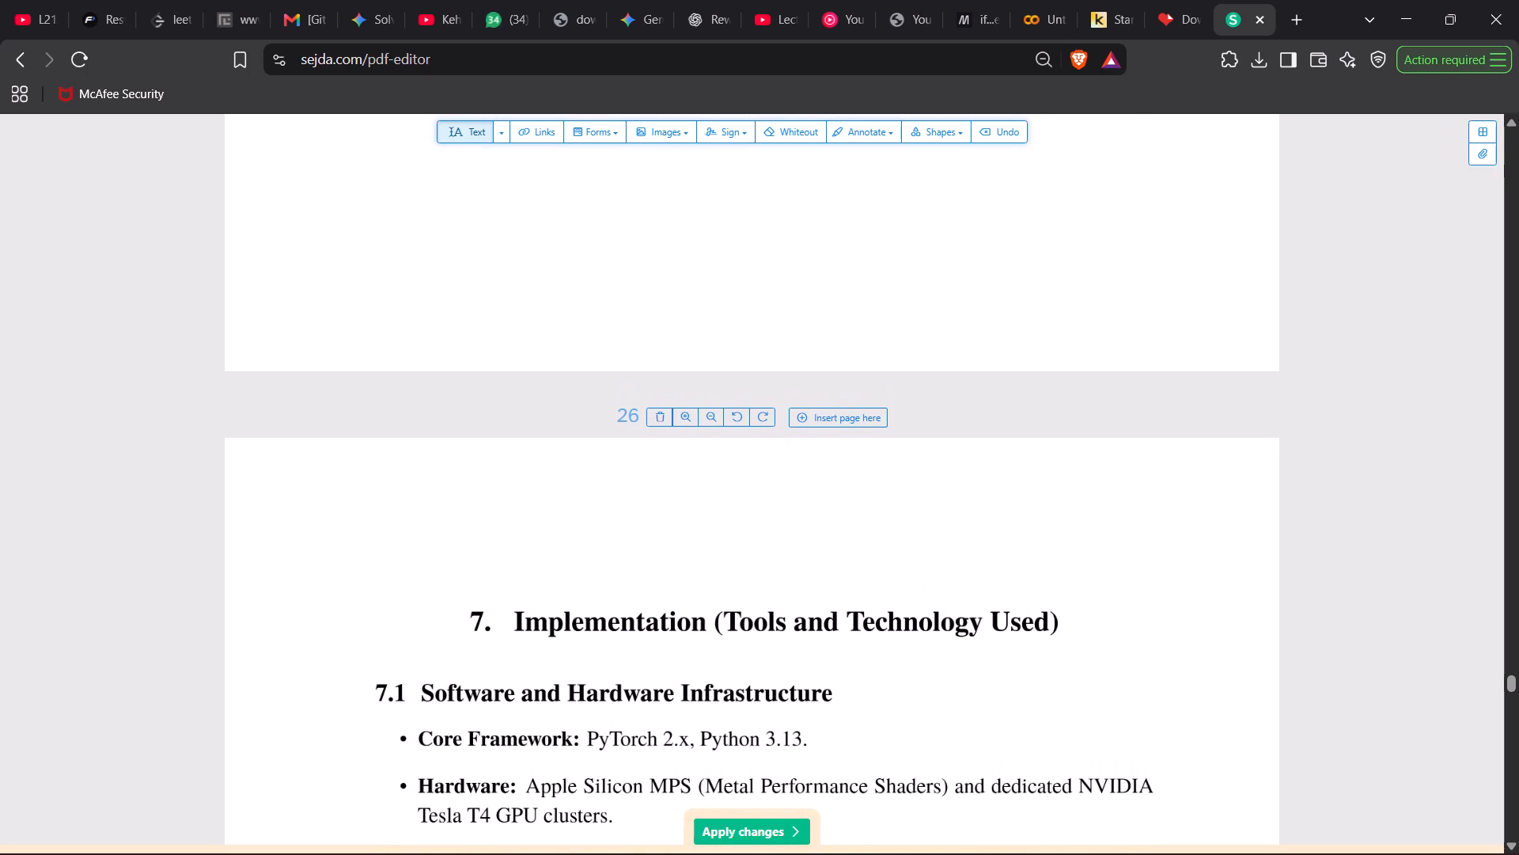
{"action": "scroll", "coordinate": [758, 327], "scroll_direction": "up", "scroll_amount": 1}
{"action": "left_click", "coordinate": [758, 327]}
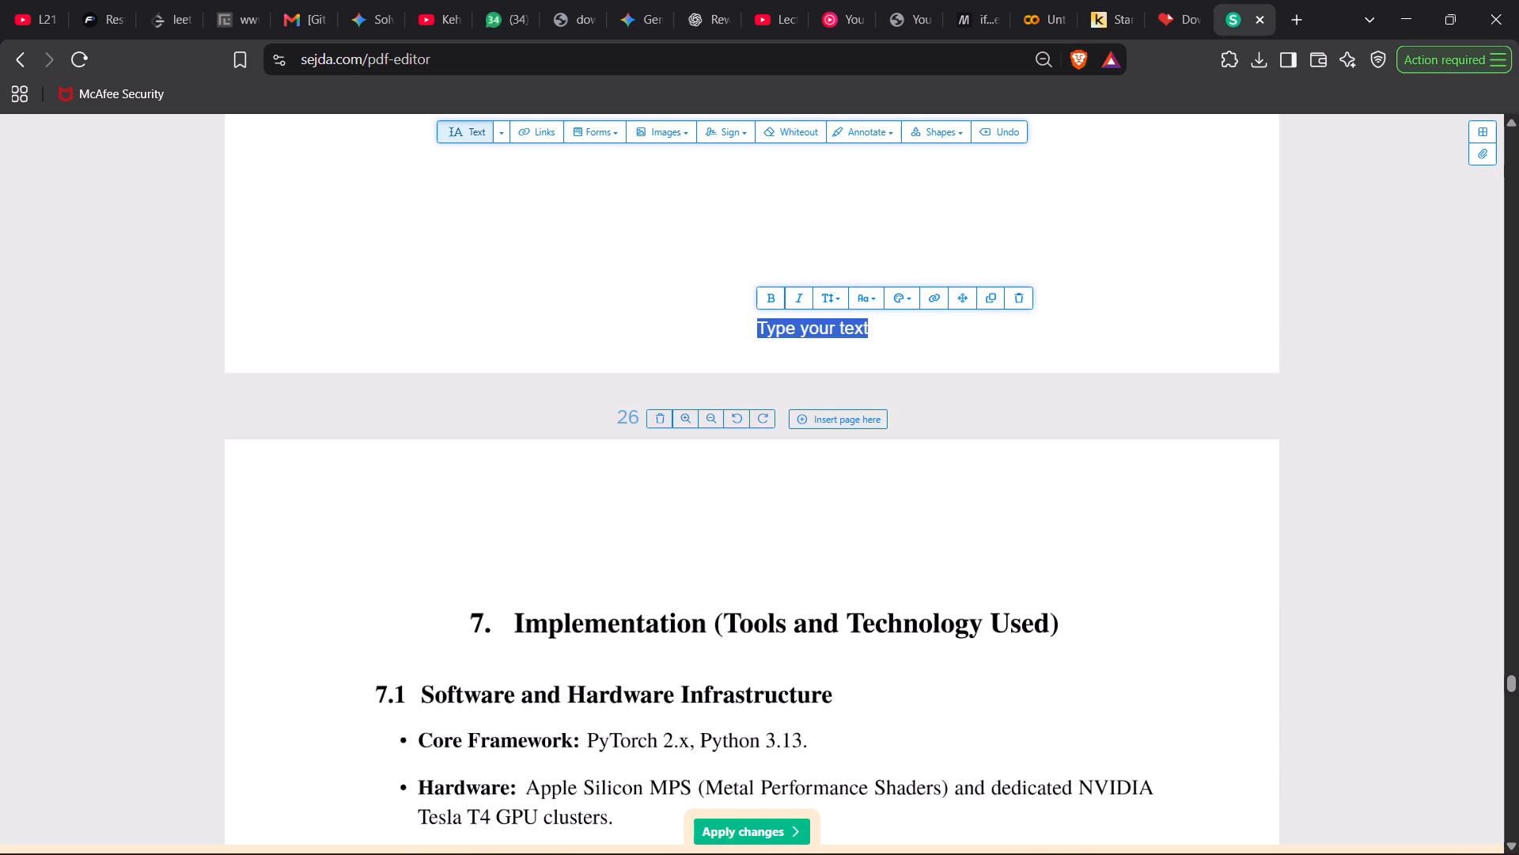
Move the page number 16 slightly lower in the footer of PDF page 26, below section 7.3.
{"action": "scroll", "coordinate": [758, 327], "scroll_direction": "down", "scroll_amount": 10}
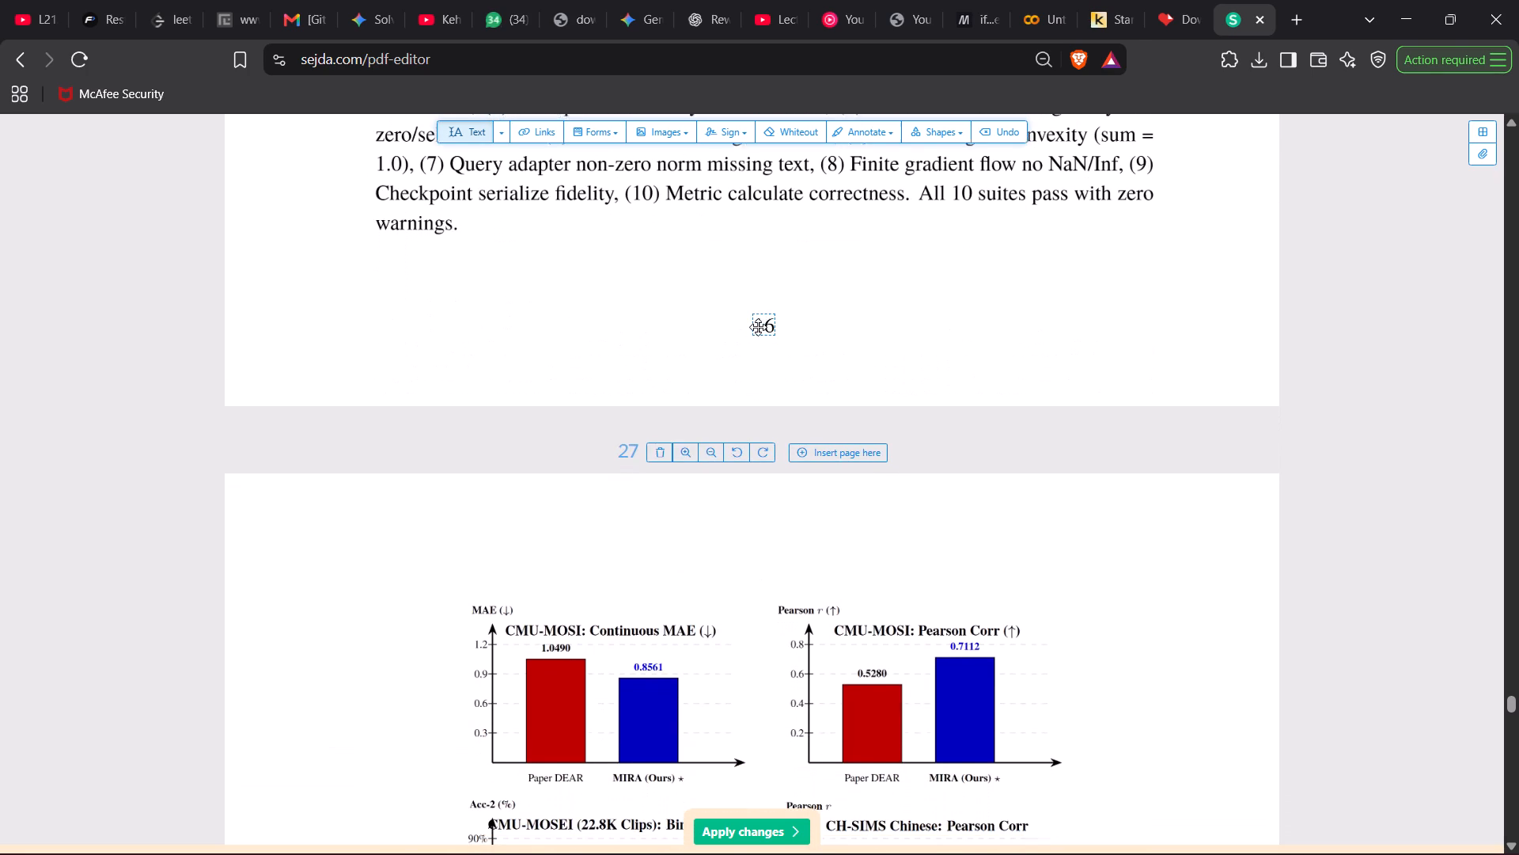
{"action": "left_click", "coordinate": [763, 325]}
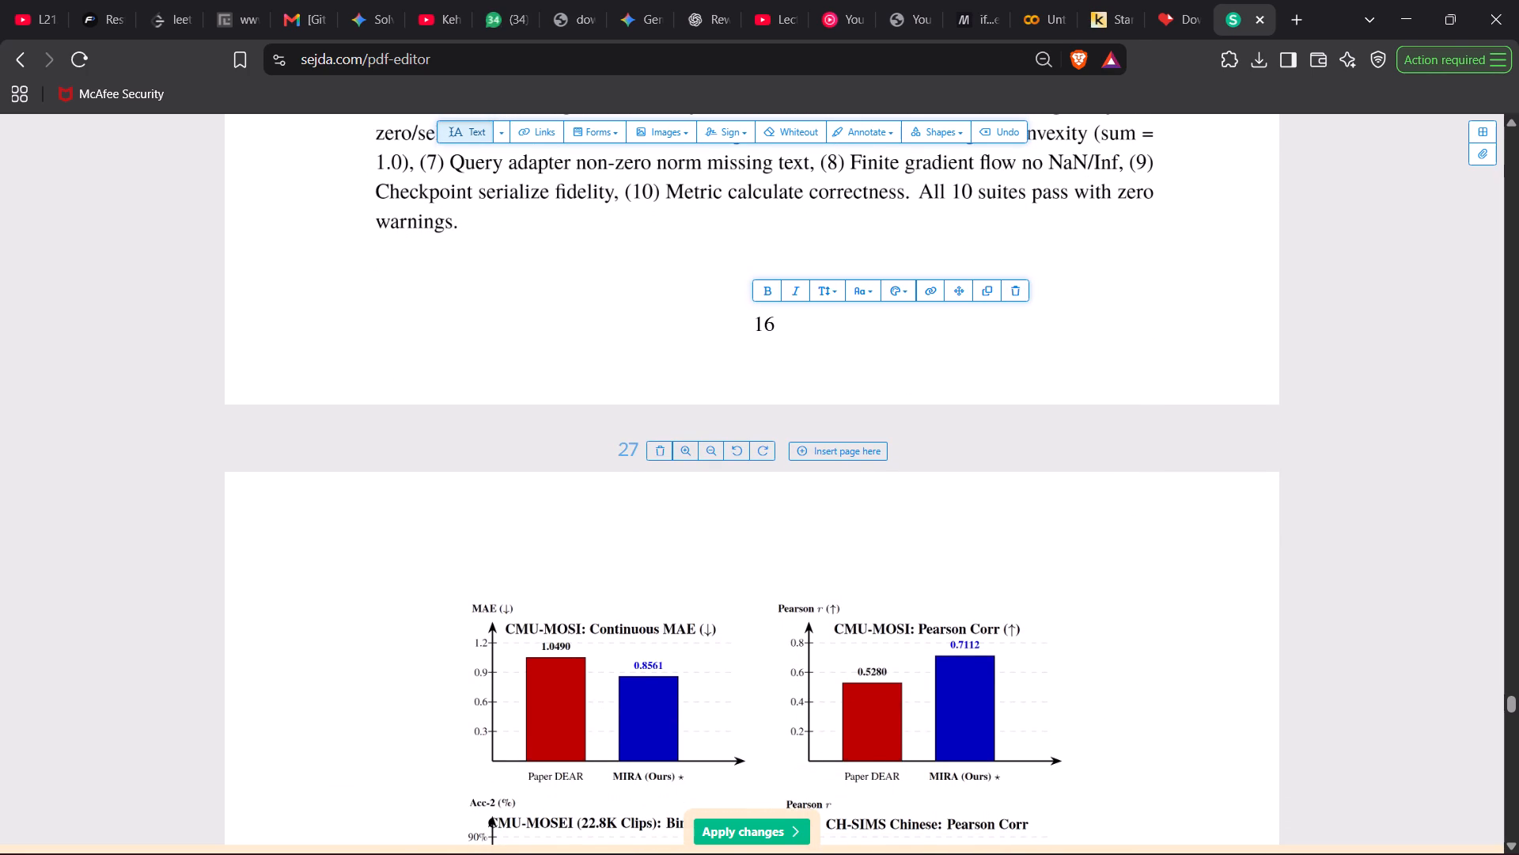
{"action": "left_click", "coordinate": [957, 291]}
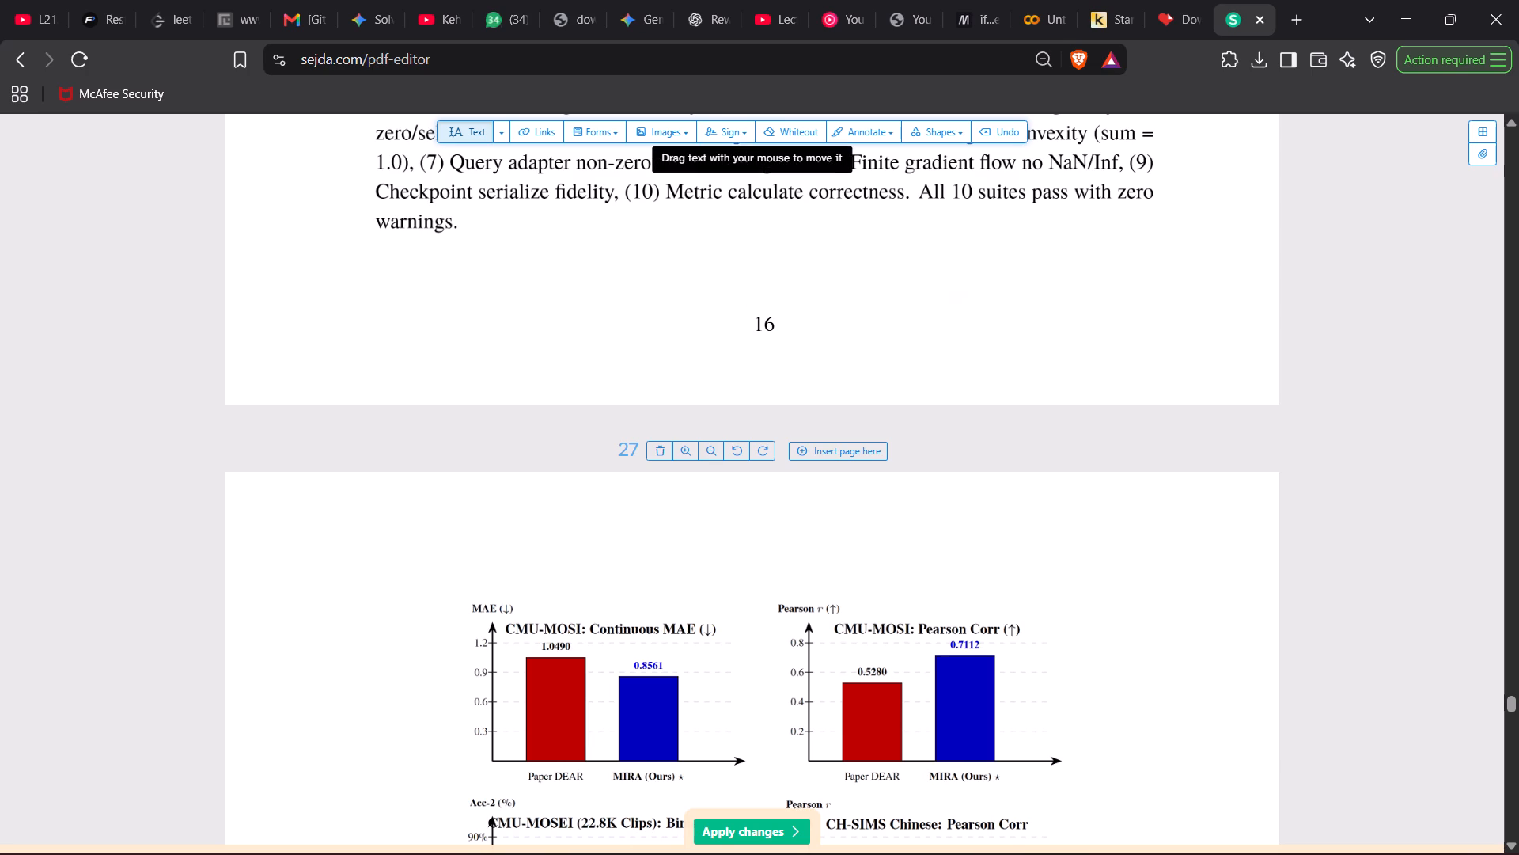
{"action": "left_click_drag", "start_coordinate": [763, 322], "coordinate": [762, 327]}
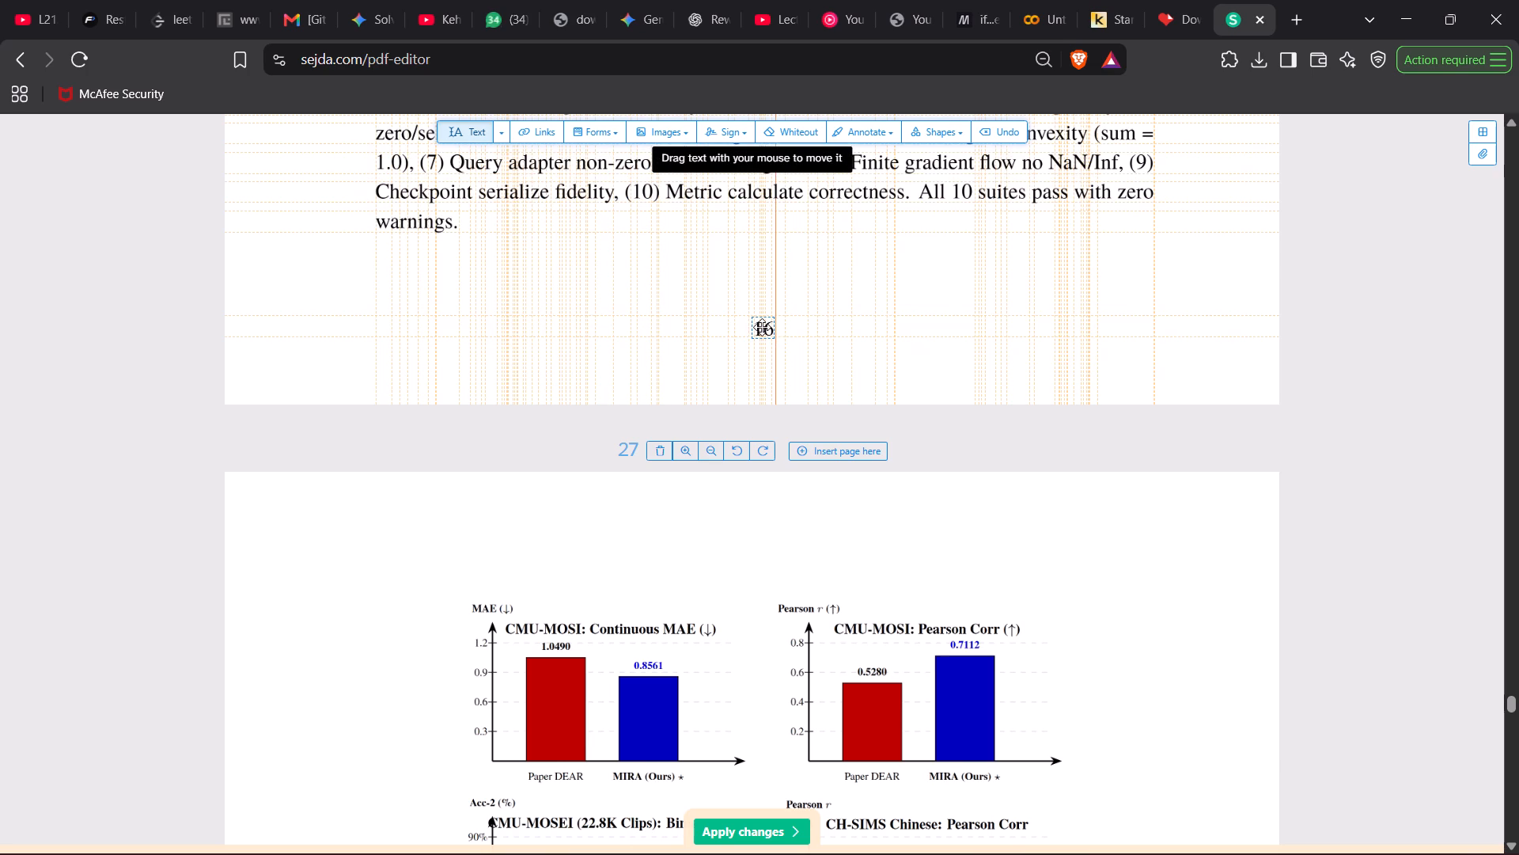
{"action": "left_click_drag", "start_coordinate": [762, 327], "coordinate": [763, 330]}
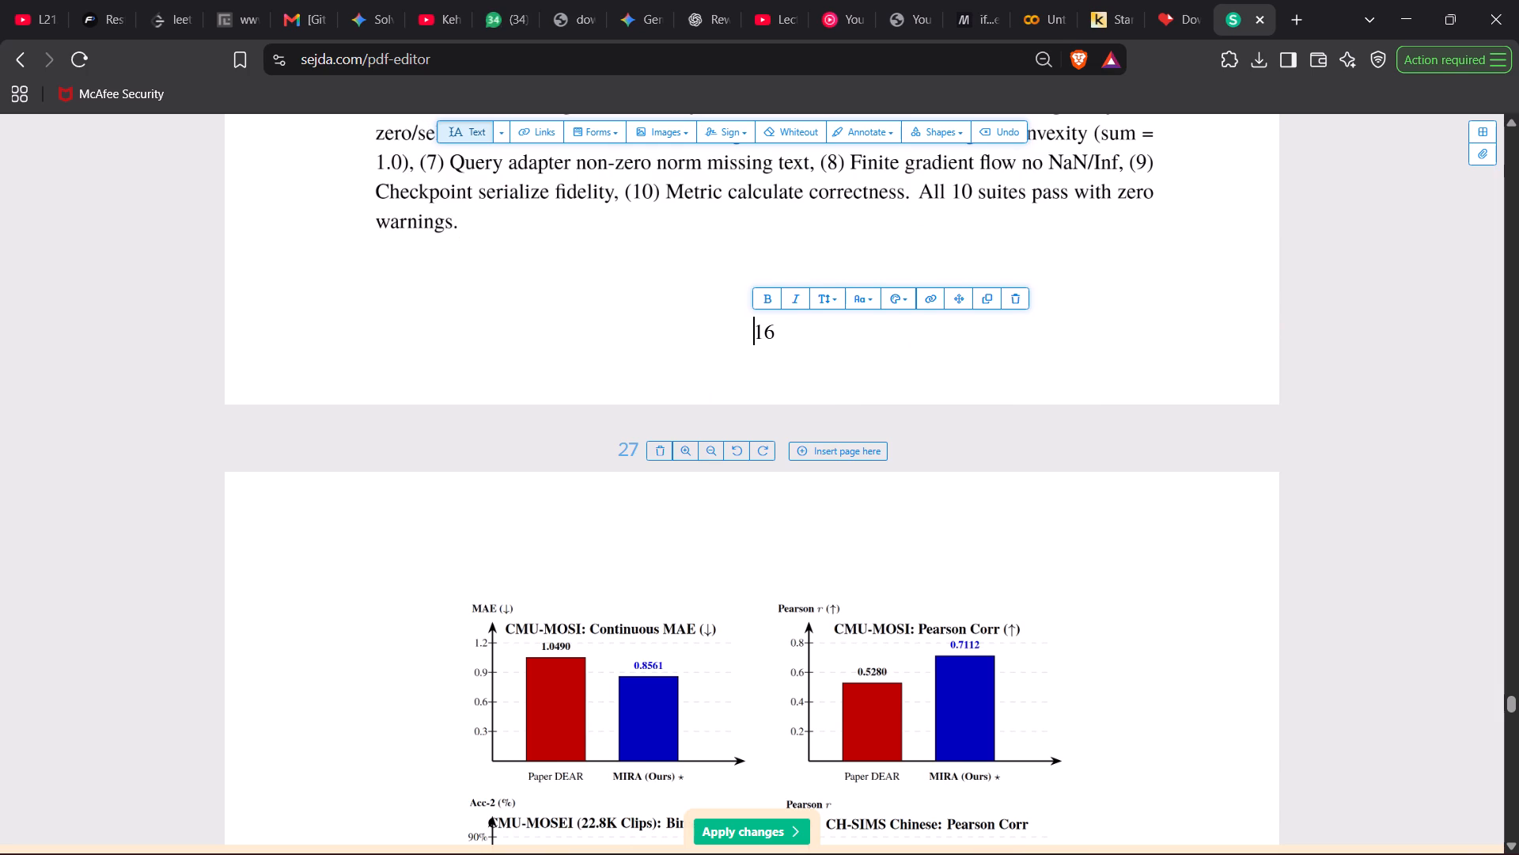
Add the page number 15 in the footer of PDF page 25, just before chapter 7, in line with page 26's number.
{"action": "scroll", "coordinate": [781, 357], "scroll_direction": "up", "scroll_amount": 4}
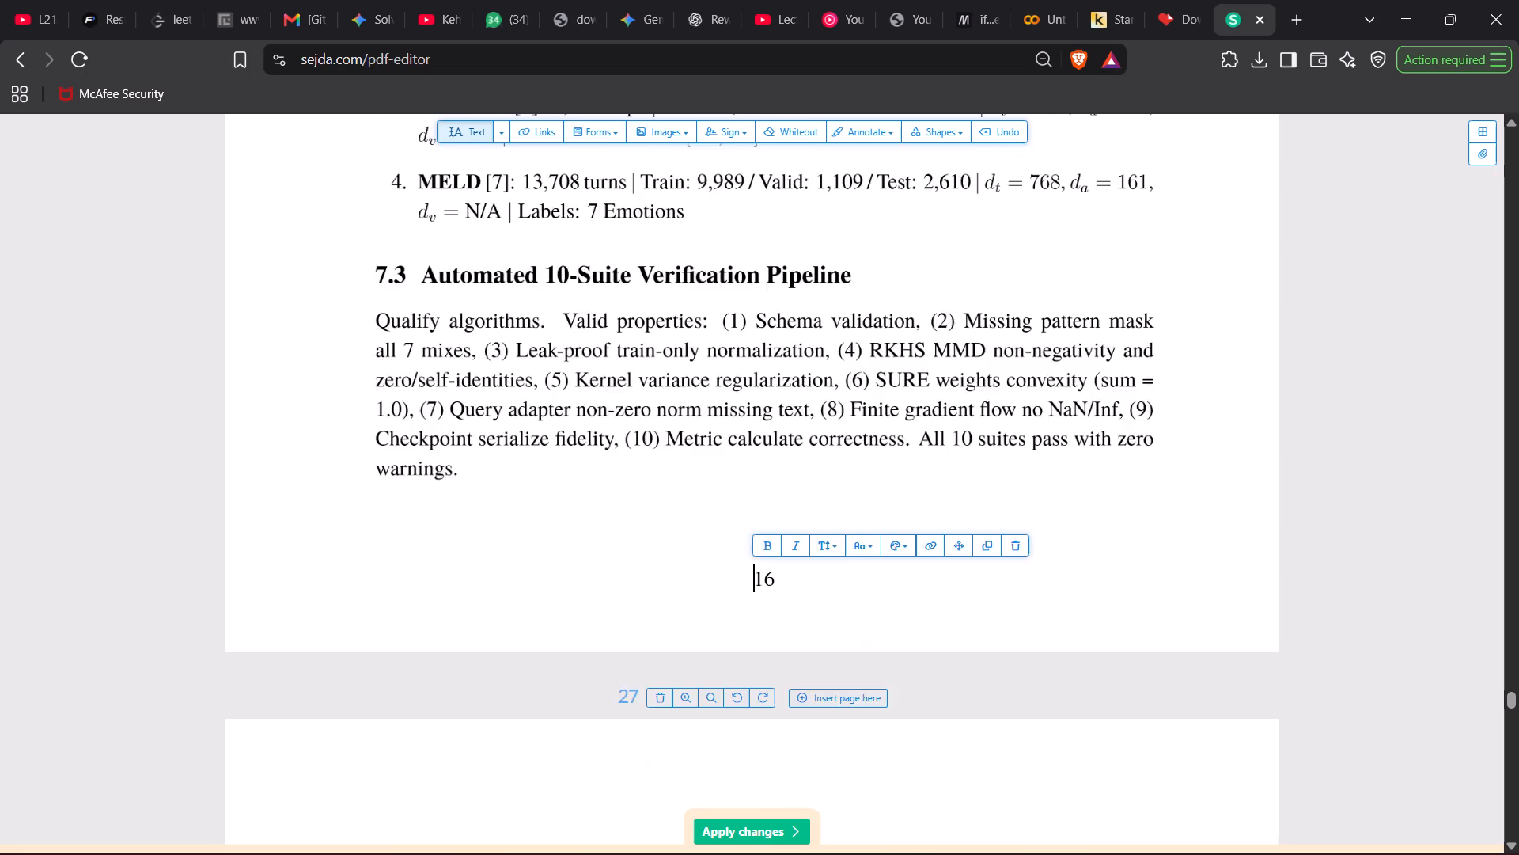
{"action": "scroll", "coordinate": [781, 357], "scroll_direction": "up", "scroll_amount": 2}
{"action": "scroll", "coordinate": [781, 357], "scroll_direction": "down", "scroll_amount": 5}
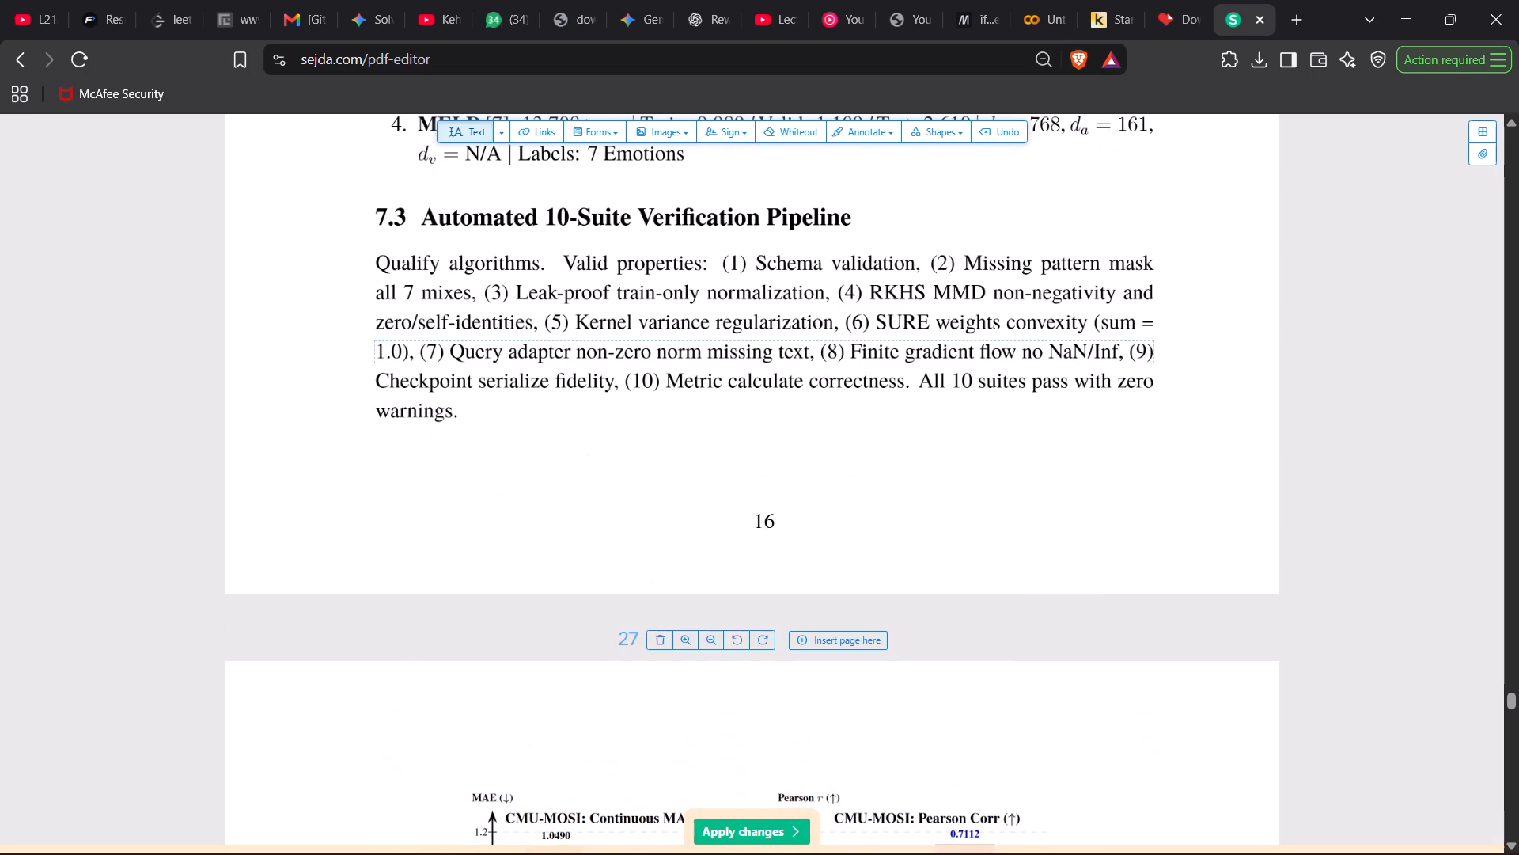
{"action": "scroll", "coordinate": [759, 498], "scroll_direction": "up", "scroll_amount": 4}
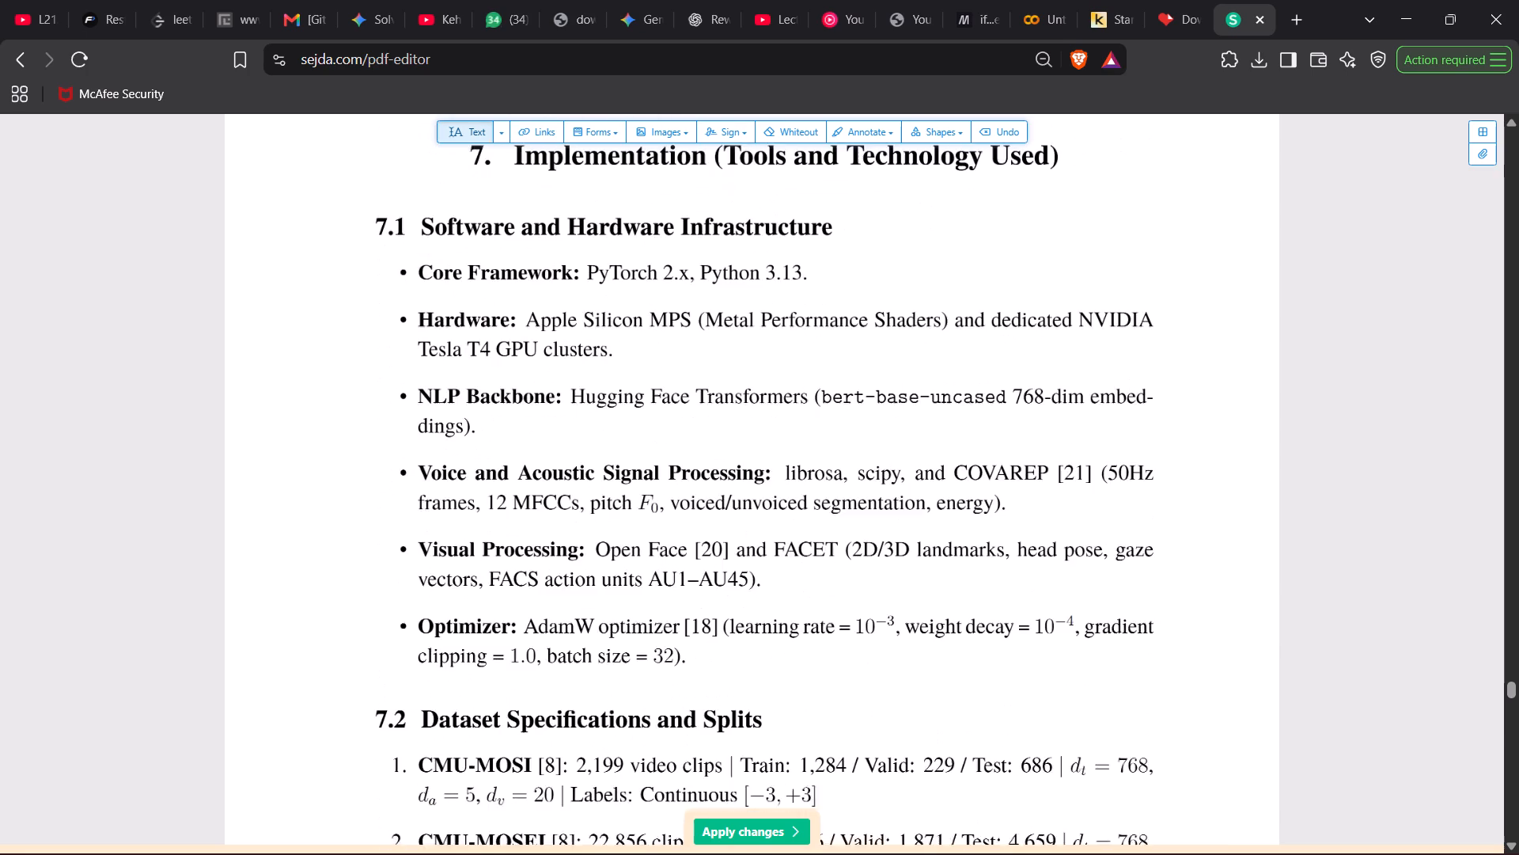
{"action": "scroll", "coordinate": [759, 498], "scroll_direction": "up", "scroll_amount": 6}
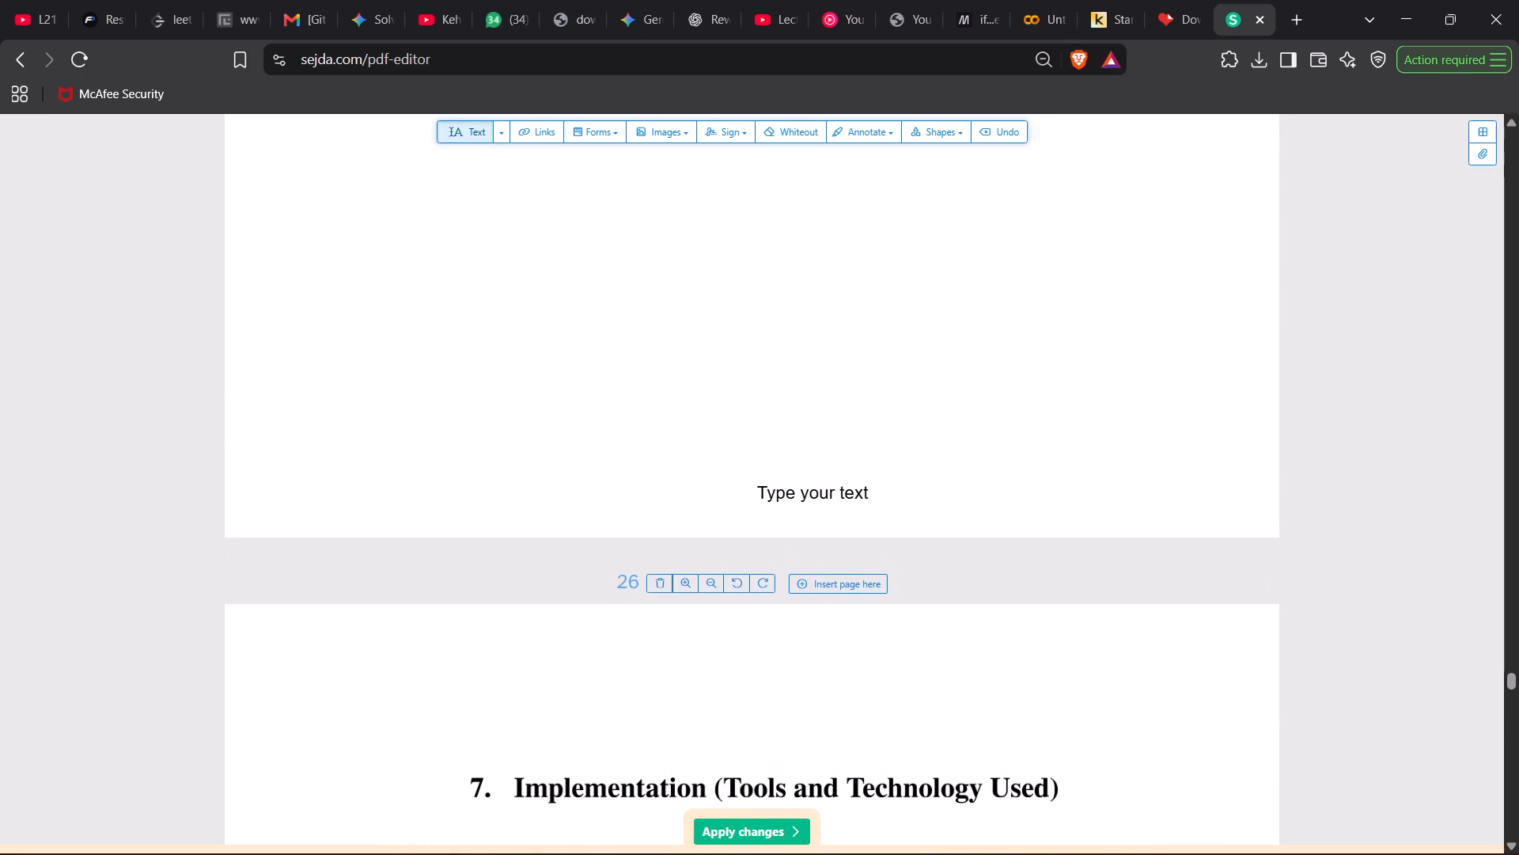
{"action": "scroll", "coordinate": [759, 498], "scroll_direction": "up", "scroll_amount": 4}
{"action": "left_click", "coordinate": [759, 498]}
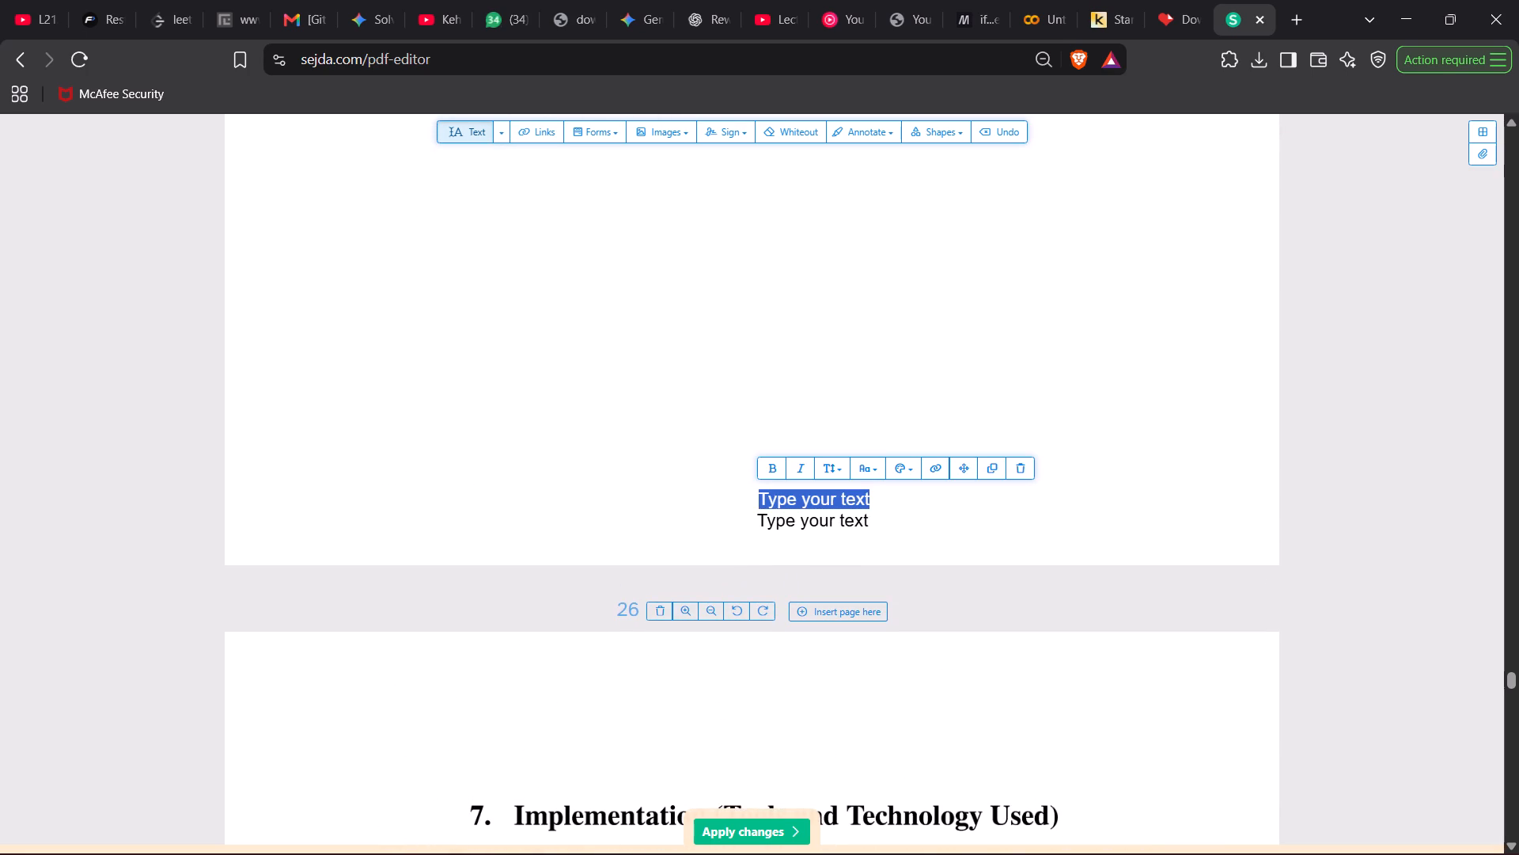
{"action": "type", "text": "15"}
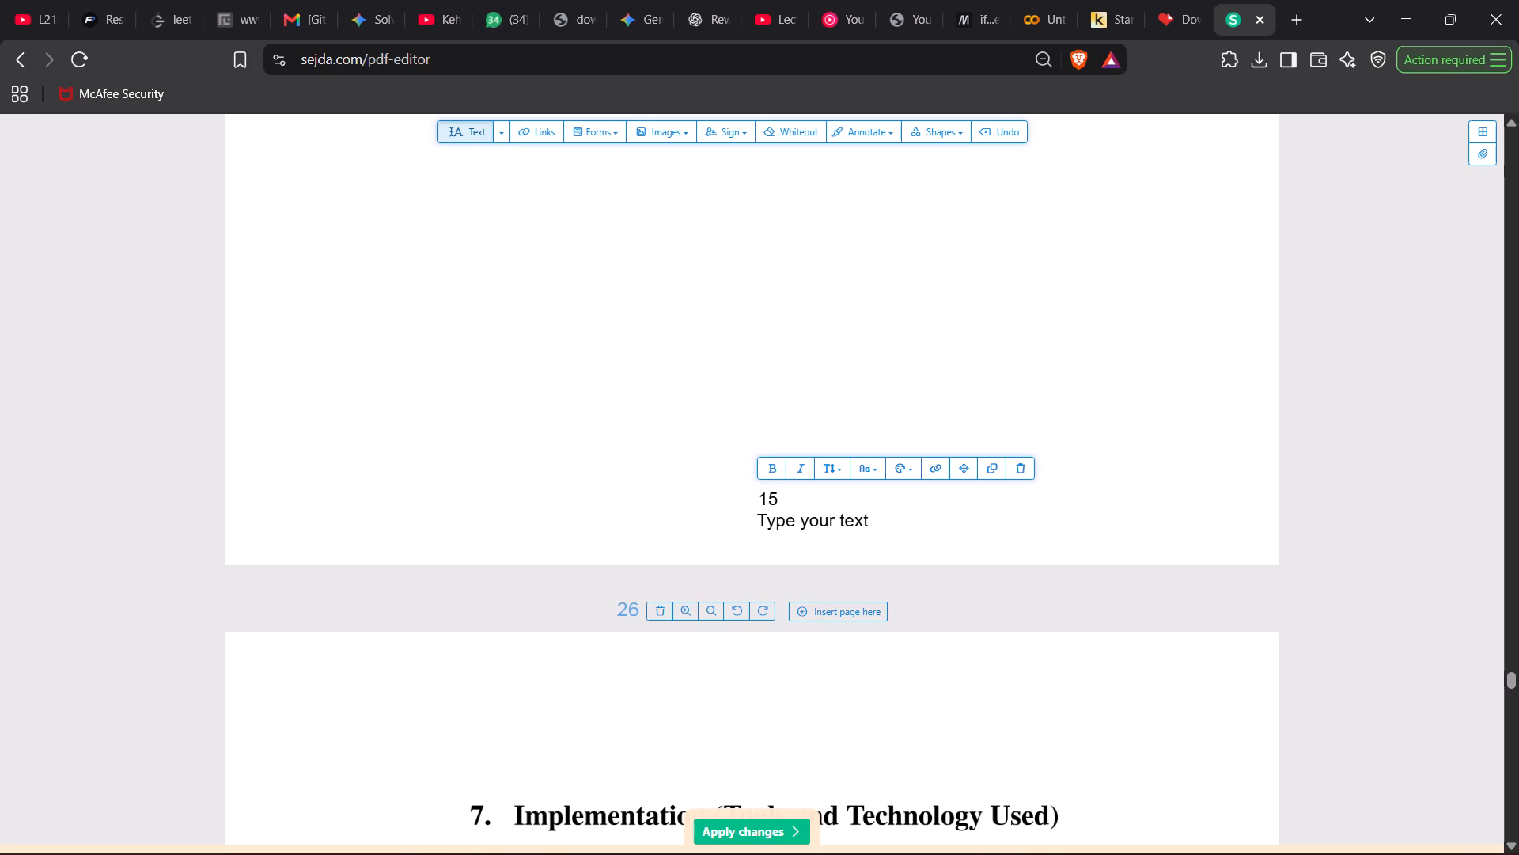
Delete the leftover "Type your text" placeholder text beneath the page number 15 on PDF page 25.
{"action": "left_click", "coordinate": [790, 519]}
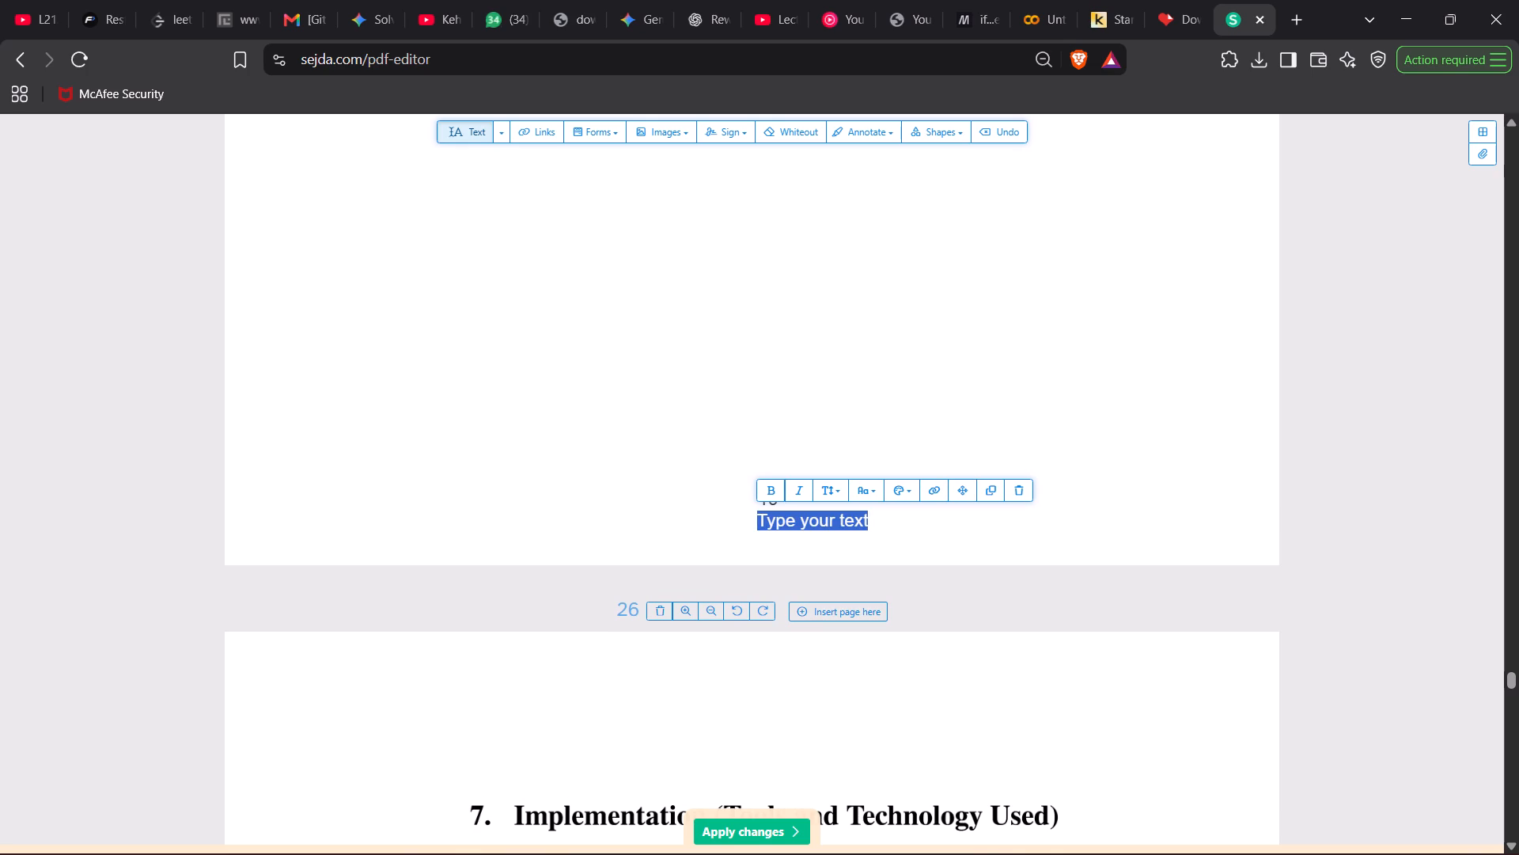
{"action": "key", "text": "Delete"}
Check the footer page numbers backwards from PDF page 27 through chapters 7, 6, 5 and 4 to the pages before chapter 3.
{"action": "scroll", "coordinate": [842, 518], "scroll_direction": "down", "scroll_amount": 8}
{"action": "scroll", "coordinate": [842, 518], "scroll_direction": "up", "scroll_amount": 1}
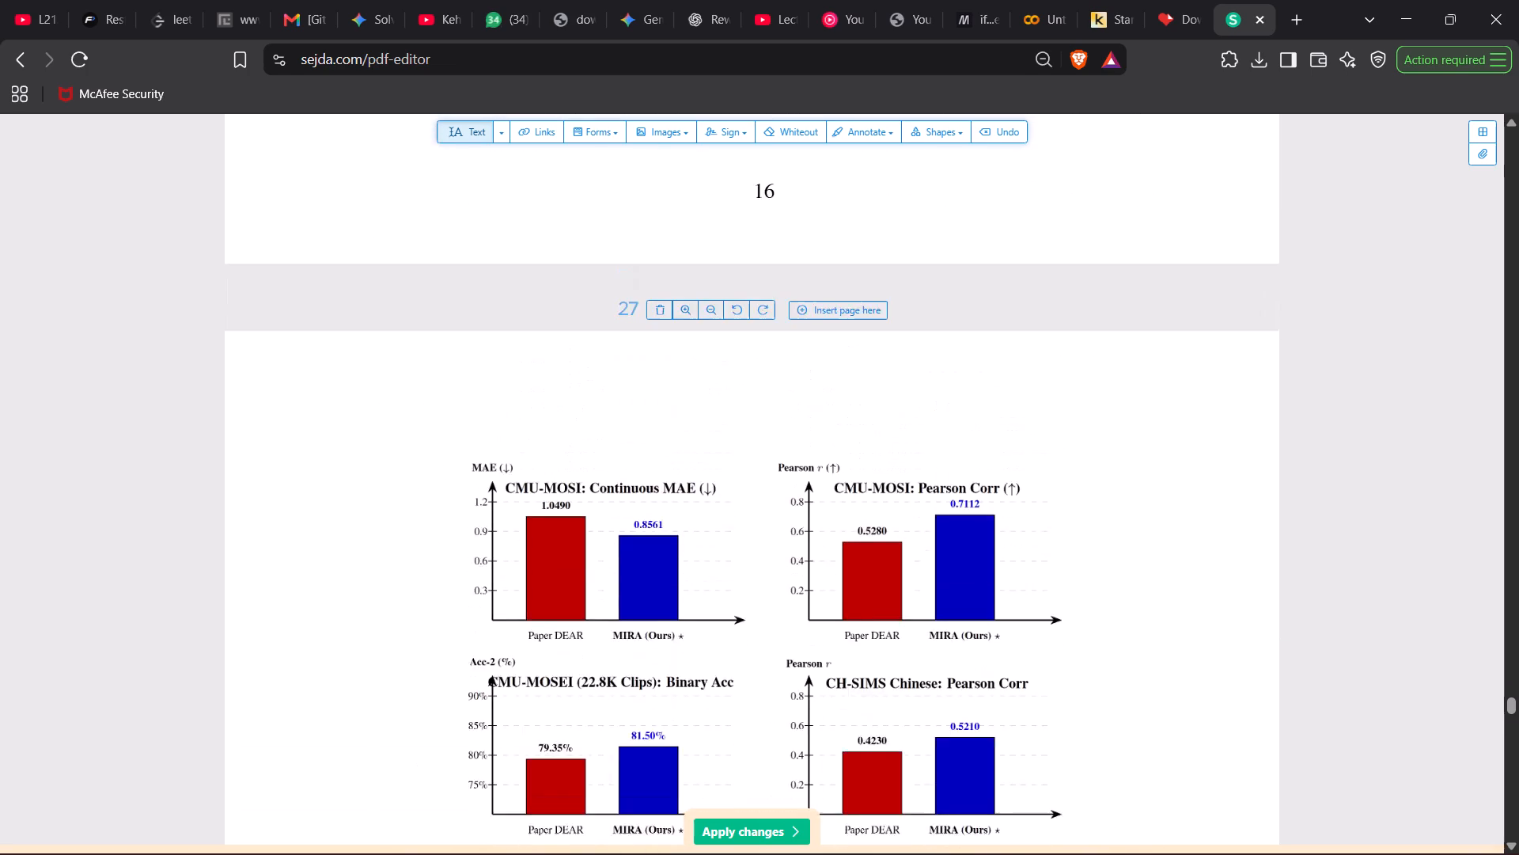
{"action": "scroll", "coordinate": [842, 518], "scroll_direction": "up", "scroll_amount": 9}
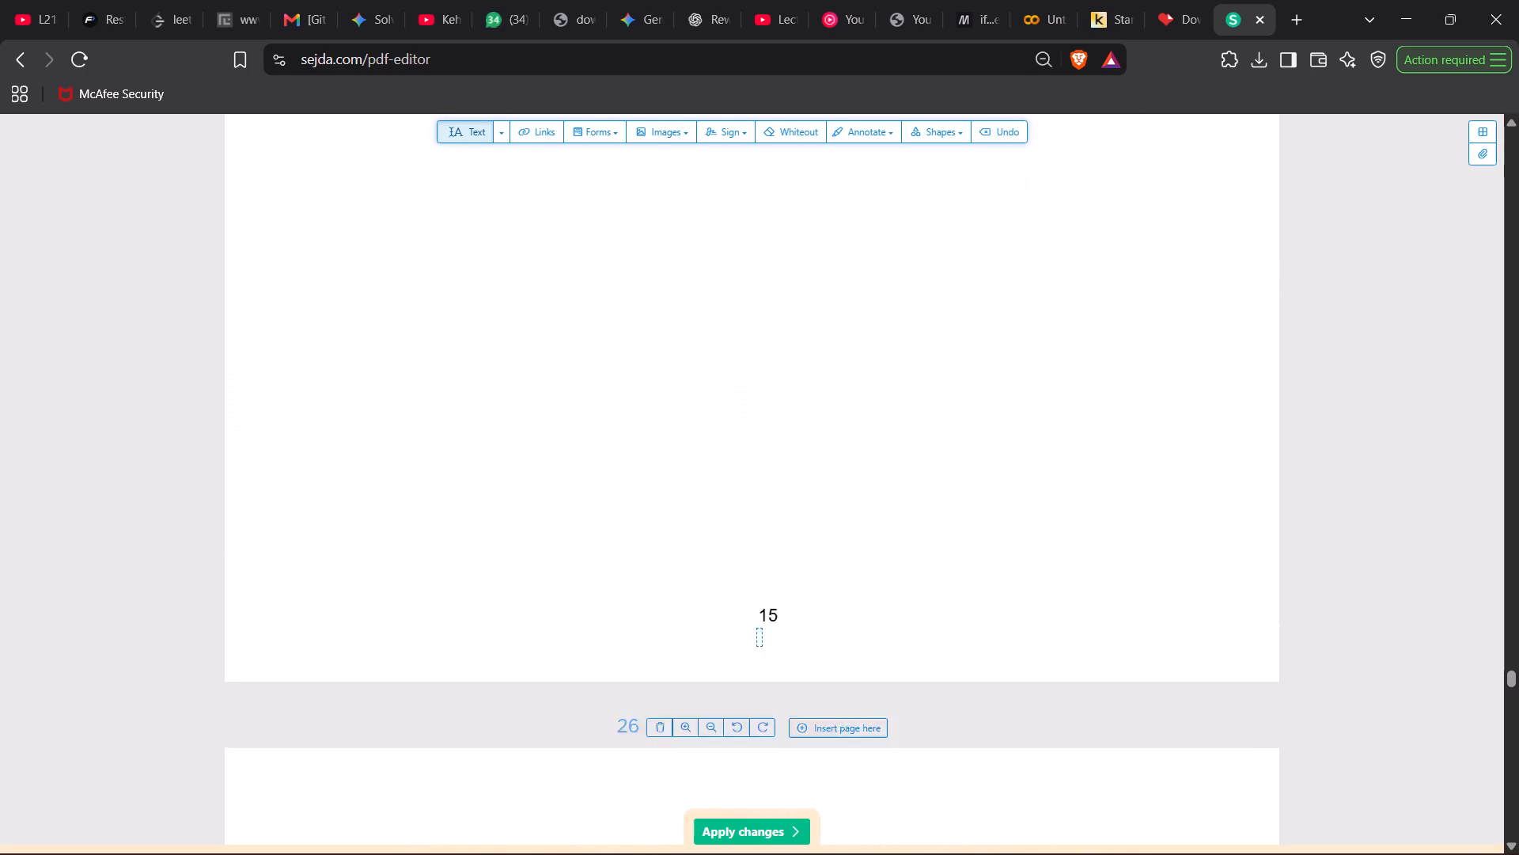
{"action": "scroll", "coordinate": [842, 518], "scroll_direction": "up", "scroll_amount": 12}
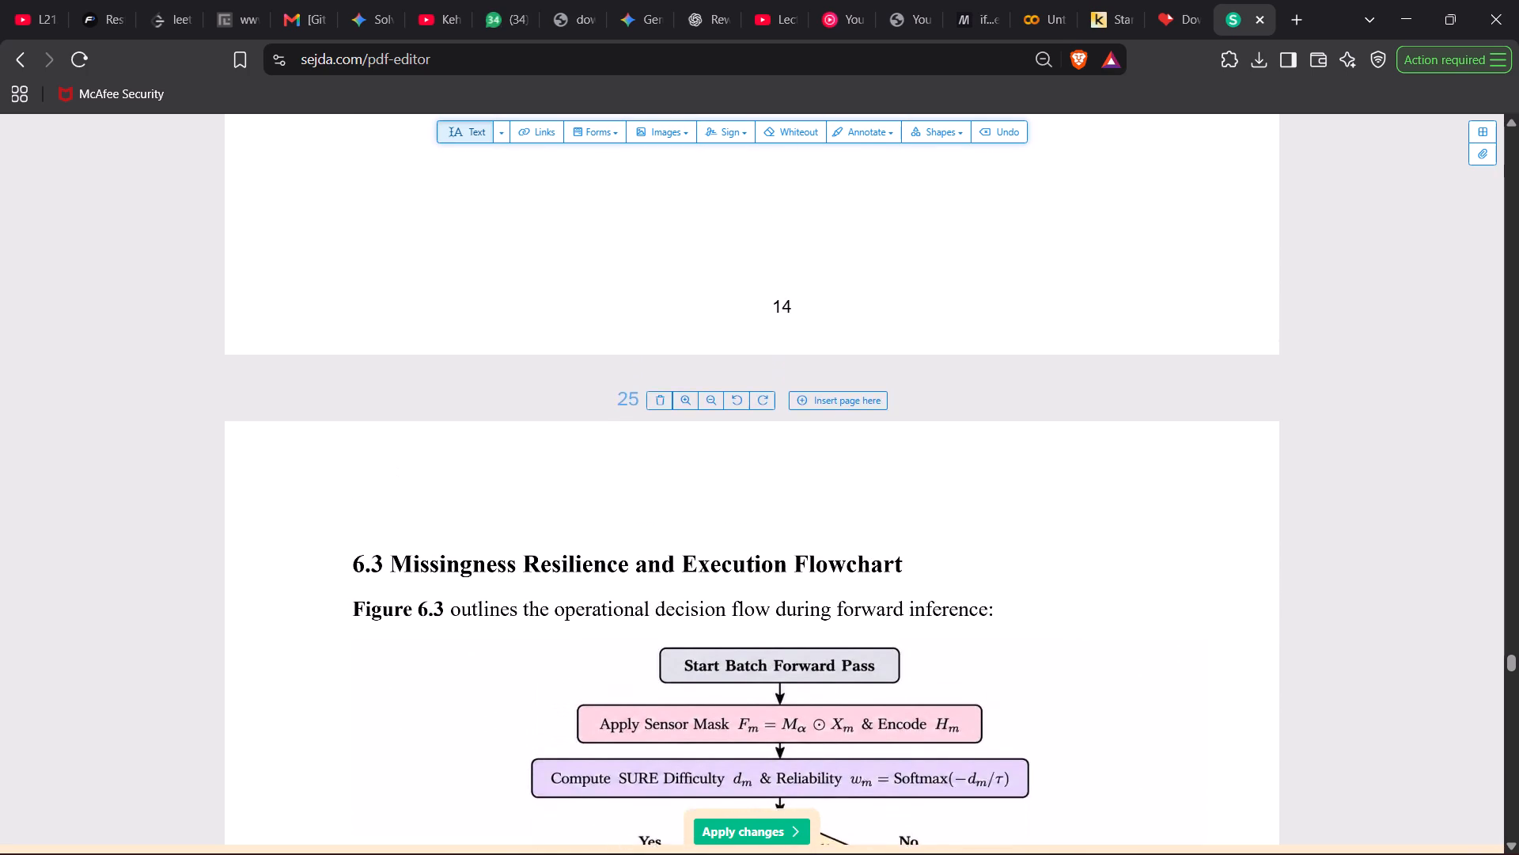
{"action": "scroll", "coordinate": [842, 518], "scroll_direction": "up", "scroll_amount": 9}
{"action": "scroll", "coordinate": [842, 518], "scroll_direction": "down", "scroll_amount": 2}
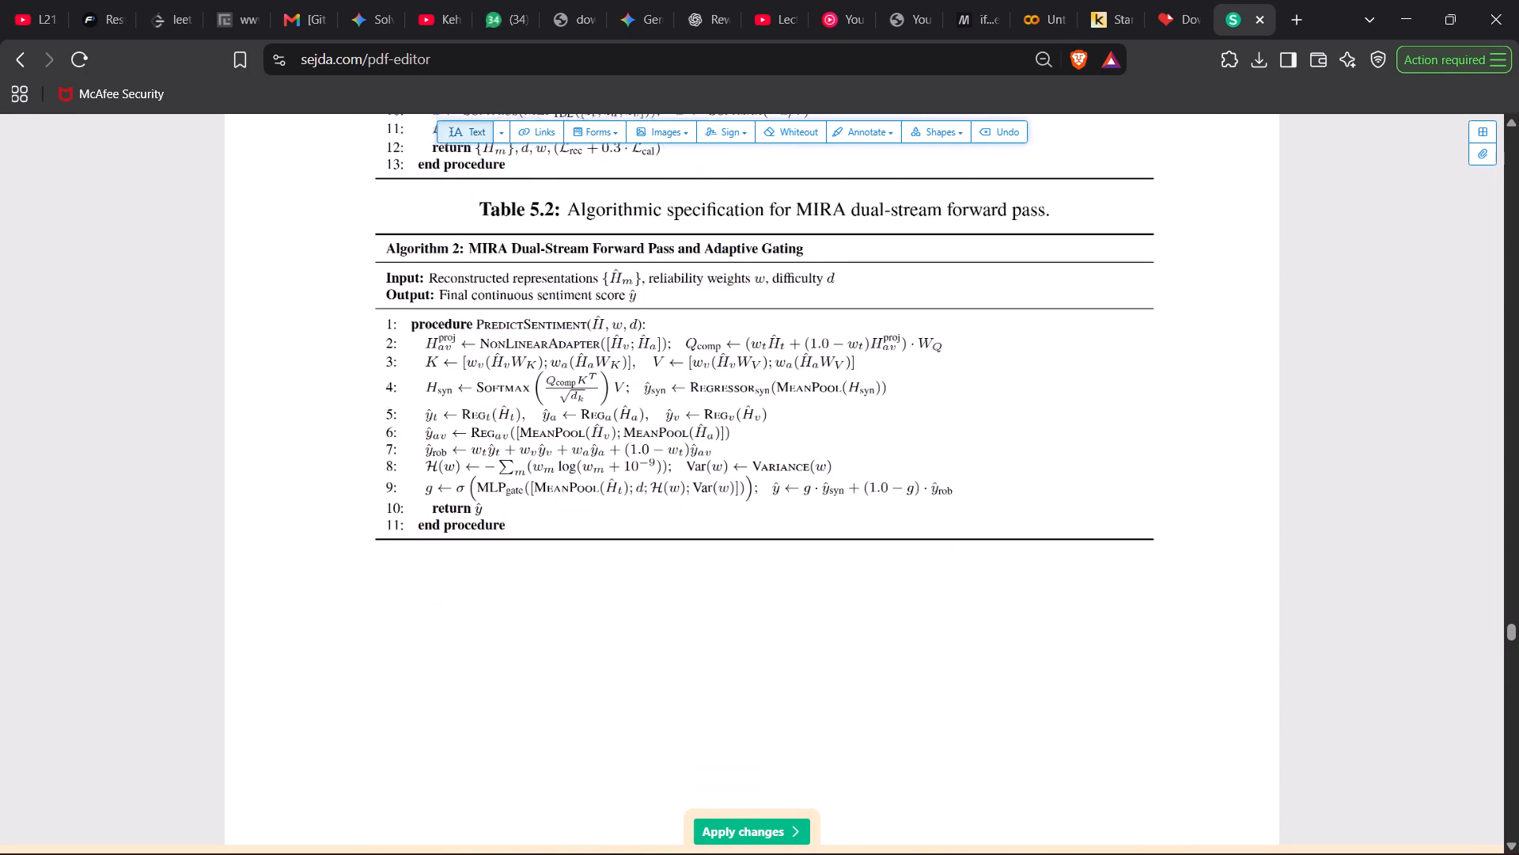
{"action": "scroll", "coordinate": [842, 518], "scroll_direction": "down", "scroll_amount": 3}
{"action": "scroll", "coordinate": [842, 518], "scroll_direction": "up", "scroll_amount": 8}
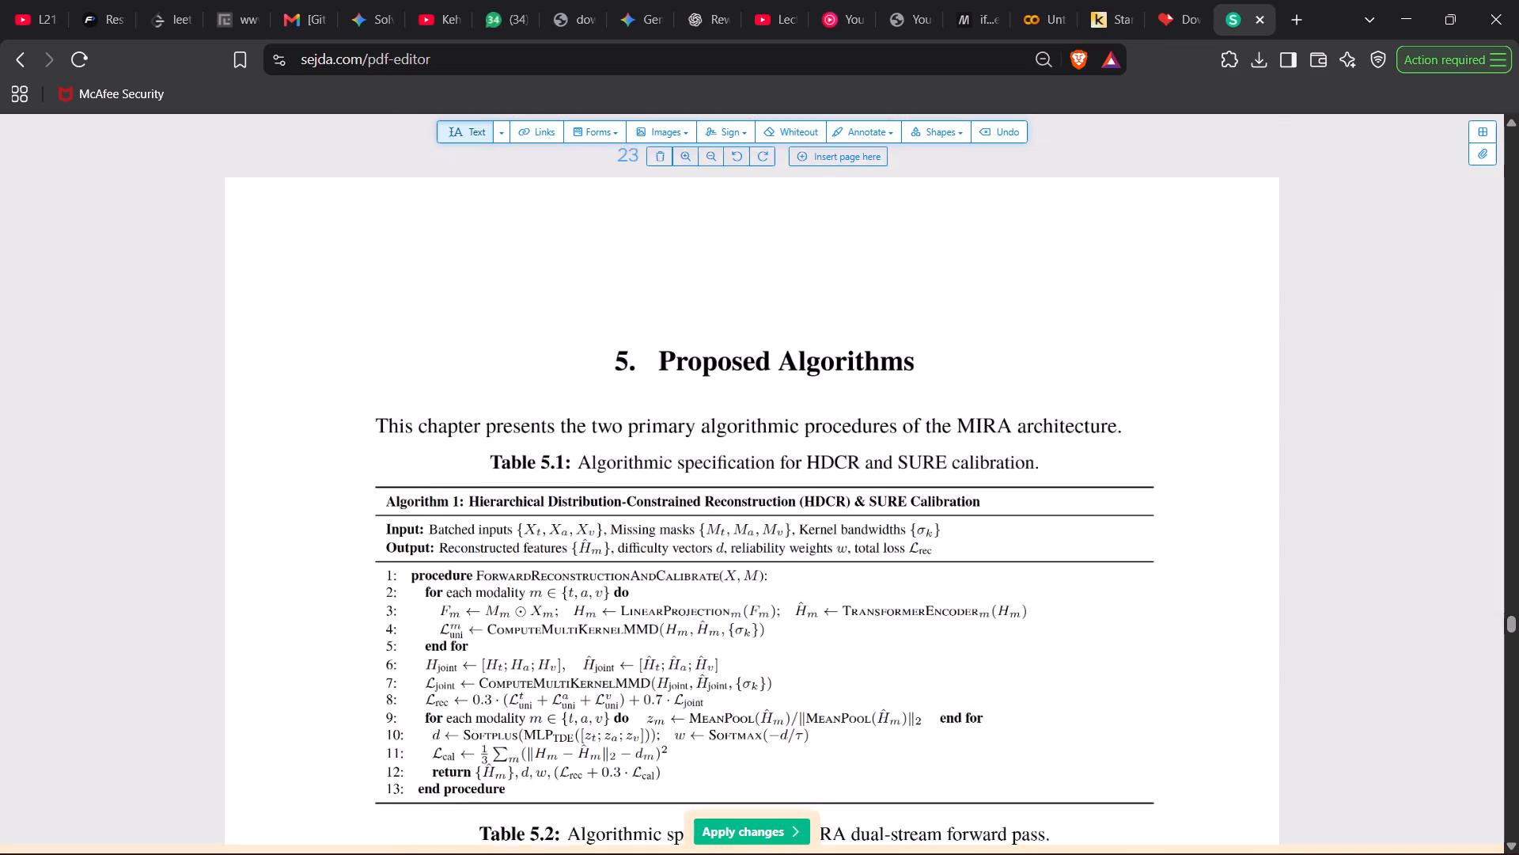
{"action": "scroll", "coordinate": [842, 518], "scroll_direction": "up", "scroll_amount": 14}
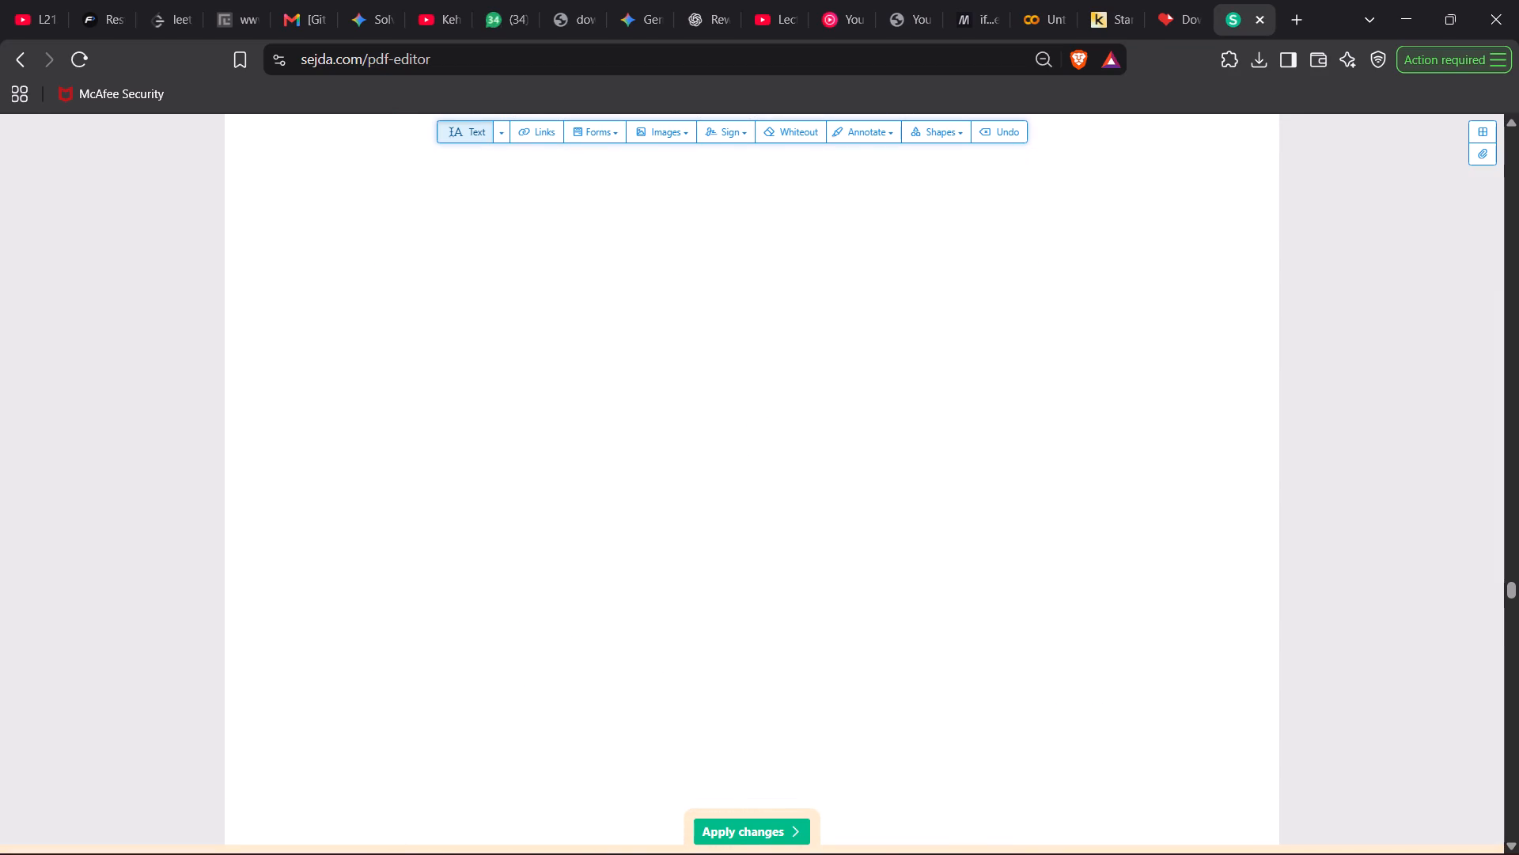
{"action": "scroll", "coordinate": [842, 518], "scroll_direction": "up", "scroll_amount": 10}
{"action": "scroll", "coordinate": [842, 518], "scroll_direction": "up", "scroll_amount": 12}
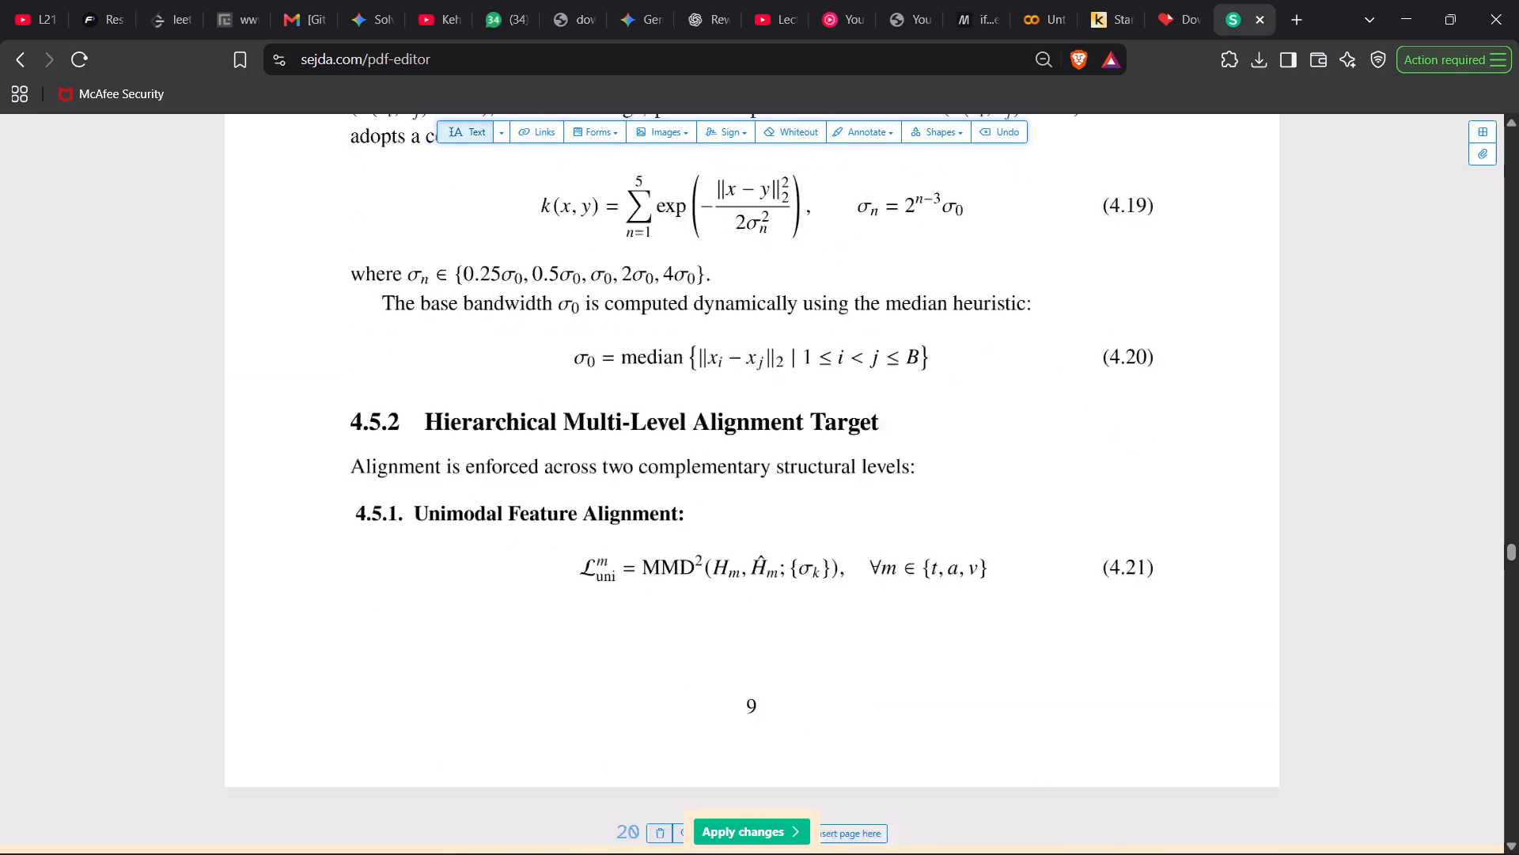
{"action": "scroll", "coordinate": [842, 518], "scroll_direction": "up", "scroll_amount": 8}
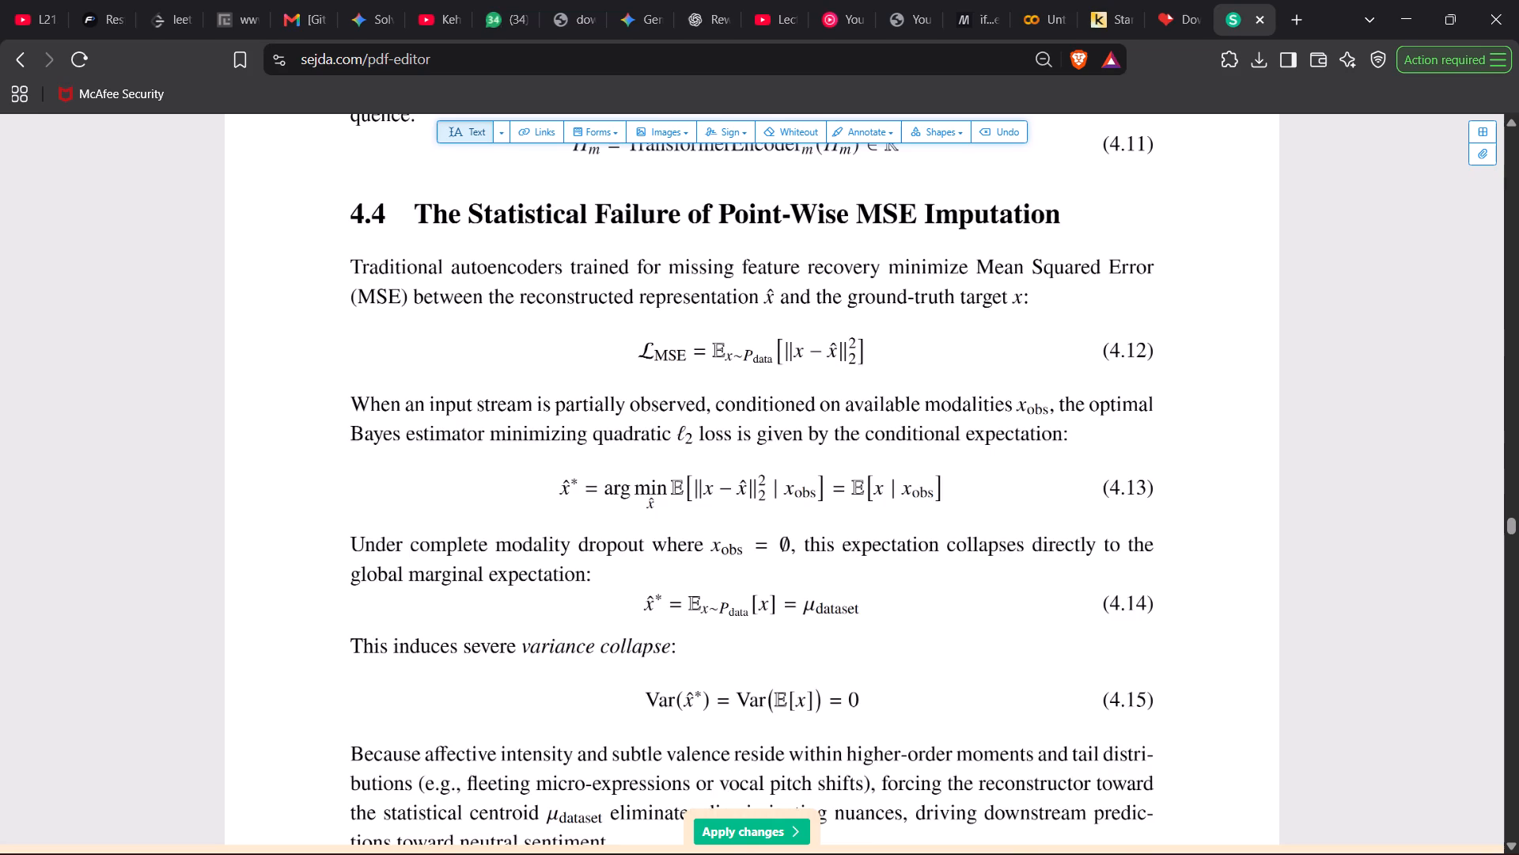
{"action": "scroll", "coordinate": [842, 518], "scroll_direction": "up", "scroll_amount": 9}
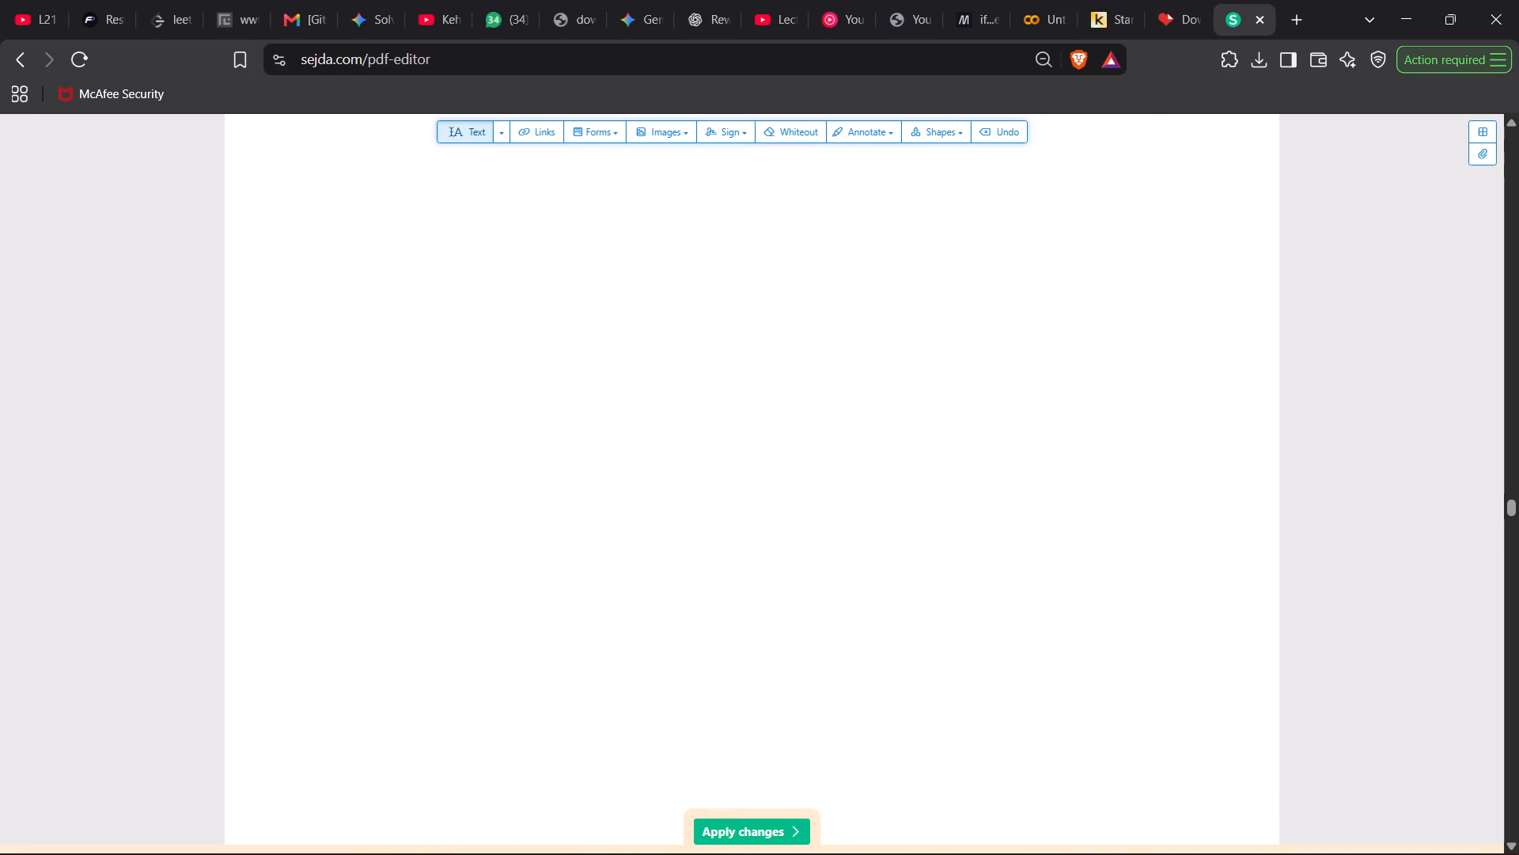
{"action": "scroll", "coordinate": [842, 518], "scroll_direction": "up", "scroll_amount": 10}
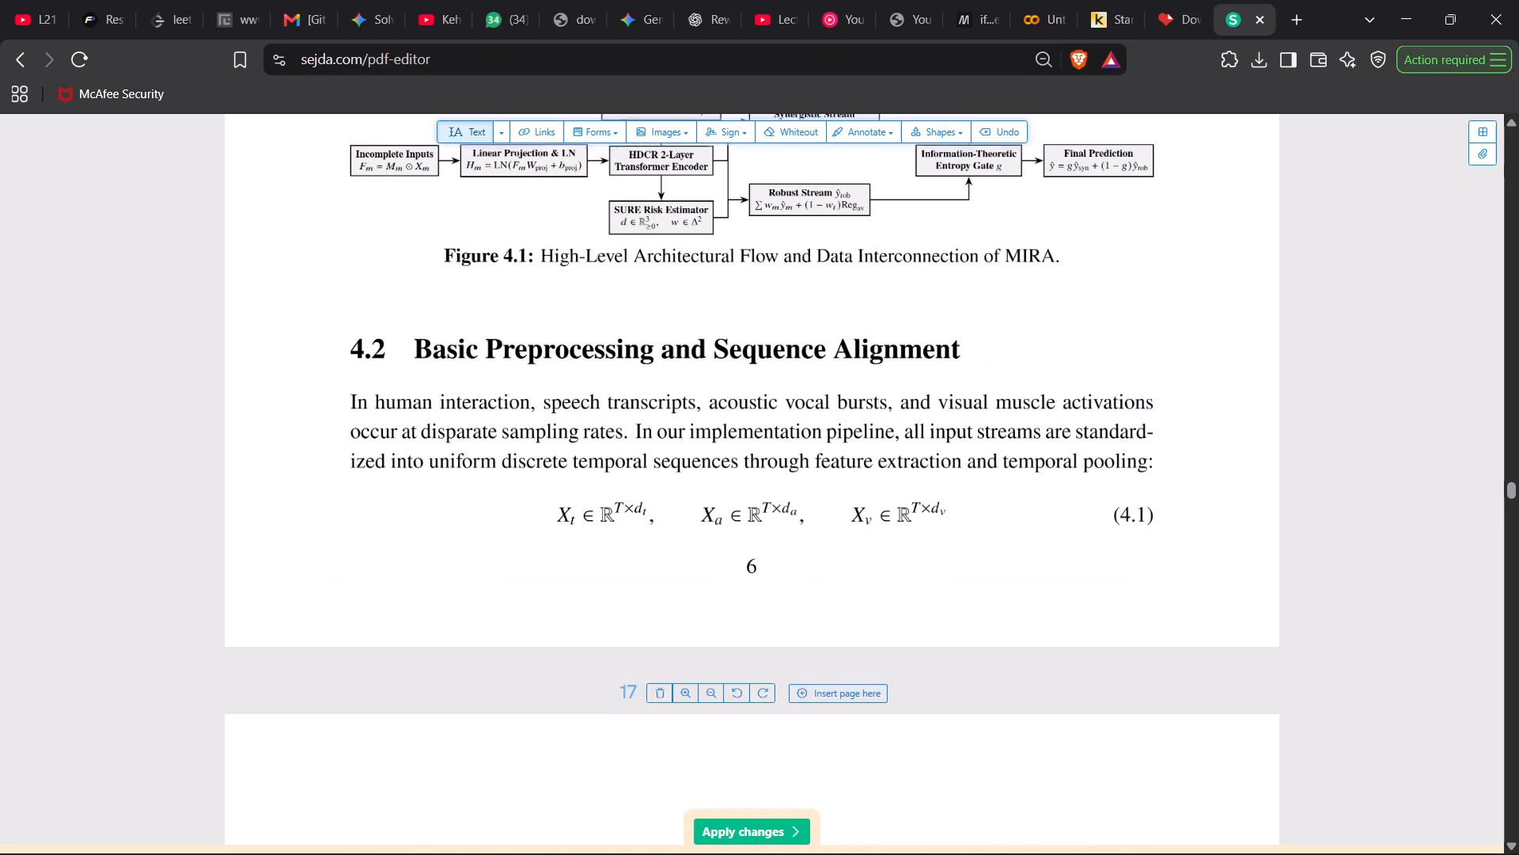
{"action": "scroll", "coordinate": [842, 518], "scroll_direction": "up", "scroll_amount": 7}
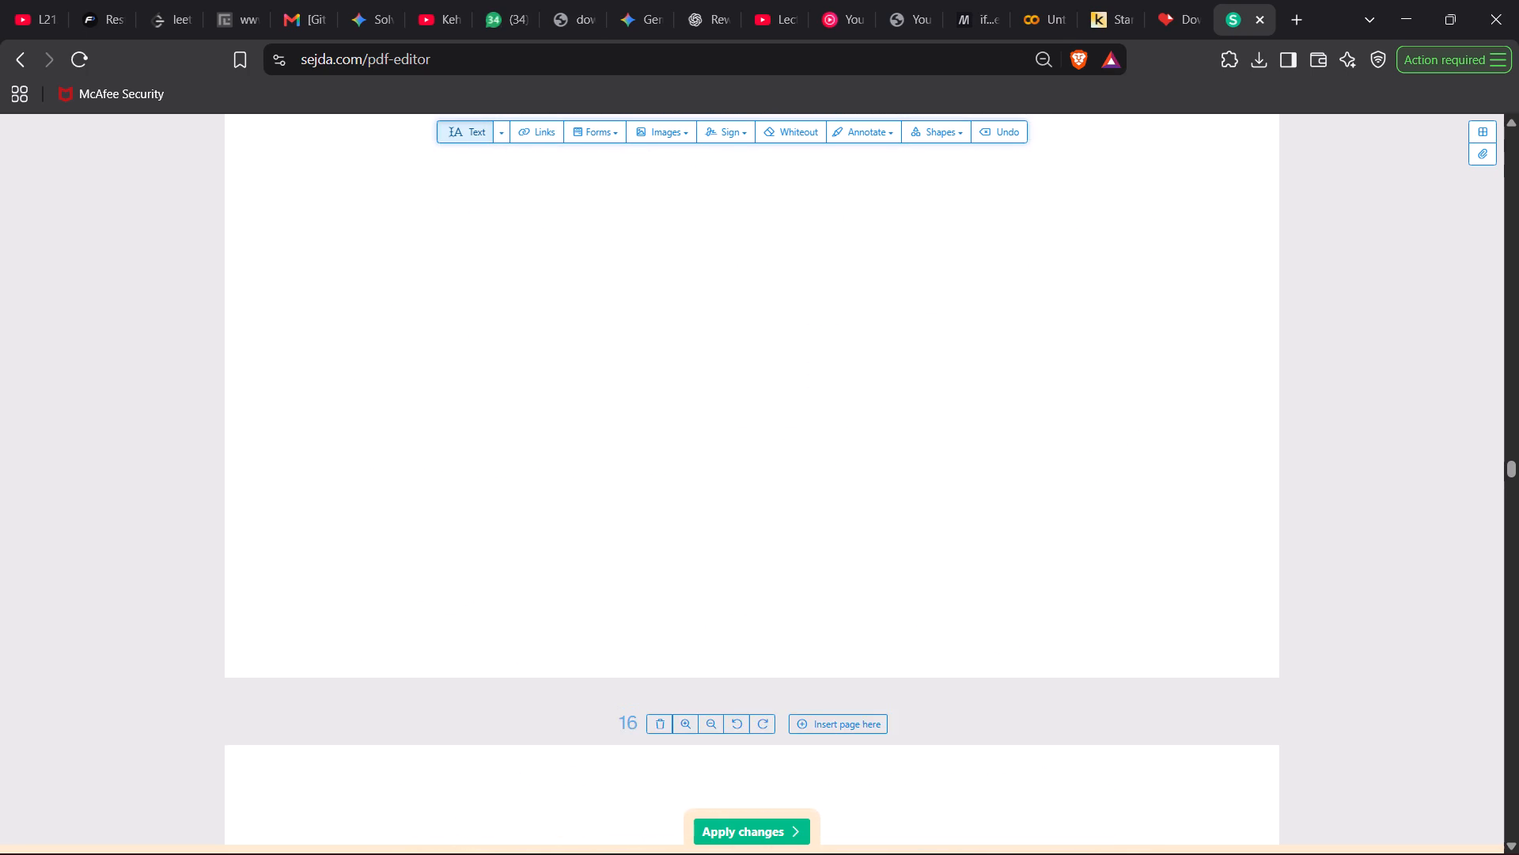
{"action": "scroll", "coordinate": [842, 518], "scroll_direction": "up", "scroll_amount": 12}
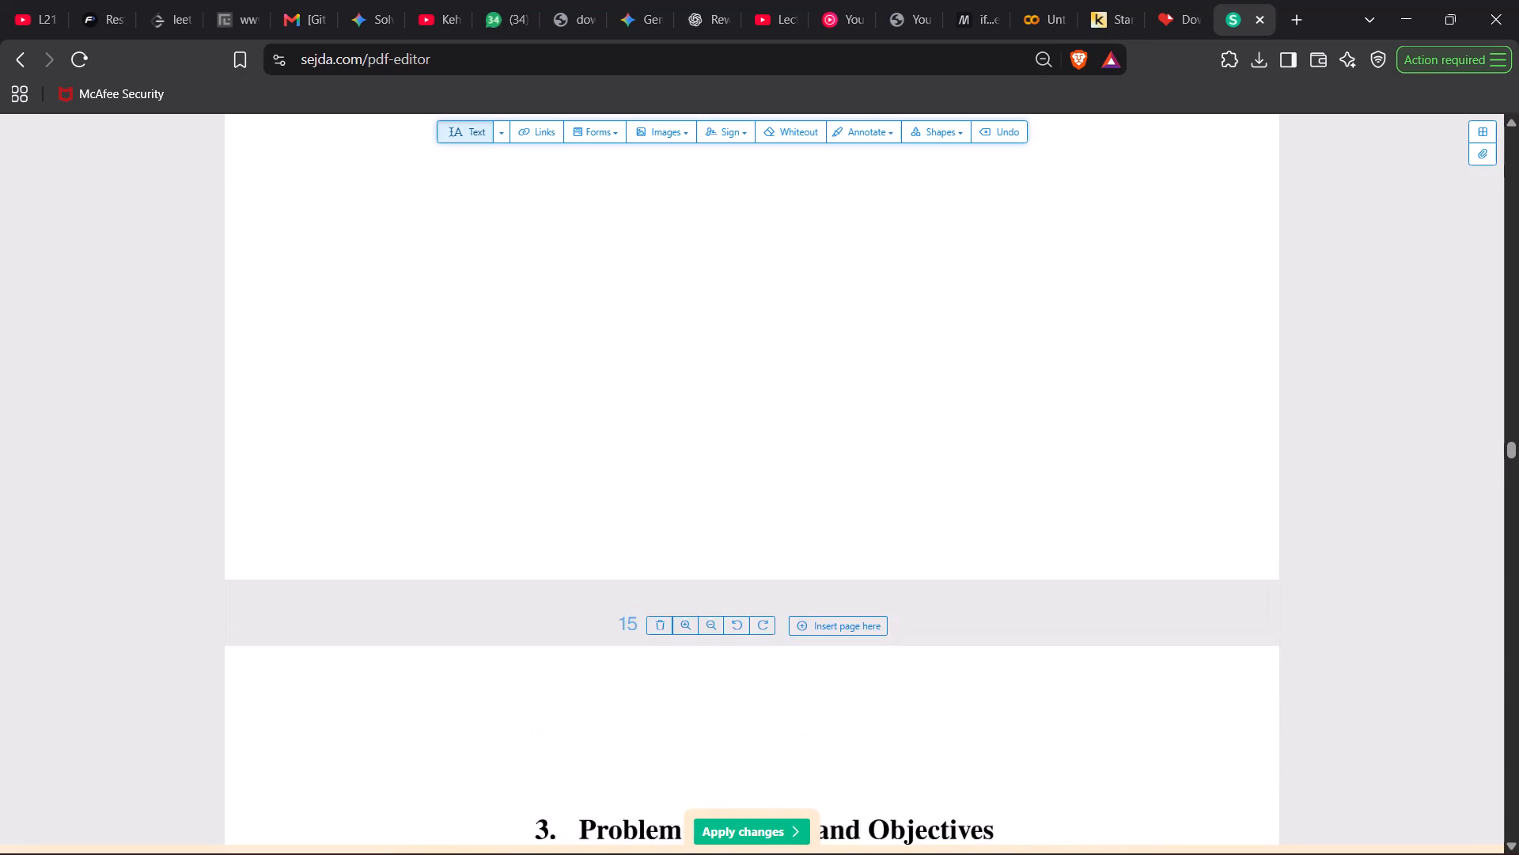
{"action": "scroll", "coordinate": [842, 518], "scroll_direction": "up", "scroll_amount": 11}
Review the chapter 4 pages forward to Table 4.1 and its References section, checking their footer page numbers.
{"action": "scroll", "coordinate": [842, 518], "scroll_direction": "down", "scroll_amount": 3}
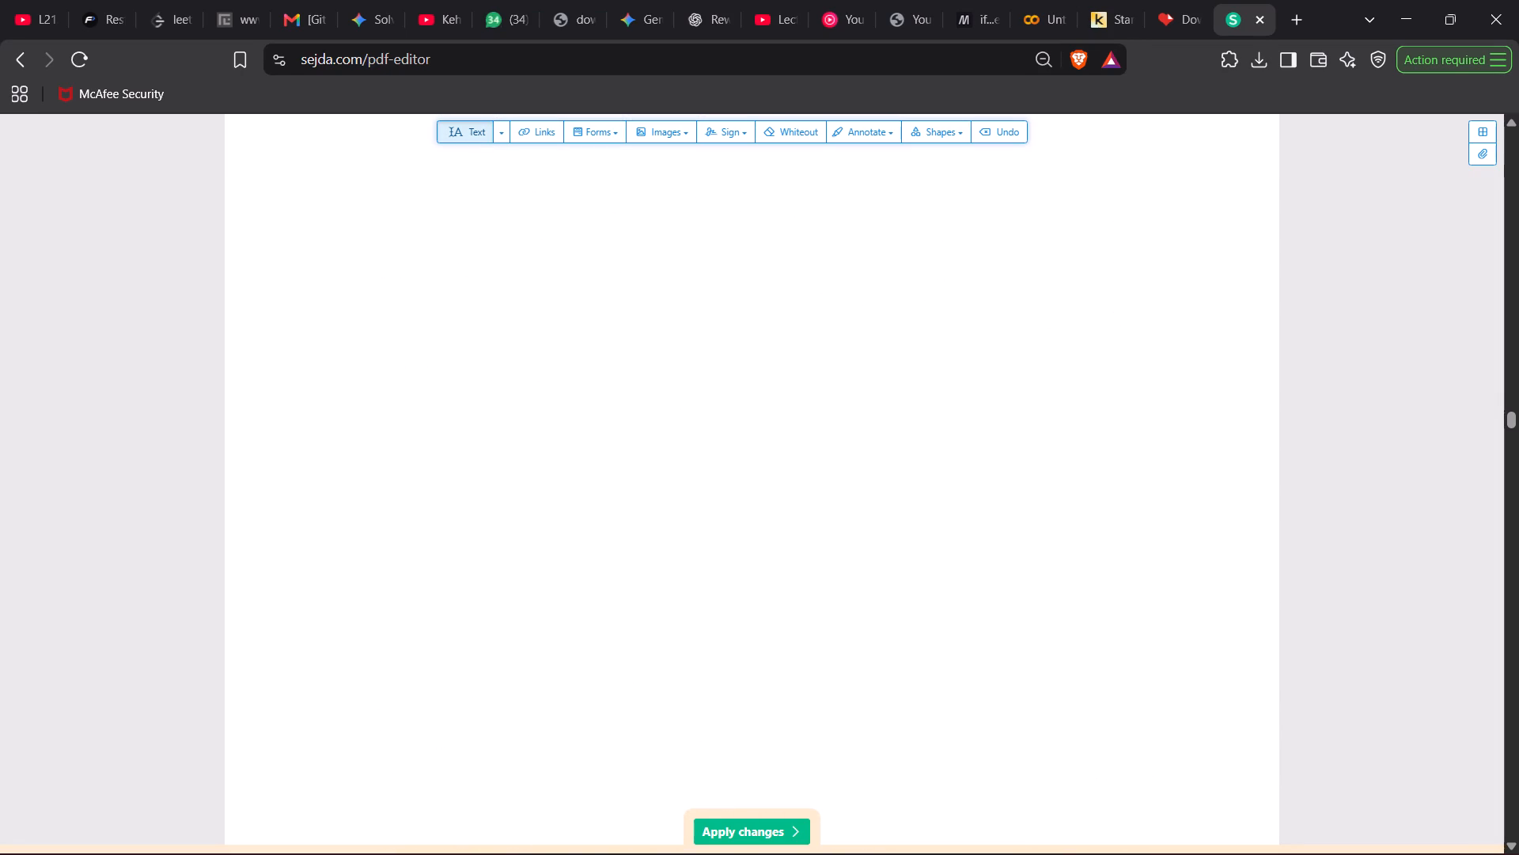
{"action": "scroll", "coordinate": [842, 518], "scroll_direction": "down", "scroll_amount": 17}
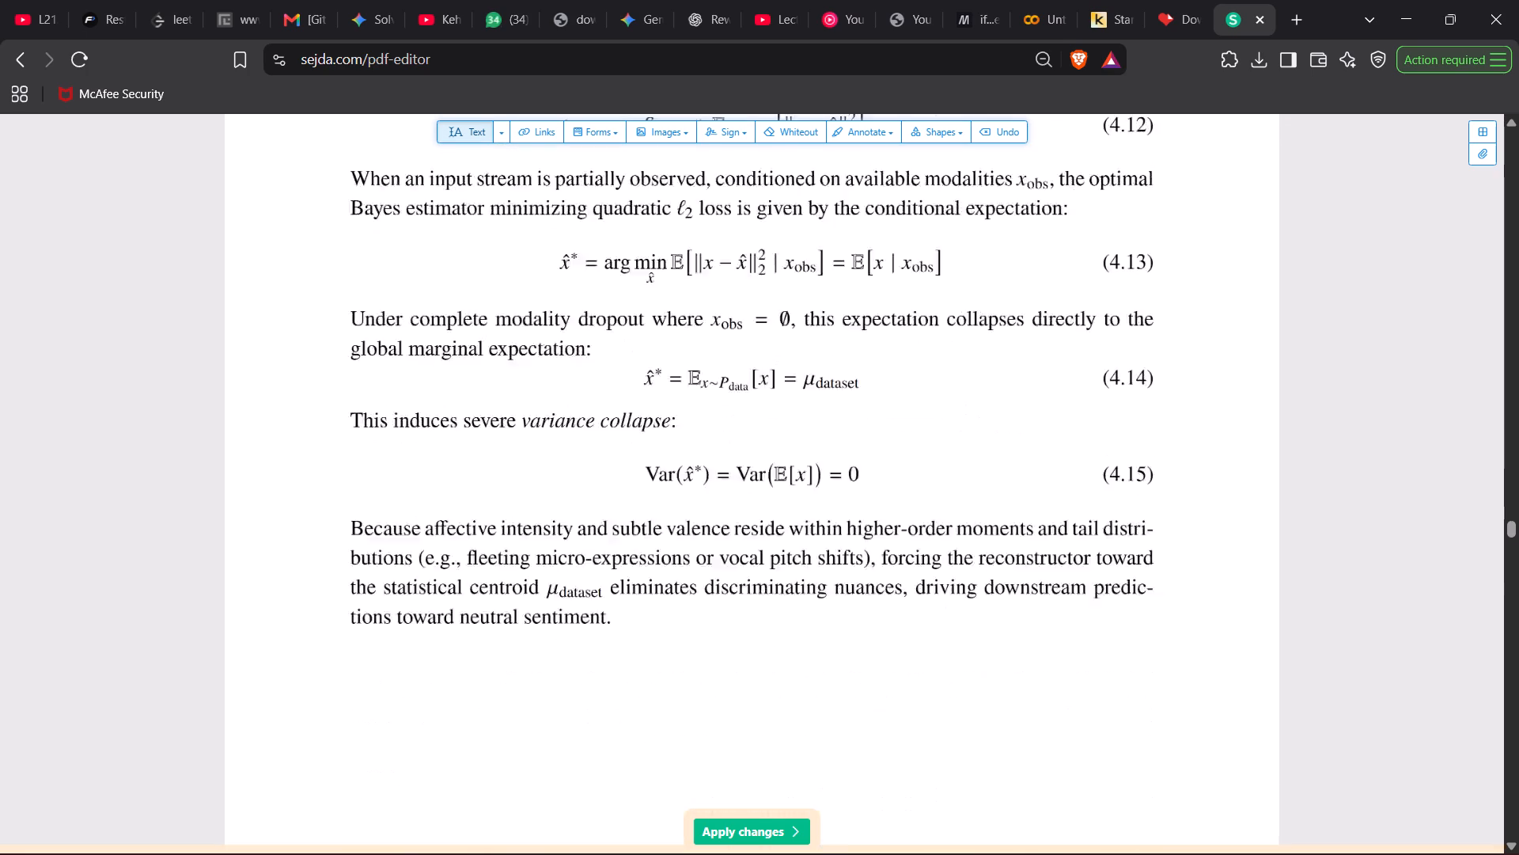
{"action": "scroll", "coordinate": [842, 518], "scroll_direction": "down", "scroll_amount": 9}
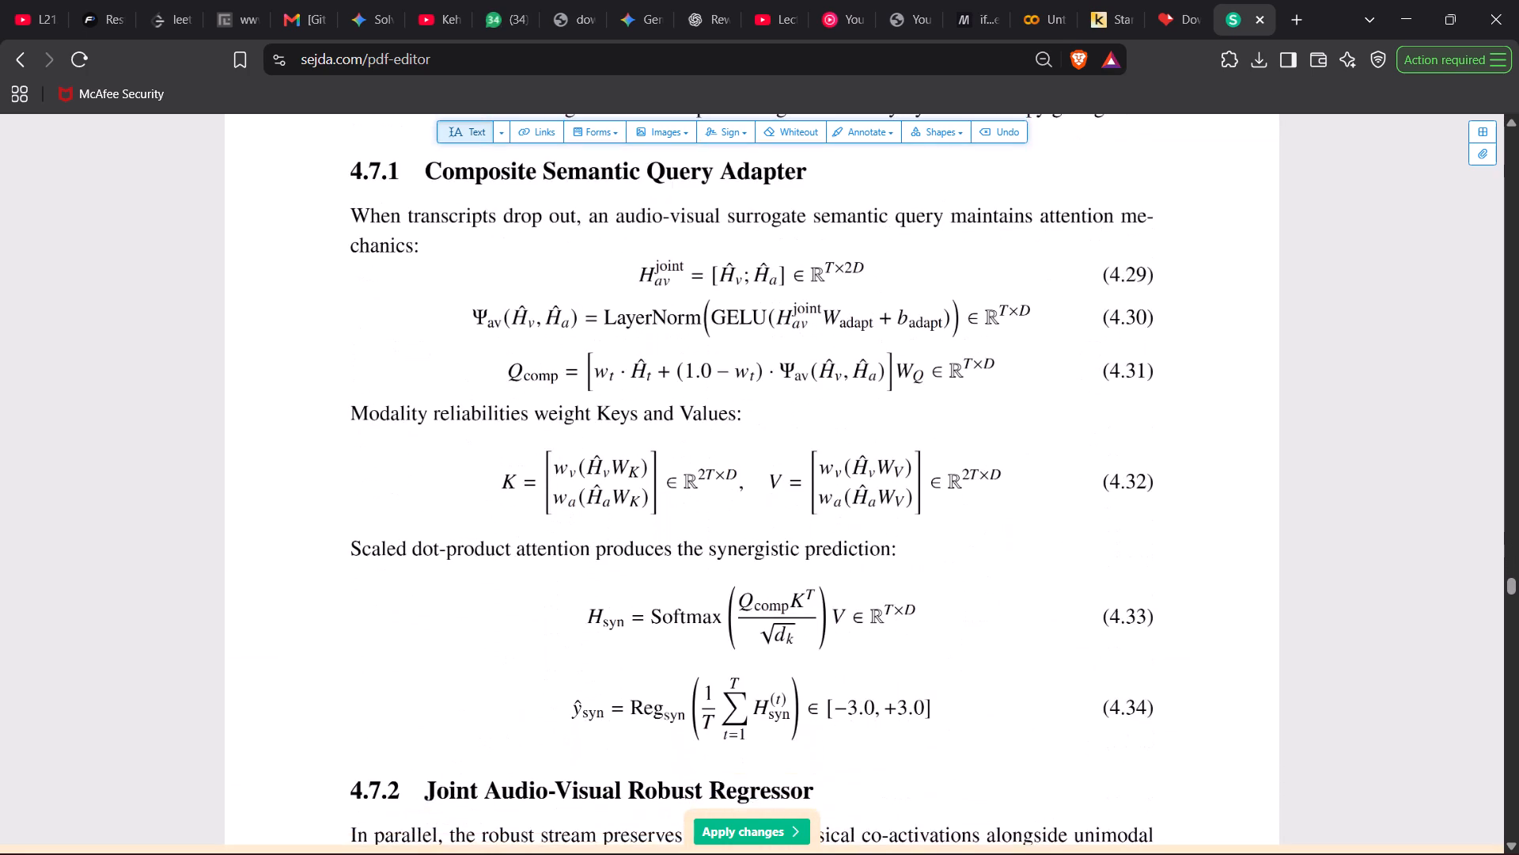
{"action": "scroll", "coordinate": [842, 518], "scroll_direction": "down", "scroll_amount": 7}
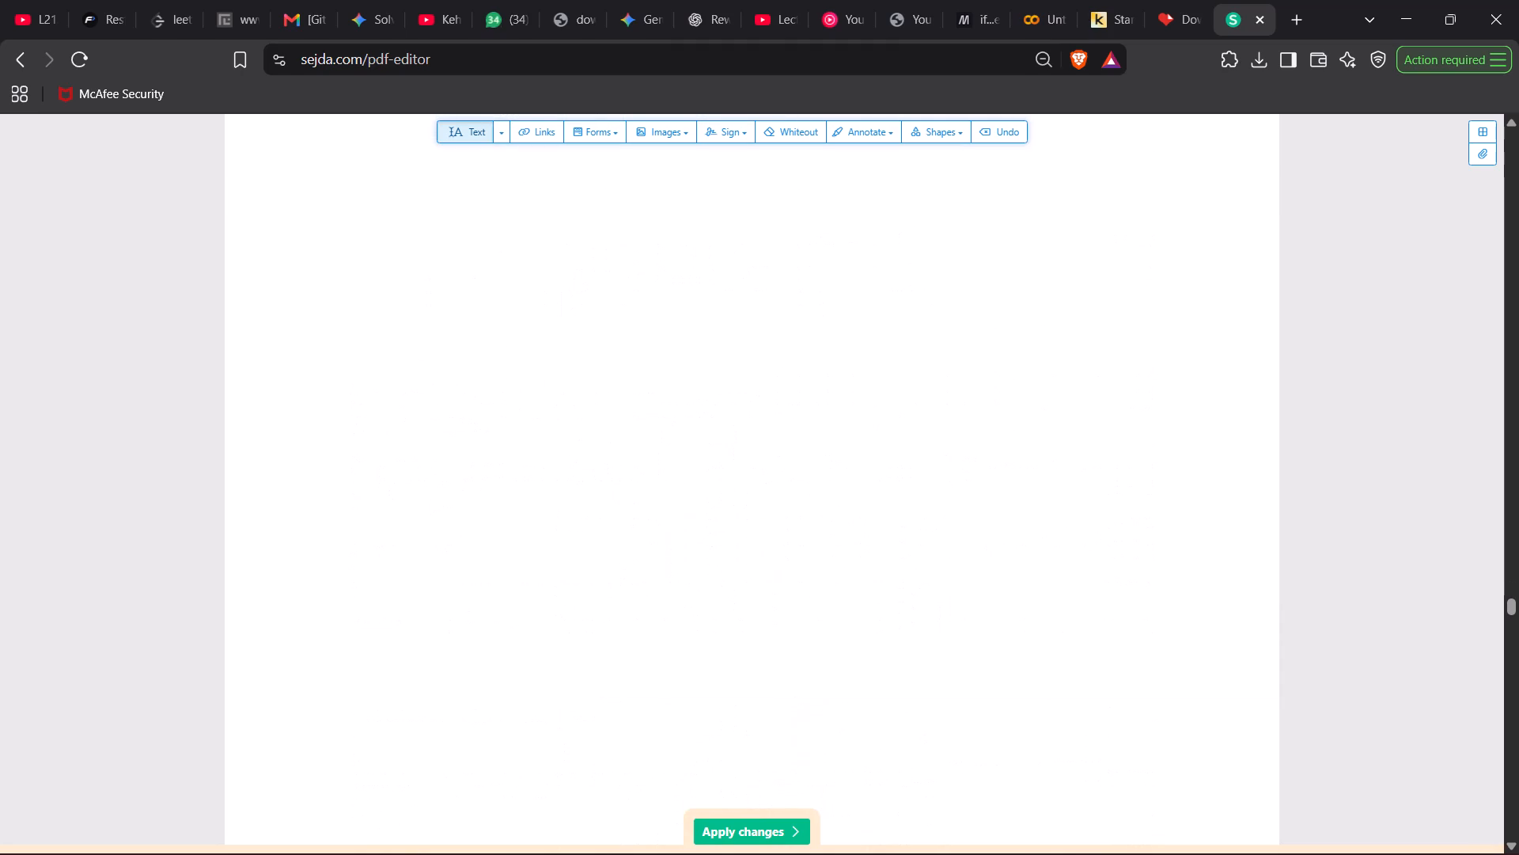
{"action": "scroll", "coordinate": [842, 518], "scroll_direction": "down", "scroll_amount": 4}
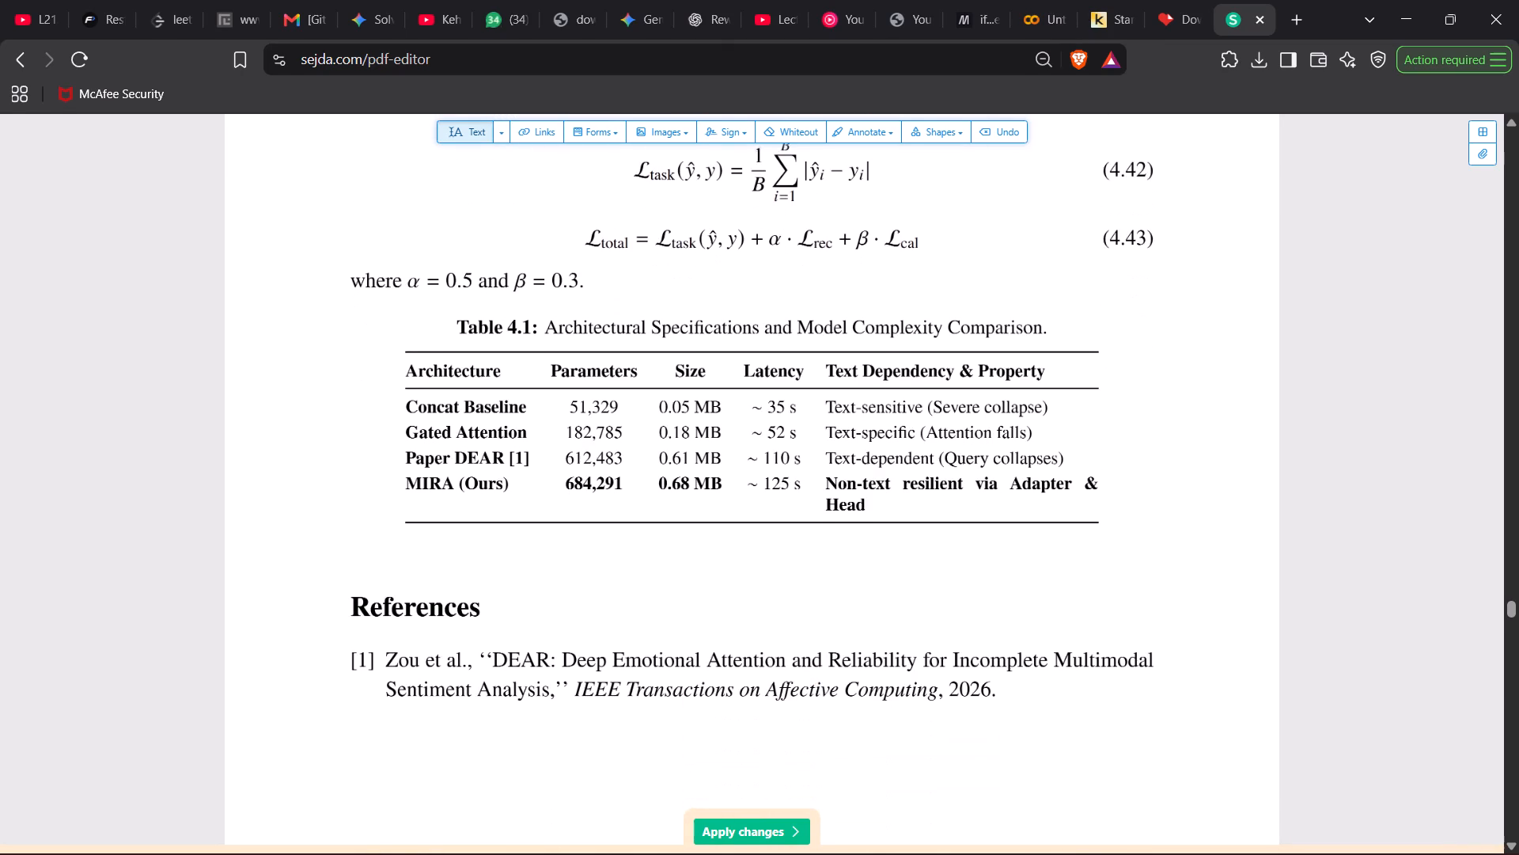
{"action": "scroll", "coordinate": [842, 518], "scroll_direction": "down", "scroll_amount": 4}
Check the footer page numbers backwards from section 4.8 to the Introduction and the last front-matter page, PDF page 10.
{"action": "scroll", "coordinate": [842, 518], "scroll_direction": "up", "scroll_amount": 8}
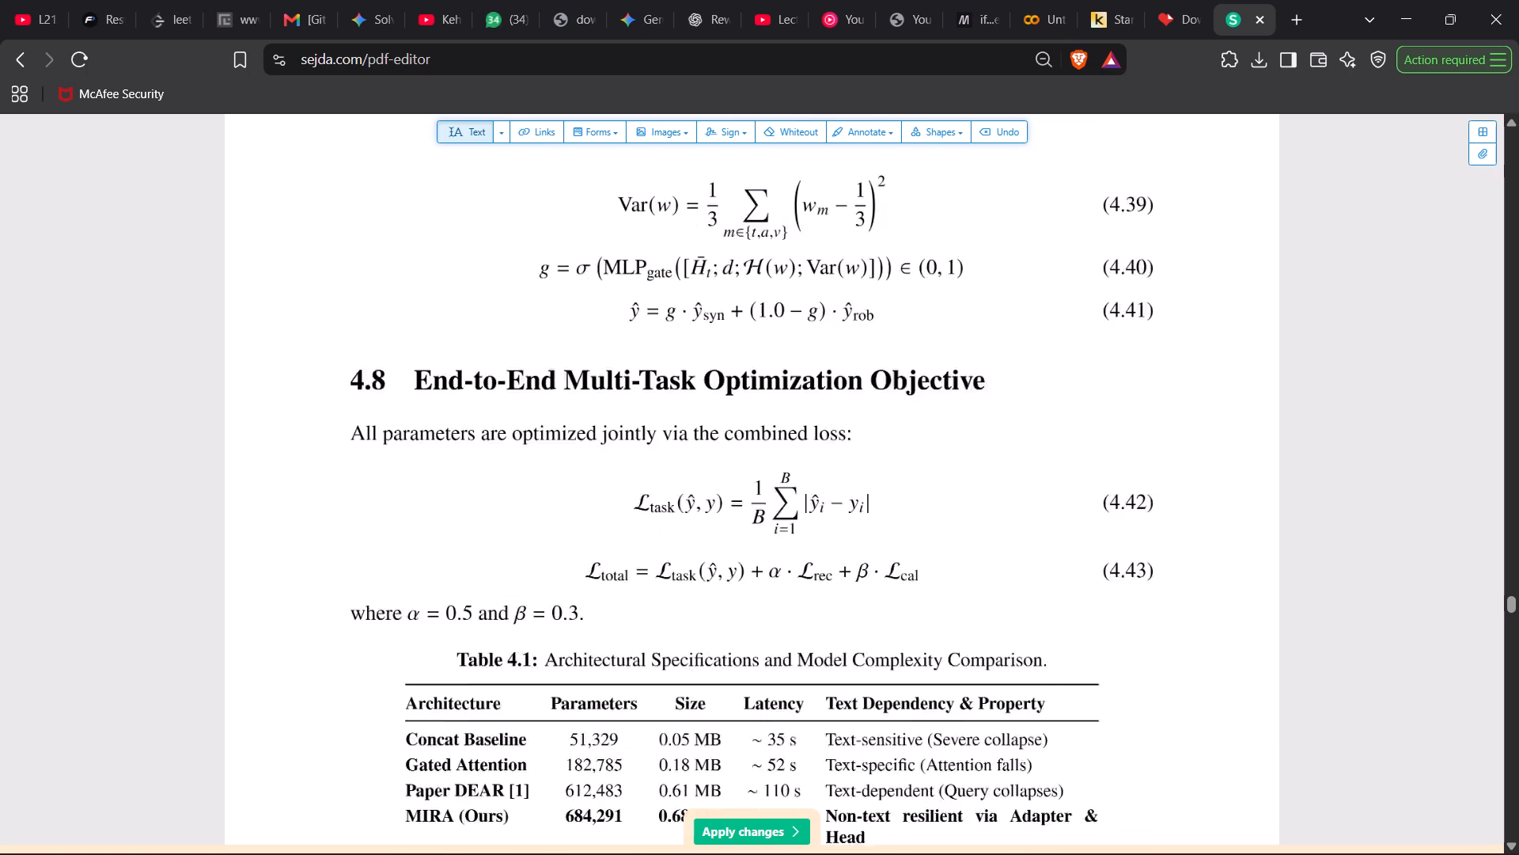
{"action": "scroll", "coordinate": [842, 518], "scroll_direction": "up", "scroll_amount": 19}
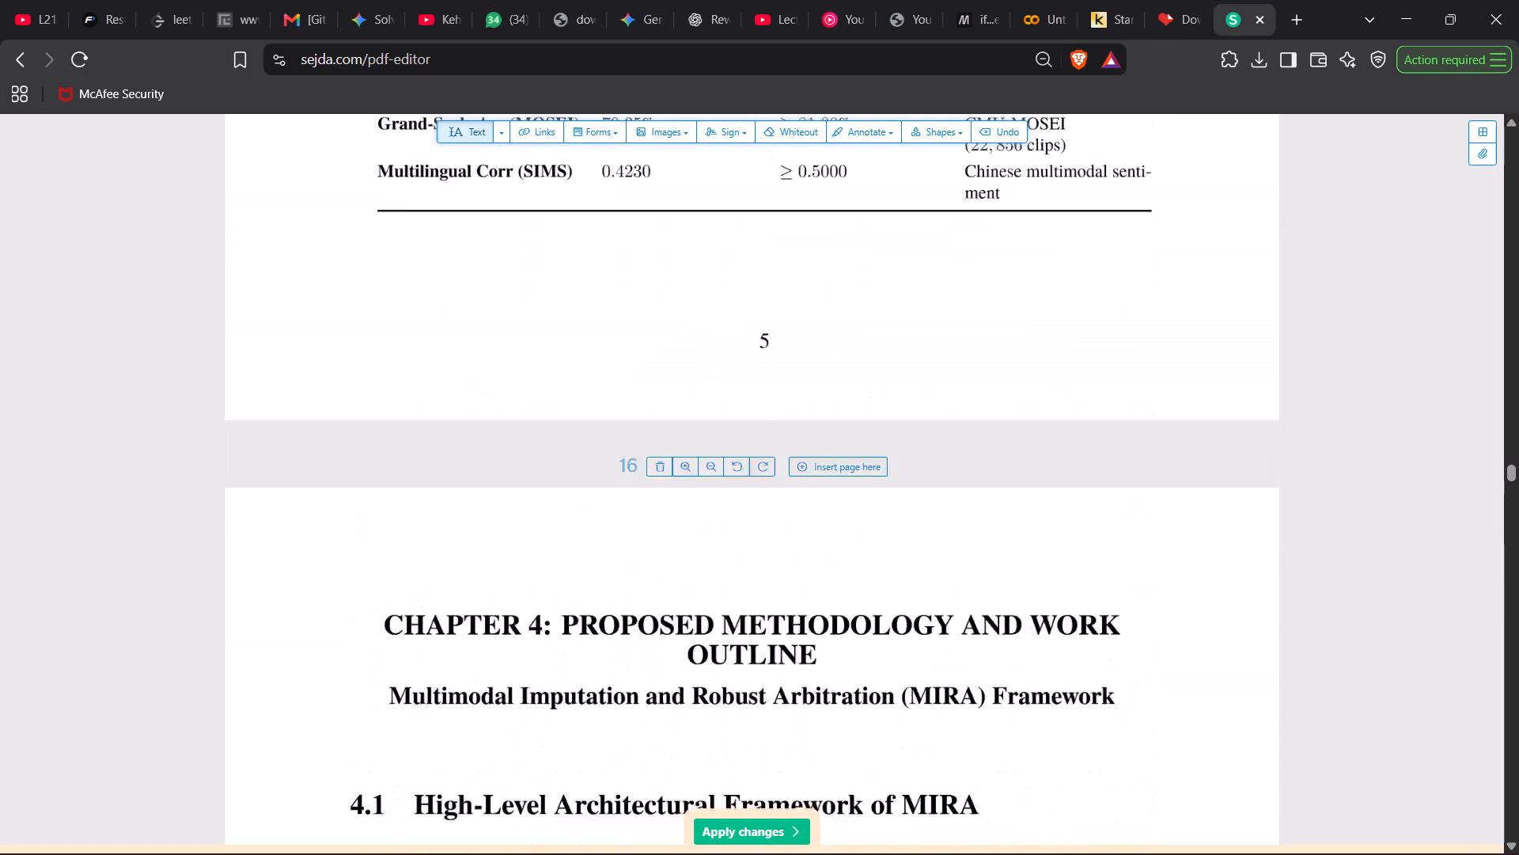
{"action": "scroll", "coordinate": [842, 518], "scroll_direction": "up", "scroll_amount": 13}
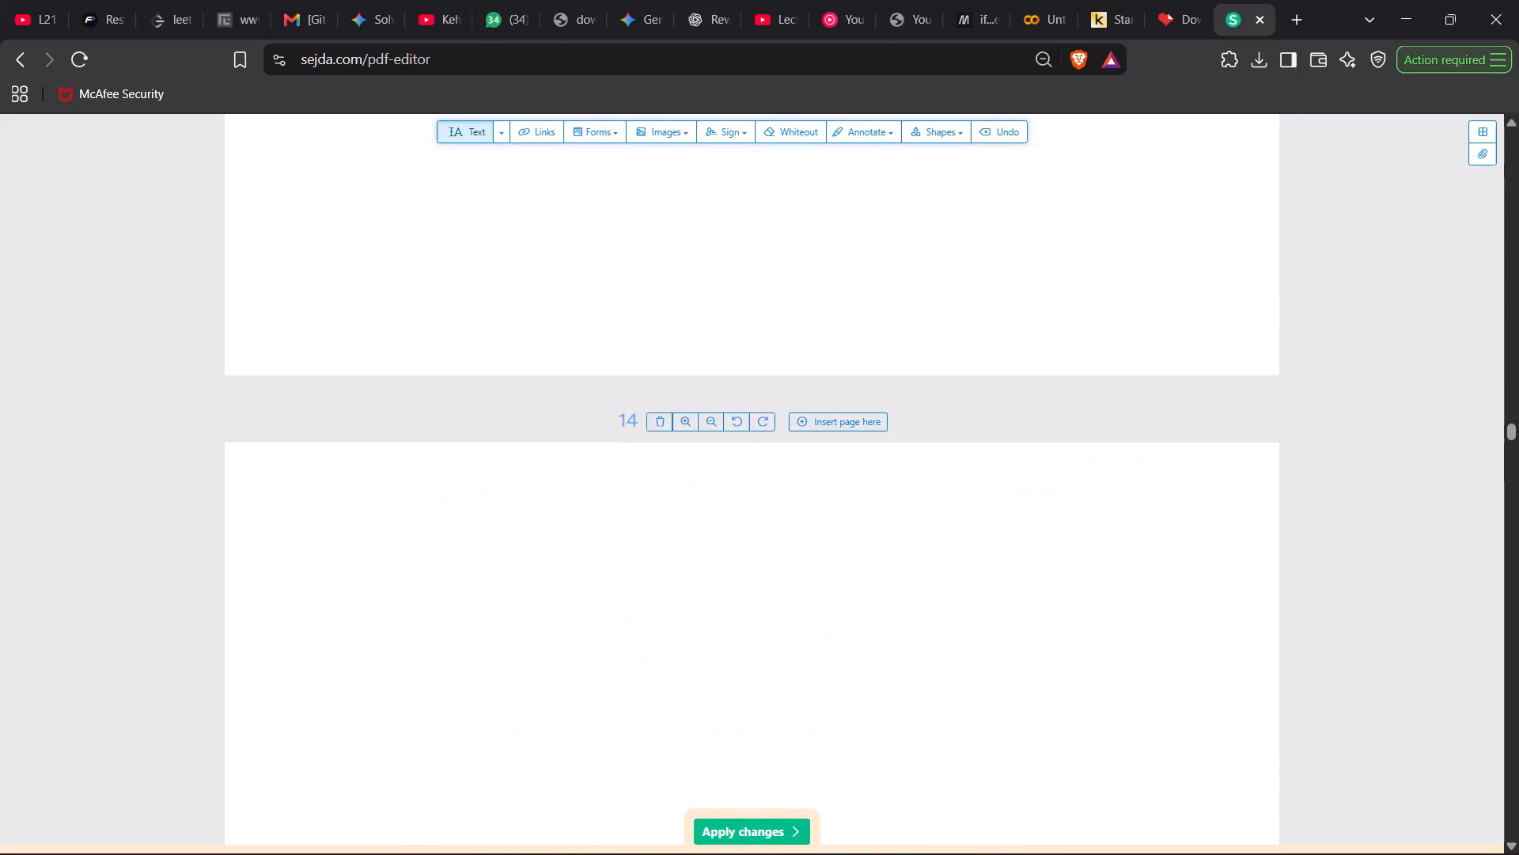
{"action": "scroll", "coordinate": [842, 518], "scroll_direction": "up", "scroll_amount": 7}
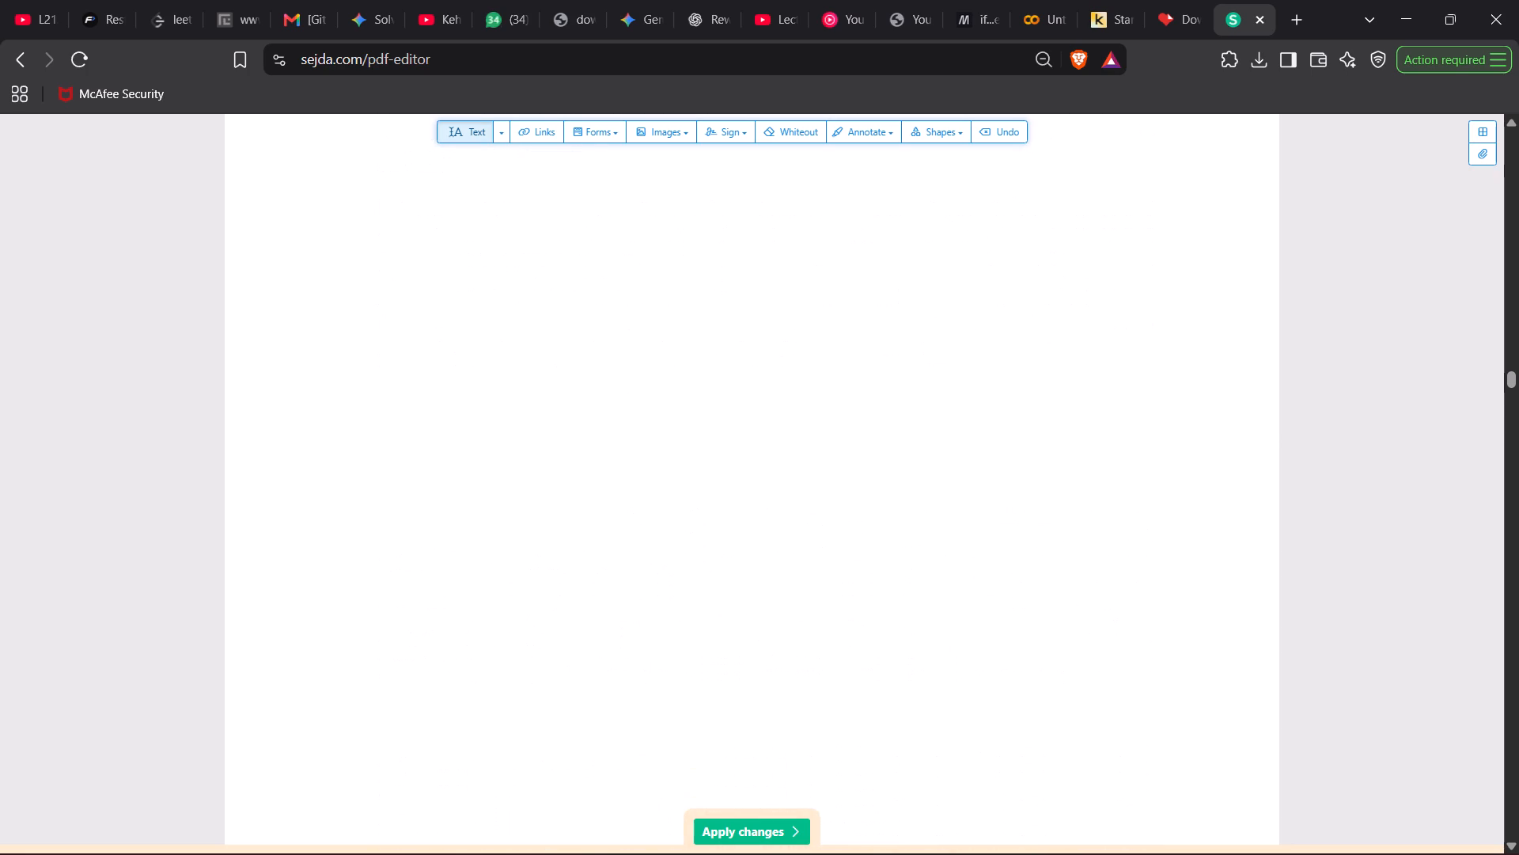
{"action": "scroll", "coordinate": [842, 518], "scroll_direction": "up", "scroll_amount": 9}
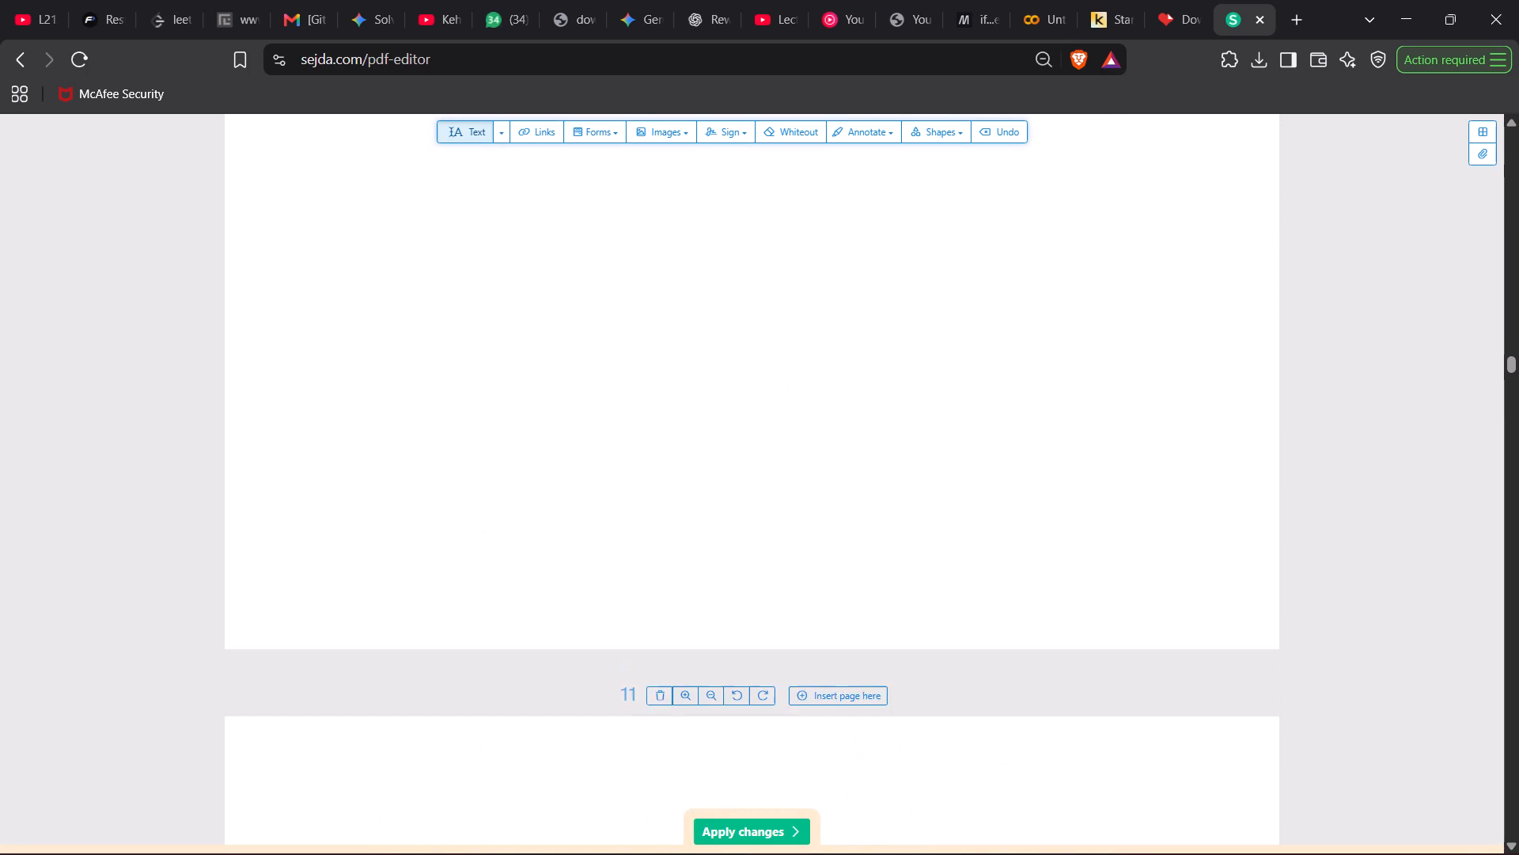
{"action": "scroll", "coordinate": [842, 518], "scroll_direction": "up", "scroll_amount": 10}
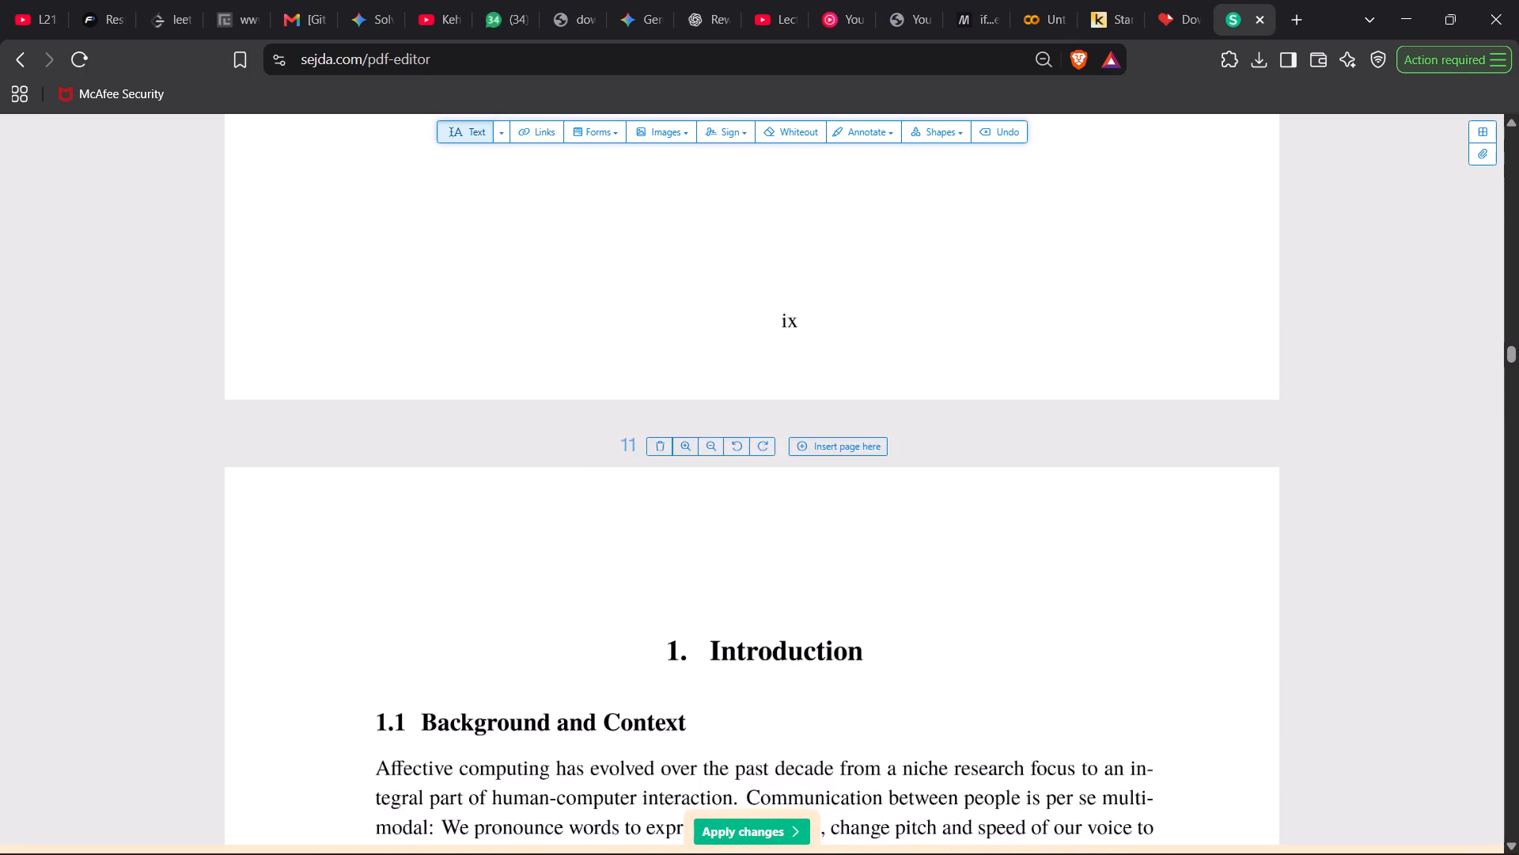
Examine the page numbers listed in the List of Figures, the list of tables and the table of contents for chapters 3 to 11.
{"action": "scroll", "coordinate": [842, 518], "scroll_direction": "up", "scroll_amount": 10}
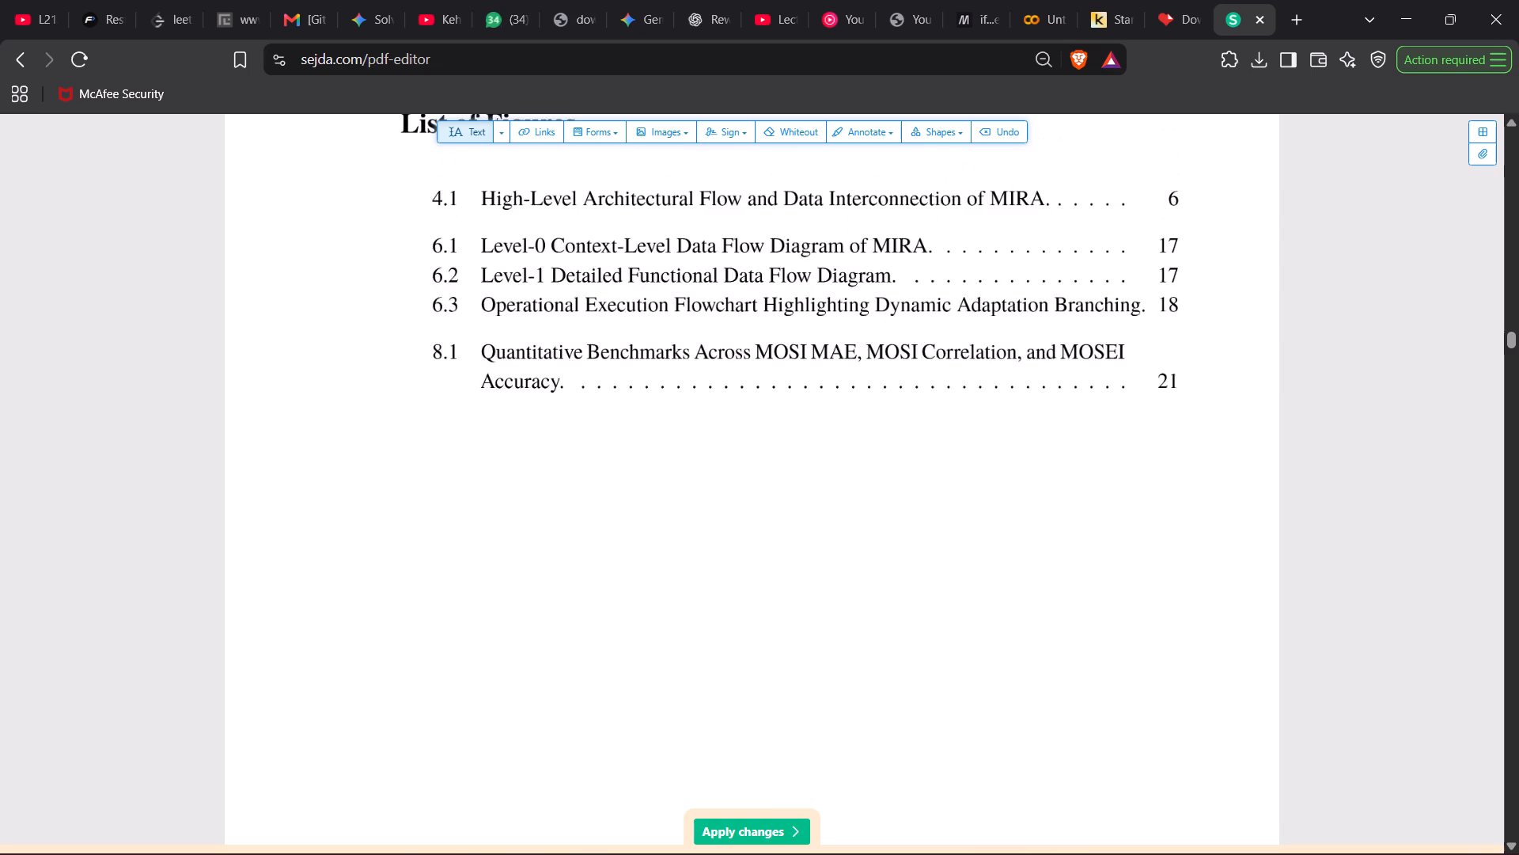
{"action": "scroll", "coordinate": [842, 518], "scroll_direction": "up", "scroll_amount": 10}
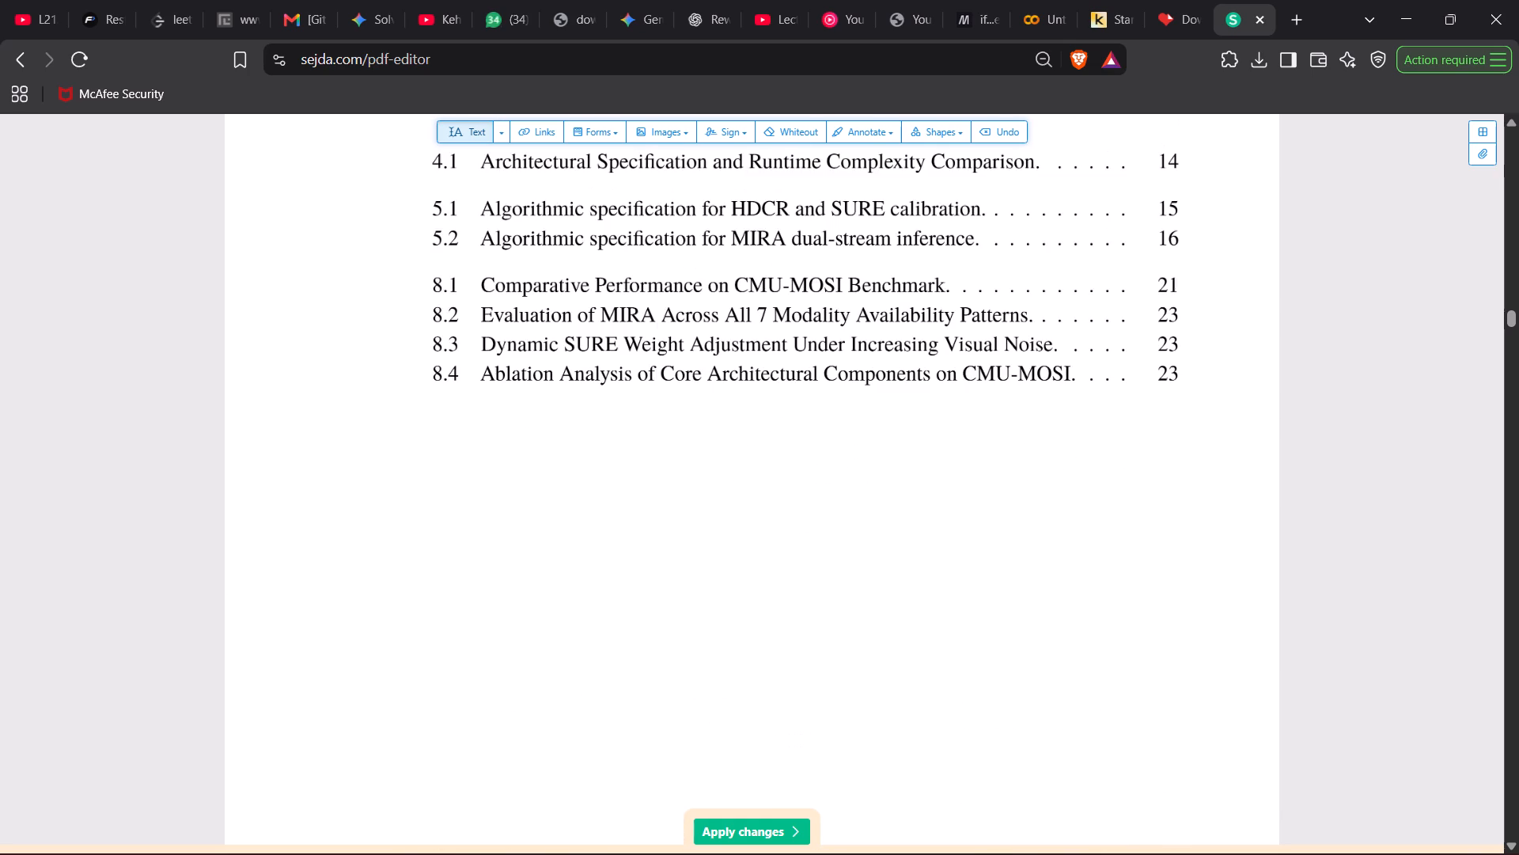
{"action": "scroll", "coordinate": [842, 518], "scroll_direction": "up", "scroll_amount": 10}
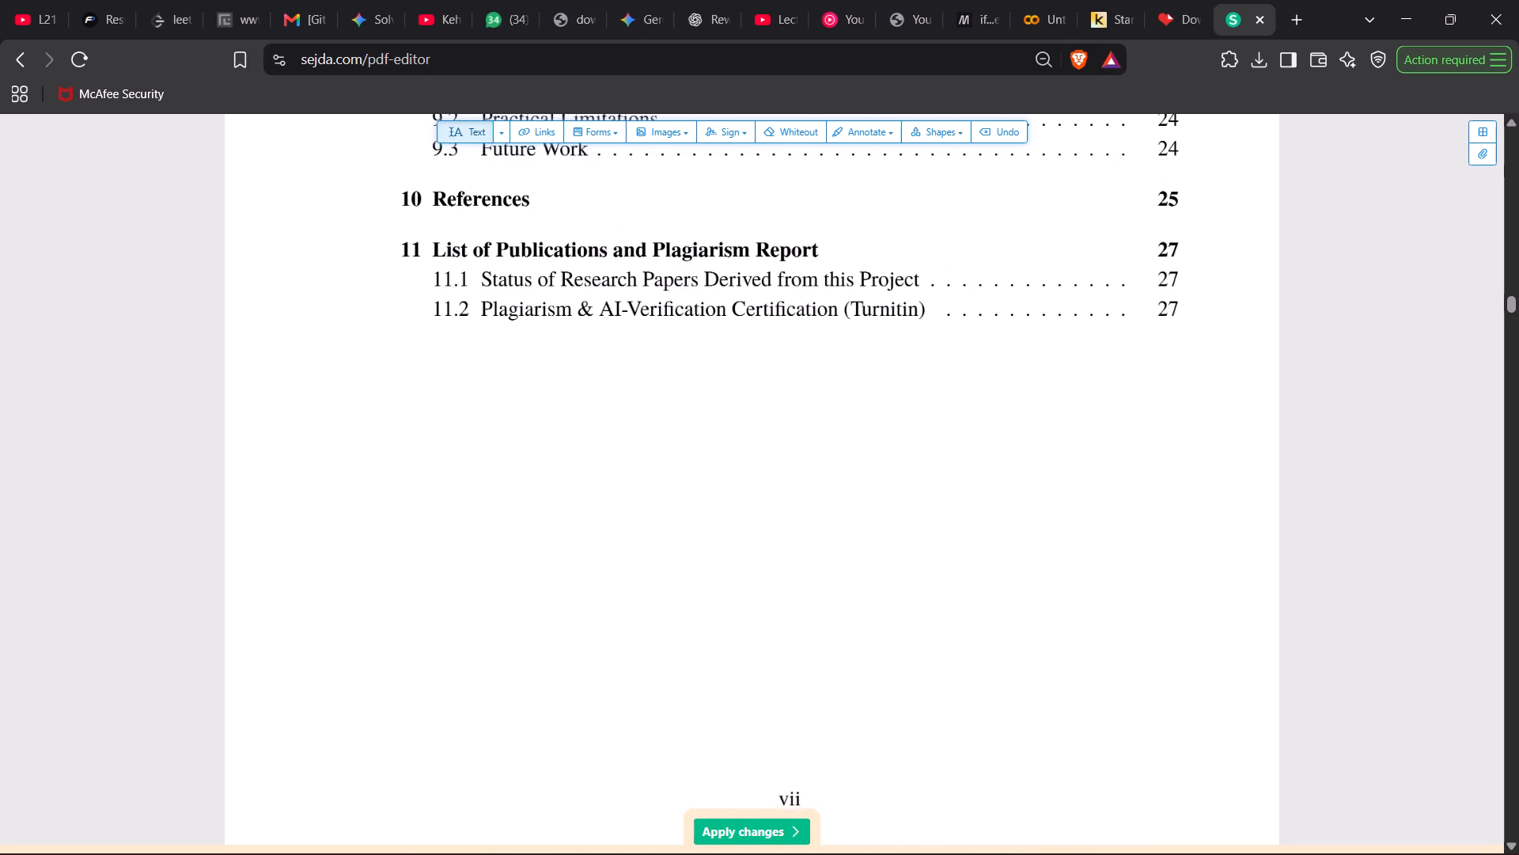
{"action": "scroll", "coordinate": [842, 518], "scroll_direction": "up", "scroll_amount": 10}
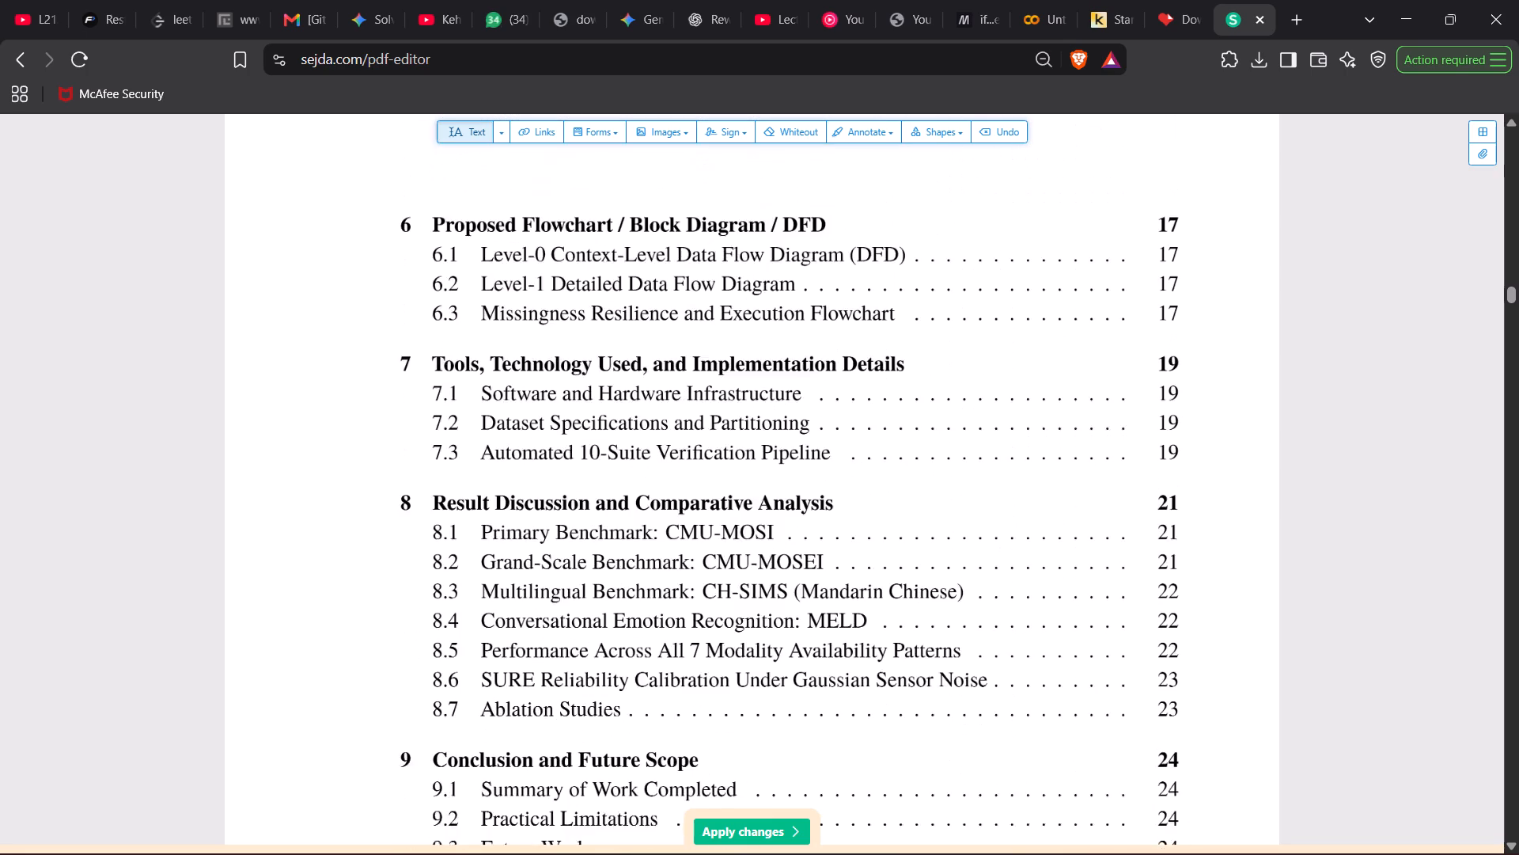
{"action": "scroll", "coordinate": [842, 518], "scroll_direction": "up", "scroll_amount": 8}
{"action": "scroll", "coordinate": [842, 518], "scroll_direction": "down", "scroll_amount": 1}
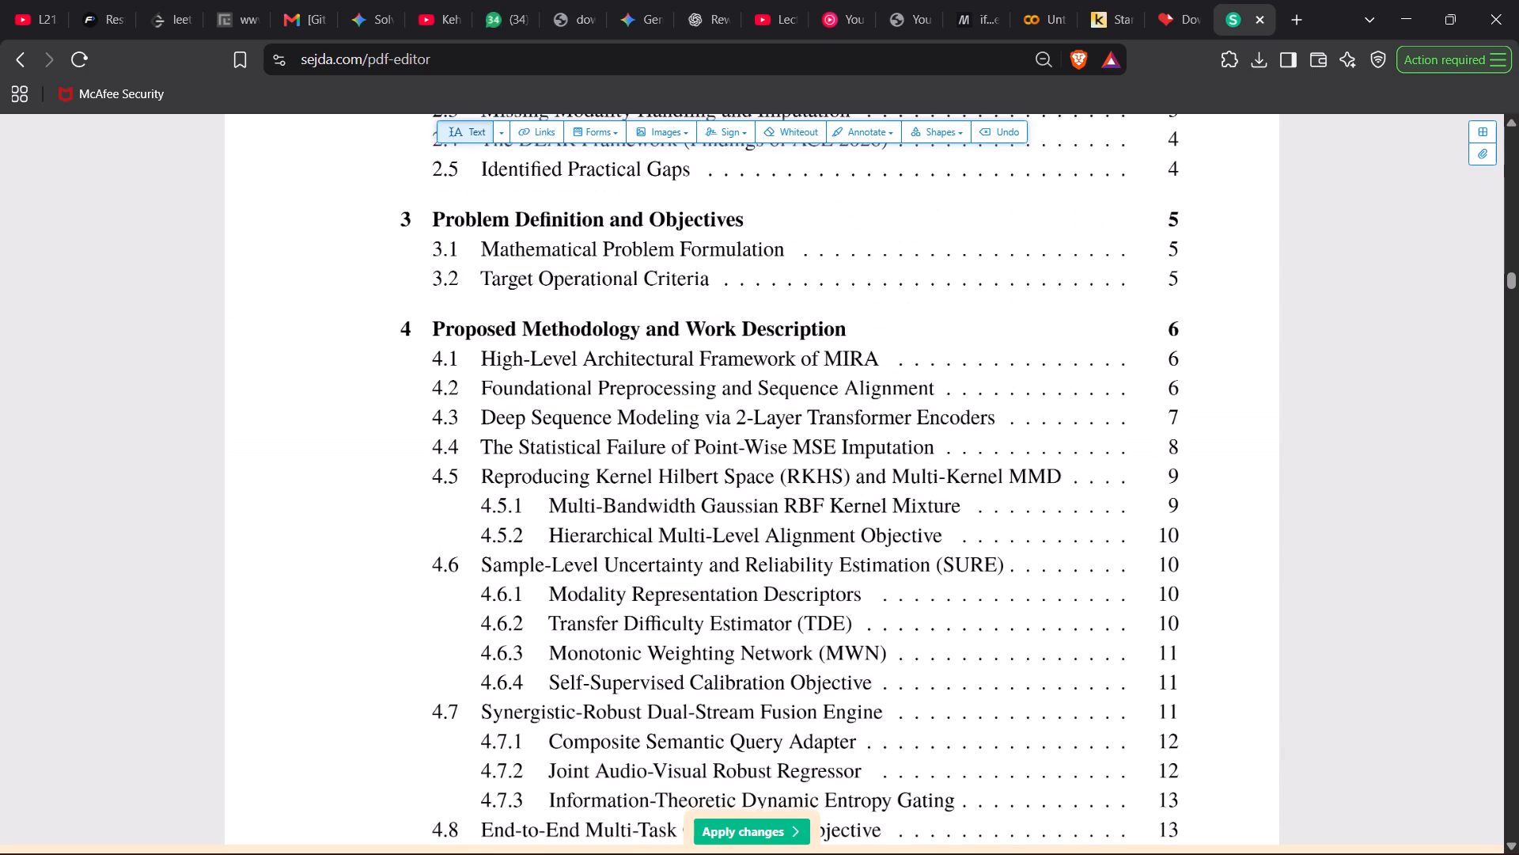
{"action": "scroll", "coordinate": [842, 518], "scroll_direction": "down", "scroll_amount": 1}
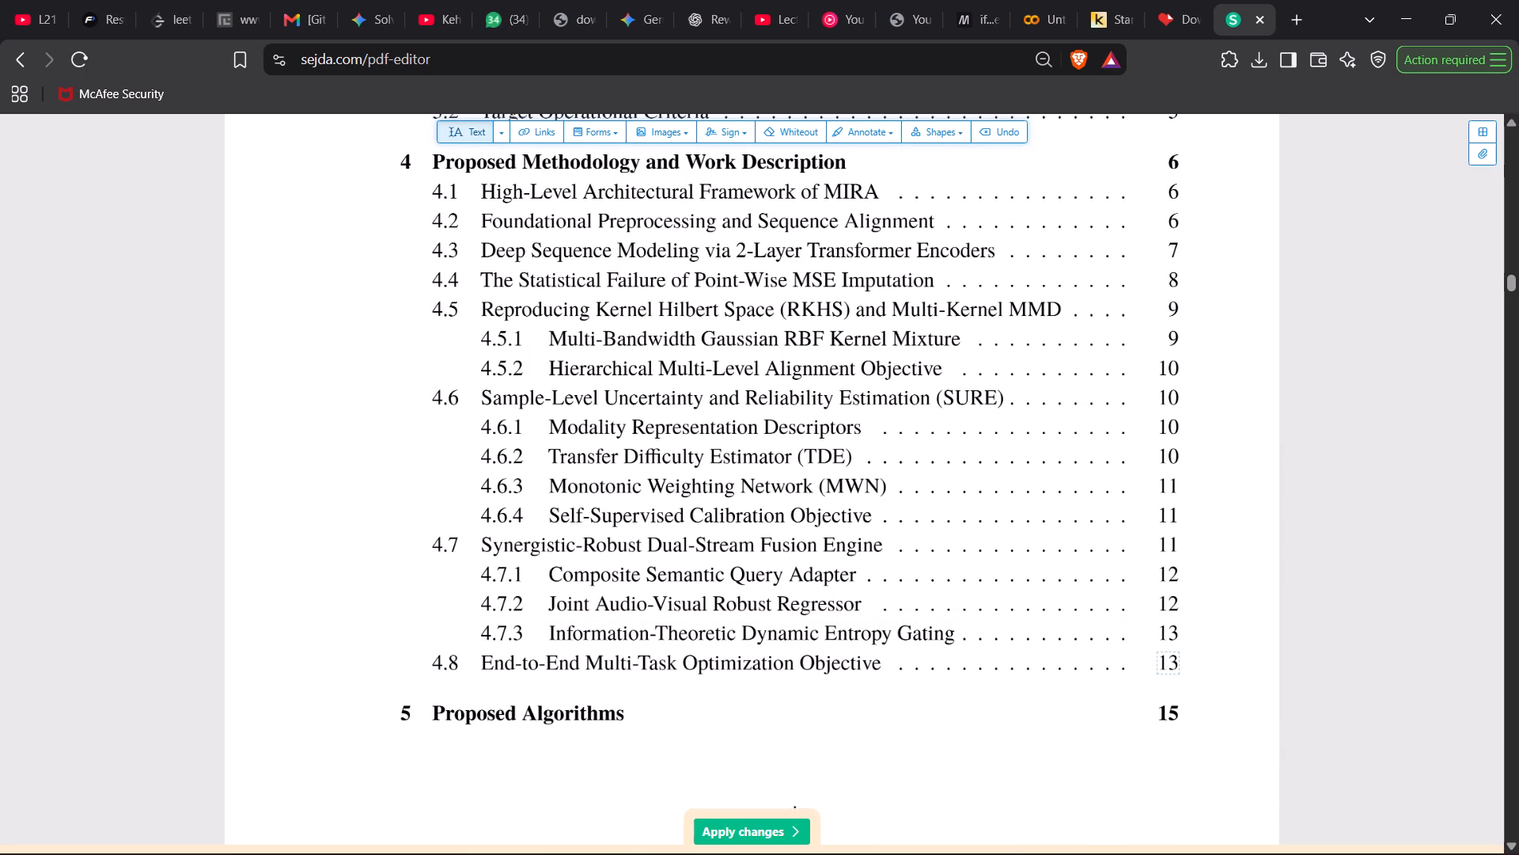
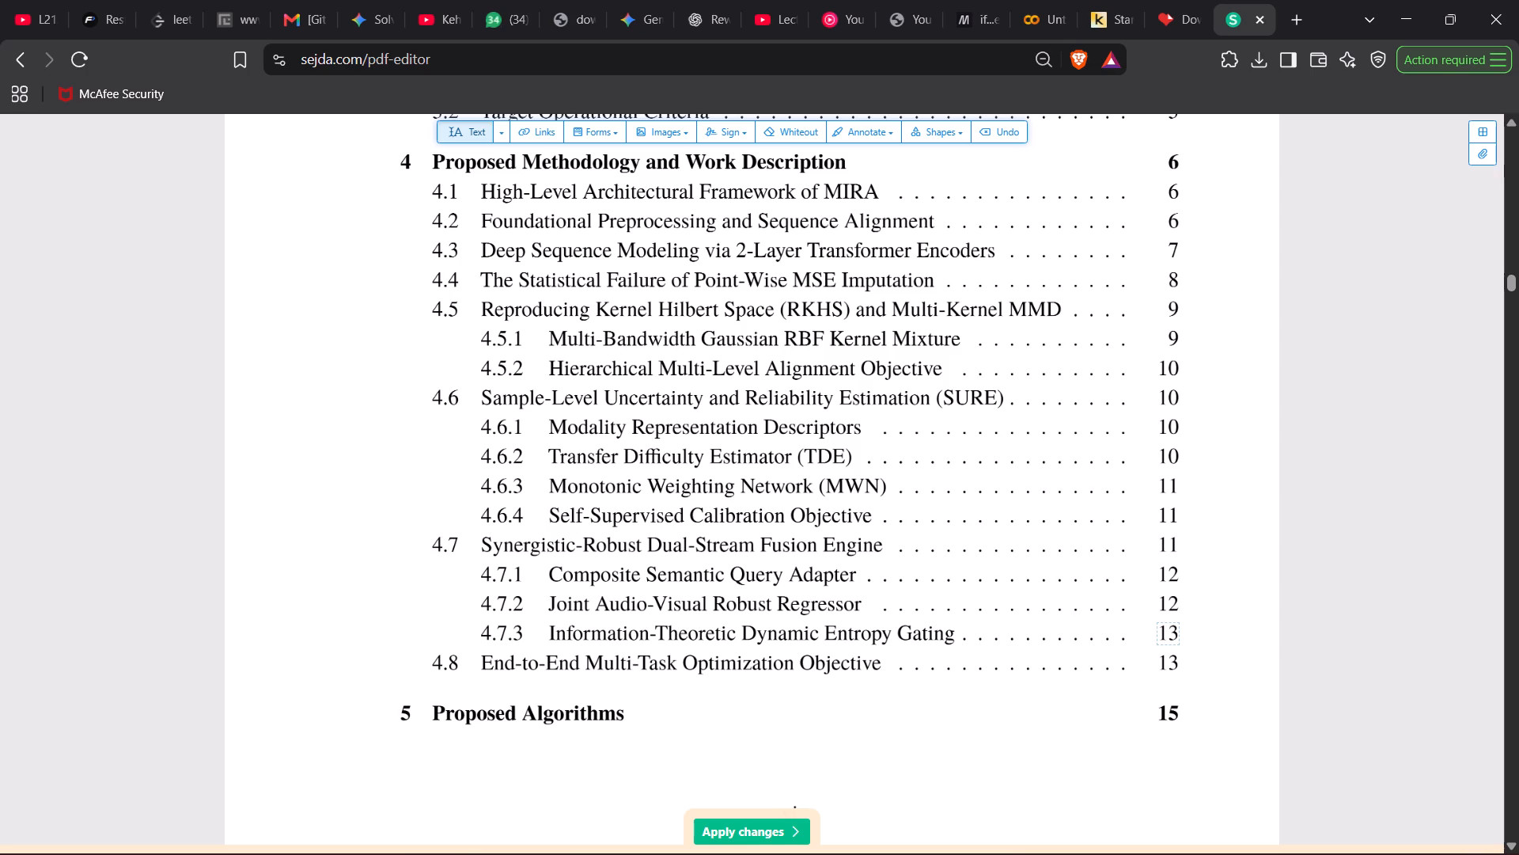
Check the footer page numbers forward from section 3.2 to section 4.6.4 against the contents entries.
{"action": "scroll", "coordinate": [1180, 660], "scroll_direction": "down", "scroll_amount": 14}
{"action": "scroll", "coordinate": [1180, 660], "scroll_direction": "down", "scroll_amount": 15}
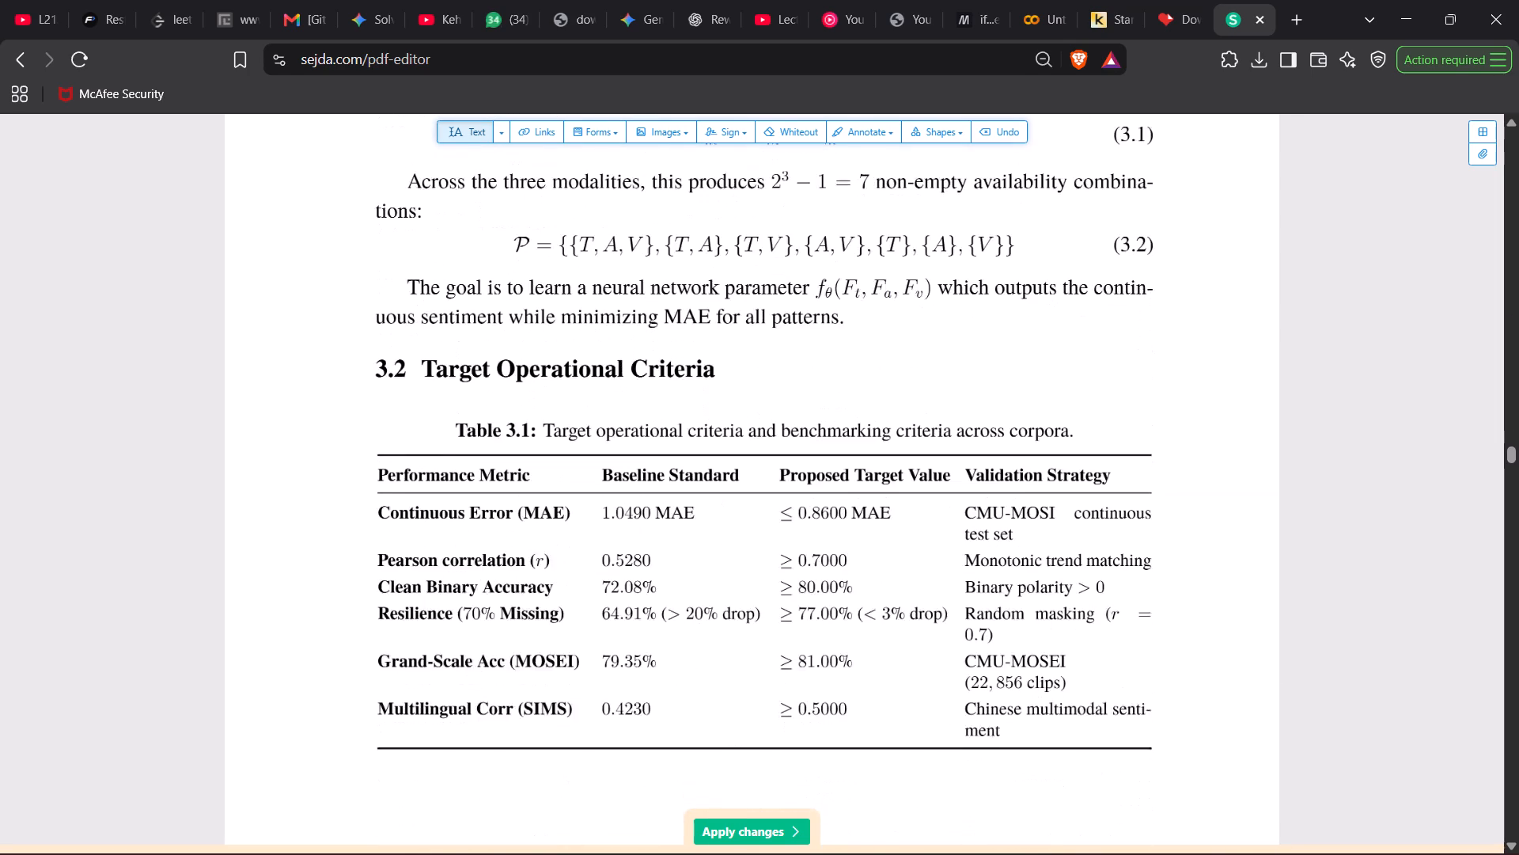
{"action": "scroll", "coordinate": [1180, 660], "scroll_direction": "down", "scroll_amount": 8}
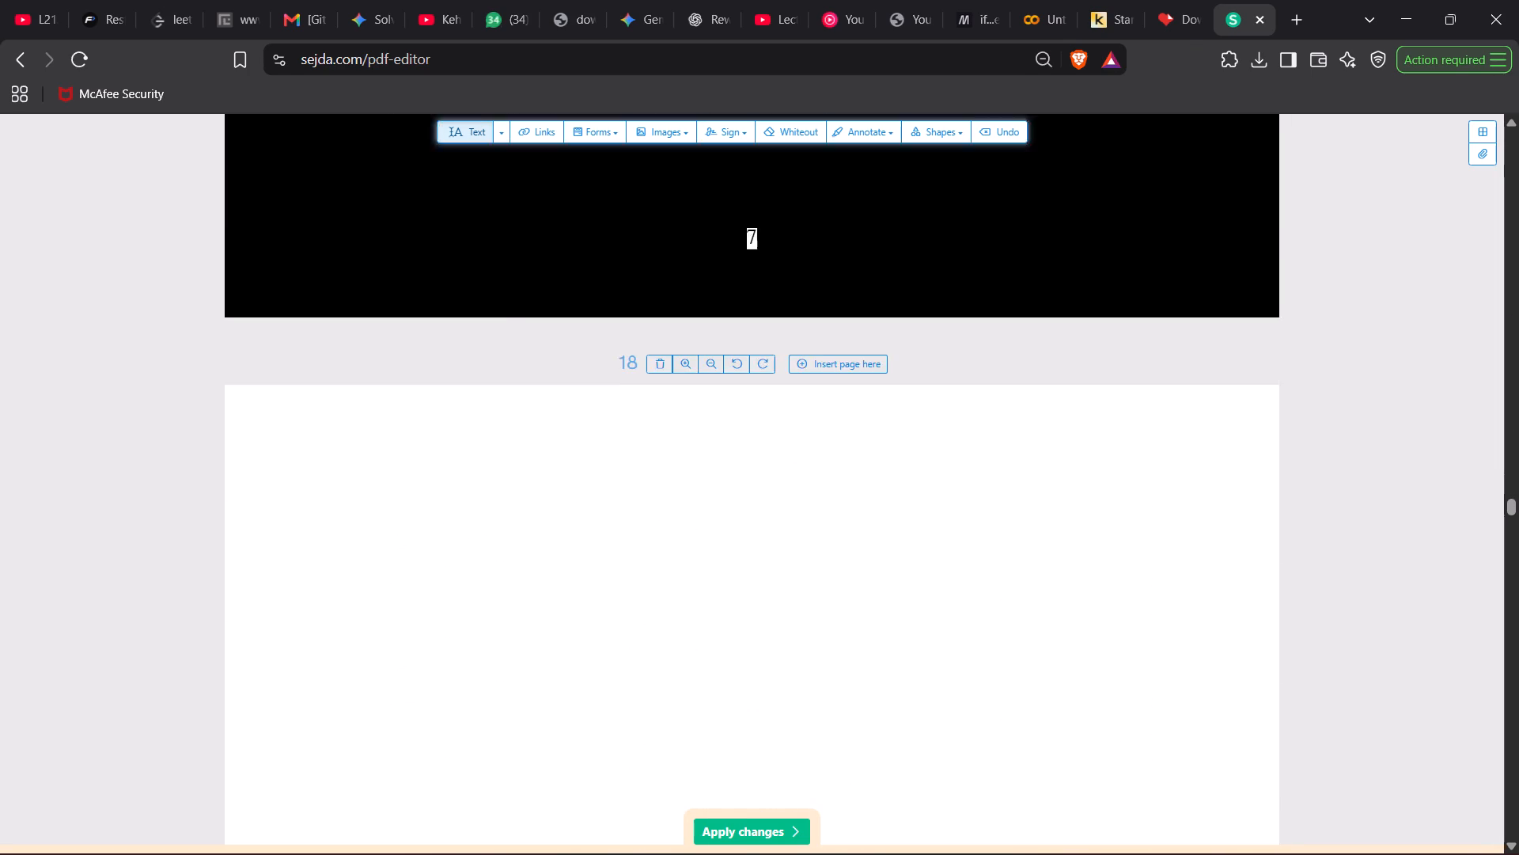
{"action": "scroll", "coordinate": [1180, 660], "scroll_direction": "down", "scroll_amount": 13}
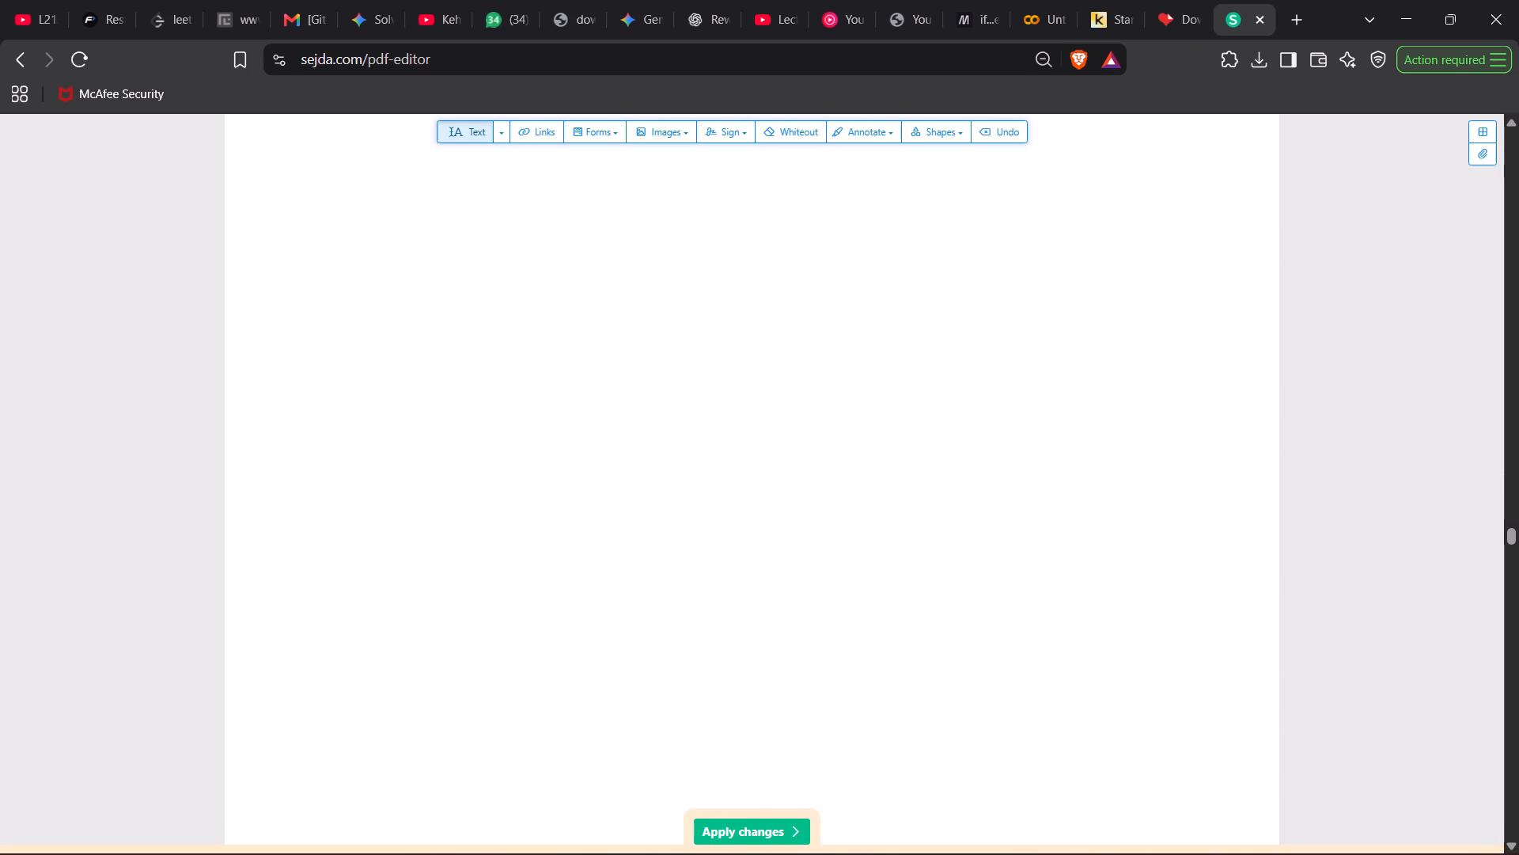
{"action": "scroll", "coordinate": [1180, 660], "scroll_direction": "down", "scroll_amount": 9}
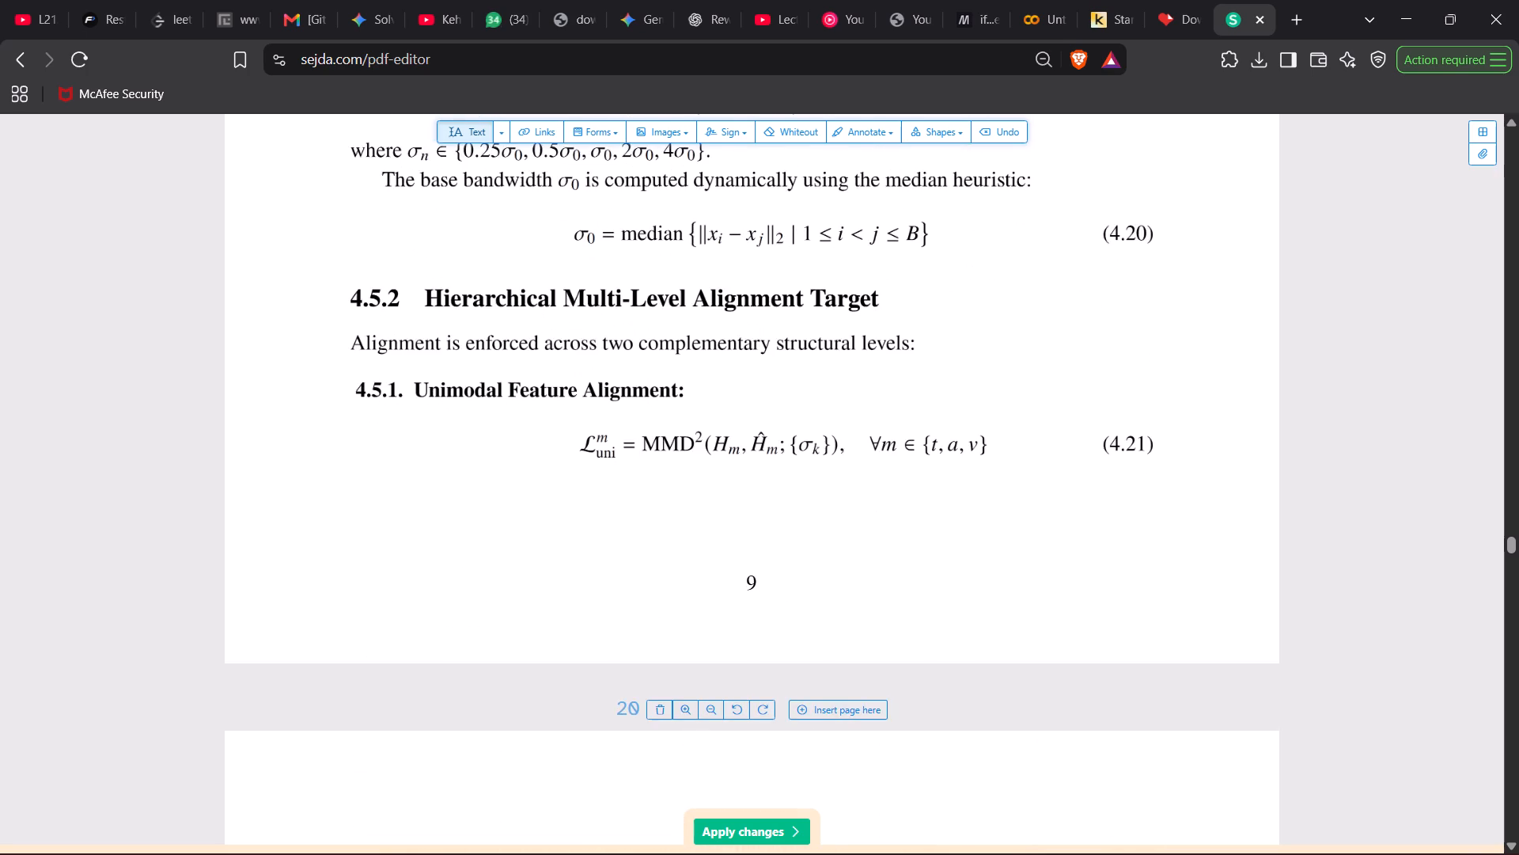
{"action": "scroll", "coordinate": [1180, 660], "scroll_direction": "down", "scroll_amount": 12}
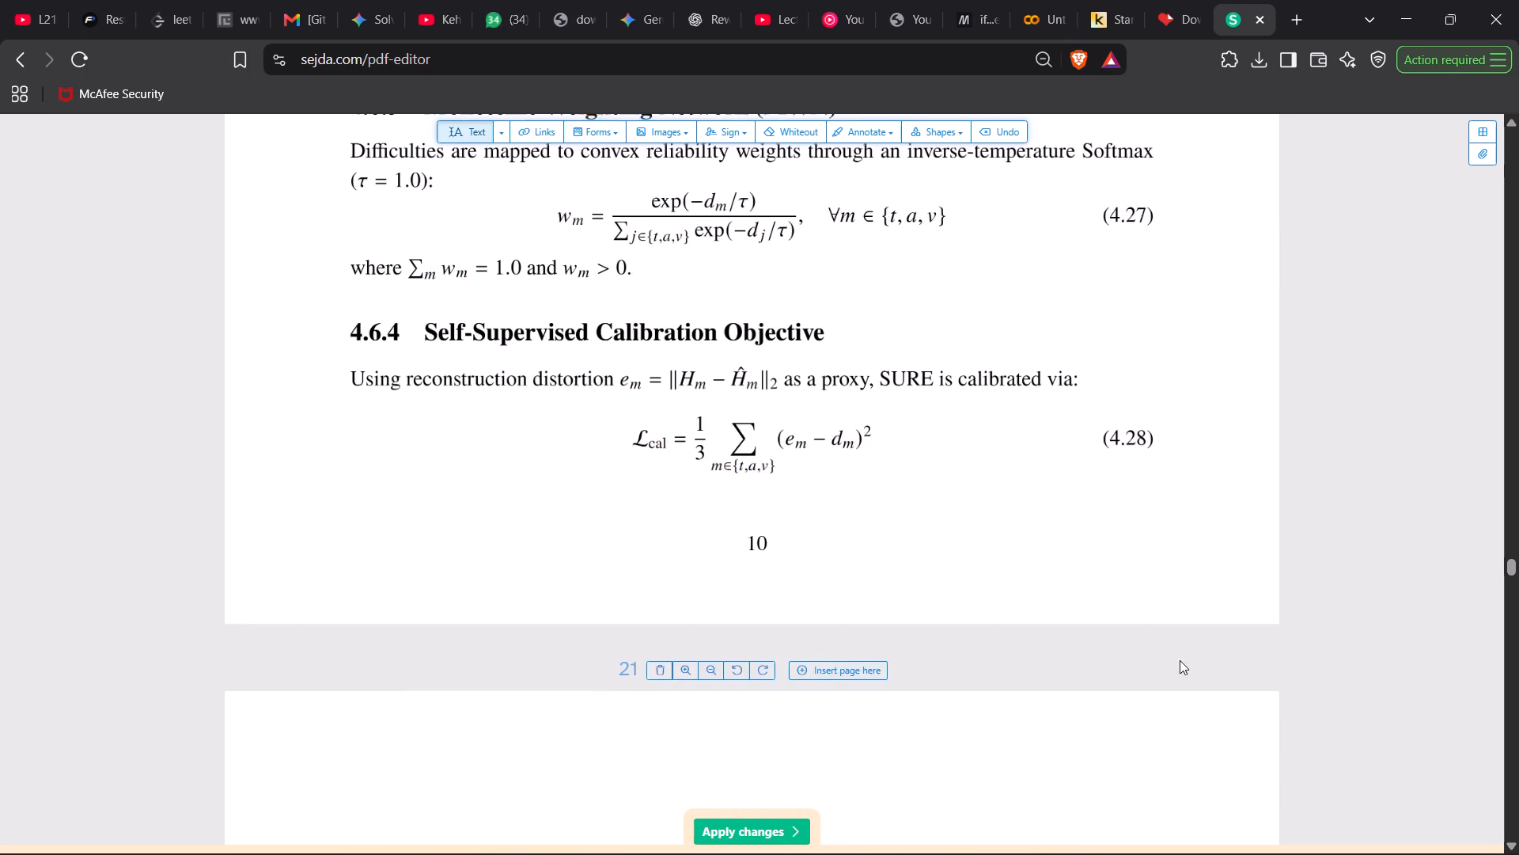
Check which footer pages sections 4.7, 4.7.1 to 4.7.3 and 4.8 fall on, up to the page before PDF page 23.
{"action": "scroll", "coordinate": [1180, 660], "scroll_direction": "down", "scroll_amount": 4}
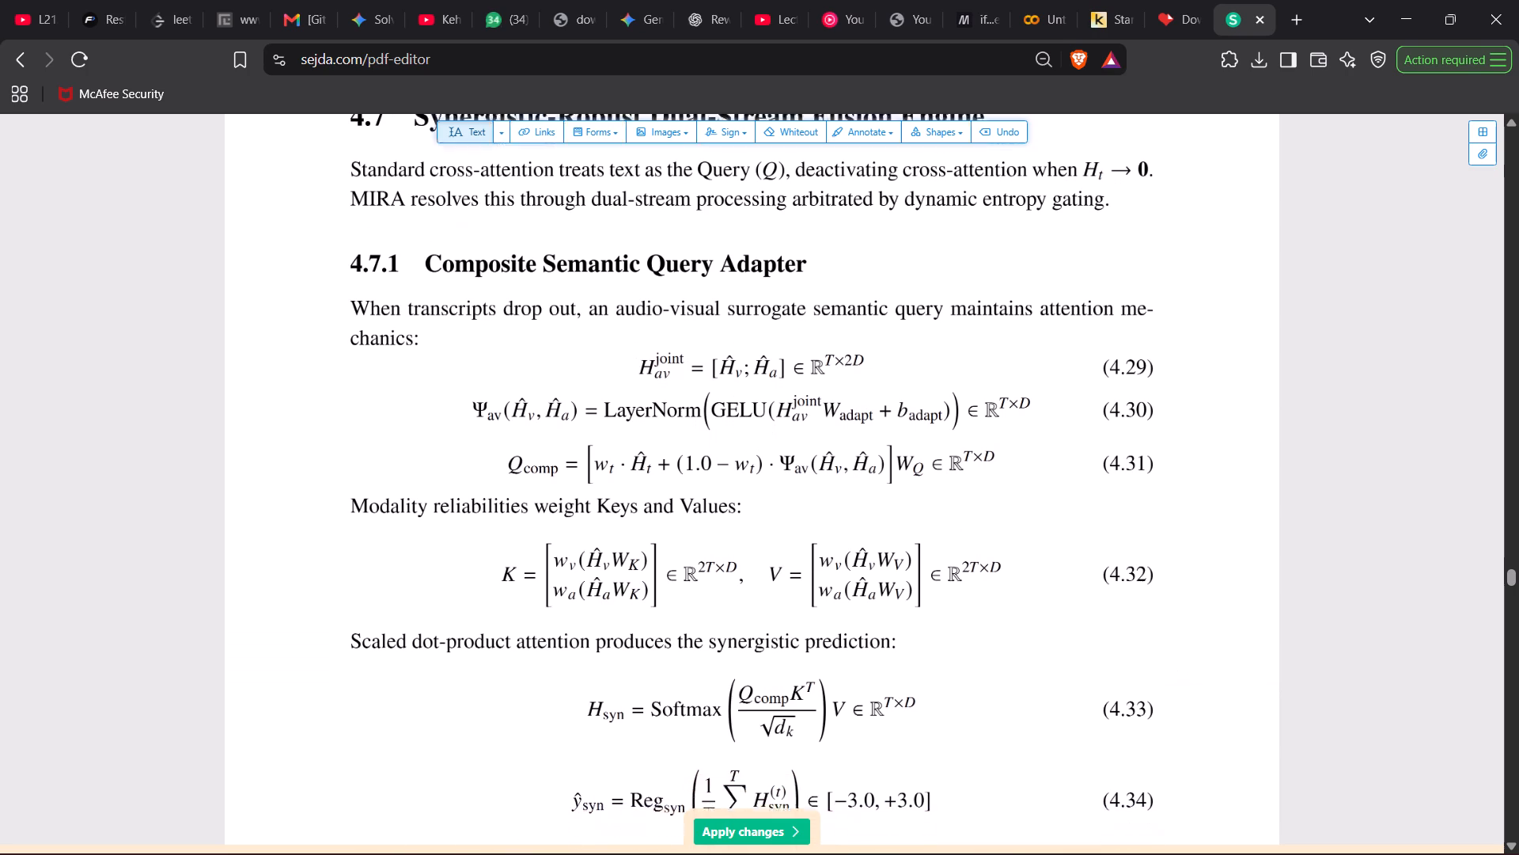
{"action": "scroll", "coordinate": [1188, 643], "scroll_direction": "down", "scroll_amount": 4}
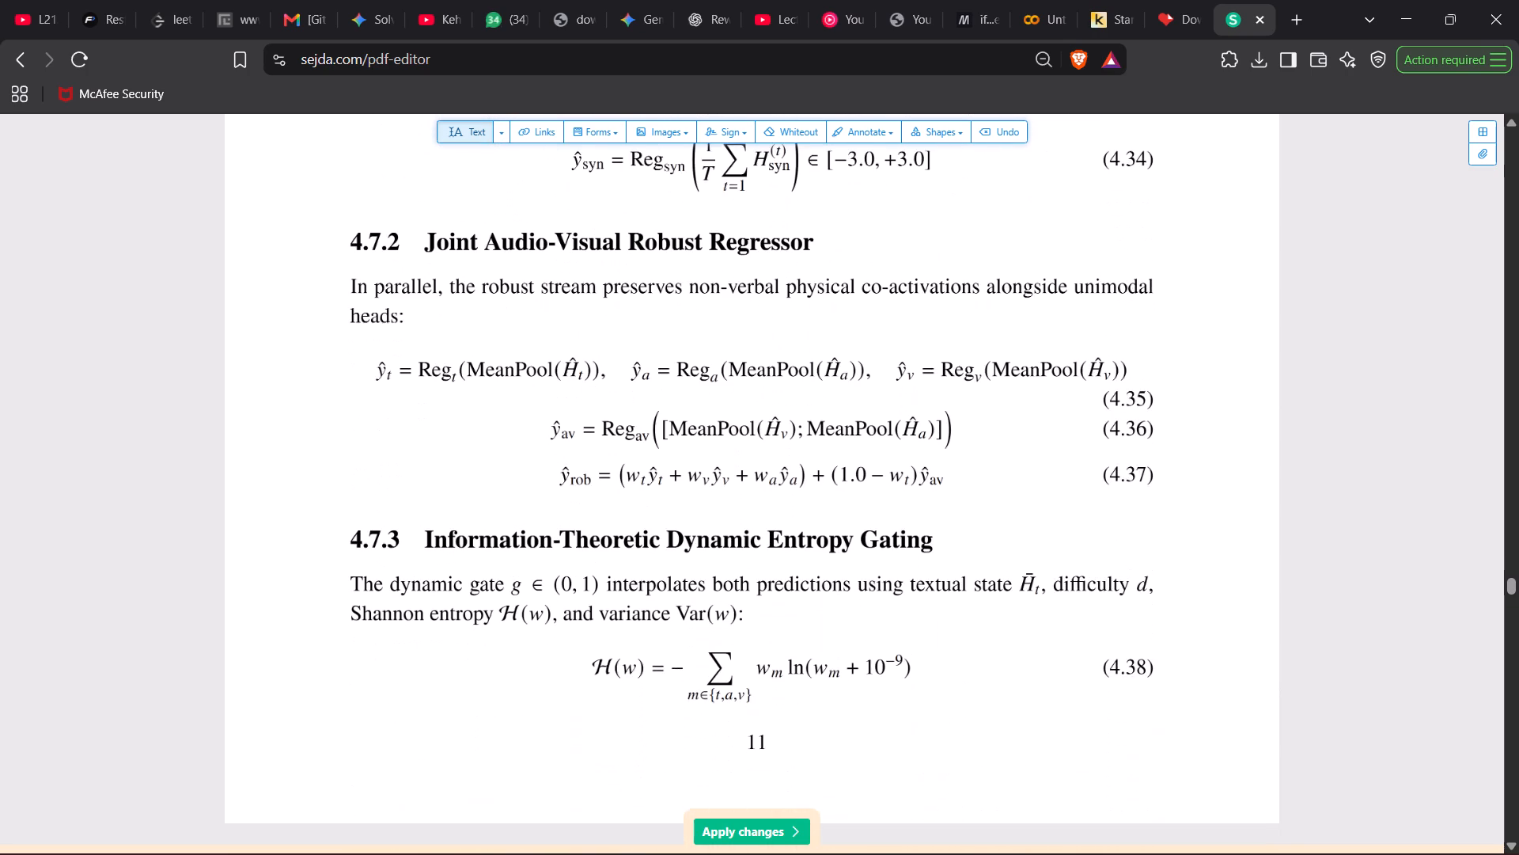
{"action": "scroll", "coordinate": [1188, 643], "scroll_direction": "down", "scroll_amount": 4}
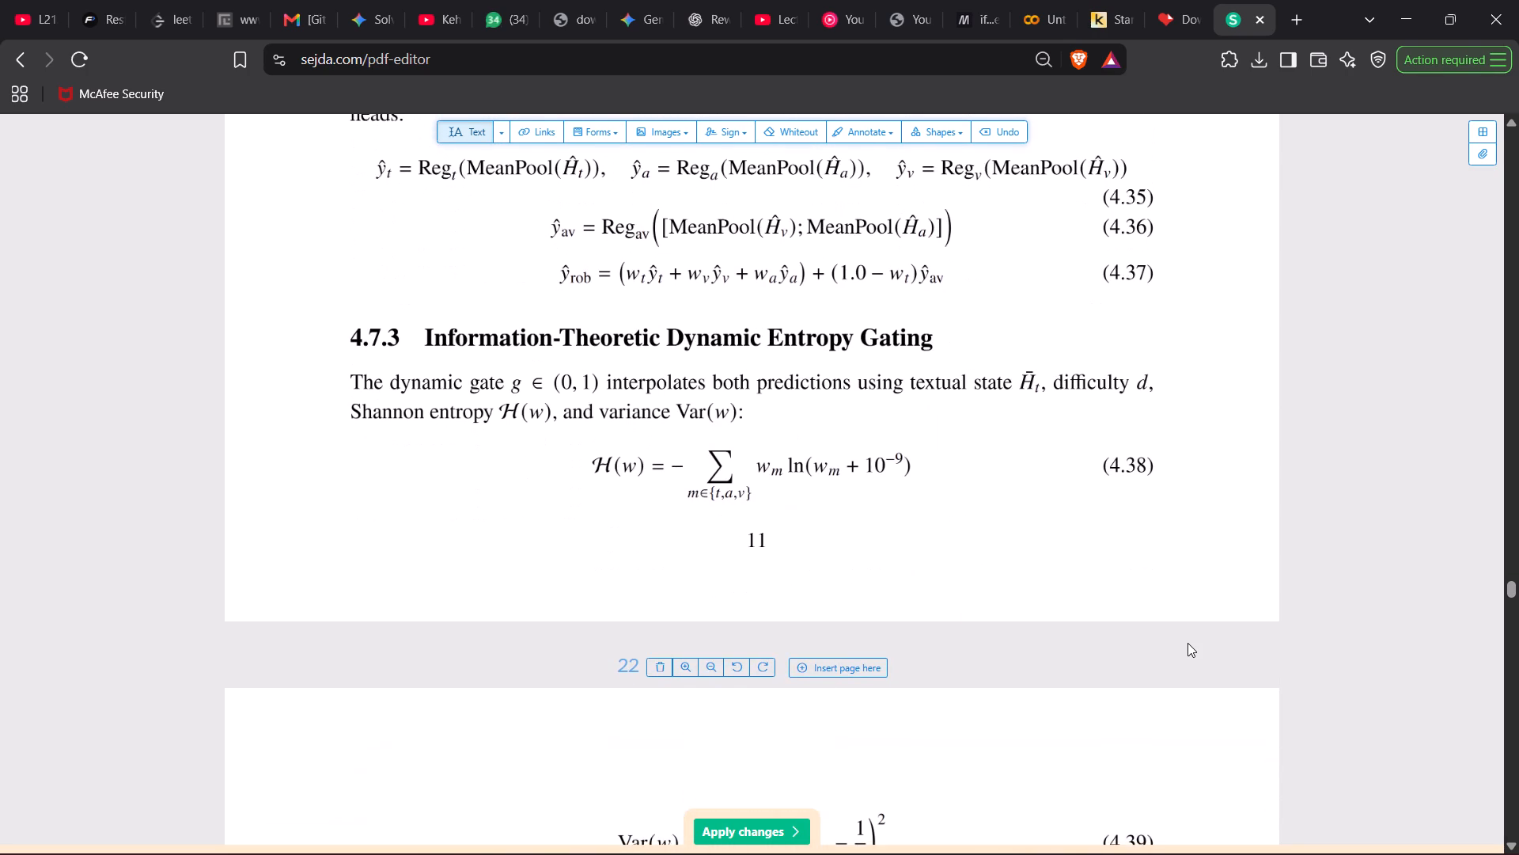
{"action": "scroll", "coordinate": [1188, 643], "scroll_direction": "up", "scroll_amount": 11}
{"action": "scroll", "coordinate": [1188, 643], "scroll_direction": "down", "scroll_amount": 4}
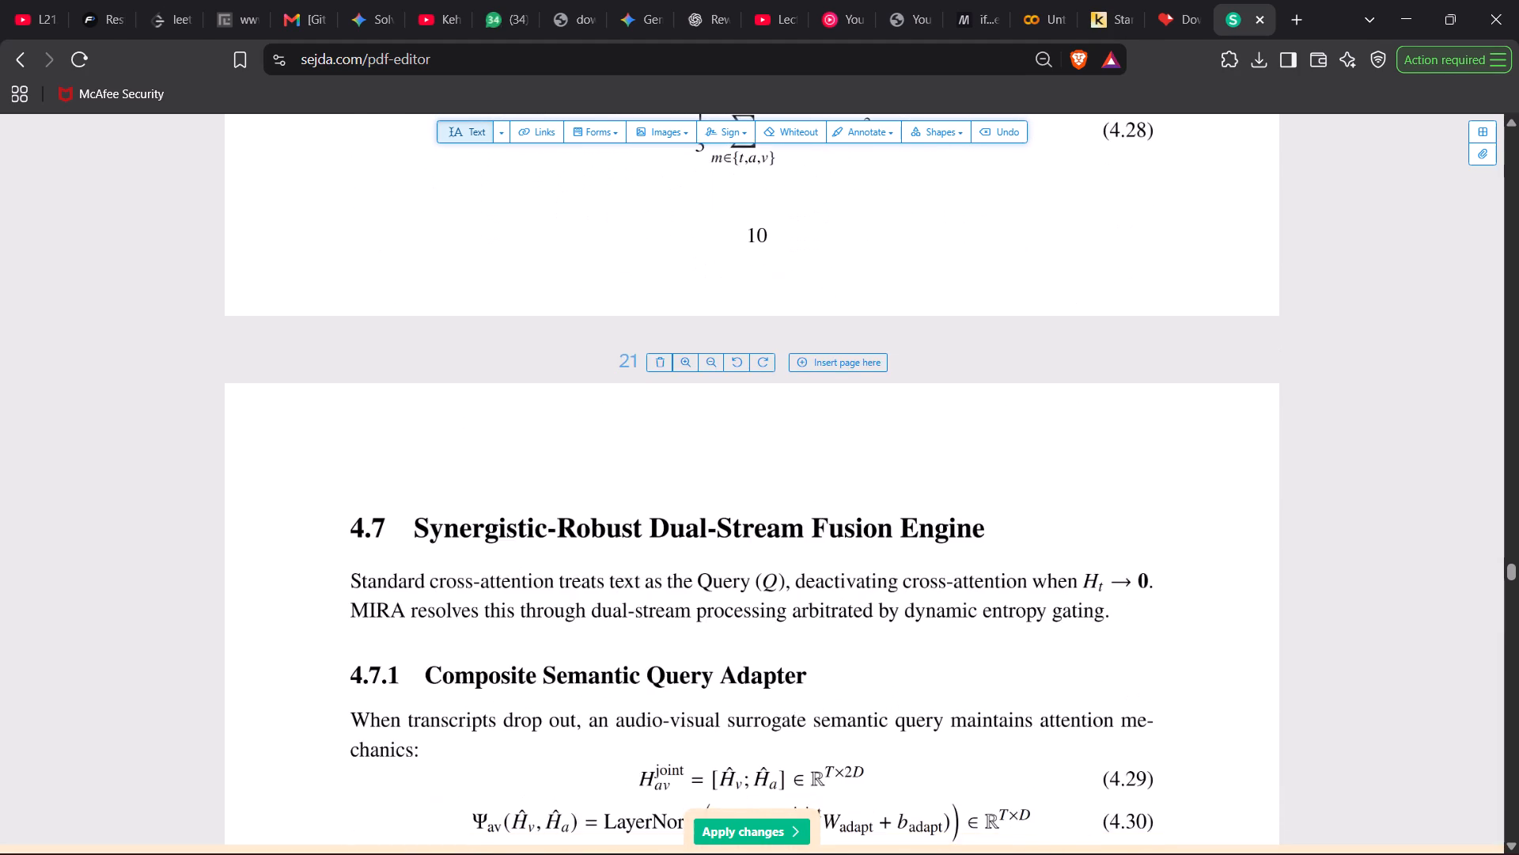
{"action": "scroll", "coordinate": [1188, 643], "scroll_direction": "down", "scroll_amount": 9}
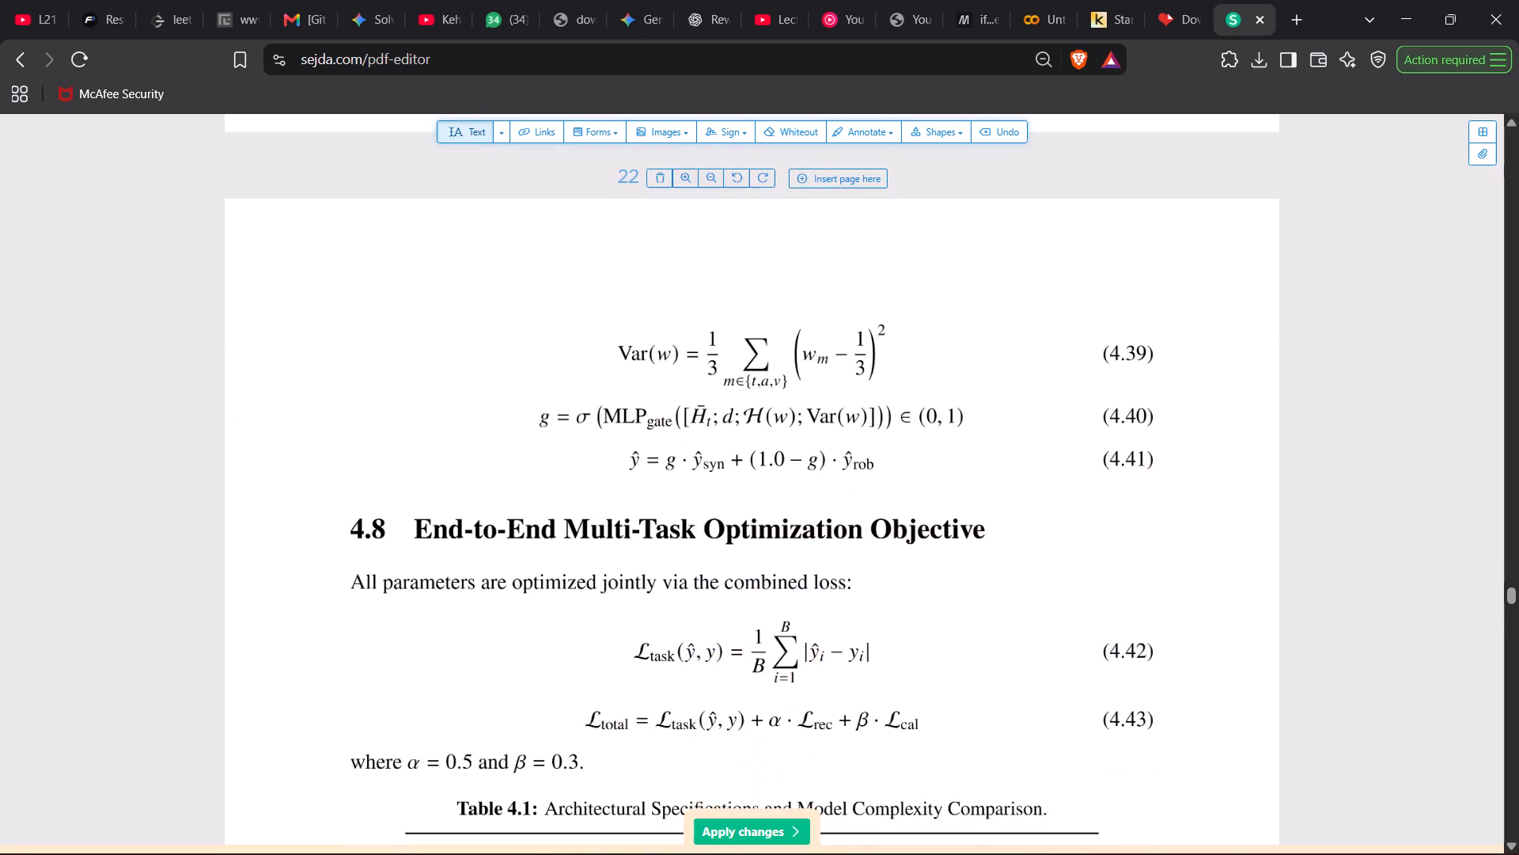
{"action": "scroll", "coordinate": [1188, 643], "scroll_direction": "down", "scroll_amount": 8}
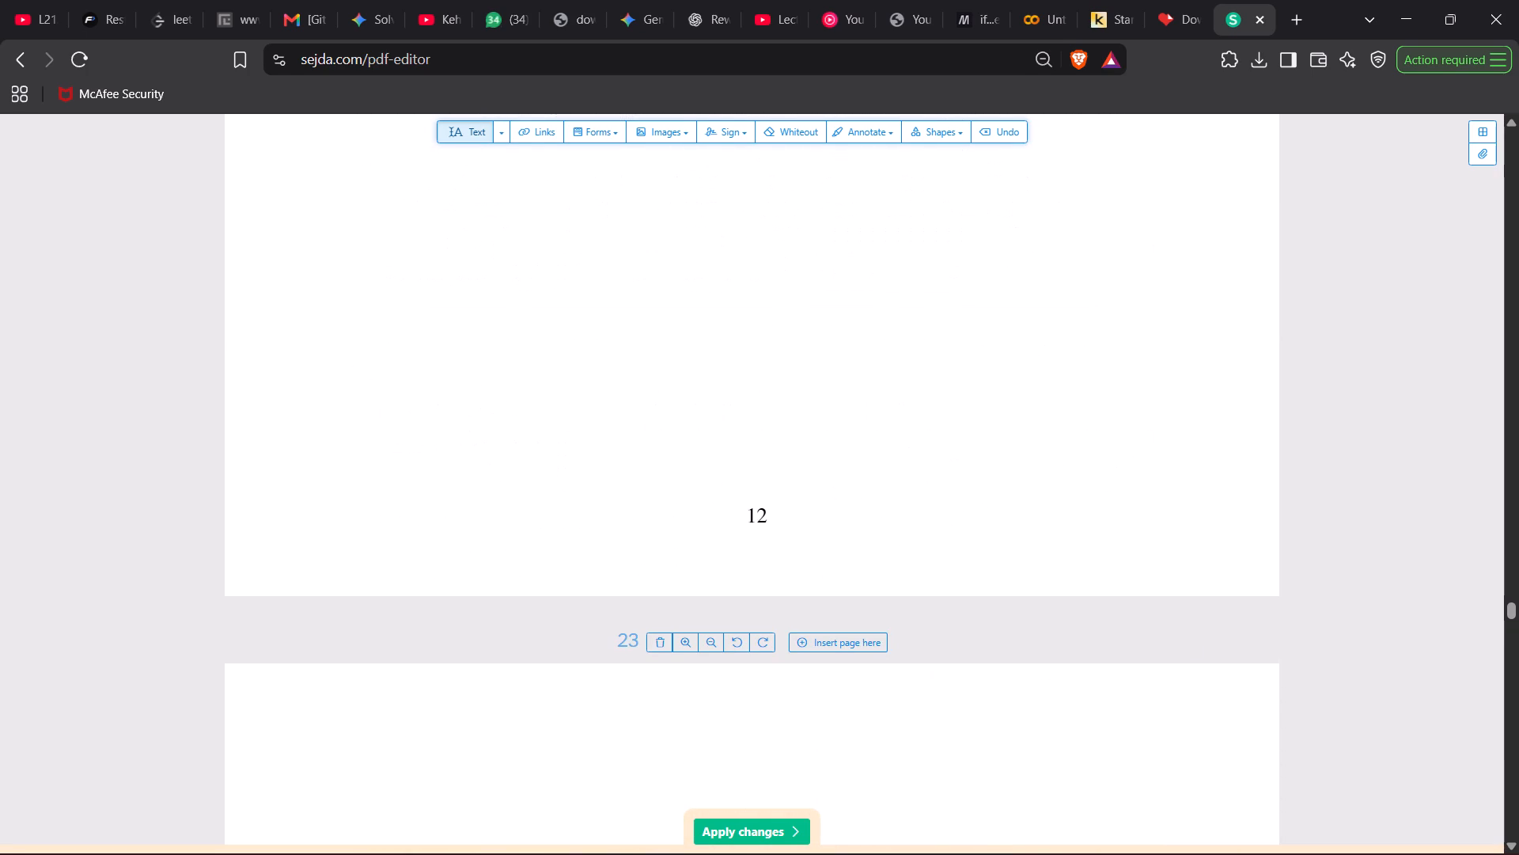
In the table of contents, set the page number of section 4.6.4, Self-Supervised Calibration Objective, to 10.
{"action": "scroll", "coordinate": [1096, 474], "scroll_direction": "up", "scroll_amount": 19}
{"action": "scroll", "coordinate": [1096, 474], "scroll_direction": "up", "scroll_amount": 14}
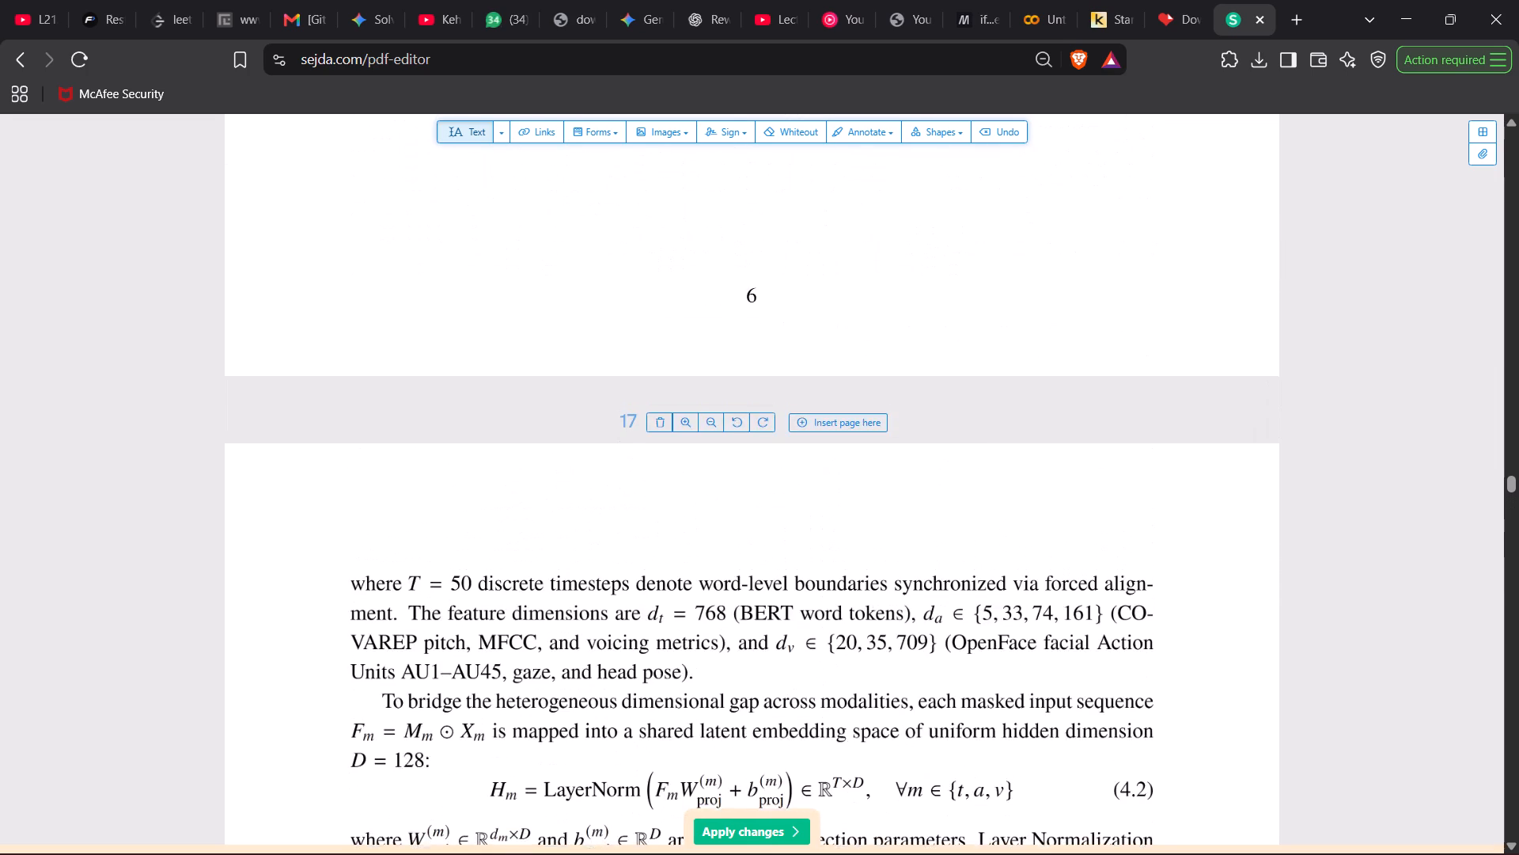
{"action": "scroll", "coordinate": [1096, 474], "scroll_direction": "up", "scroll_amount": 13}
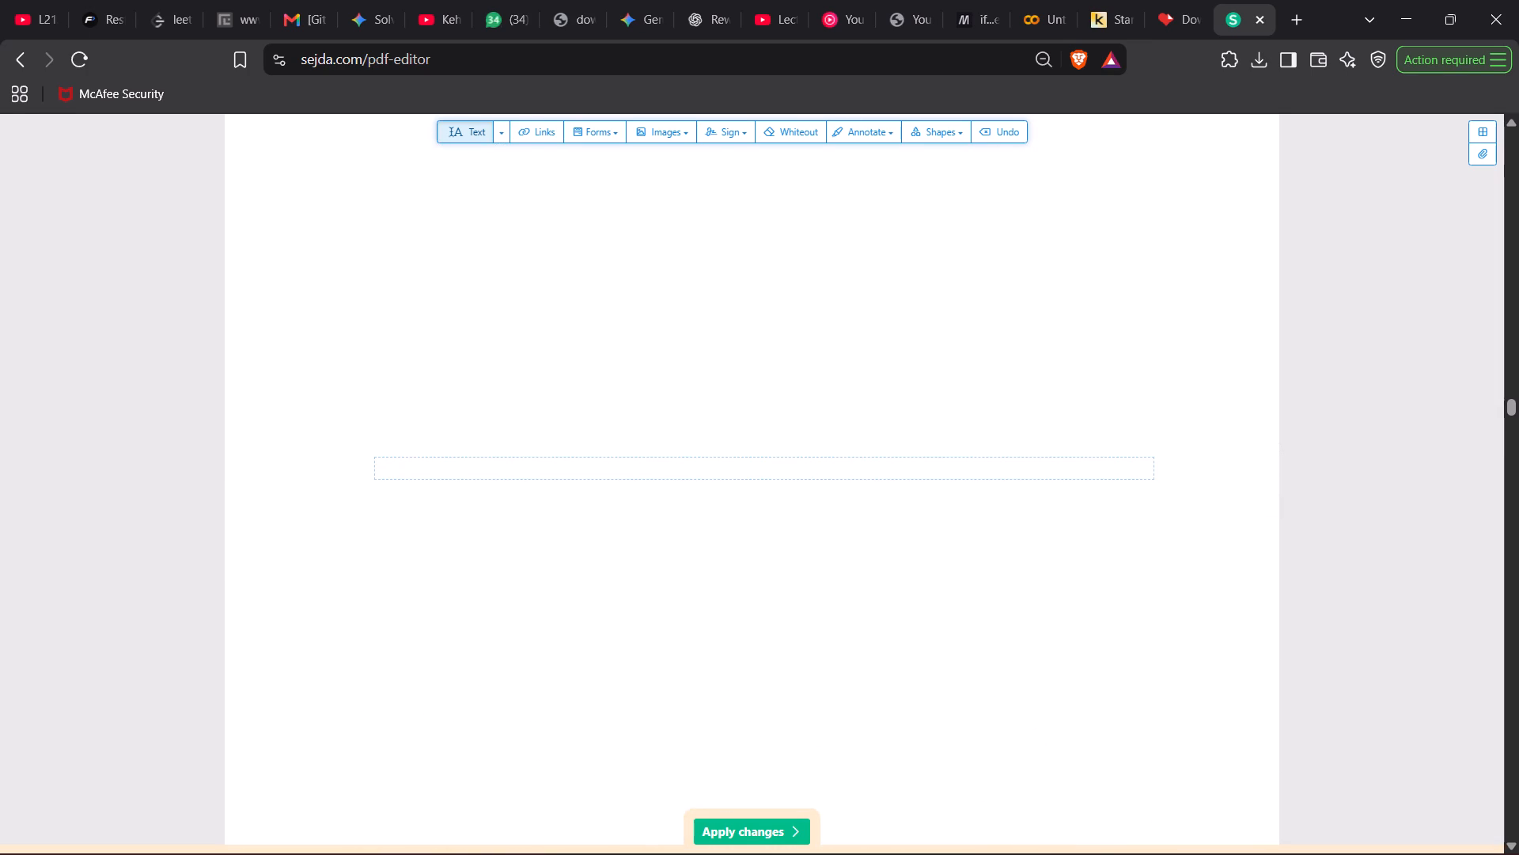
{"action": "scroll", "coordinate": [1096, 474], "scroll_direction": "up", "scroll_amount": 15}
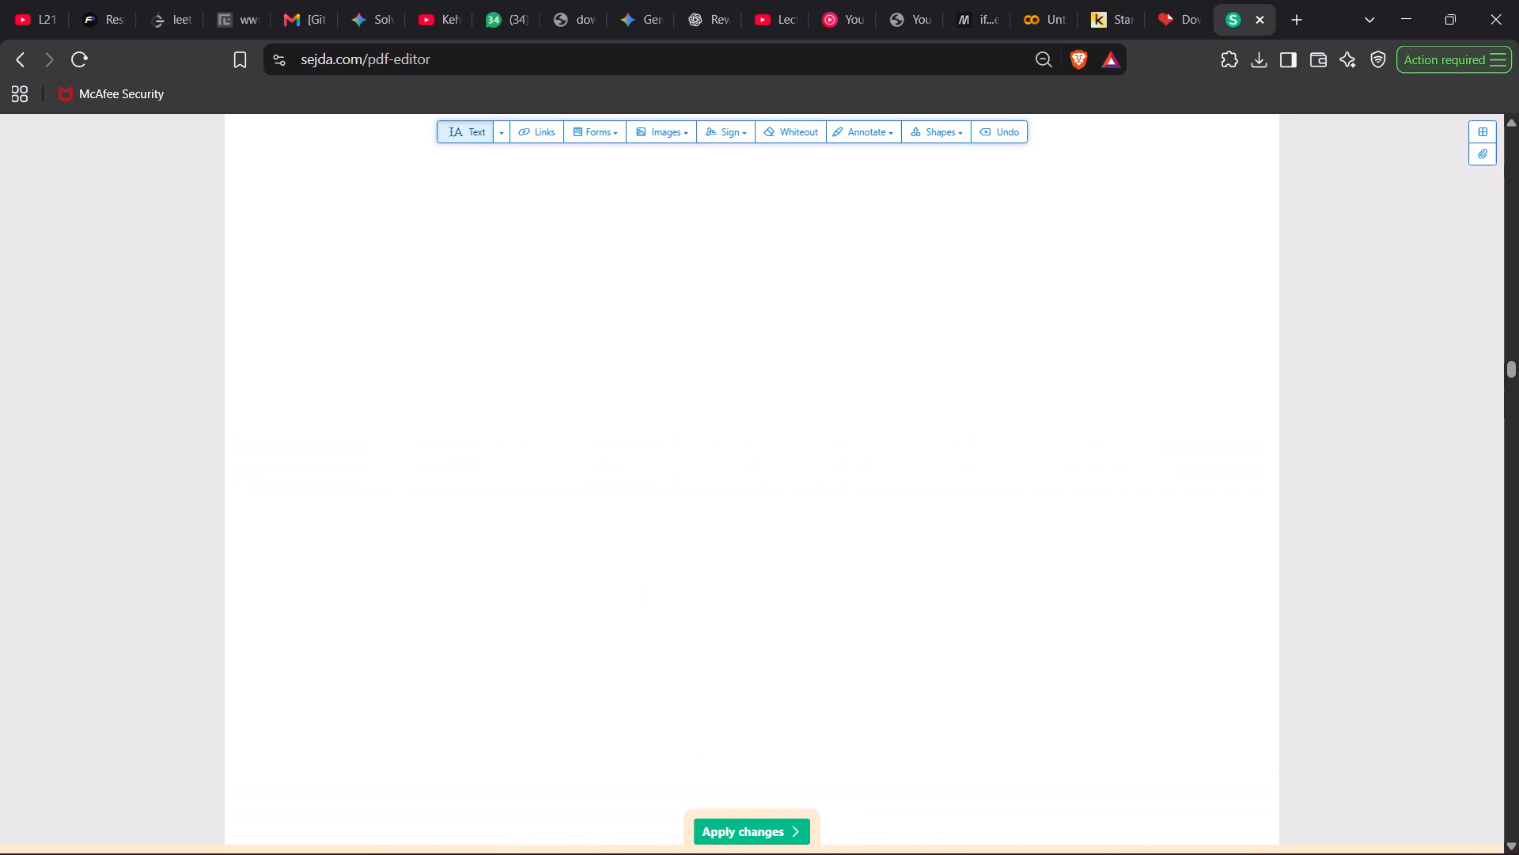
{"action": "scroll", "coordinate": [1096, 474], "scroll_direction": "up", "scroll_amount": 8}
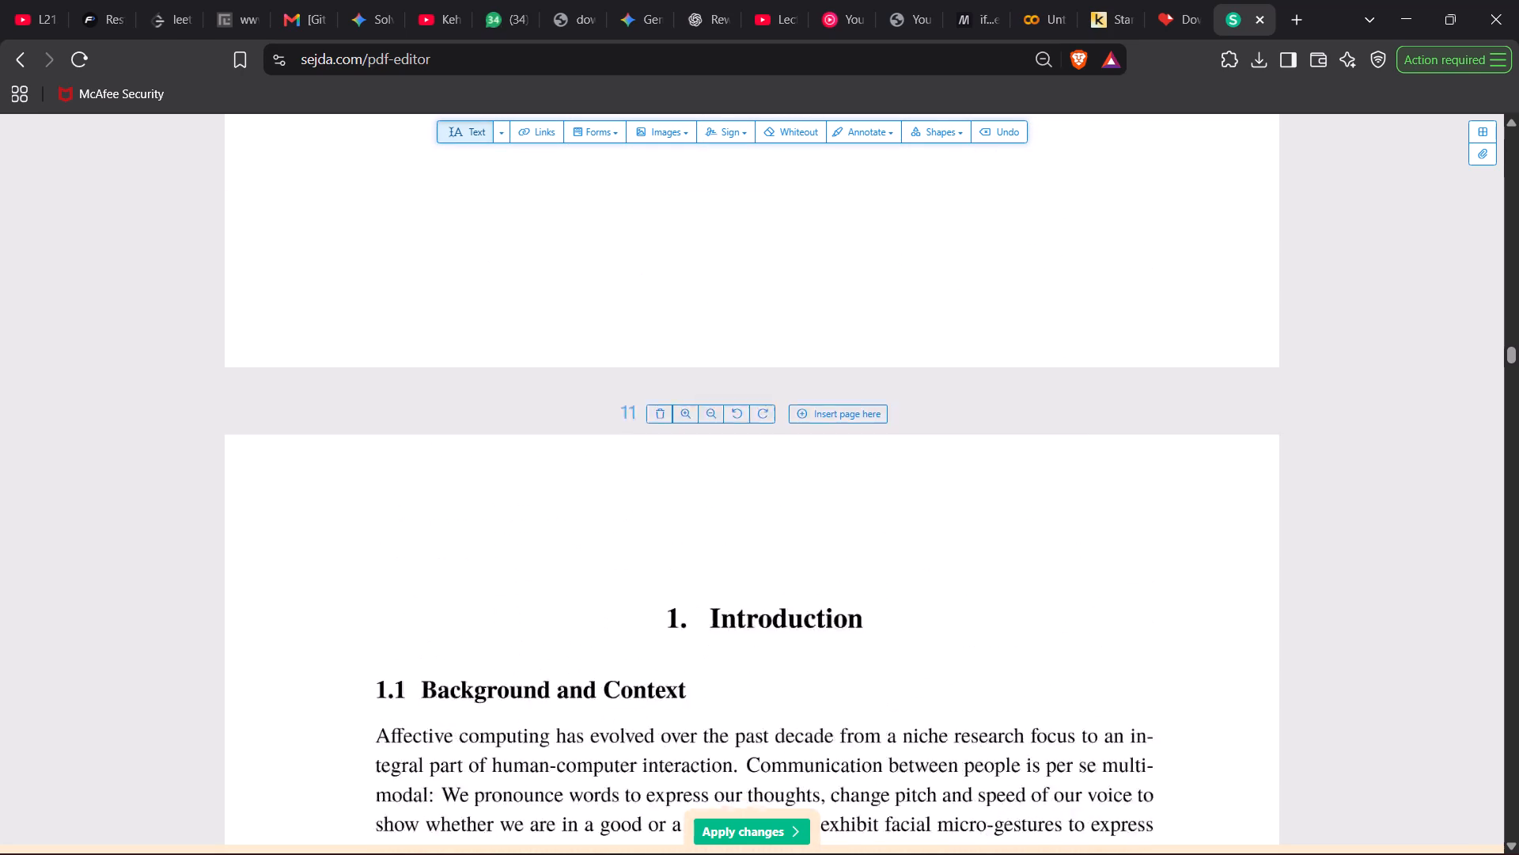
{"action": "scroll", "coordinate": [1096, 474], "scroll_direction": "up", "scroll_amount": 11}
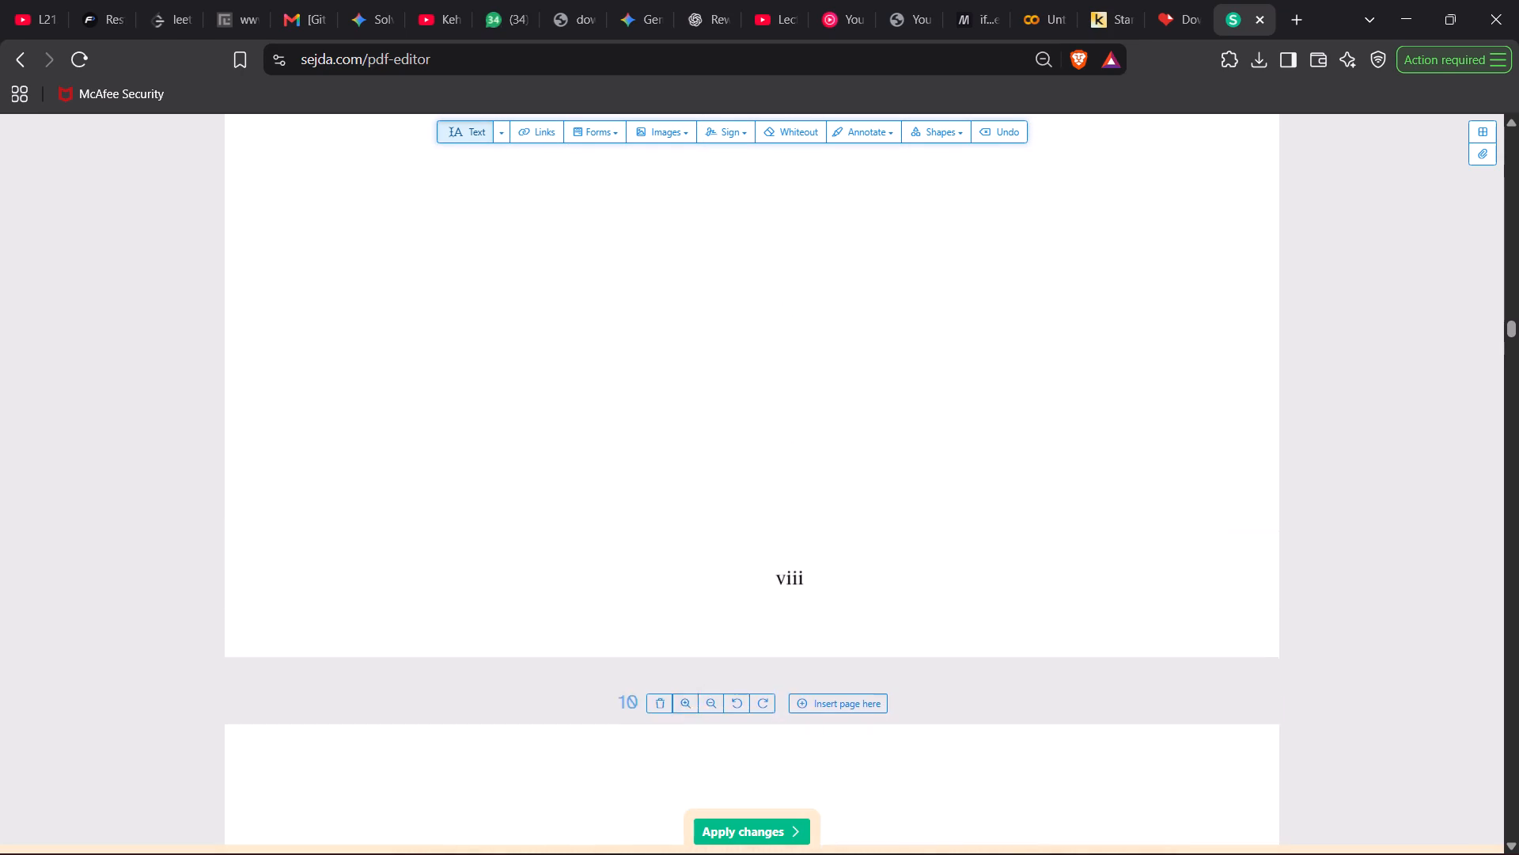
{"action": "scroll", "coordinate": [1096, 474], "scroll_direction": "up", "scroll_amount": 13}
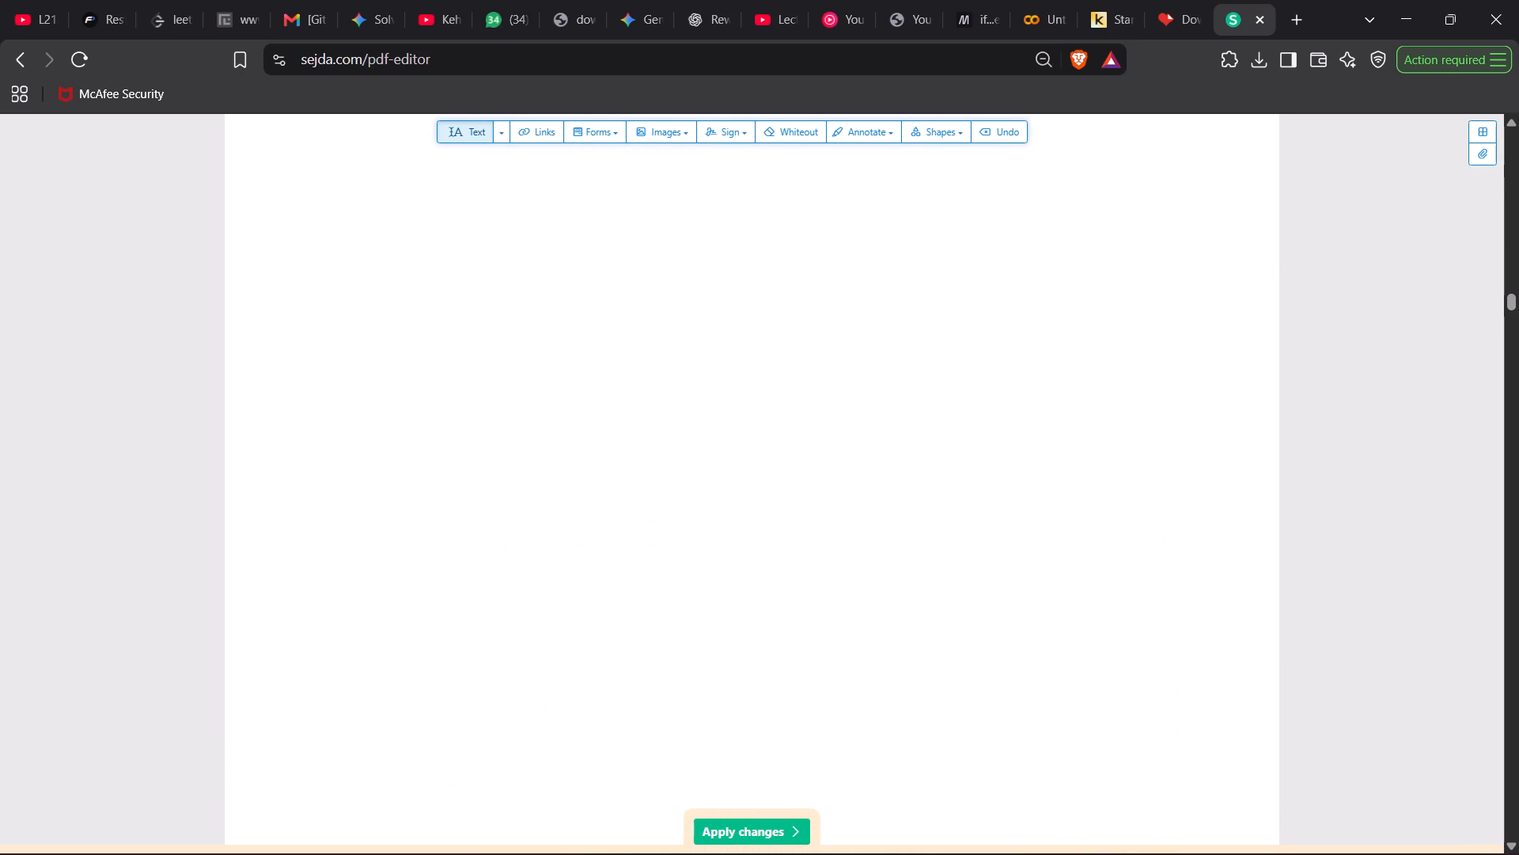
{"action": "scroll", "coordinate": [1096, 474], "scroll_direction": "up", "scroll_amount": 2}
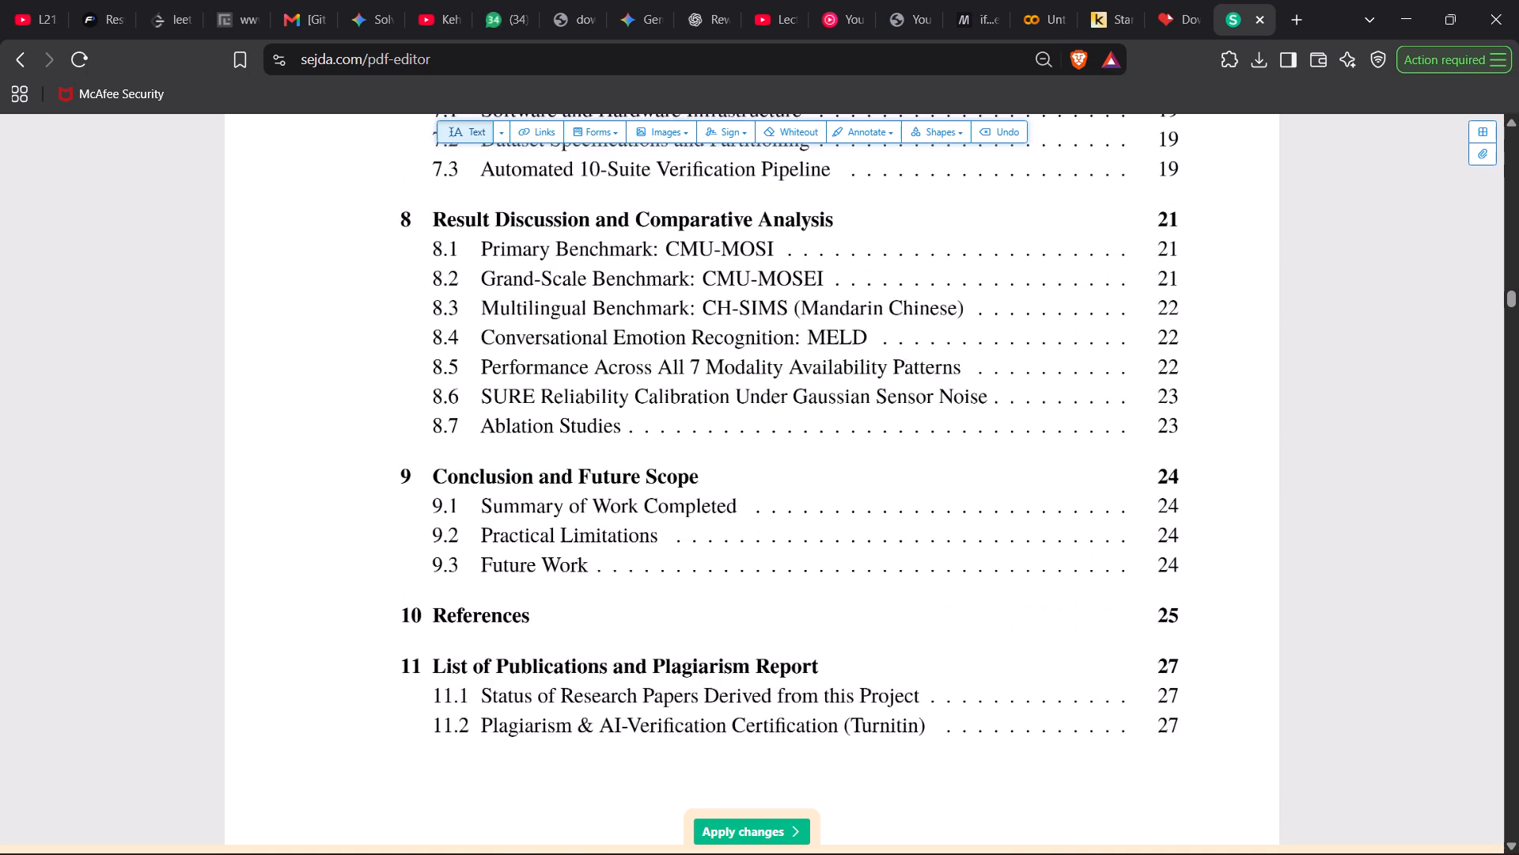
{"action": "scroll", "coordinate": [1096, 474], "scroll_direction": "up", "scroll_amount": 8}
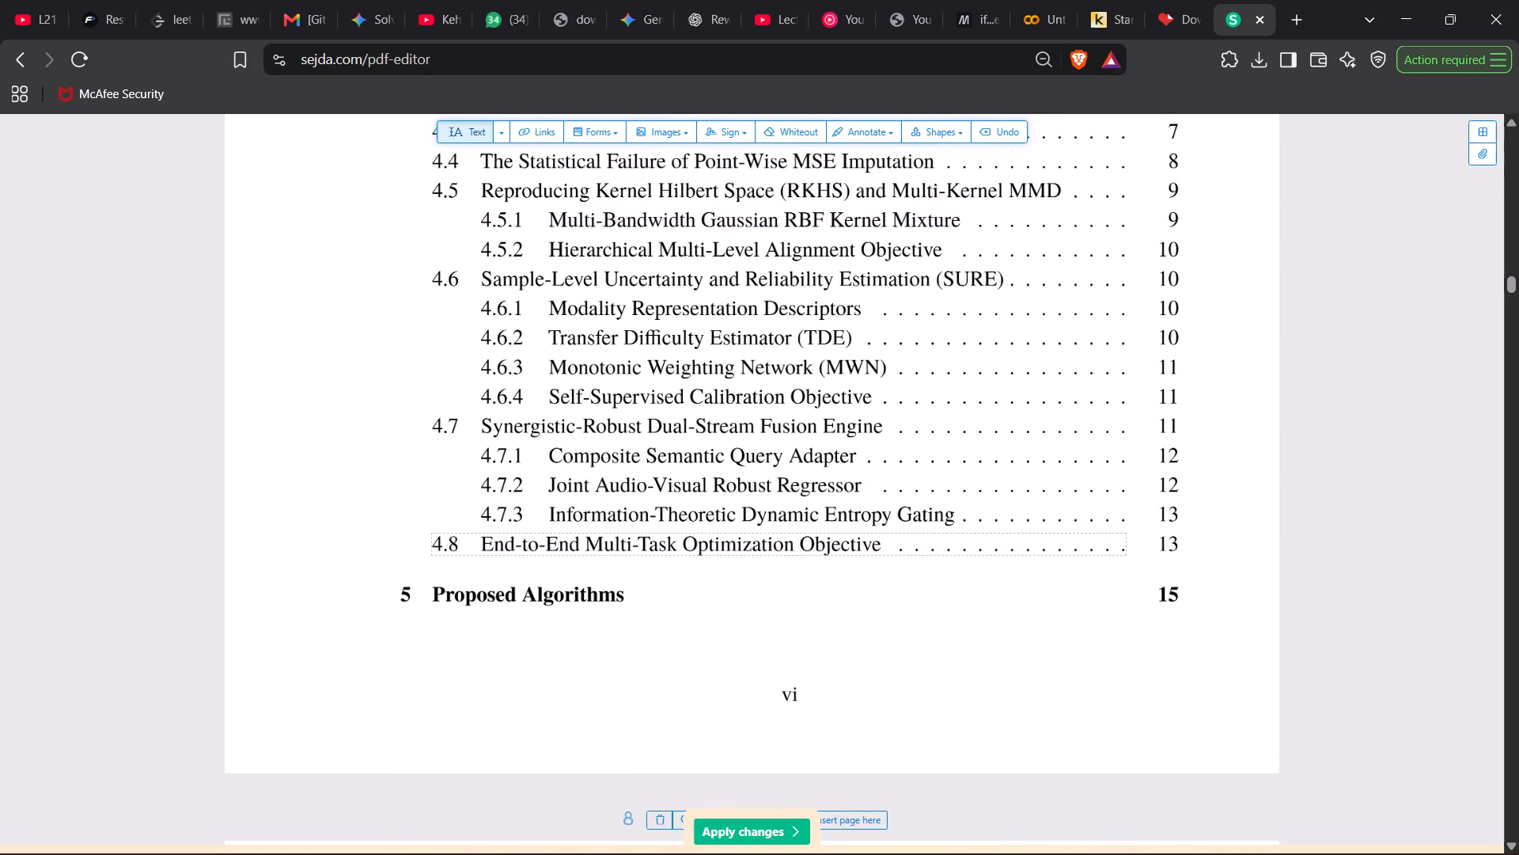
{"action": "scroll", "coordinate": [1096, 474], "scroll_direction": "up", "scroll_amount": 2}
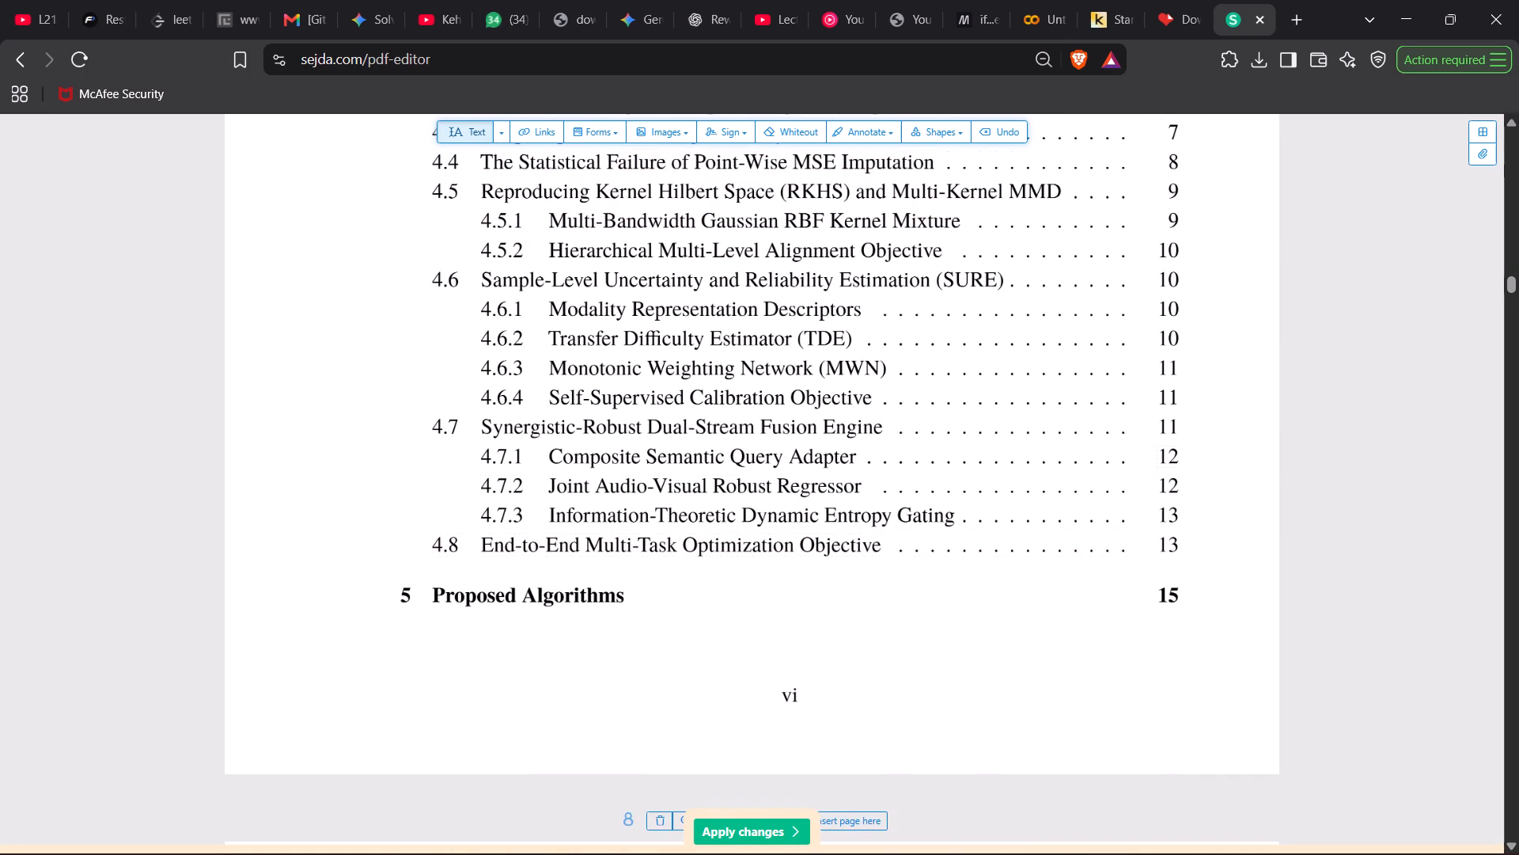
{"action": "left_click", "coordinate": [1178, 399]}
{"action": "key", "text": "Right"}
{"action": "key", "text": "Right"}
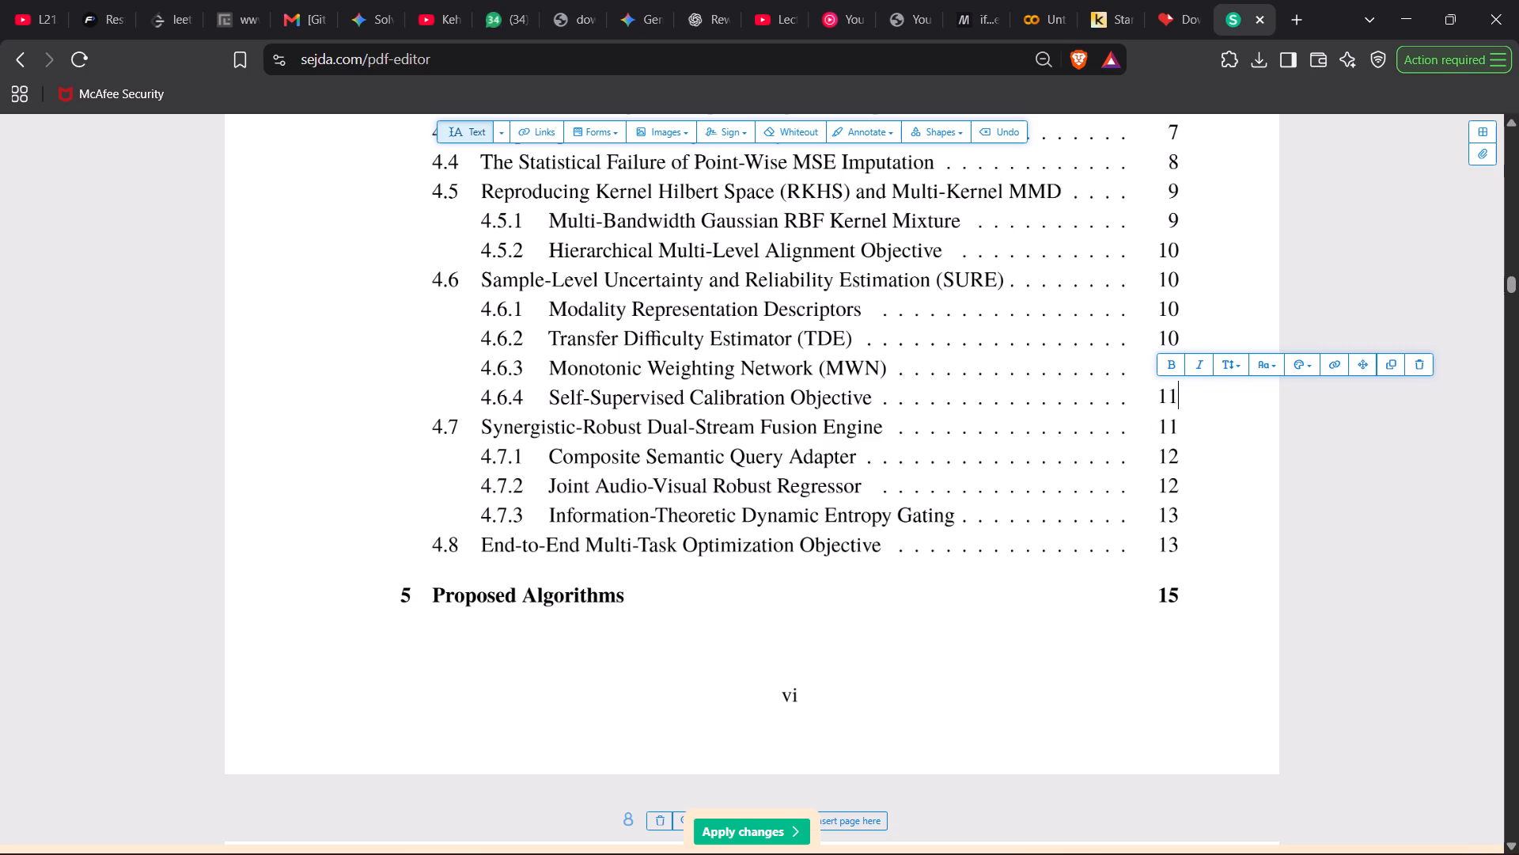
{"action": "key", "text": "BackSpace"}
{"action": "key", "text": "0"}
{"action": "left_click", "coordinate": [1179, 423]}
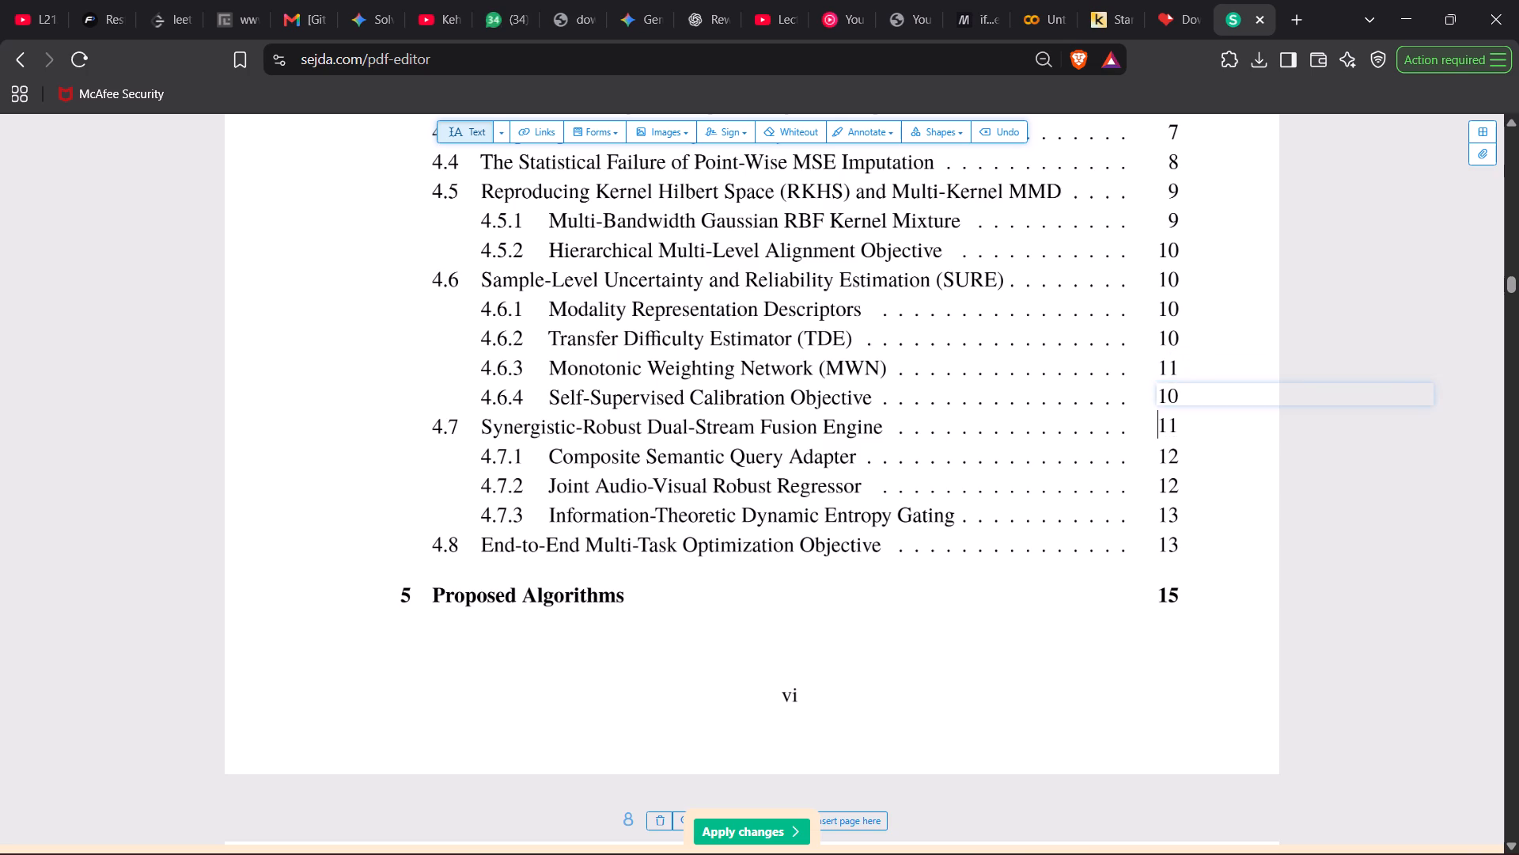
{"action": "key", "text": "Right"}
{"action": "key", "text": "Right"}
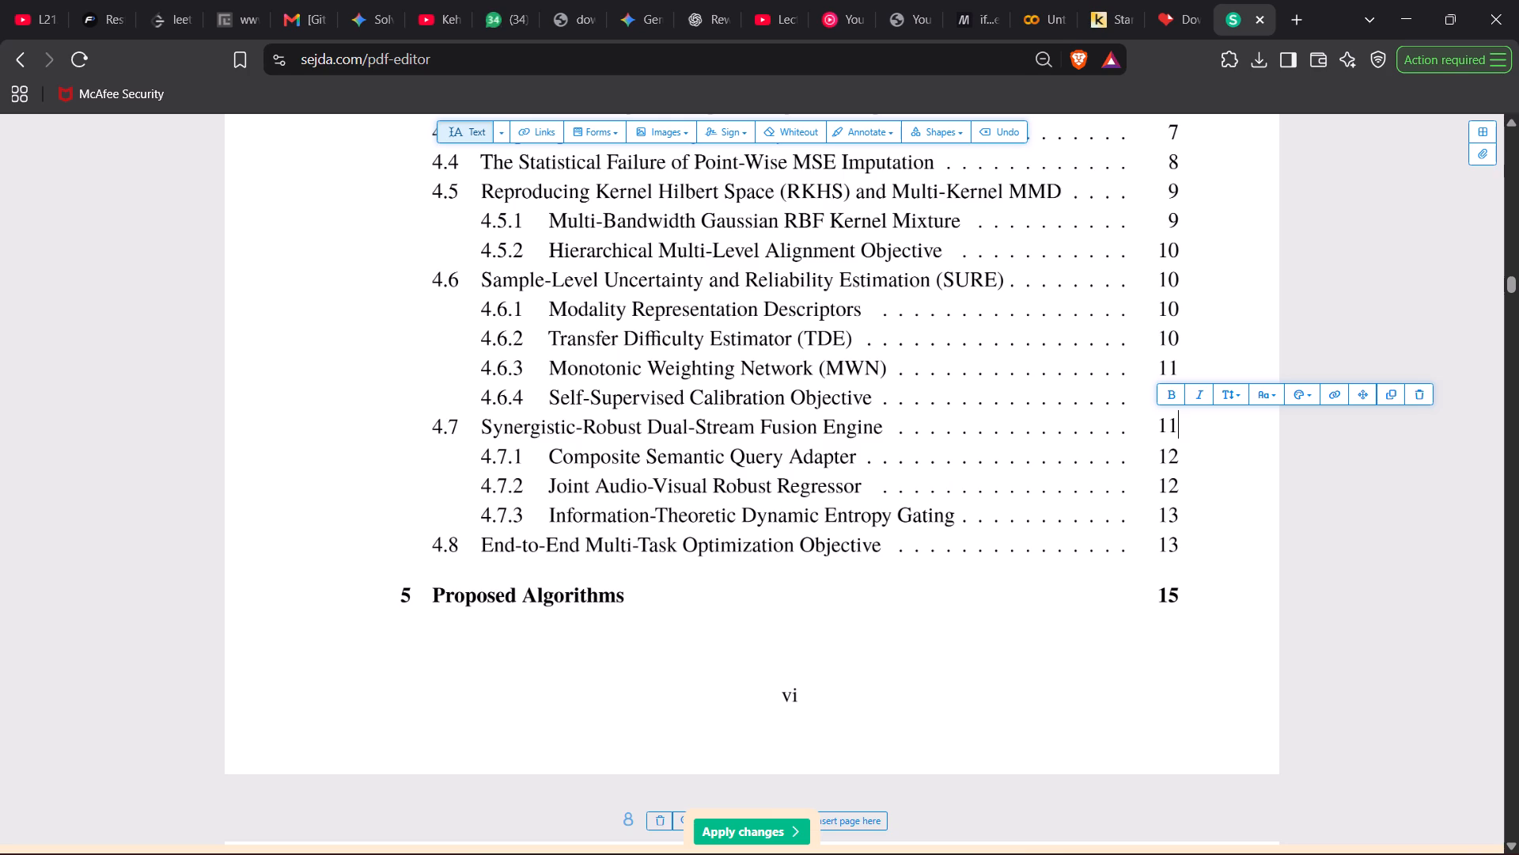
Set the contents page number of chapter 5, Proposed Algorithms, to 13.
{"action": "left_click", "coordinate": [1178, 592]}
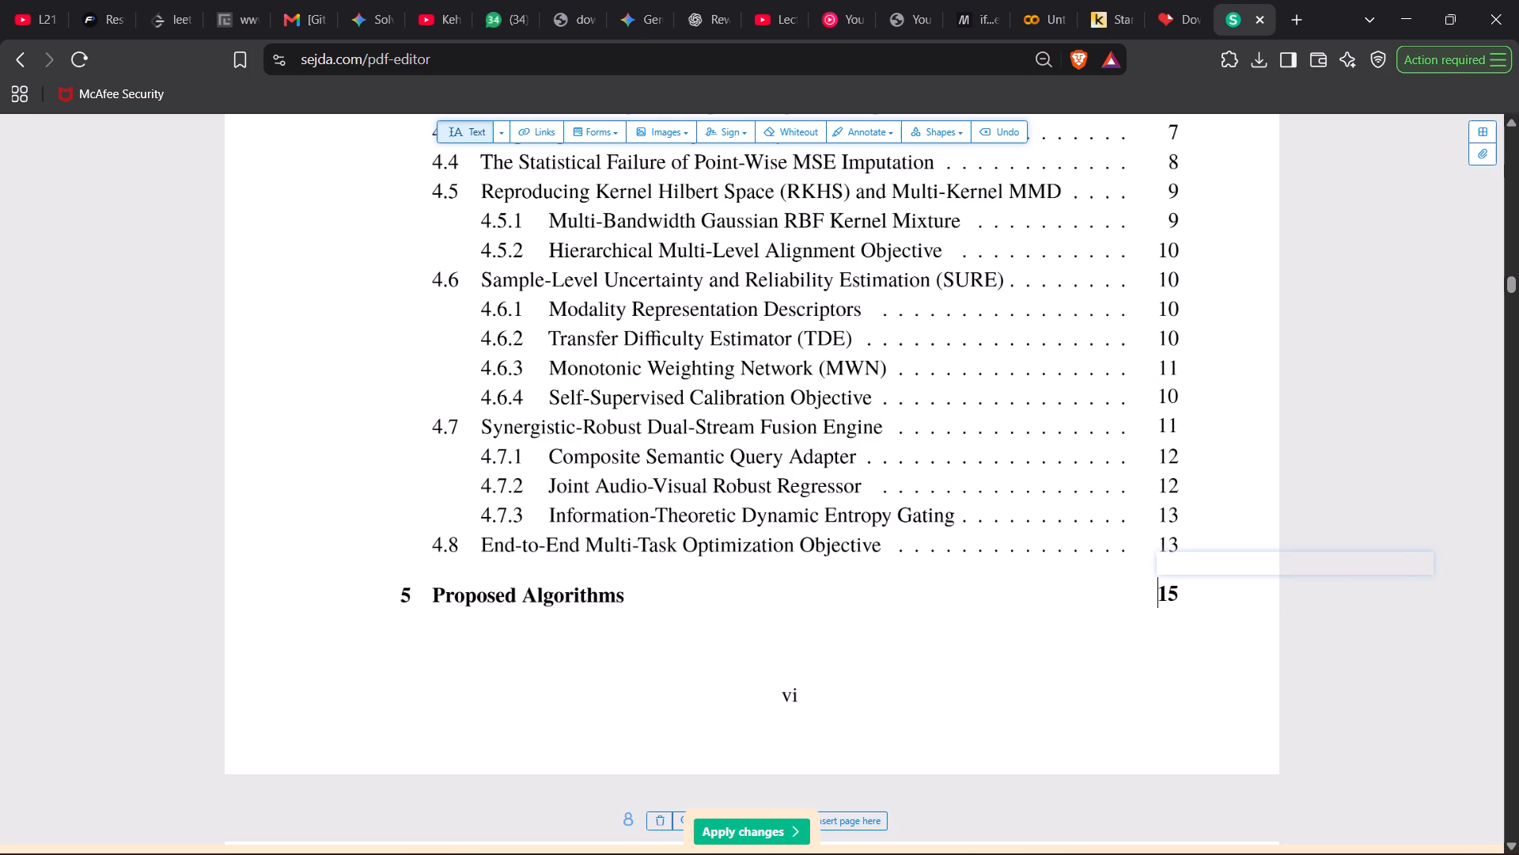
{"action": "key", "text": "Right"}
{"action": "key", "text": "Right"}
{"action": "key", "text": "BackSpace"}
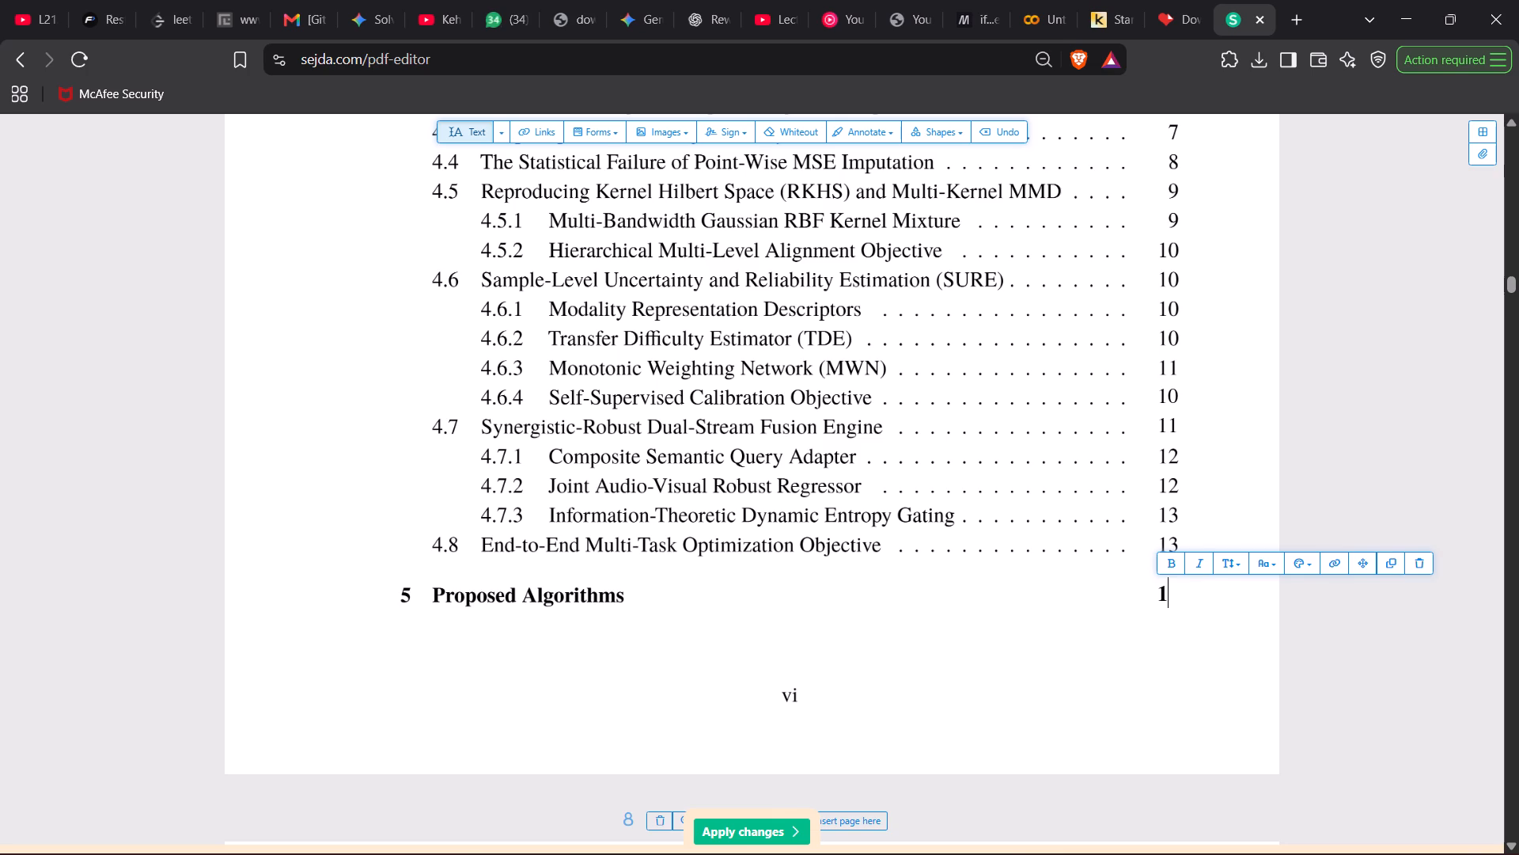
{"action": "key", "text": "3"}
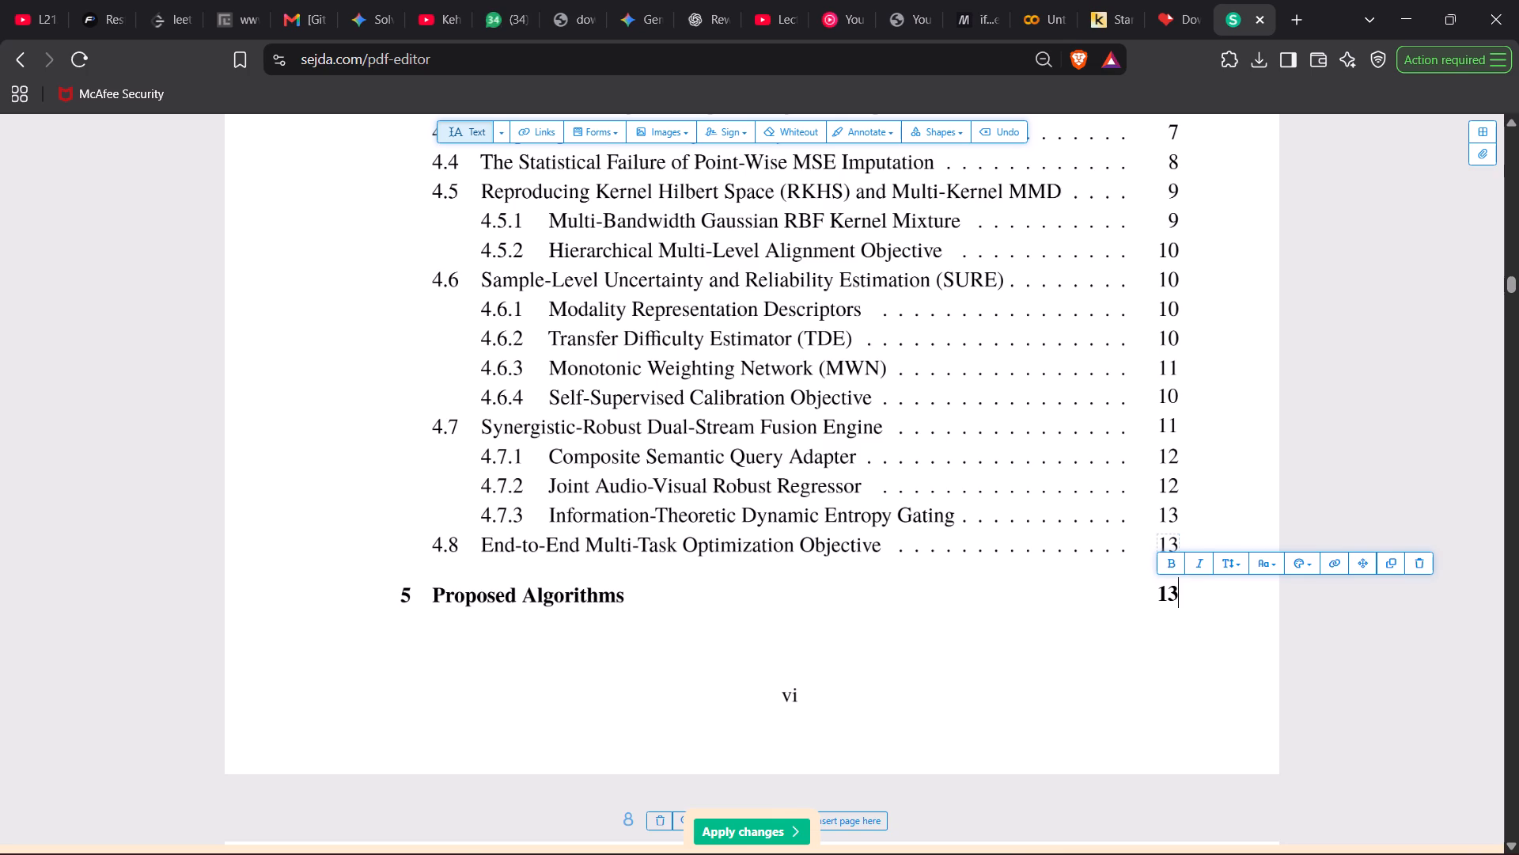
Set the contents page number of section 4.8, End-to-End Multi-Task Optimization Objective, to 12.
{"action": "left_click", "coordinate": [1177, 540]}
{"action": "key", "text": "Right"}
{"action": "key", "text": "Right"}
{"action": "key", "text": "BackSpace"}
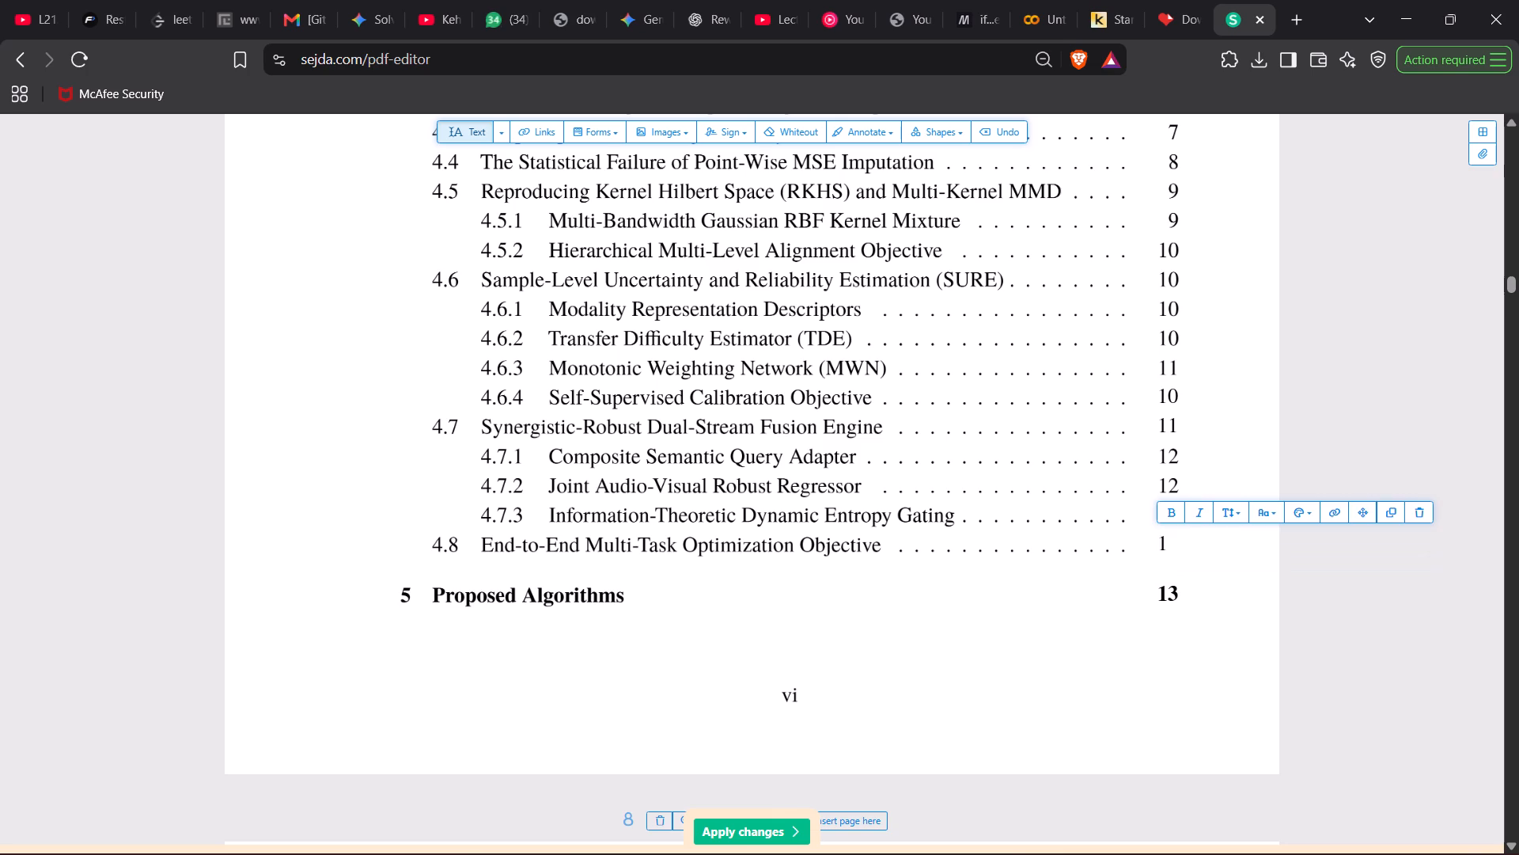
{"action": "key", "text": "2"}
{"action": "left_click", "coordinate": [1205, 471]}
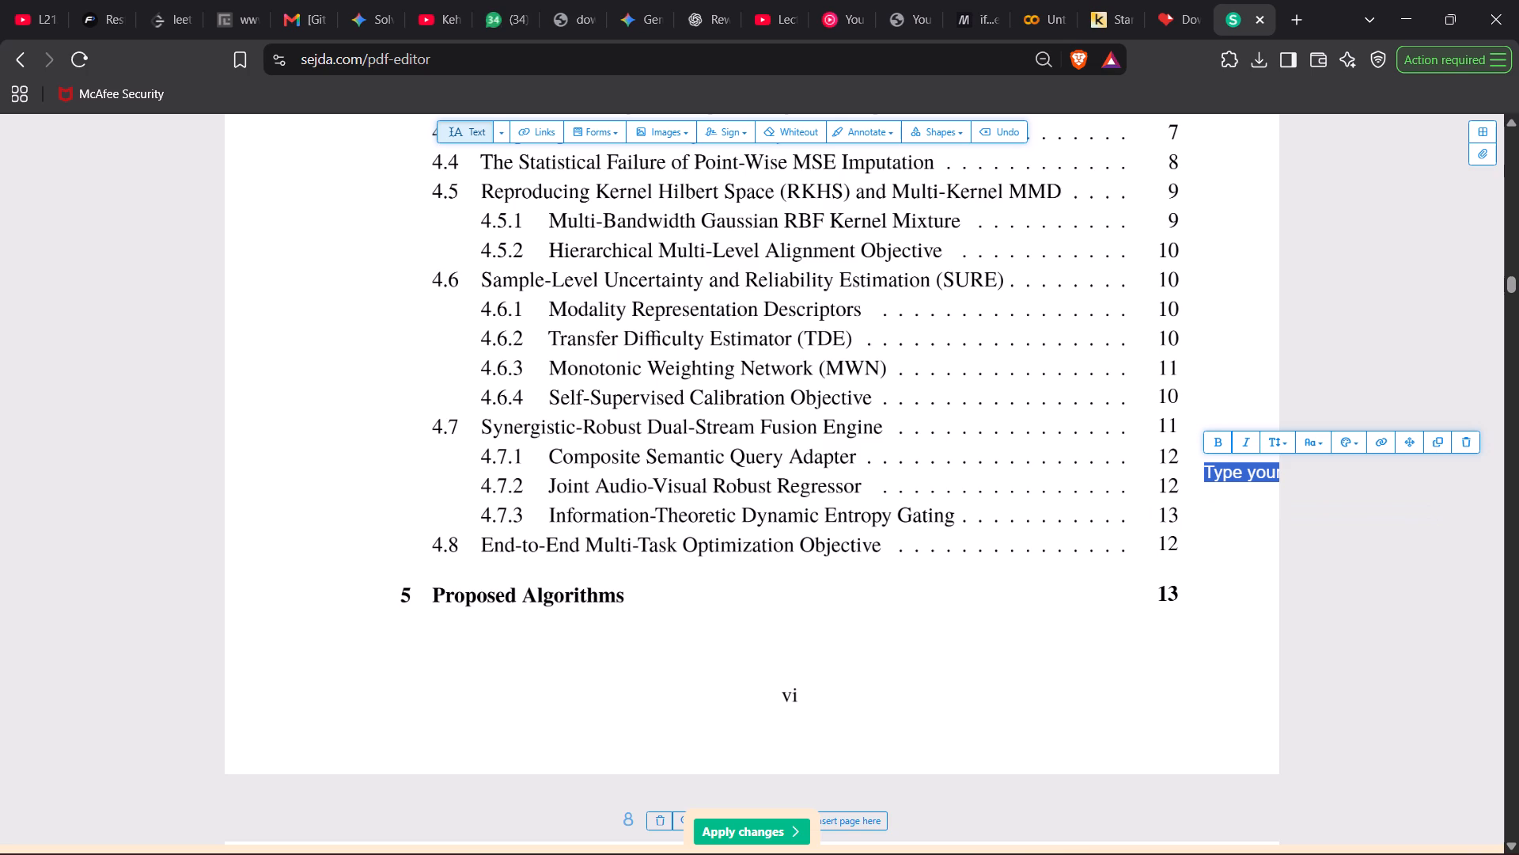
{"action": "key", "text": "Delete"}
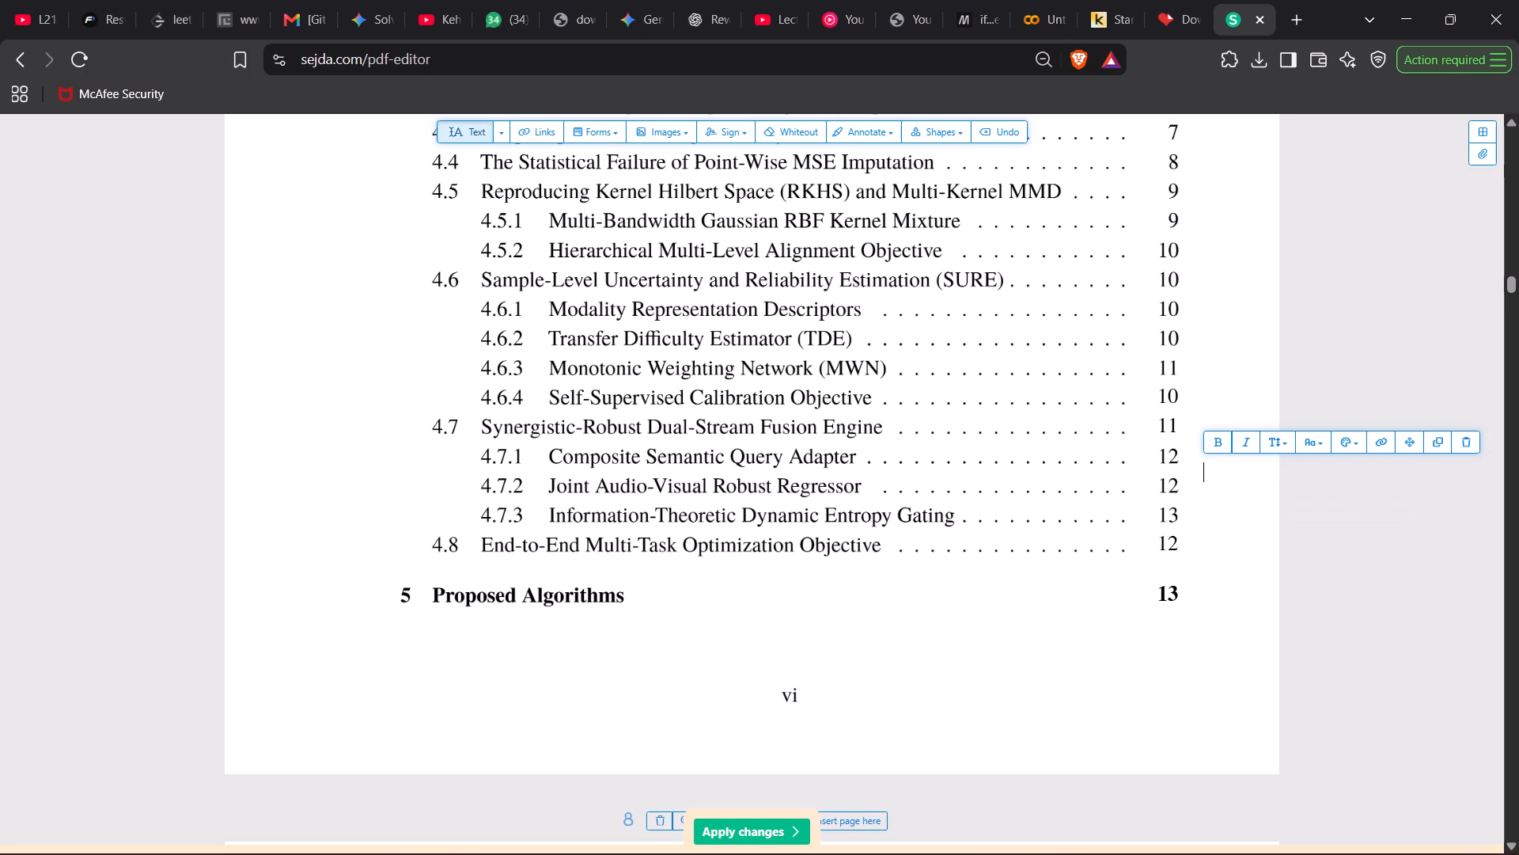
Set the contents page number of section 4.7.3, Information-Theoretic Dynamic Entropy Gating, to 12.
{"action": "left_click", "coordinate": [1179, 515]}
{"action": "key", "text": "Right"}
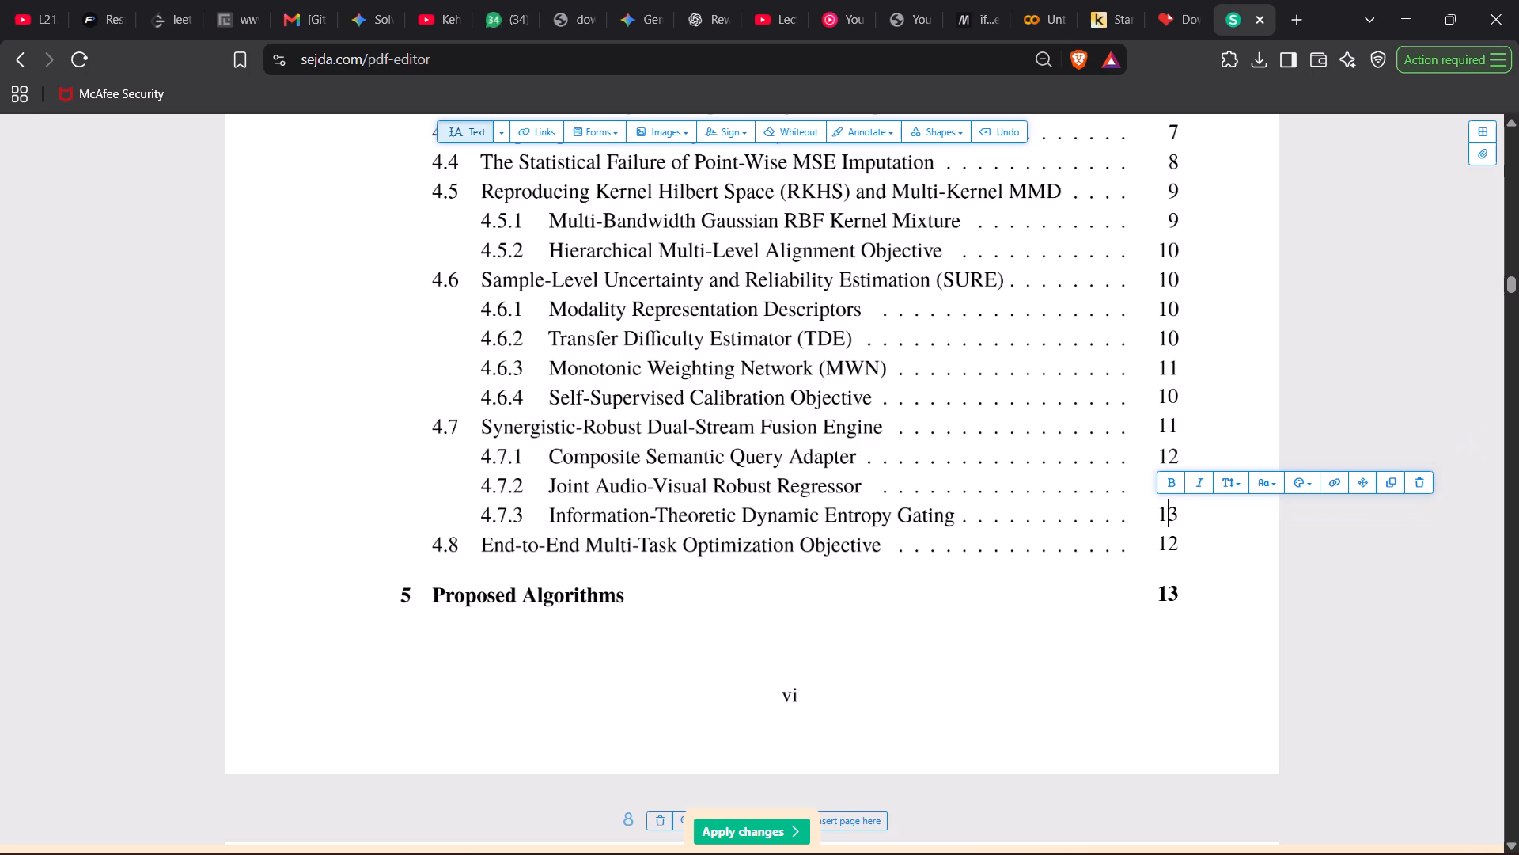
{"action": "key", "text": "Right"}
{"action": "key", "text": "BackSpace"}
{"action": "key", "text": "2"}
Set the contents page number of section 4.7, Synergistic-Robust Dual-Stream Fusion Engine, to 12.
{"action": "left_click", "coordinate": [1173, 427]}
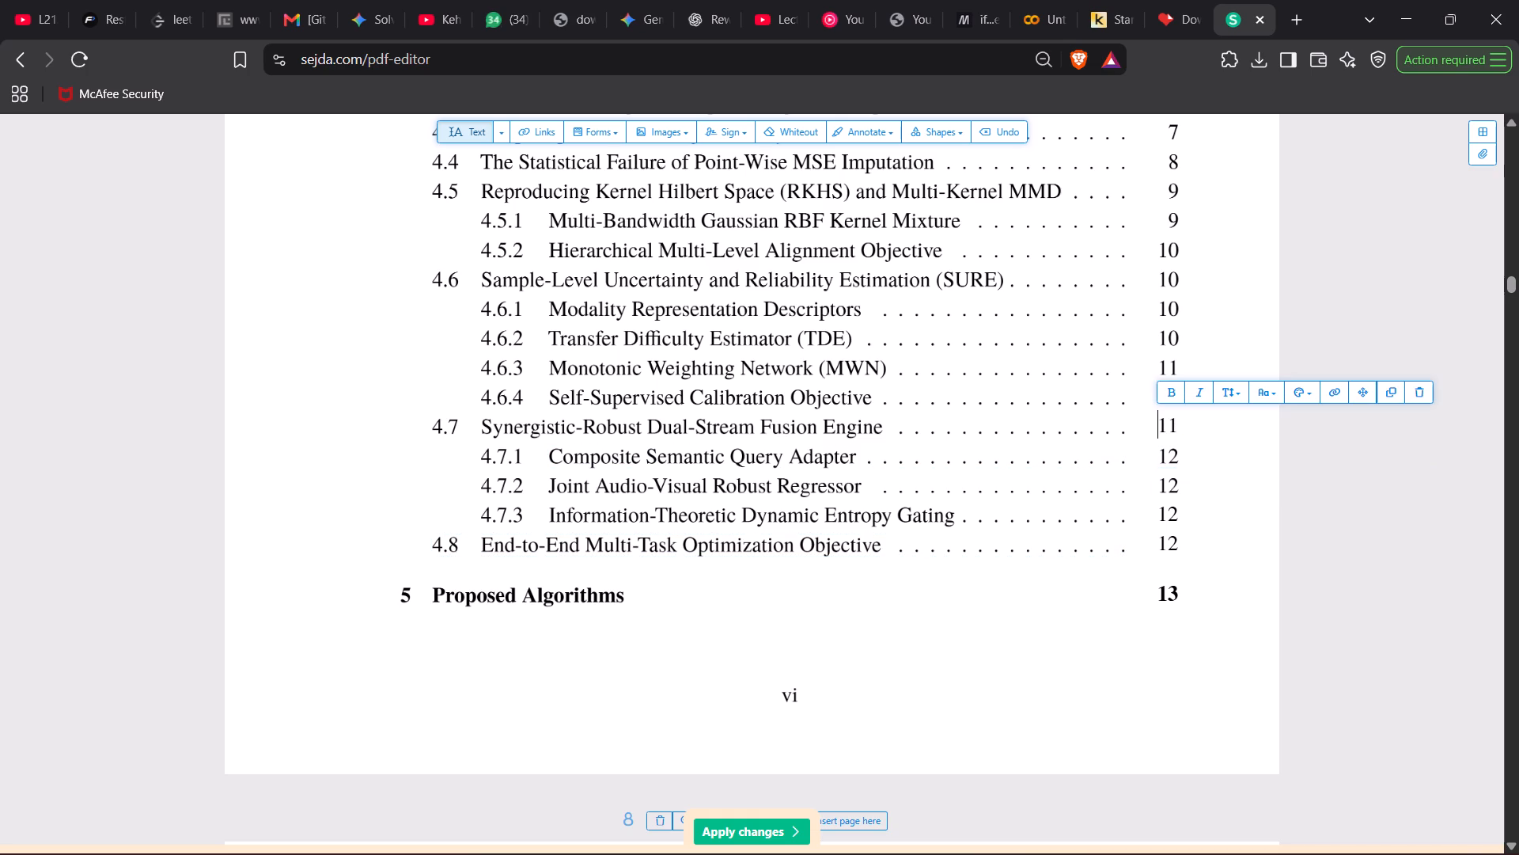
{"action": "key", "text": "Right"}
{"action": "key", "text": "Right"}
{"action": "key", "text": "BackSpace"}
{"action": "key", "text": "2"}
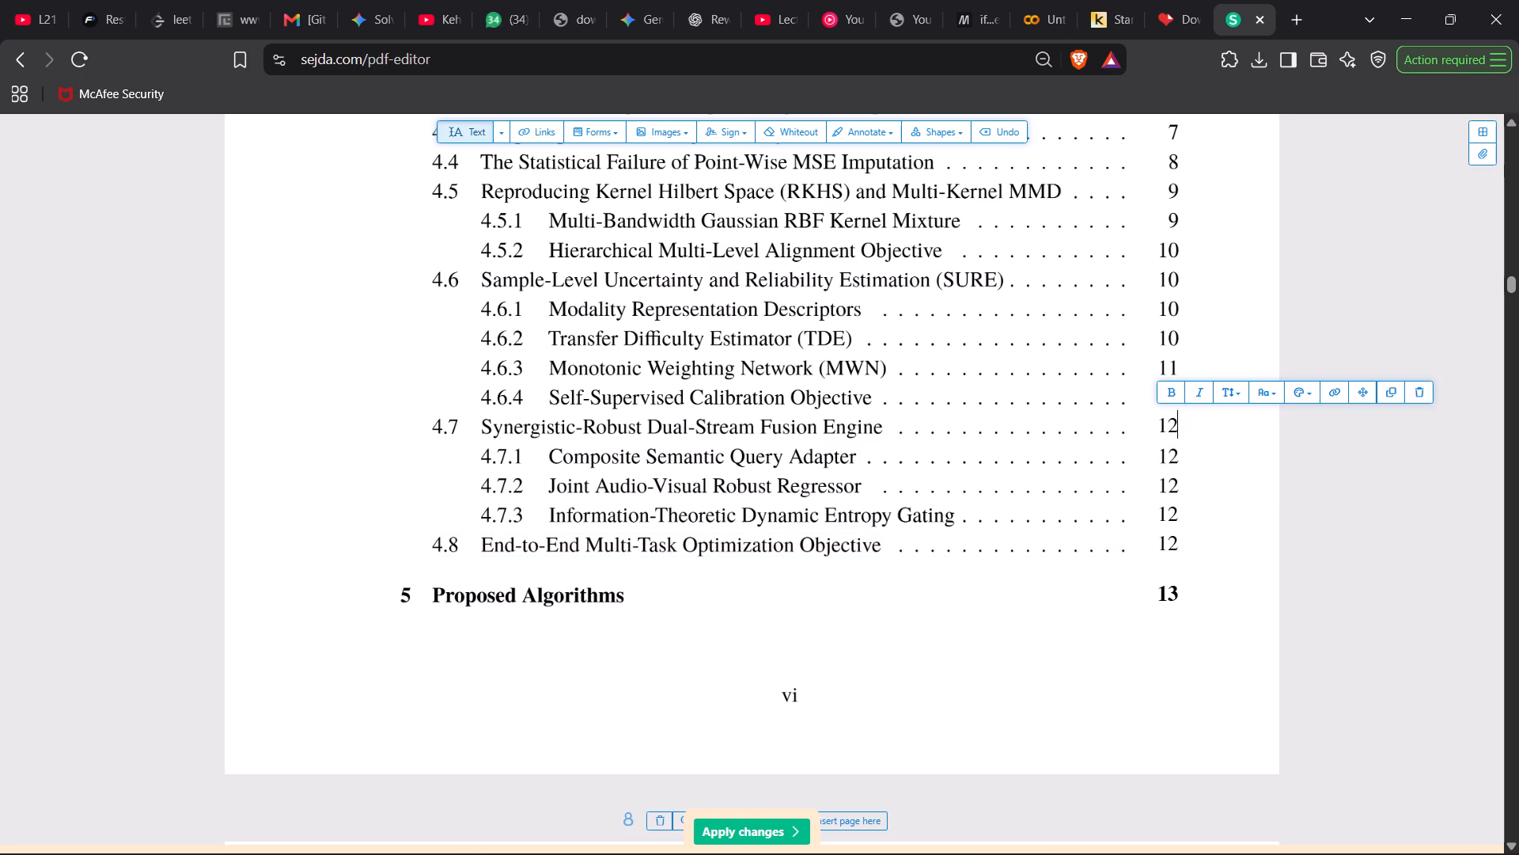
Set the contents page number of section 4.7, Synergistic-Robust Dual-Stream Fusion Engine, to 11.
{"action": "left_click", "coordinate": [1179, 427]}
{"action": "key", "text": "BackSpace"}
{"action": "key", "text": "1"}
Compare the contents entries from chapter 6 onward with the footer page numbers on the chapter 5 and 6 body pages.
{"action": "scroll", "coordinate": [1139, 650], "scroll_direction": "down", "scroll_amount": 2}
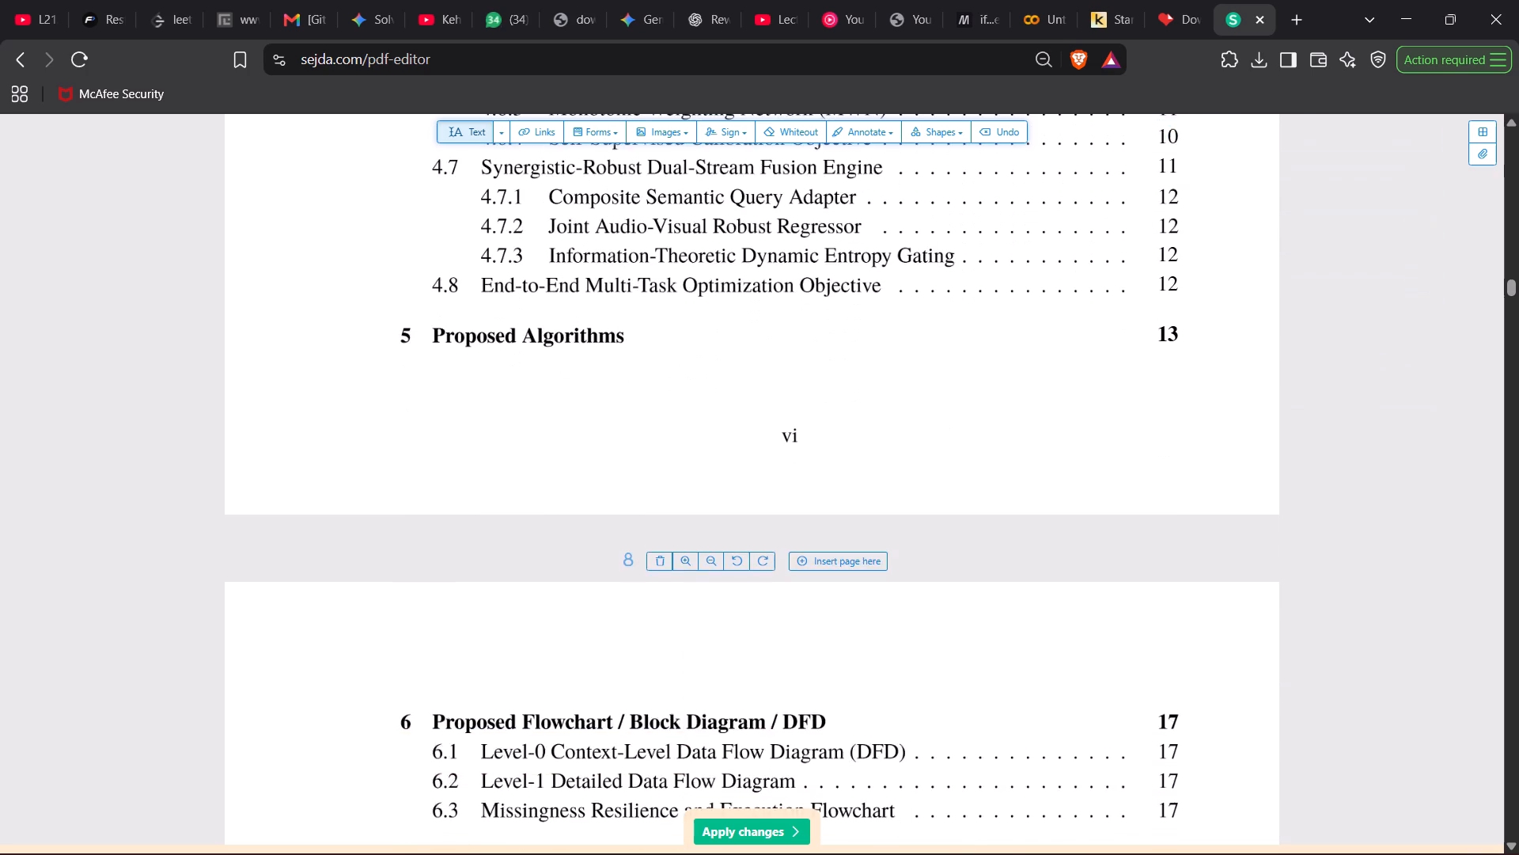
{"action": "scroll", "coordinate": [1139, 650], "scroll_direction": "down", "scroll_amount": 4}
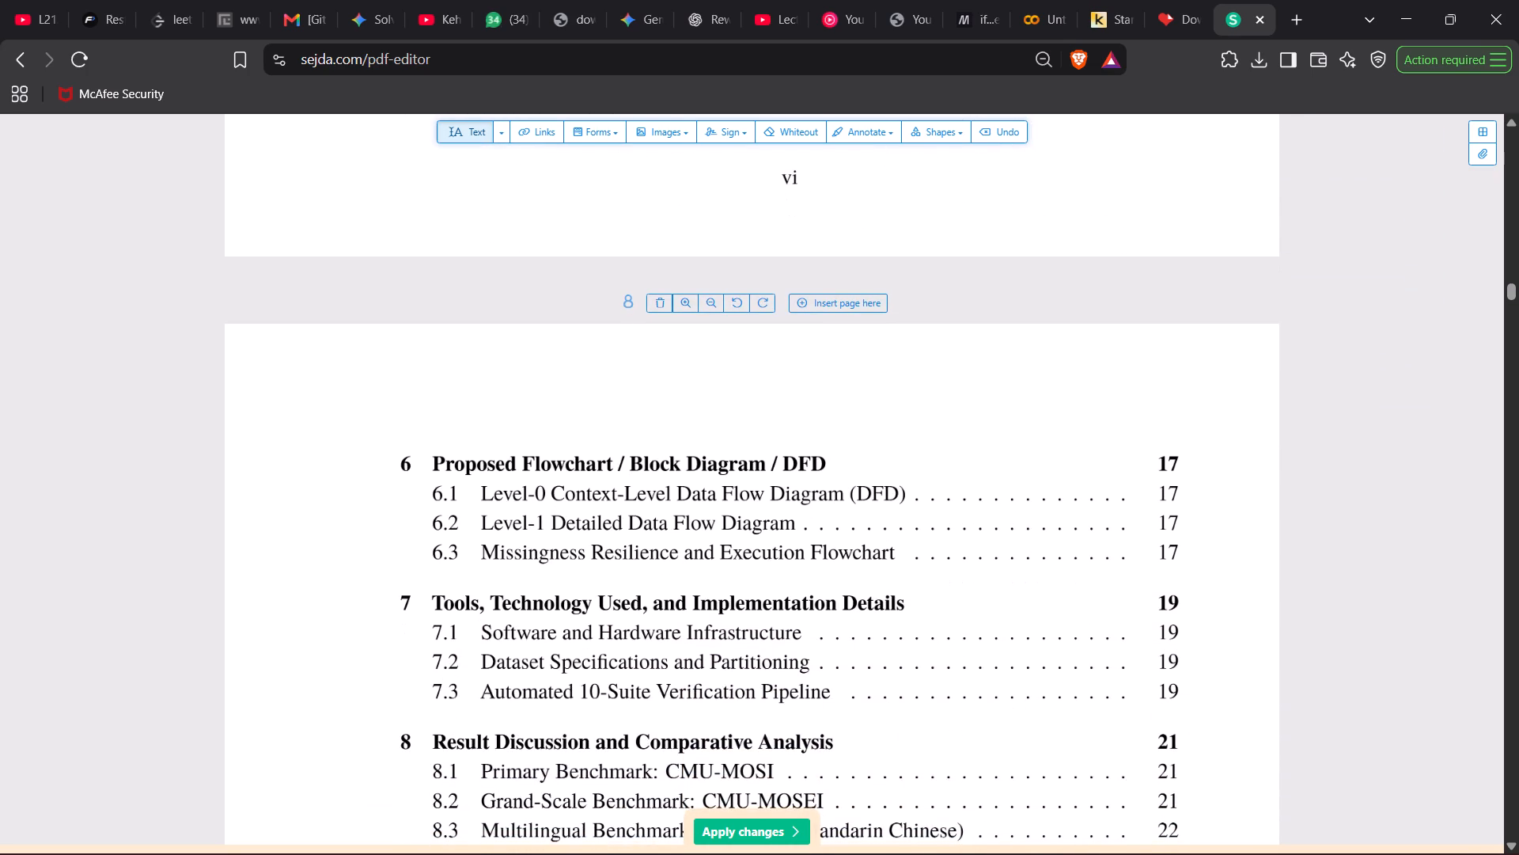
{"action": "scroll", "coordinate": [1139, 650], "scroll_direction": "right", "scroll_amount": 1}
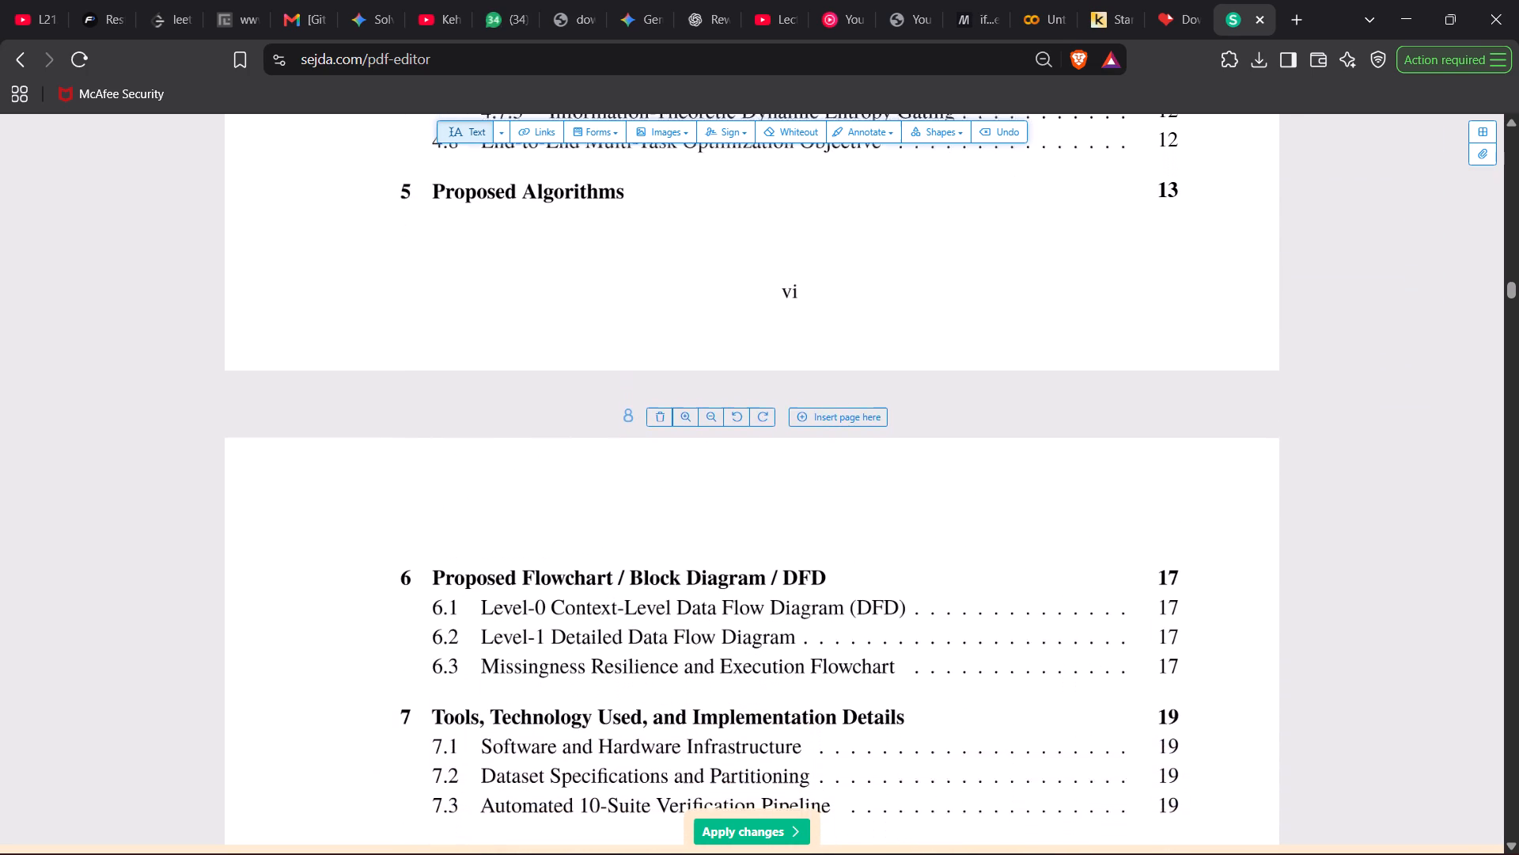
{"action": "scroll", "coordinate": [1139, 650], "scroll_direction": "right", "scroll_amount": 1}
{"action": "scroll", "coordinate": [1139, 650], "scroll_direction": "down", "scroll_amount": 4}
{"action": "scroll", "coordinate": [1139, 650], "scroll_direction": "up", "scroll_amount": 1}
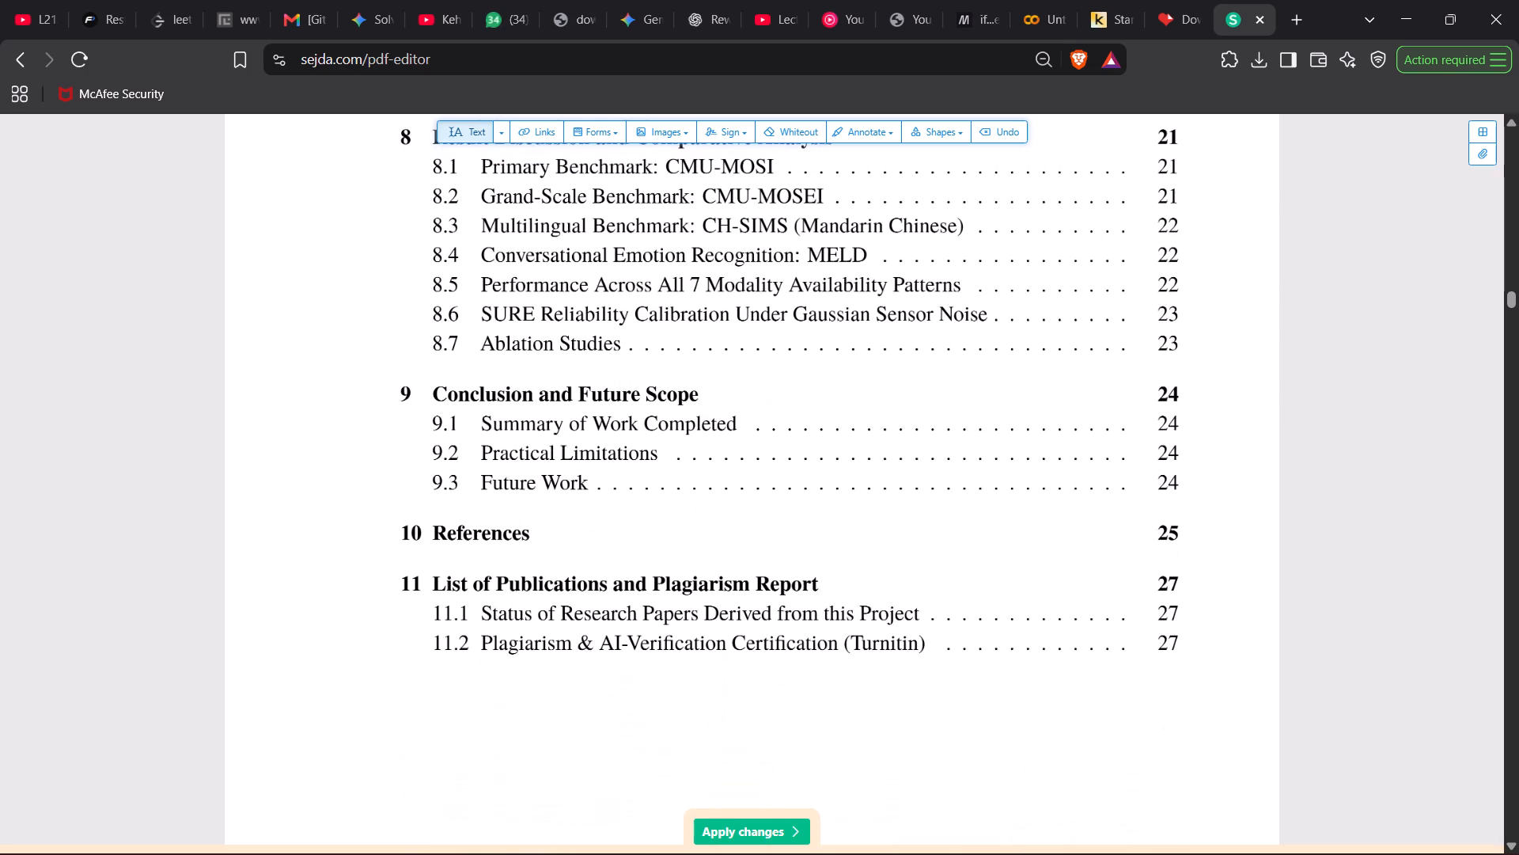
{"action": "scroll", "coordinate": [1139, 650], "scroll_direction": "up", "scroll_amount": 5}
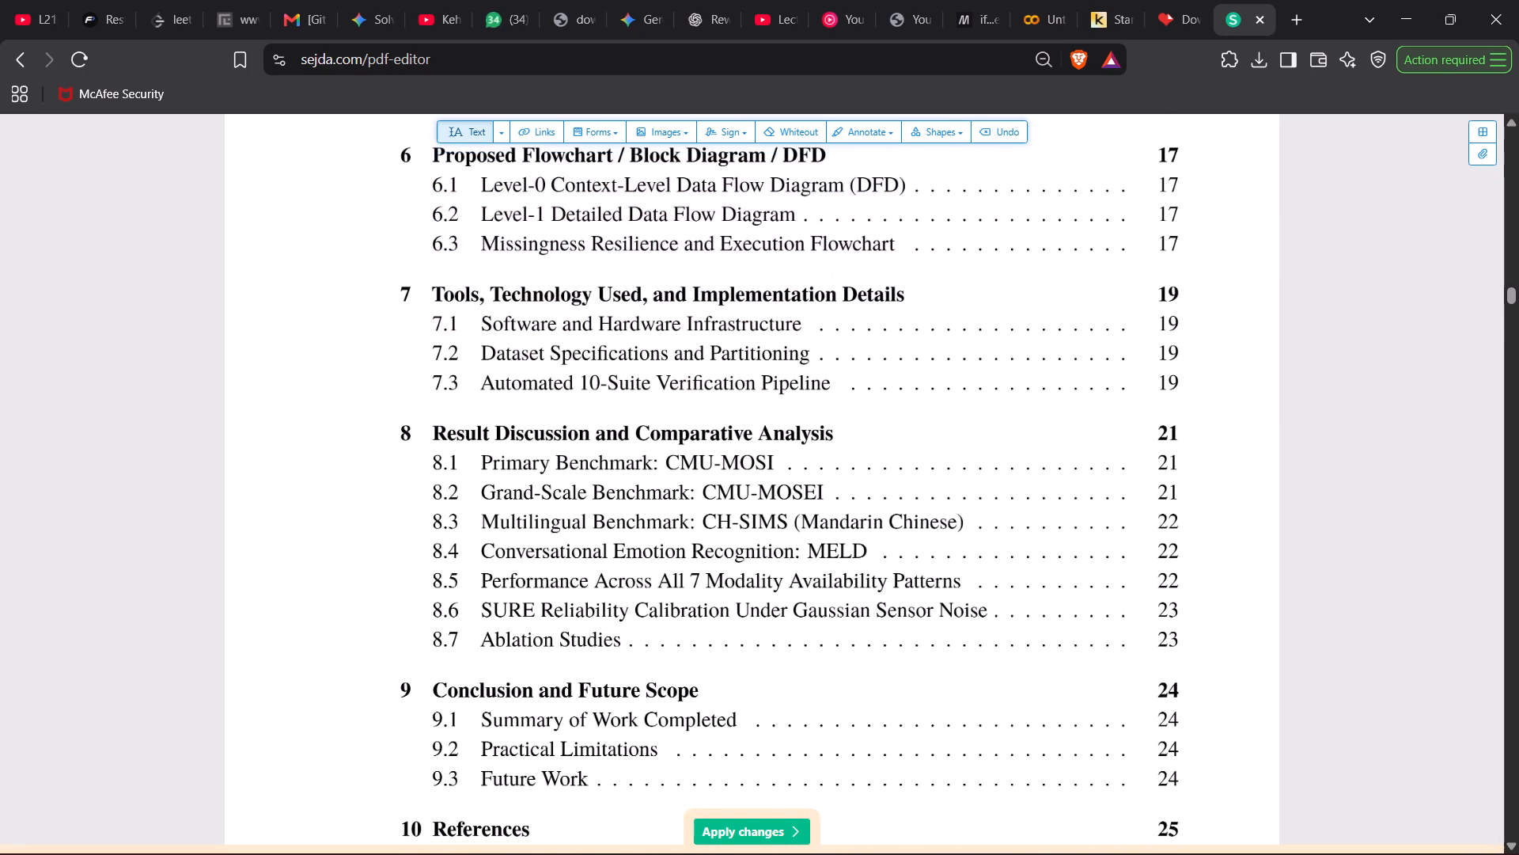
{"action": "scroll", "coordinate": [1139, 650], "scroll_direction": "up", "scroll_amount": 2}
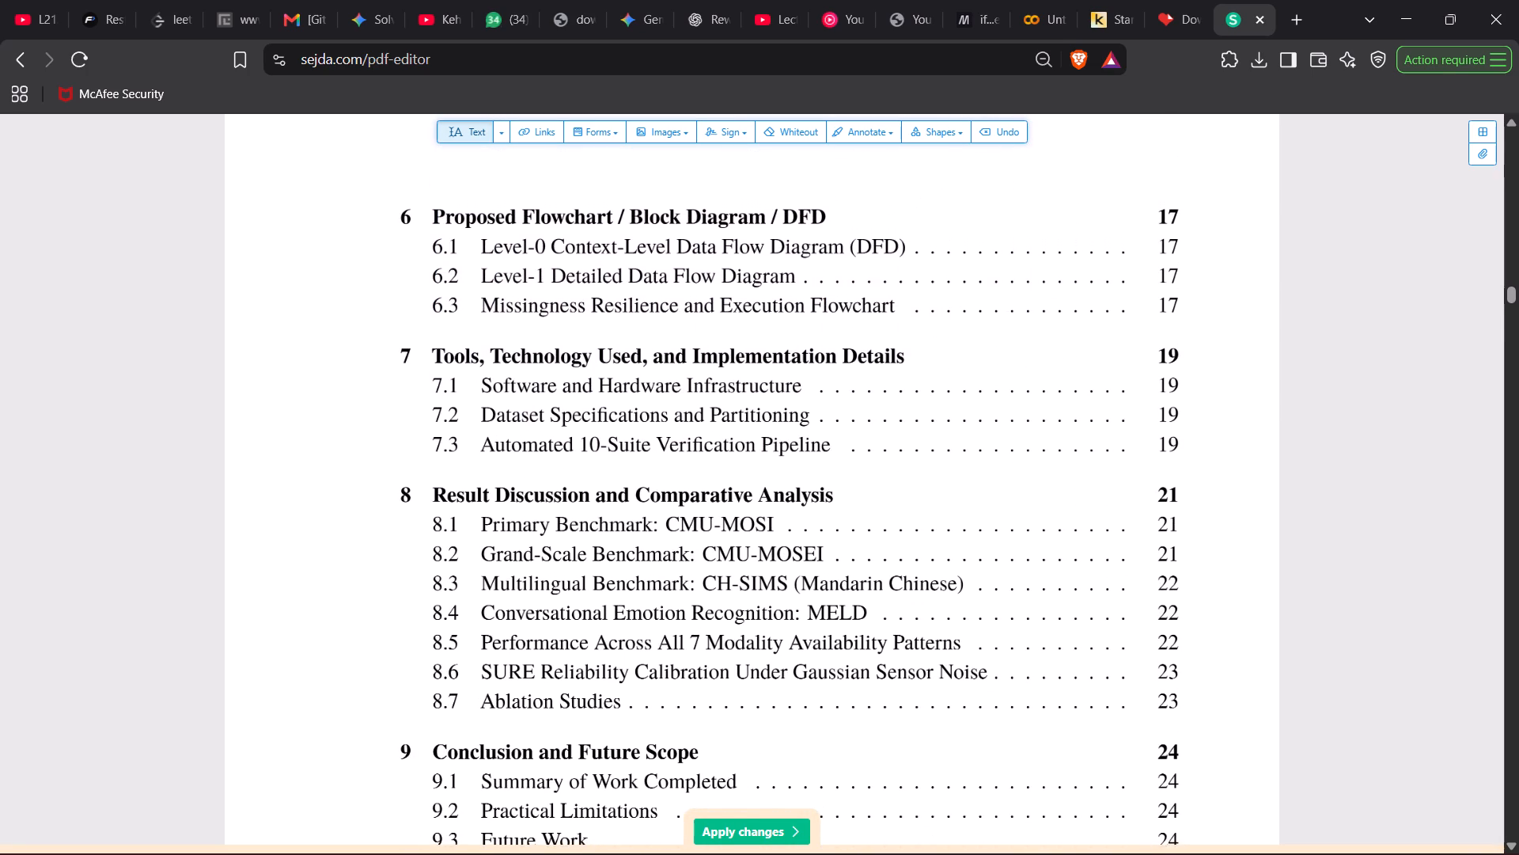
{"action": "scroll", "coordinate": [1139, 650], "scroll_direction": "up", "scroll_amount": 1}
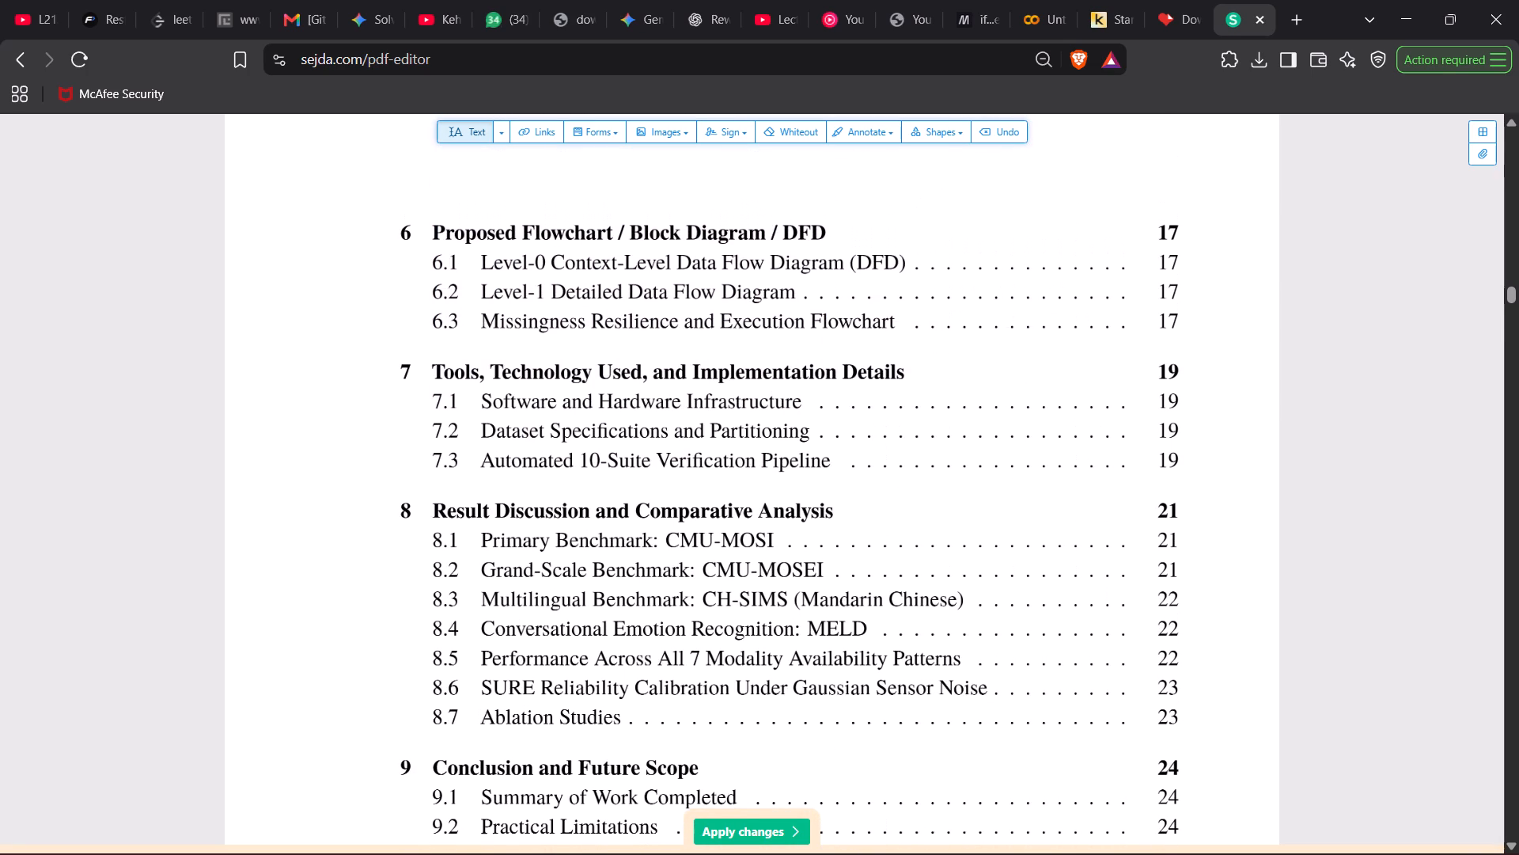
{"action": "scroll", "coordinate": [1139, 650], "scroll_direction": "down", "scroll_amount": 10}
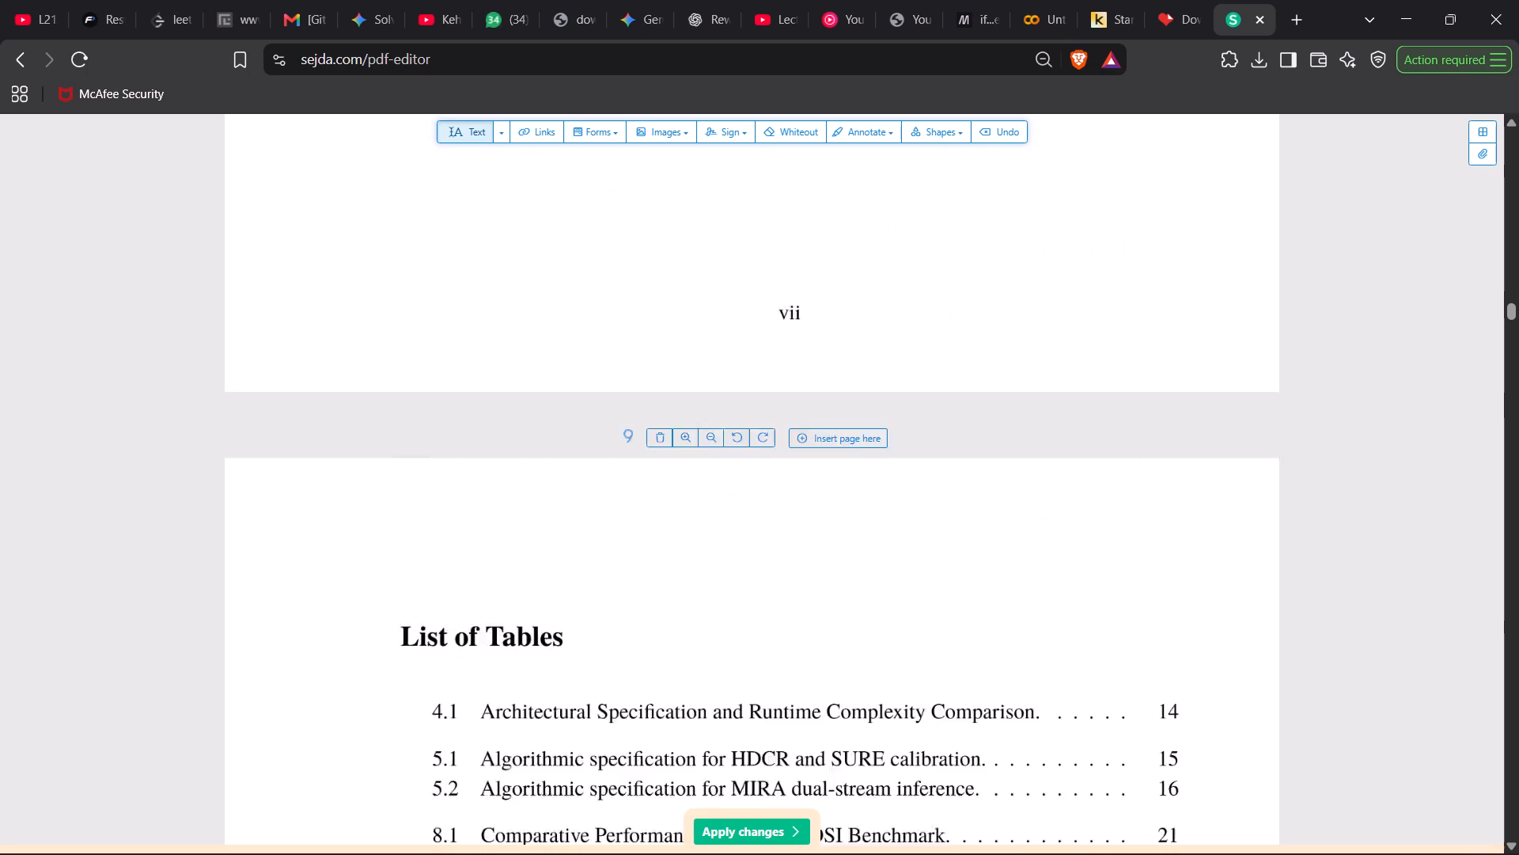
{"action": "scroll", "coordinate": [1139, 650], "scroll_direction": "down", "scroll_amount": 16}
{"action": "scroll", "coordinate": [1139, 650], "scroll_direction": "down", "scroll_amount": 14}
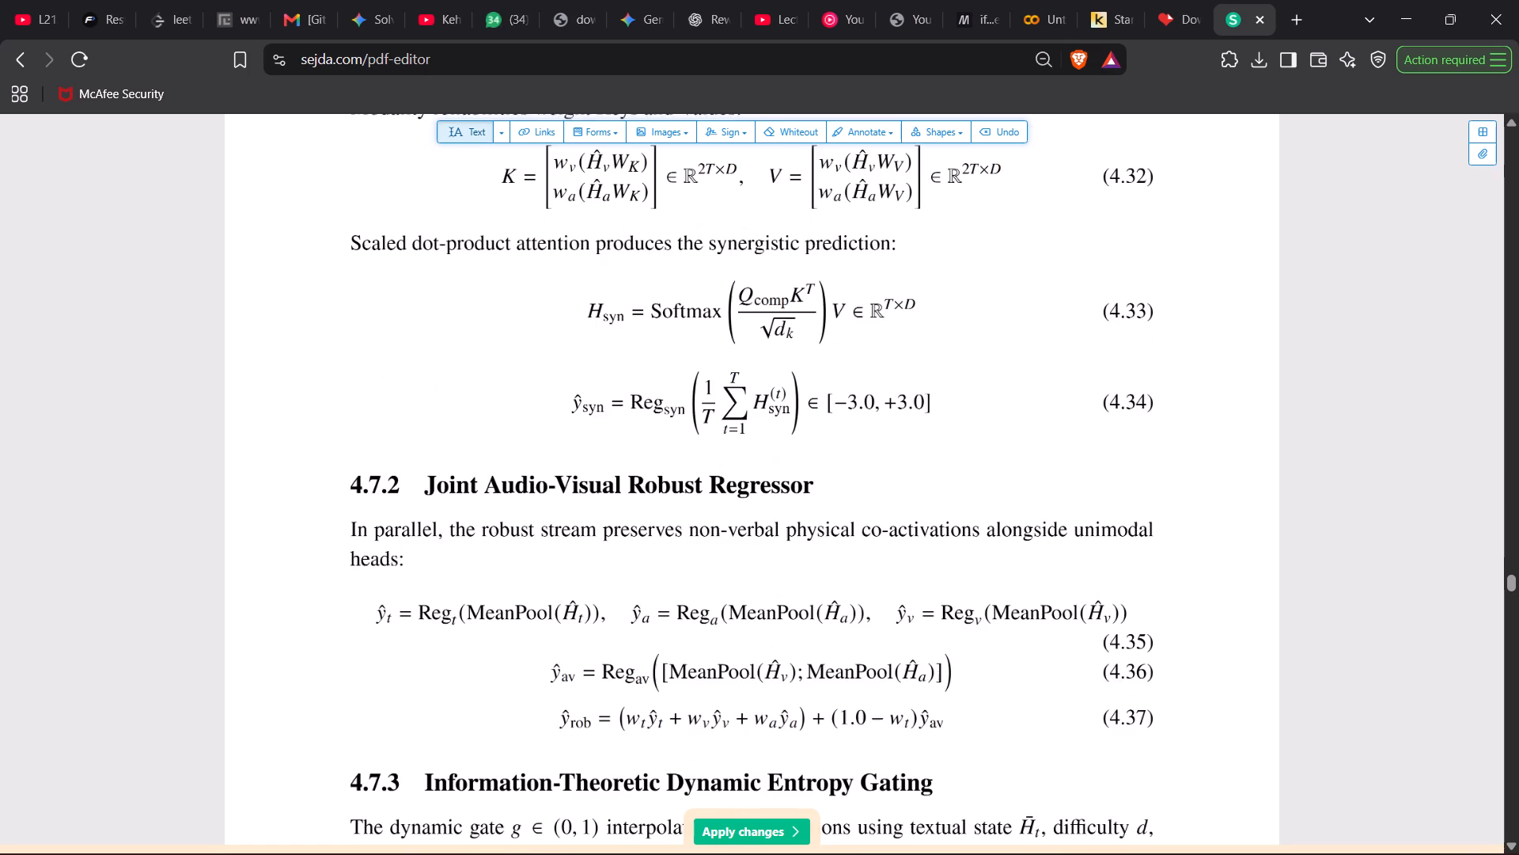
{"action": "scroll", "coordinate": [1139, 650], "scroll_direction": "down", "scroll_amount": 16}
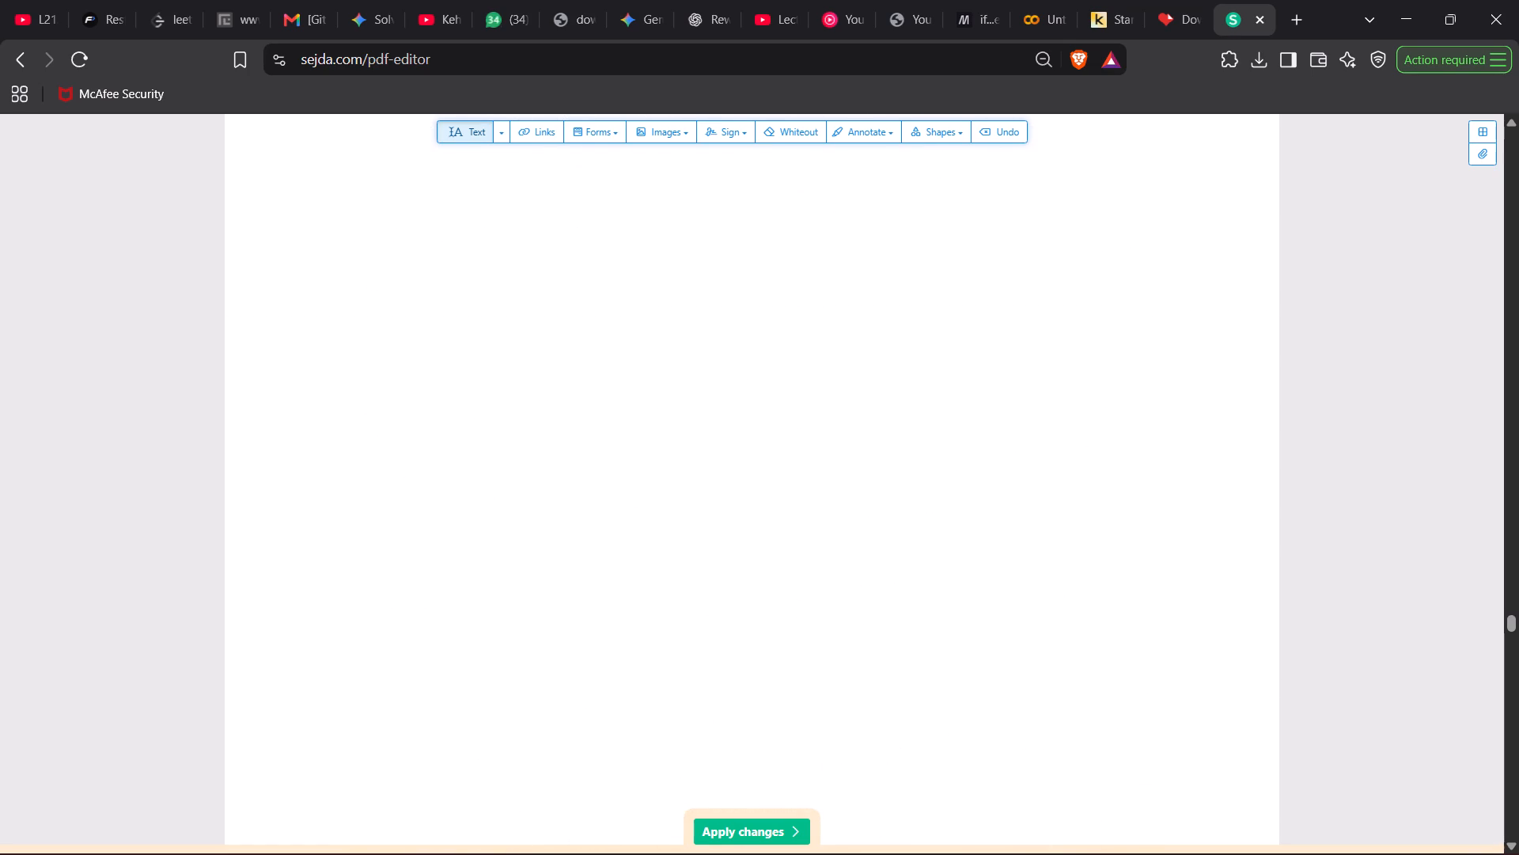
{"action": "scroll", "coordinate": [1139, 650], "scroll_direction": "down", "scroll_amount": 5}
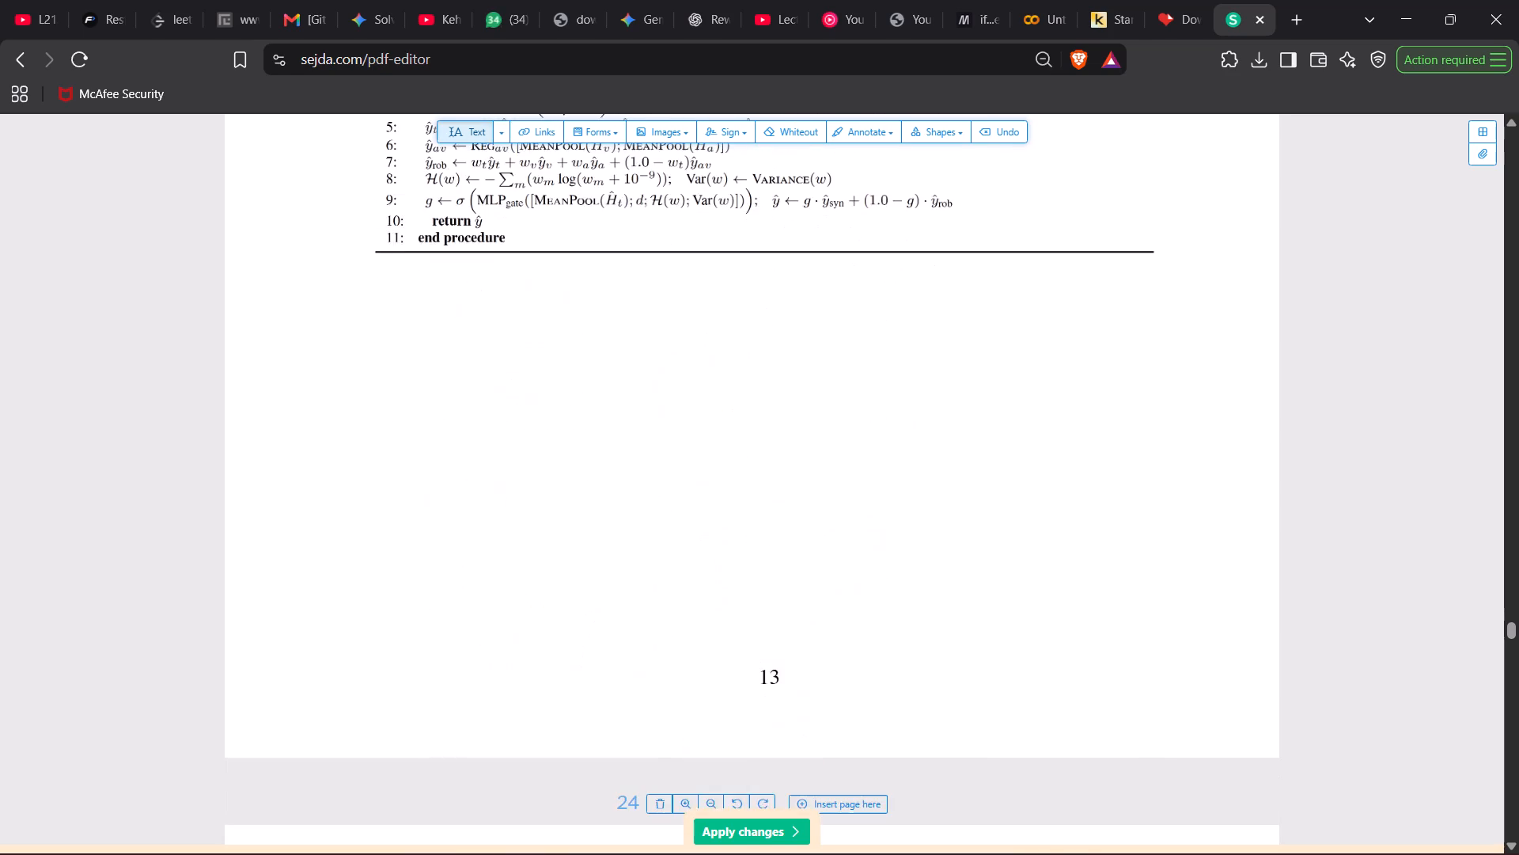
{"action": "scroll", "coordinate": [1139, 650], "scroll_direction": "down", "scroll_amount": 9}
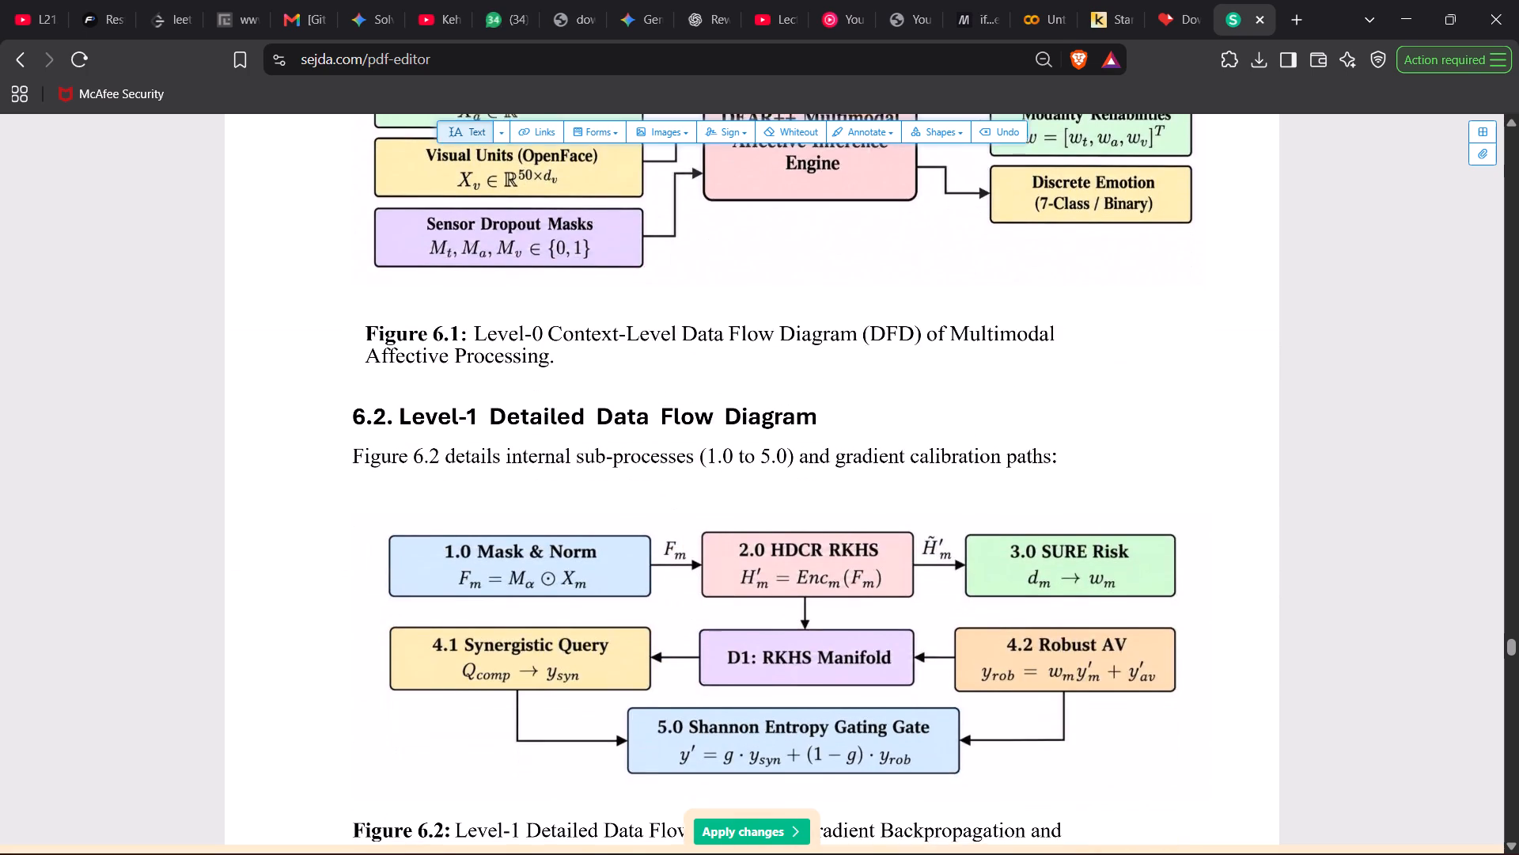
{"action": "scroll", "coordinate": [1139, 650], "scroll_direction": "down", "scroll_amount": 6}
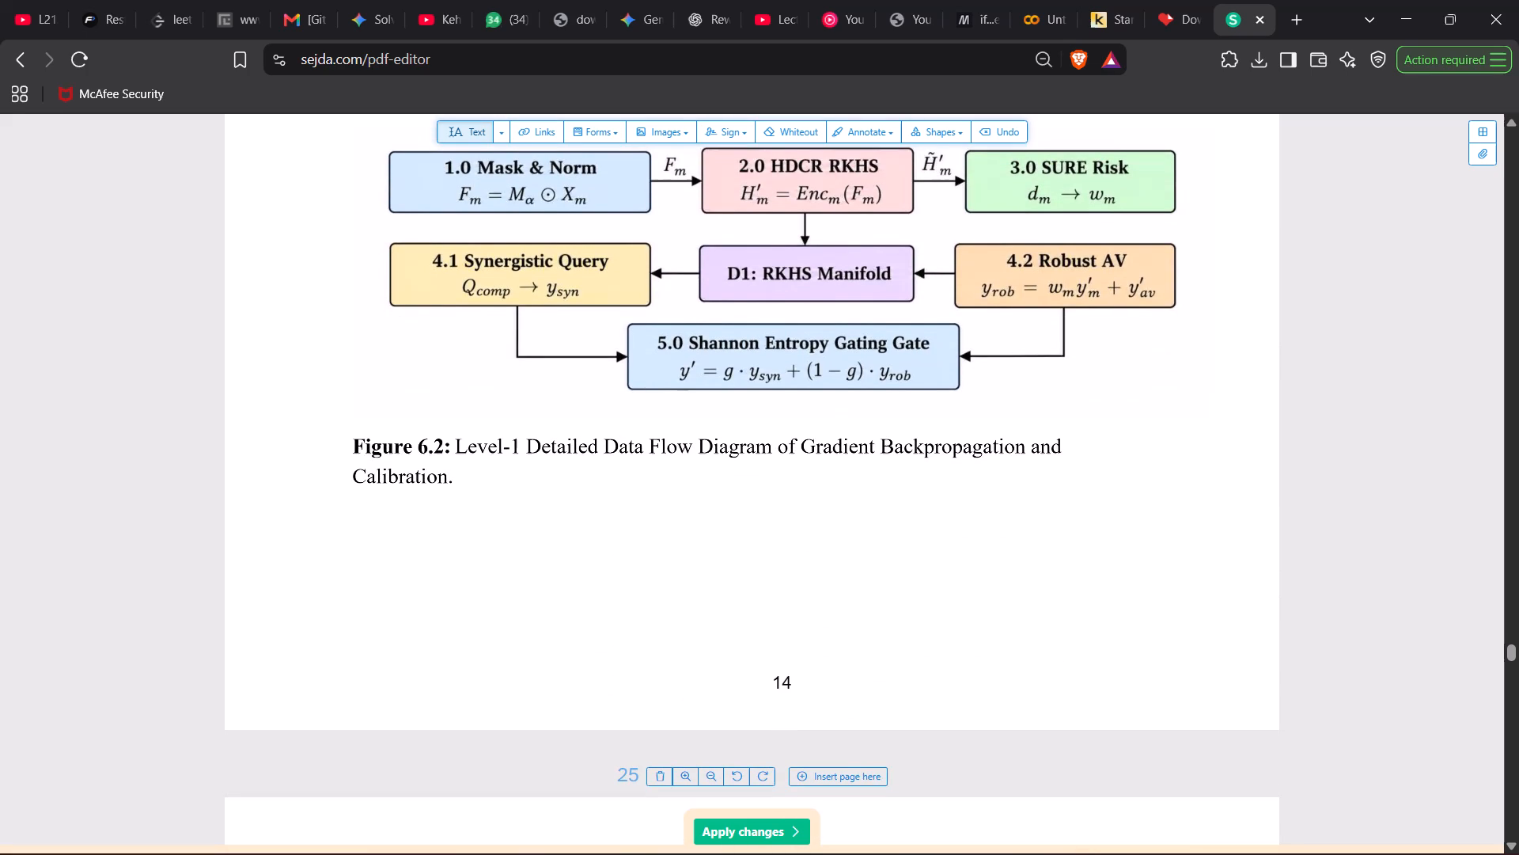
Set the contents page number of chapter 6, Proposed Flowchart / Block Diagram / DFD, to 14.
{"action": "scroll", "coordinate": [1139, 650], "scroll_direction": "up", "scroll_amount": 20}
{"action": "scroll", "coordinate": [1139, 650], "scroll_direction": "up", "scroll_amount": 12}
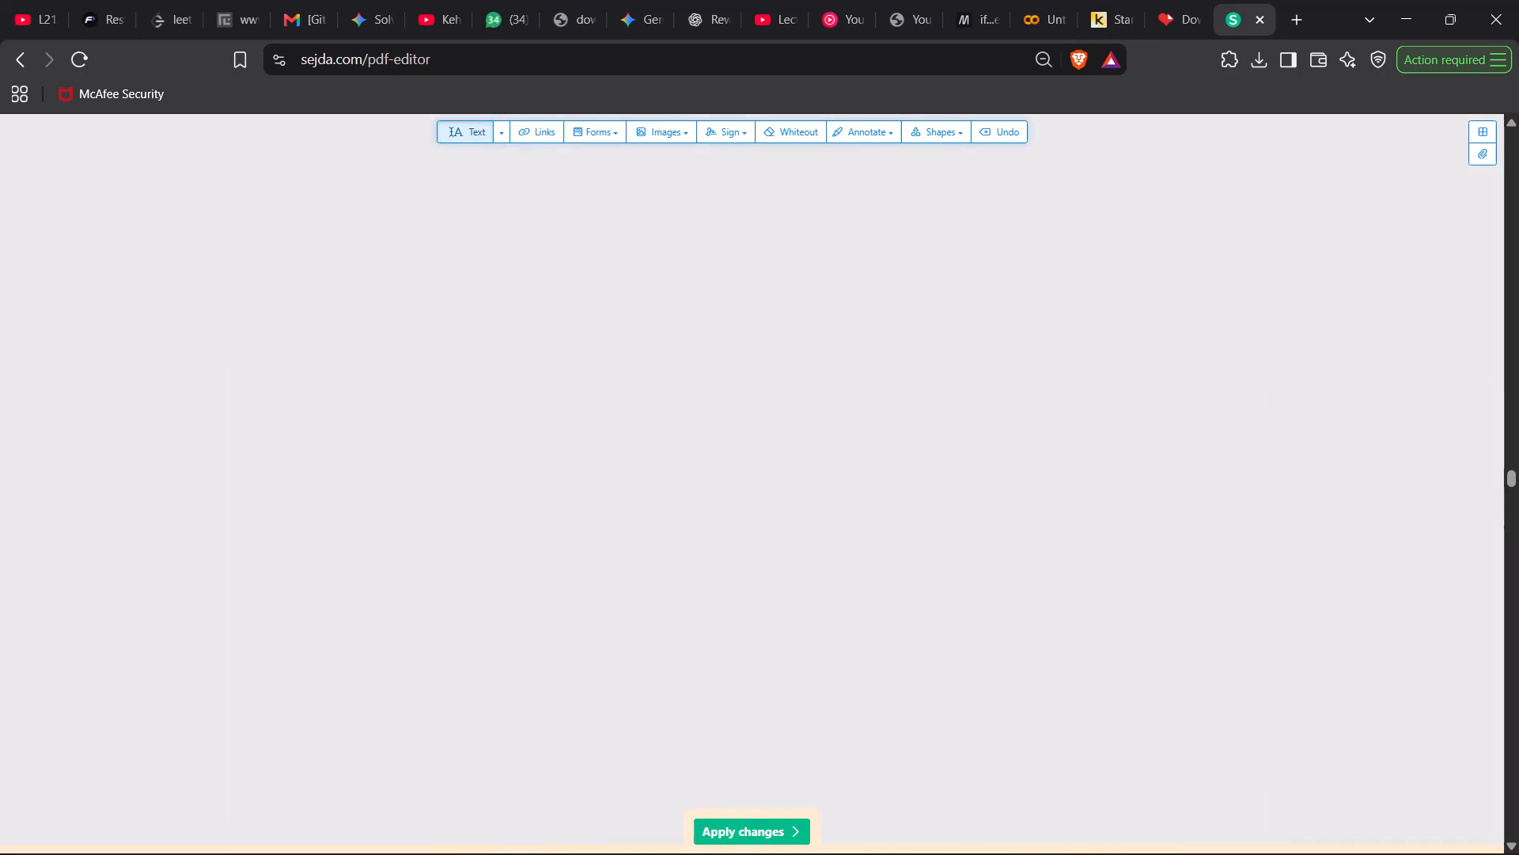
{"action": "scroll", "coordinate": [1139, 650], "scroll_direction": "up", "scroll_amount": 16}
{"action": "scroll", "coordinate": [1139, 650], "scroll_direction": "down", "scroll_amount": 2}
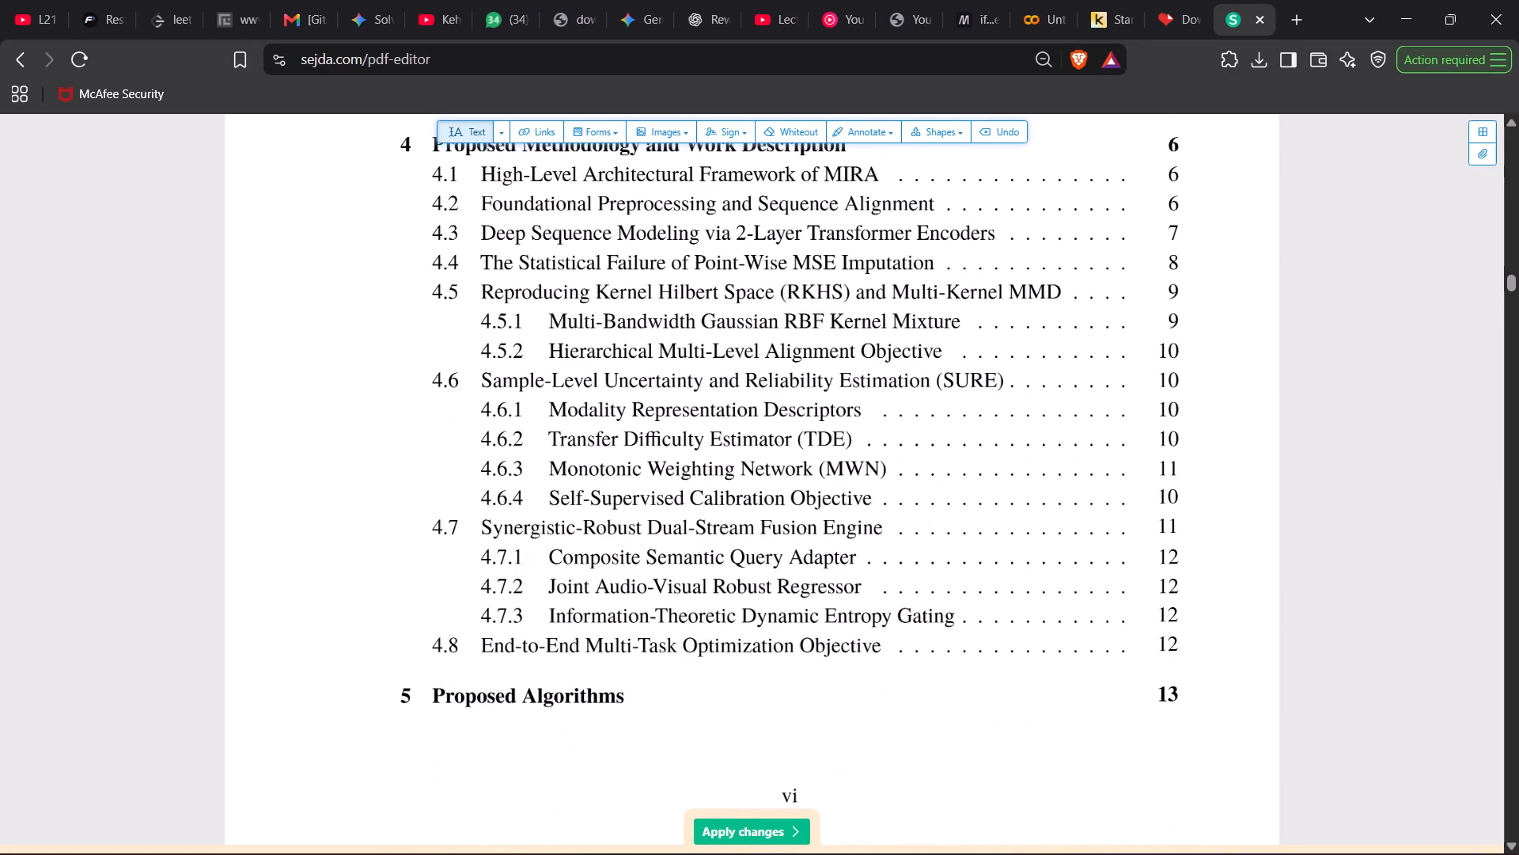
{"action": "scroll", "coordinate": [1139, 650], "scroll_direction": "down", "scroll_amount": 4}
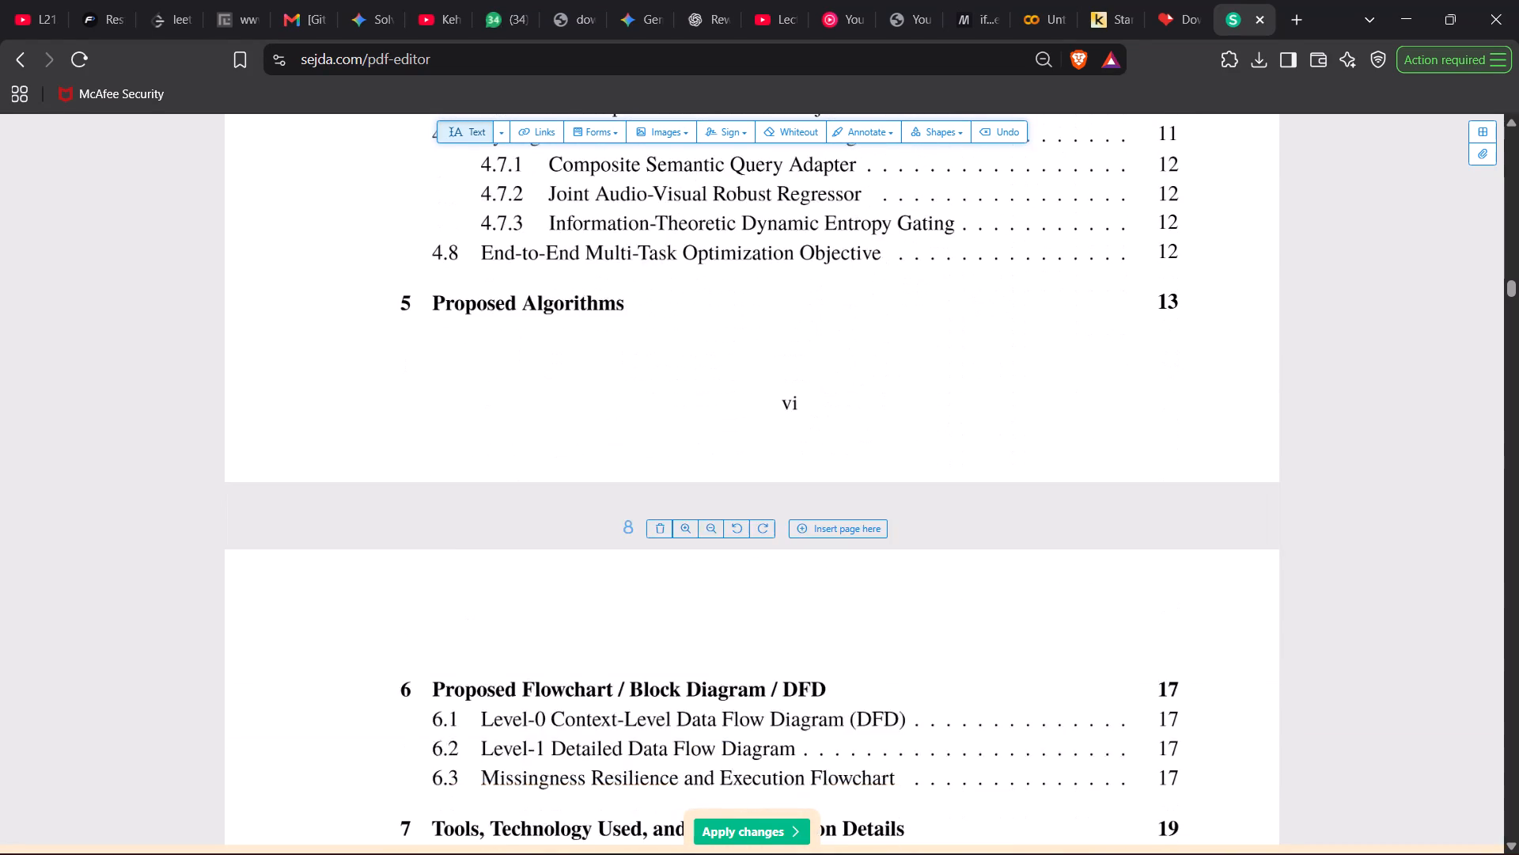
{"action": "scroll", "coordinate": [1132, 678], "scroll_direction": "down", "scroll_amount": 2}
{"action": "left_click", "coordinate": [1177, 601]}
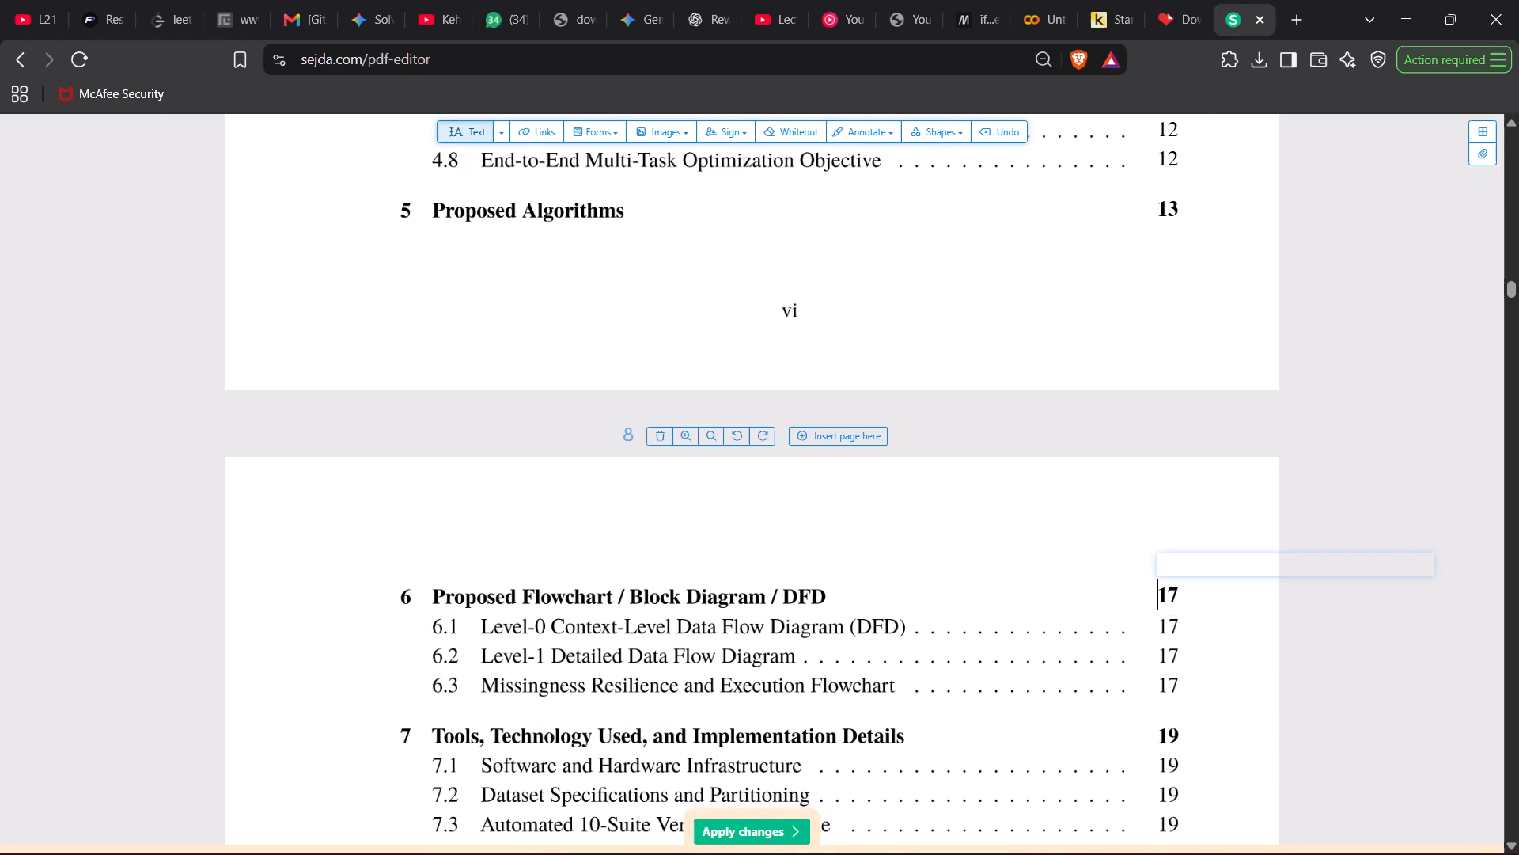
{"action": "key", "text": "Right"}
{"action": "key", "text": "Right"}
{"action": "key", "text": "BackSpace"}
{"action": "key", "text": "4"}
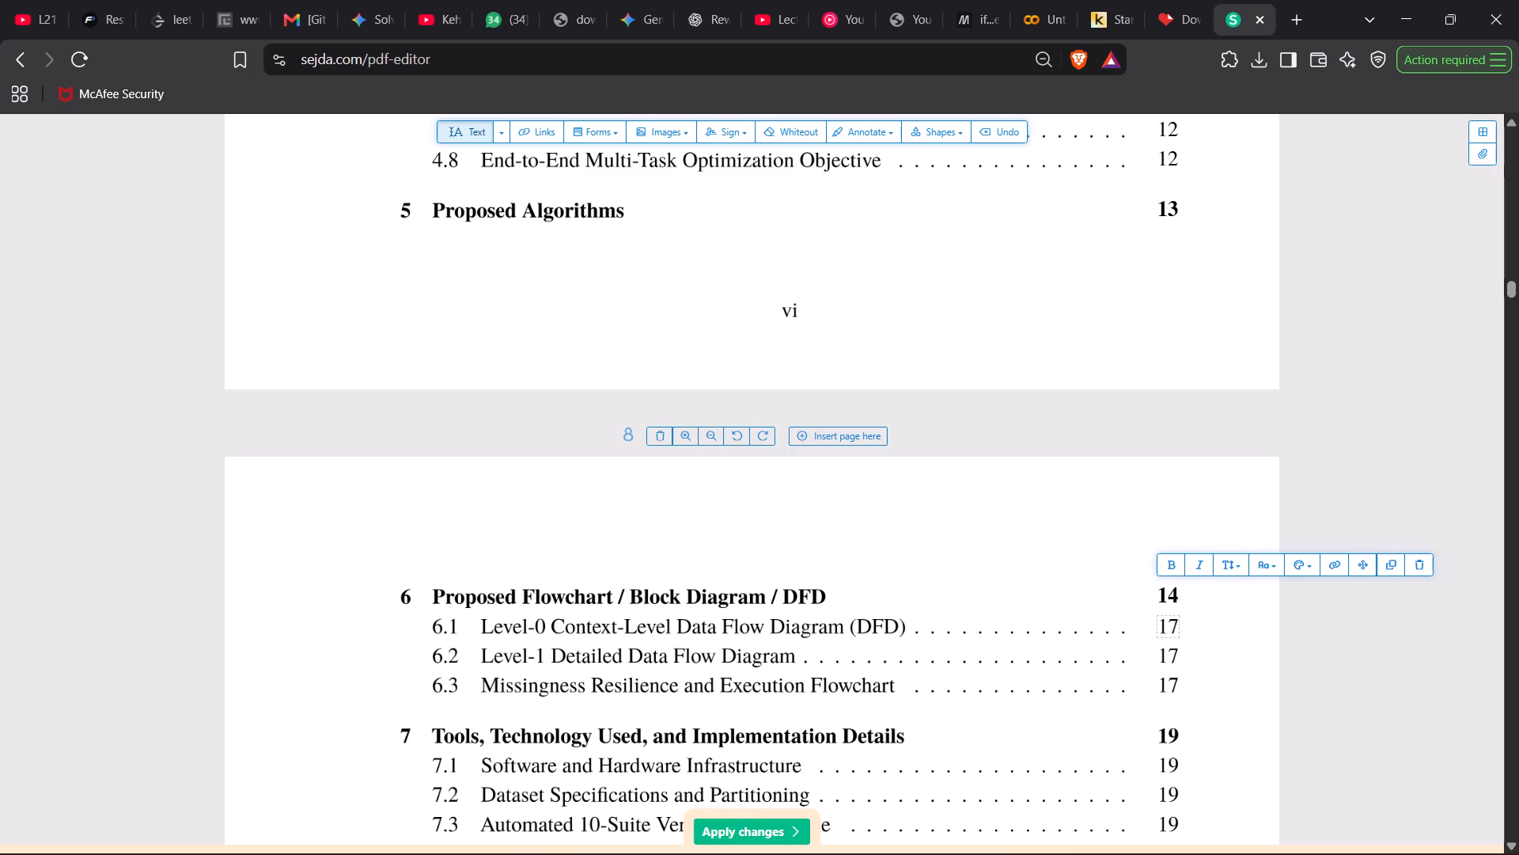
Set the contents page number of section 6.1, Level-0 Context-Level Data Flow Diagram (DFD), to 14.
{"action": "left_click", "coordinate": [1178, 630]}
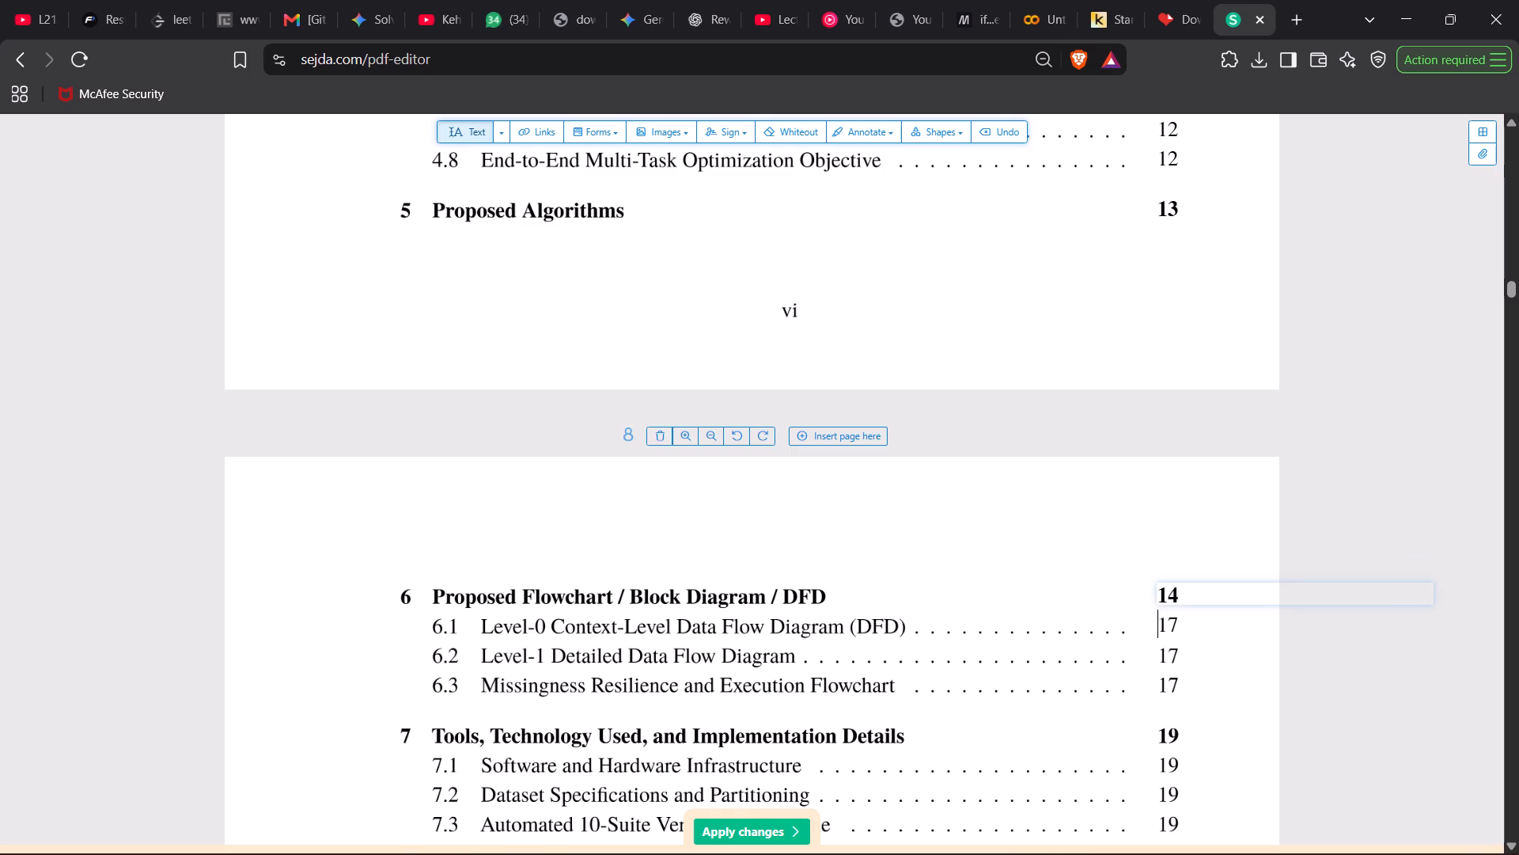
{"action": "key", "text": "Right"}
{"action": "key", "text": "Right"}
{"action": "key", "text": "BackSpace"}
{"action": "key", "text": "4"}
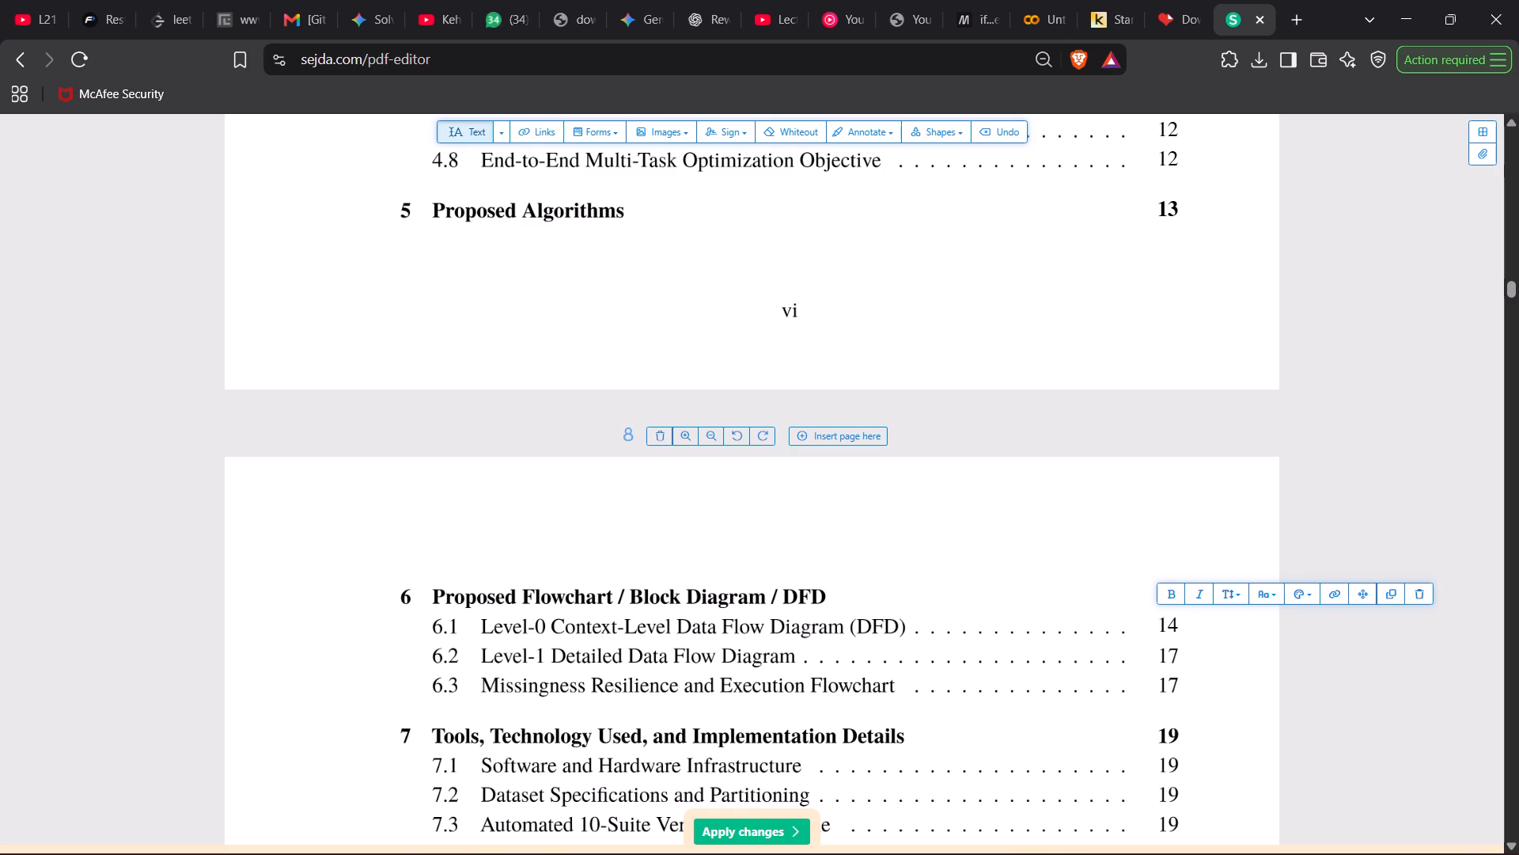
Set the contents page number of section 6.2, Level-1 Detailed Data Flow Diagram, to 14.
{"action": "left_click", "coordinate": [1163, 653]}
{"action": "key", "text": "Right"}
{"action": "key", "text": "Right"}
{"action": "key", "text": "BackSpace"}
{"action": "key", "text": "4"}
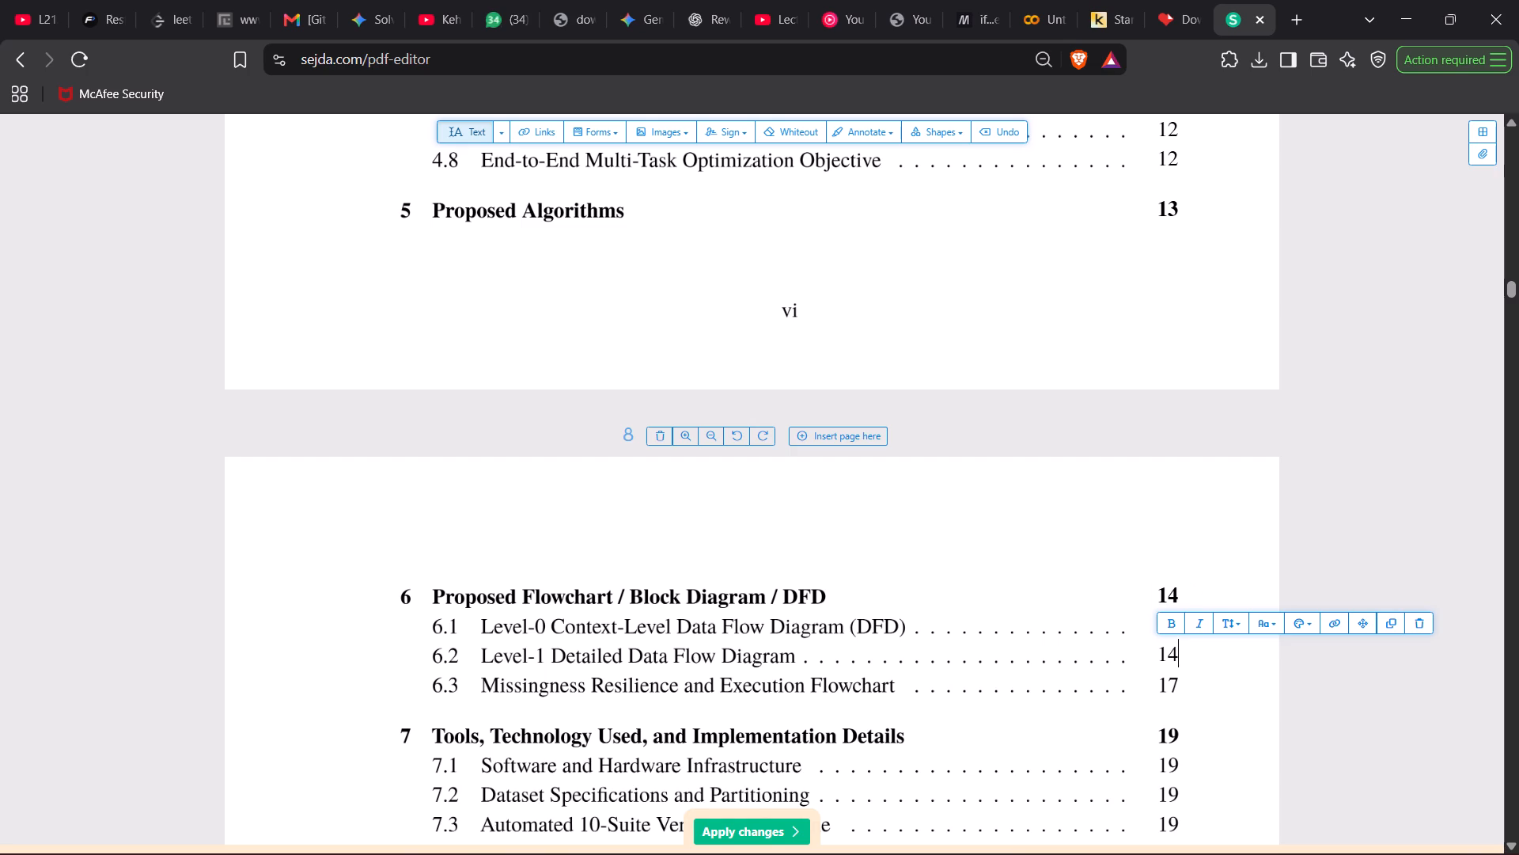
Set the contents page number of section 6.3, Missingness Resilience and Execution Flowchart, to 15.
{"action": "key", "text": "Down"}
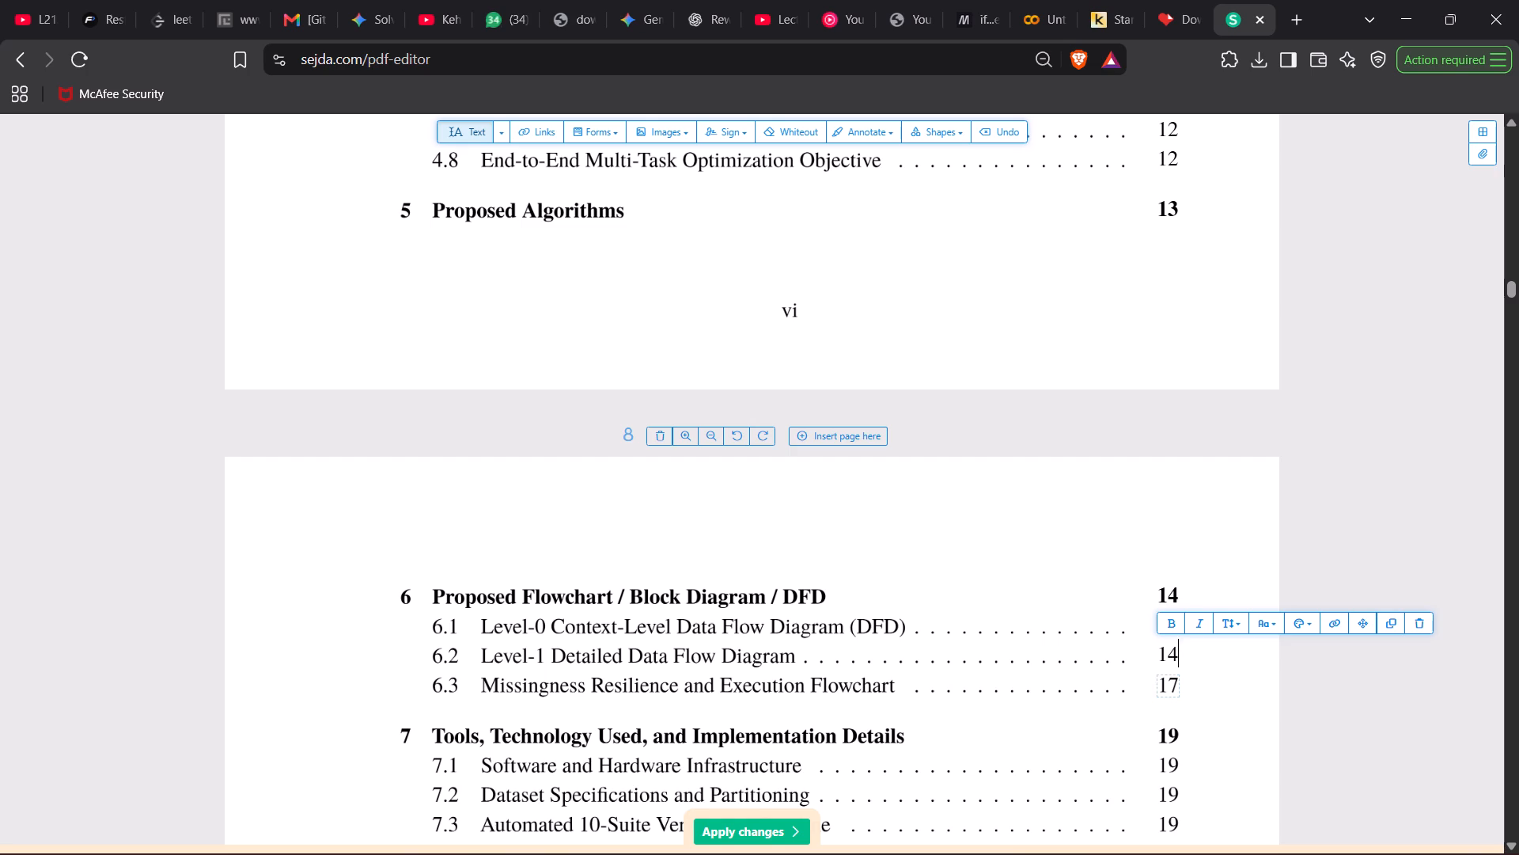
{"action": "left_click", "coordinate": [1175, 686]}
{"action": "key", "text": "Right"}
{"action": "key", "text": "Right"}
{"action": "key", "text": "BackSpace"}
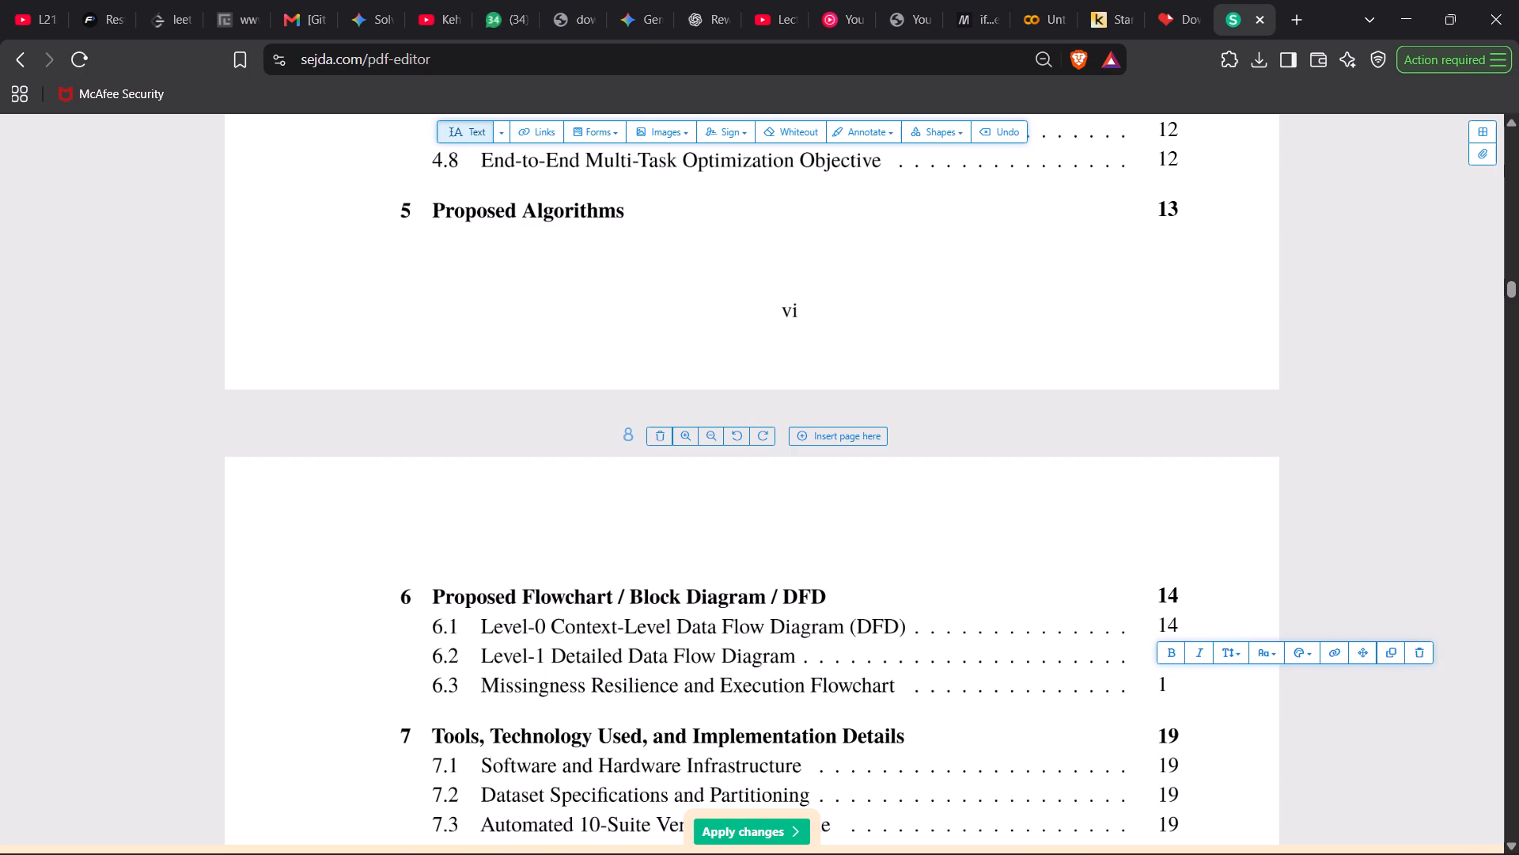
{"action": "key", "text": "5"}
Set the contents page number of chapter 7, Tools, Technology Used, and Implementation Details, to 16.
{"action": "scroll", "coordinate": [1175, 686], "scroll_direction": "down", "scroll_amount": 3}
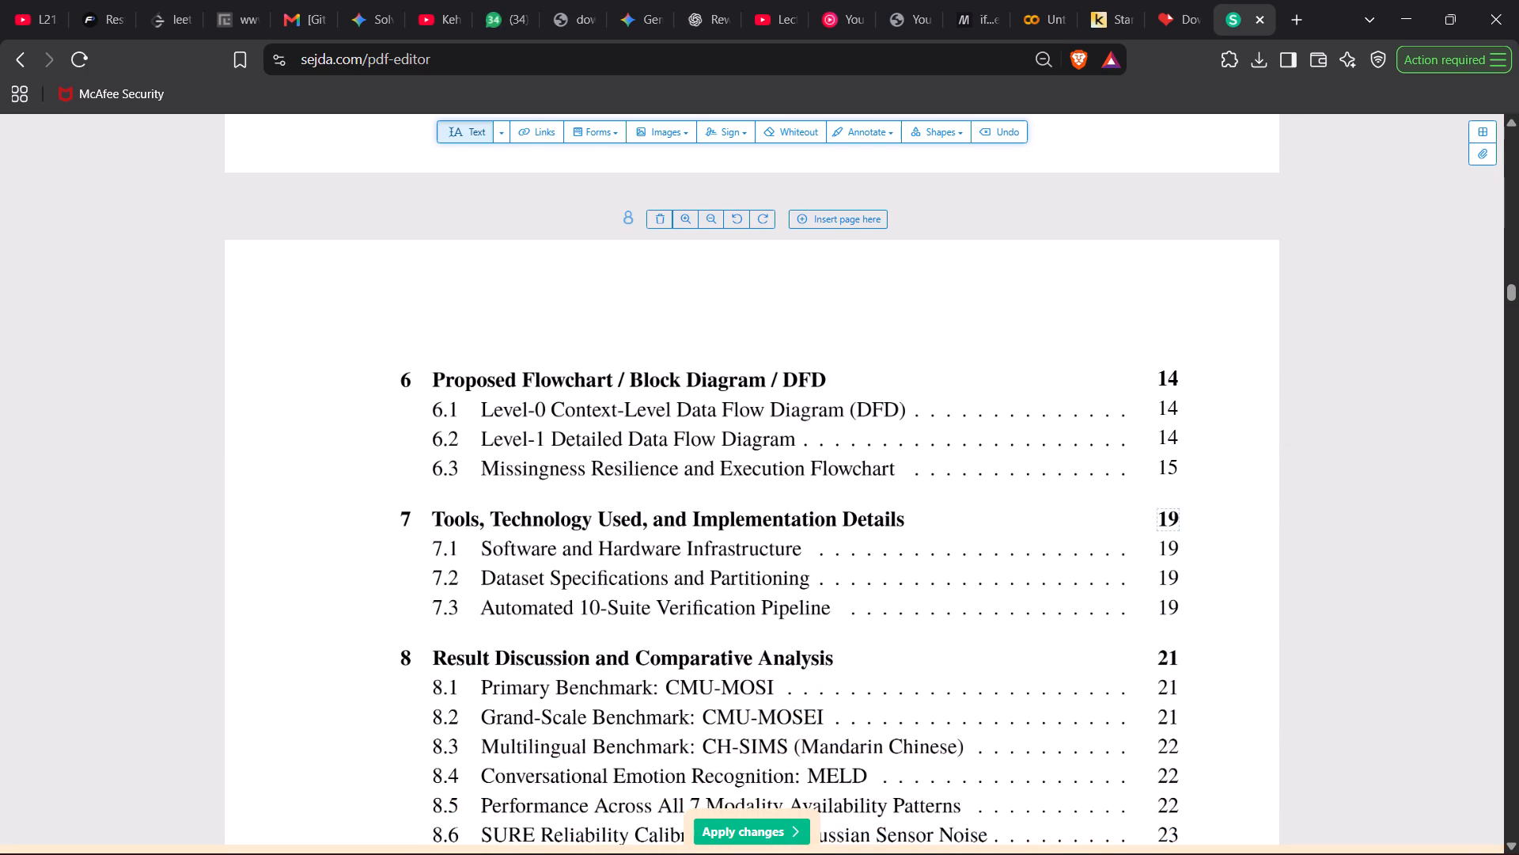
{"action": "left_click", "coordinate": [1169, 522]}
{"action": "key", "text": "Right"}
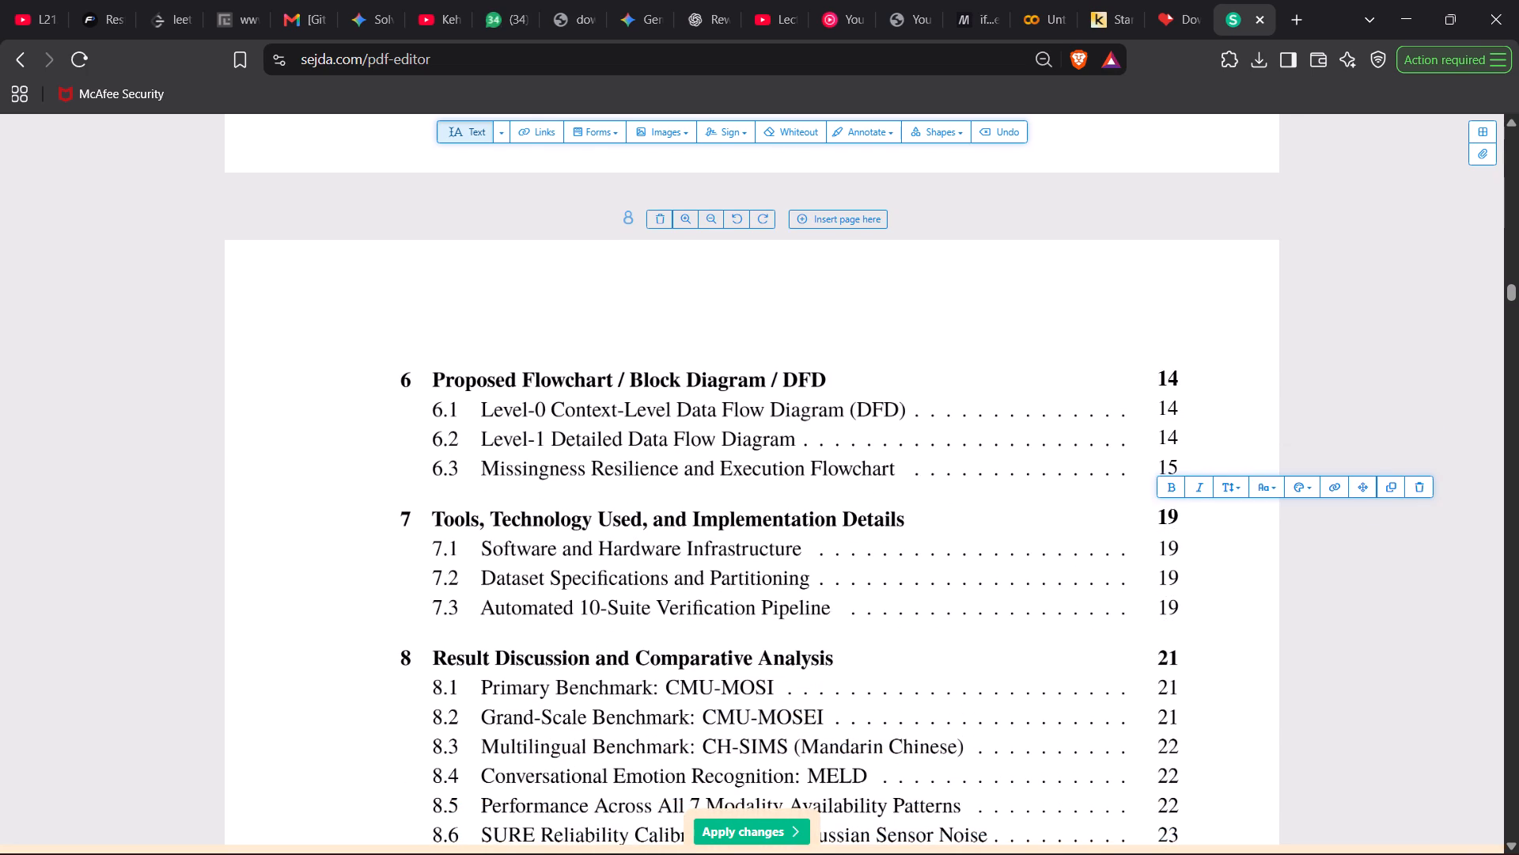
{"action": "key", "text": "Right"}
{"action": "key", "text": "BackSpace"}
{"action": "key", "text": "6"}
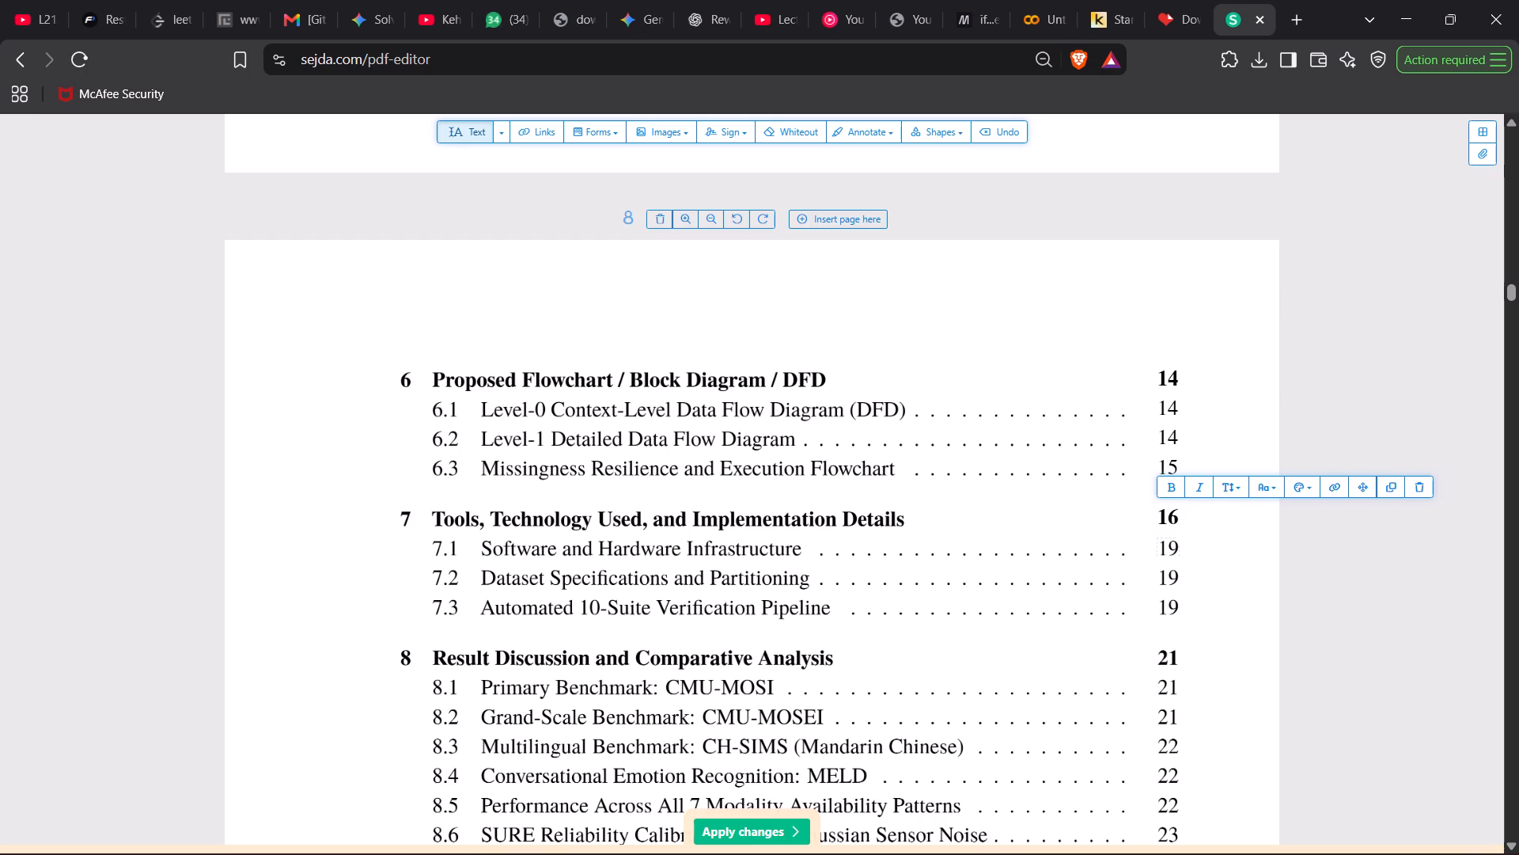
Set the contents page number of section 7.1, Software and Hardware Infrastructure, to 16.
{"action": "left_click", "coordinate": [1175, 543]}
{"action": "key", "text": "Right"}
{"action": "key", "text": "Right"}
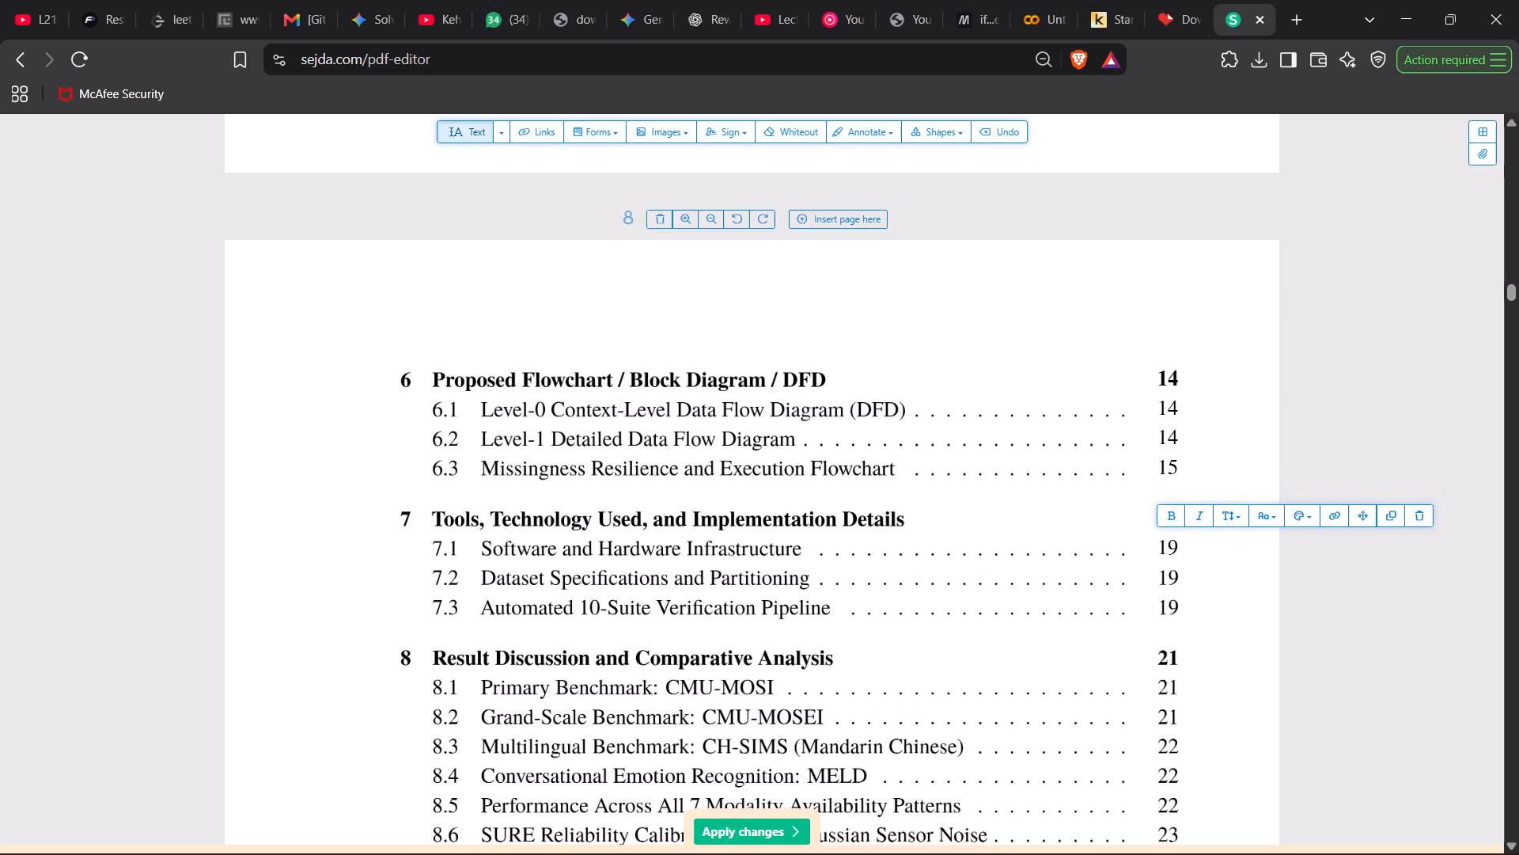
{"action": "key", "text": "BackSpace"}
{"action": "key", "text": "6"}
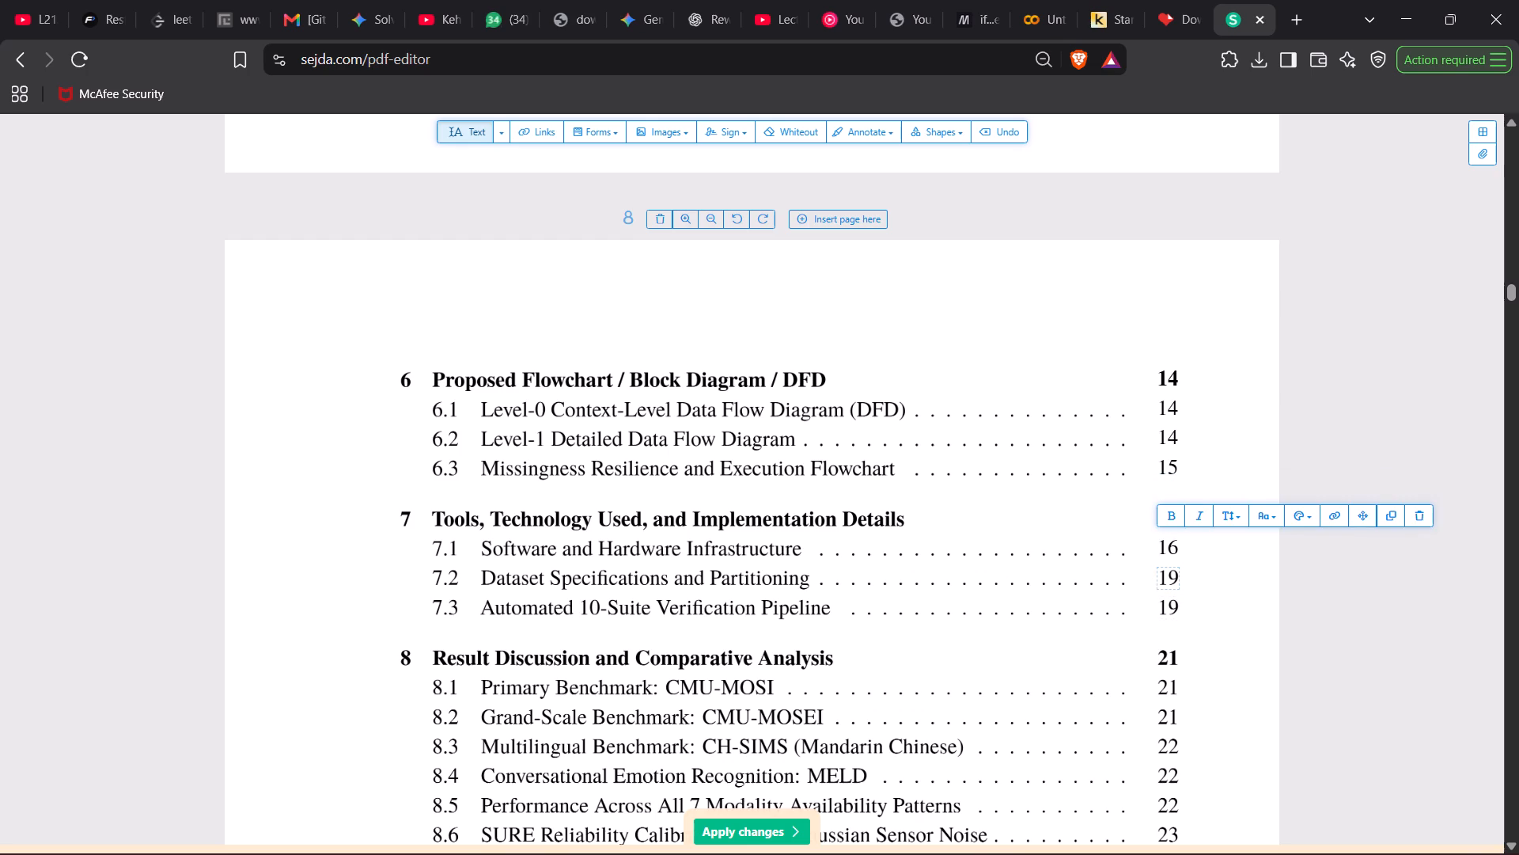
Set the contents page number of section 7.2, Dataset Specifications and Partitioning, to 16.
{"action": "left_click", "coordinate": [1171, 579]}
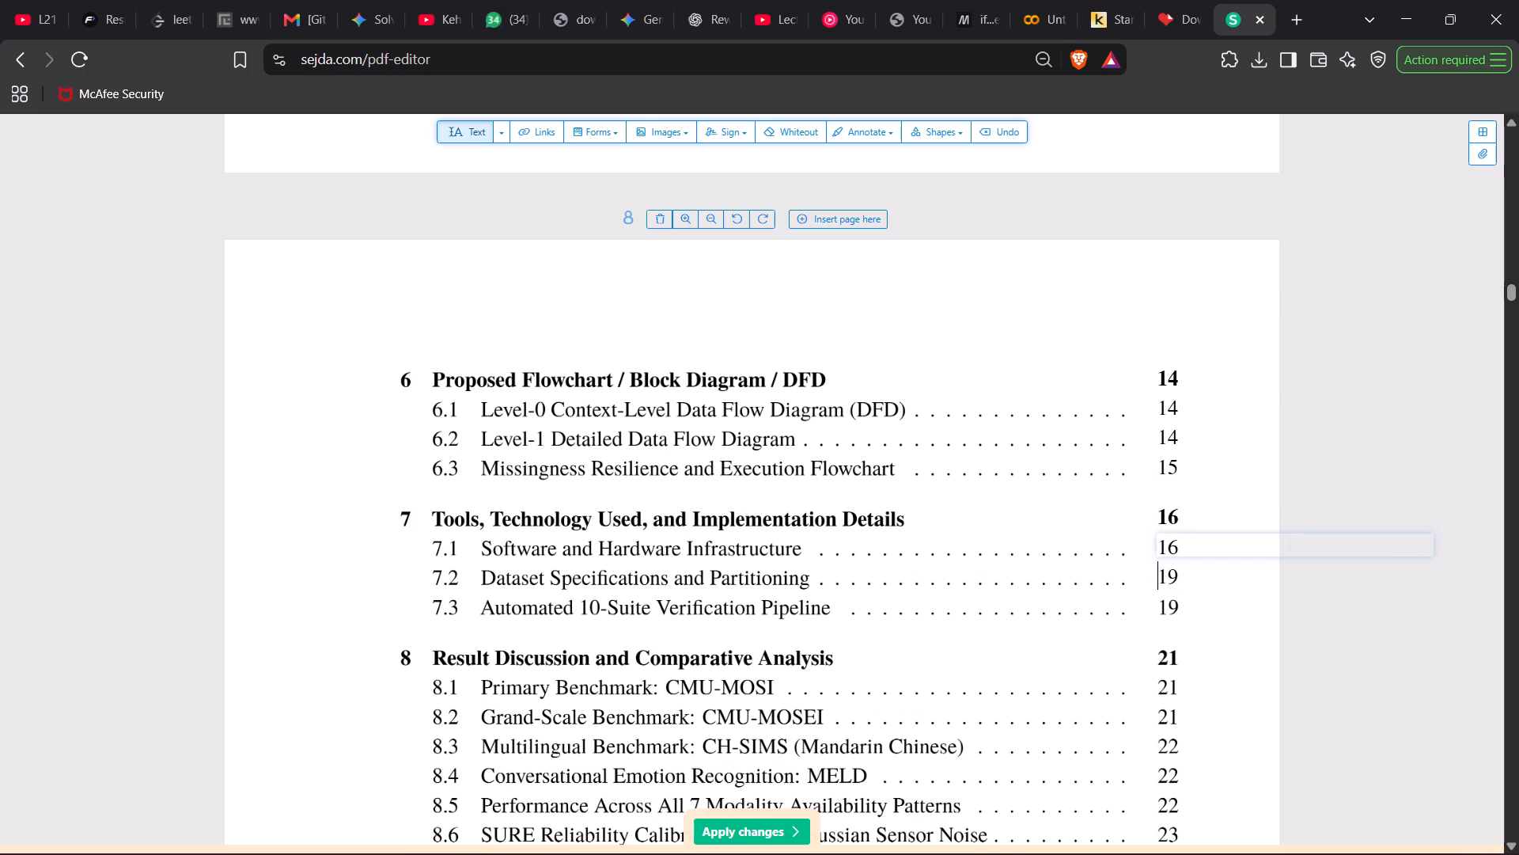
{"action": "key", "text": "Right"}
{"action": "key", "text": "Right"}
{"action": "key", "text": "BackSpace"}
{"action": "key", "text": "6"}
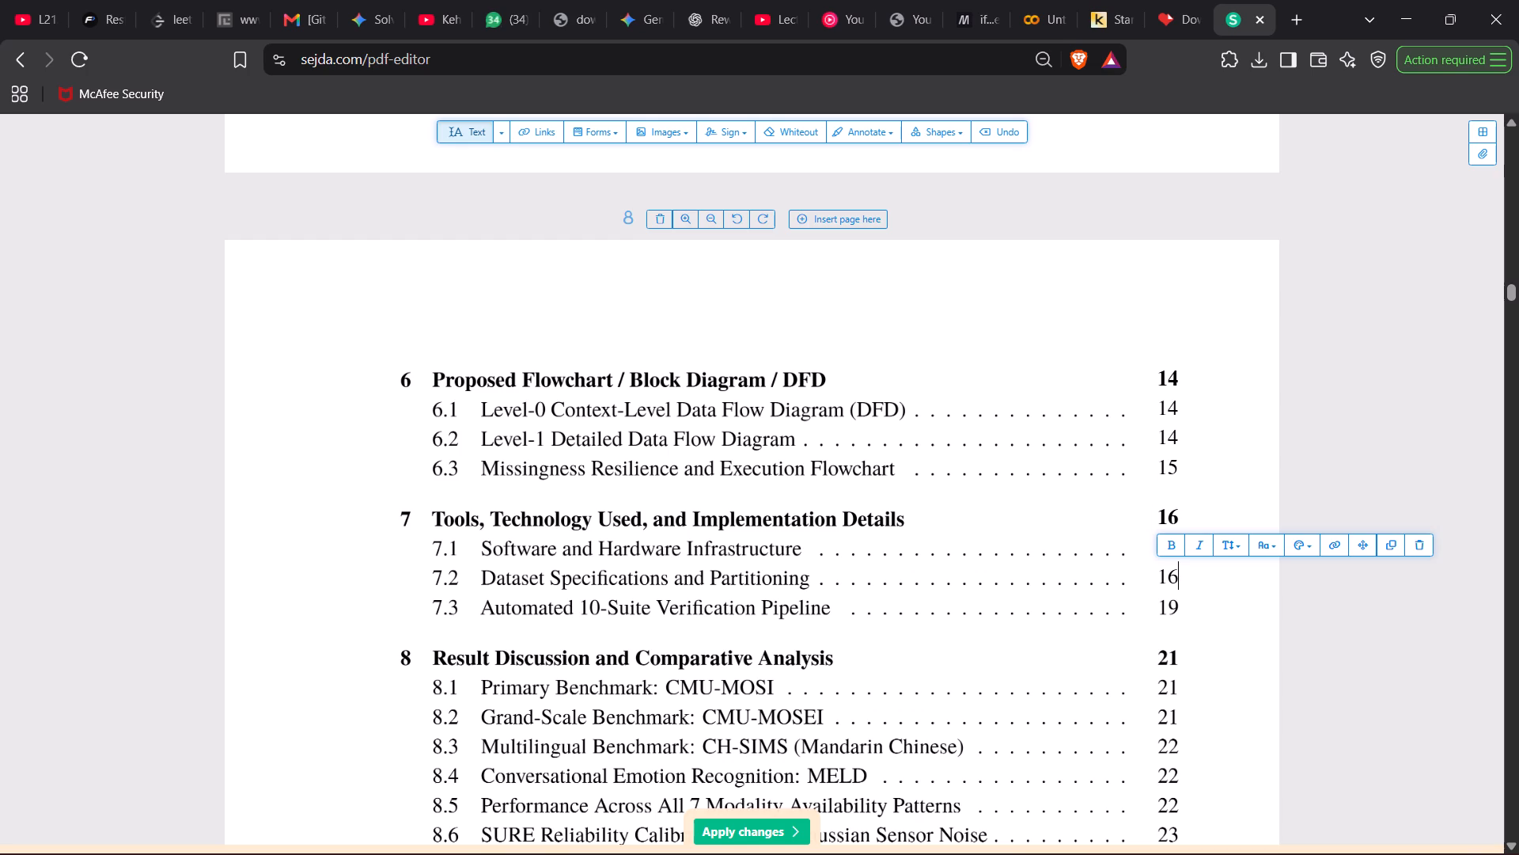
Set the contents page number of section 7.3, Automated 10-Suite Verification Pipeline, to 16.
{"action": "left_click", "coordinate": [1171, 606]}
{"action": "key", "text": "Right"}
{"action": "key", "text": "Right"}
{"action": "key", "text": "BackSpace"}
{"action": "key", "text": "6"}
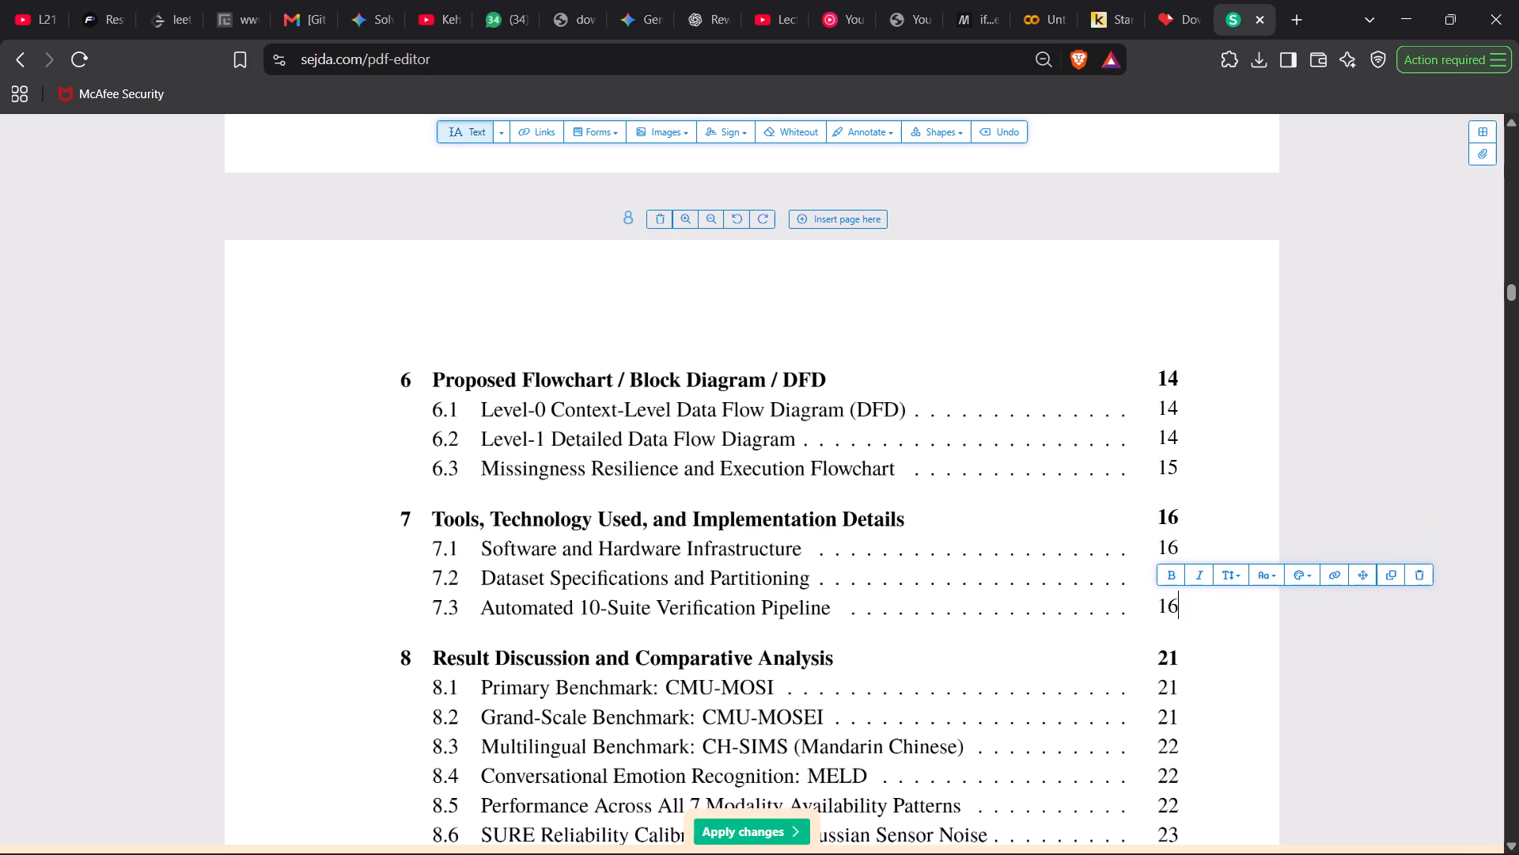
Set the contents page number of chapter 8, Result Discussion and Comparative Analysis, to 17.
{"action": "left_click", "coordinate": [1165, 663]}
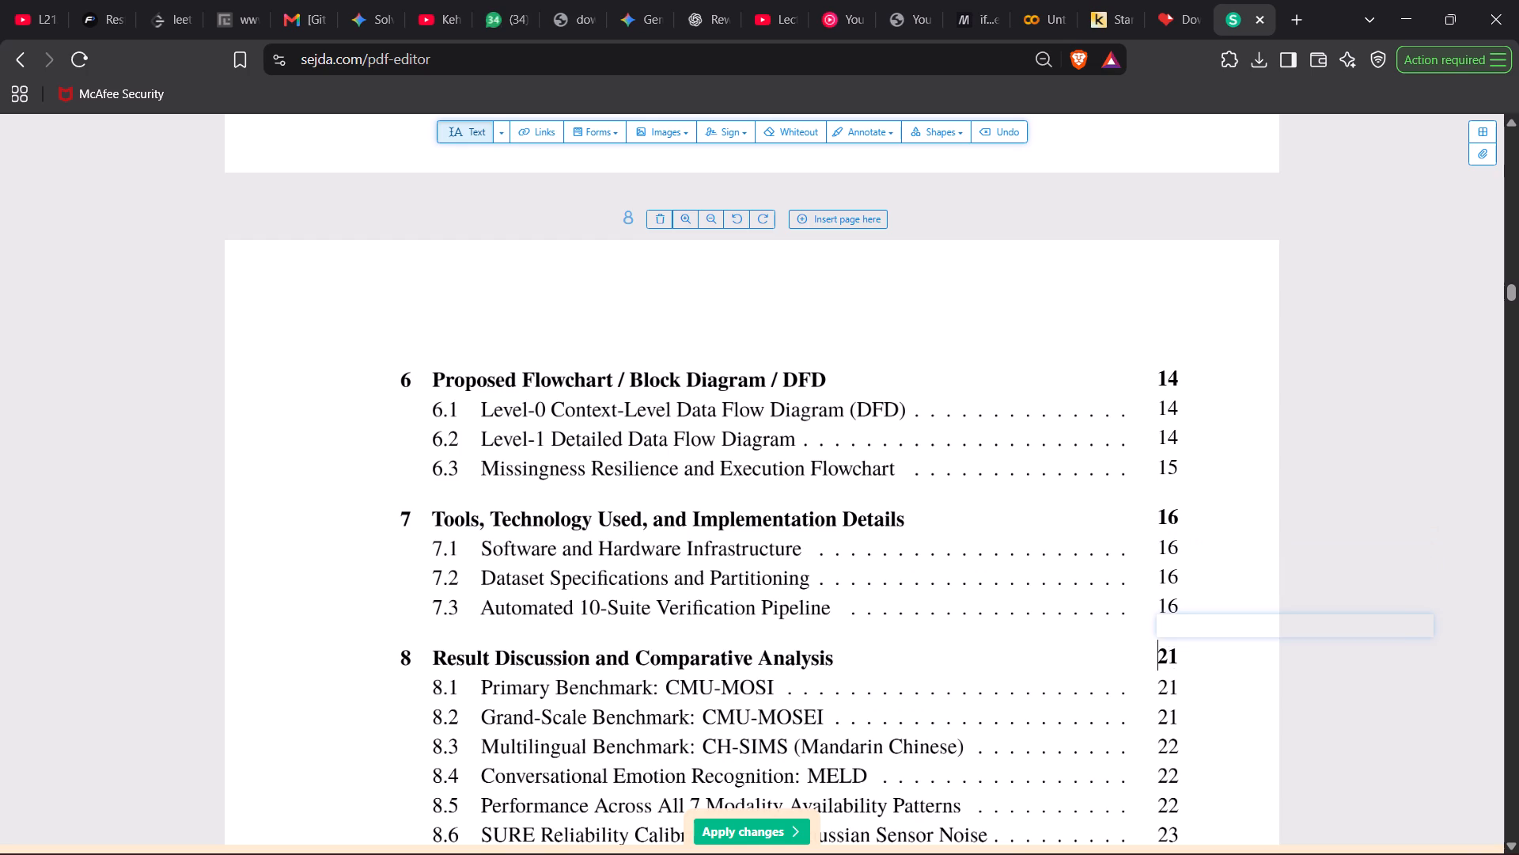
{"action": "key", "text": "Right"}
{"action": "key", "text": "Right"}
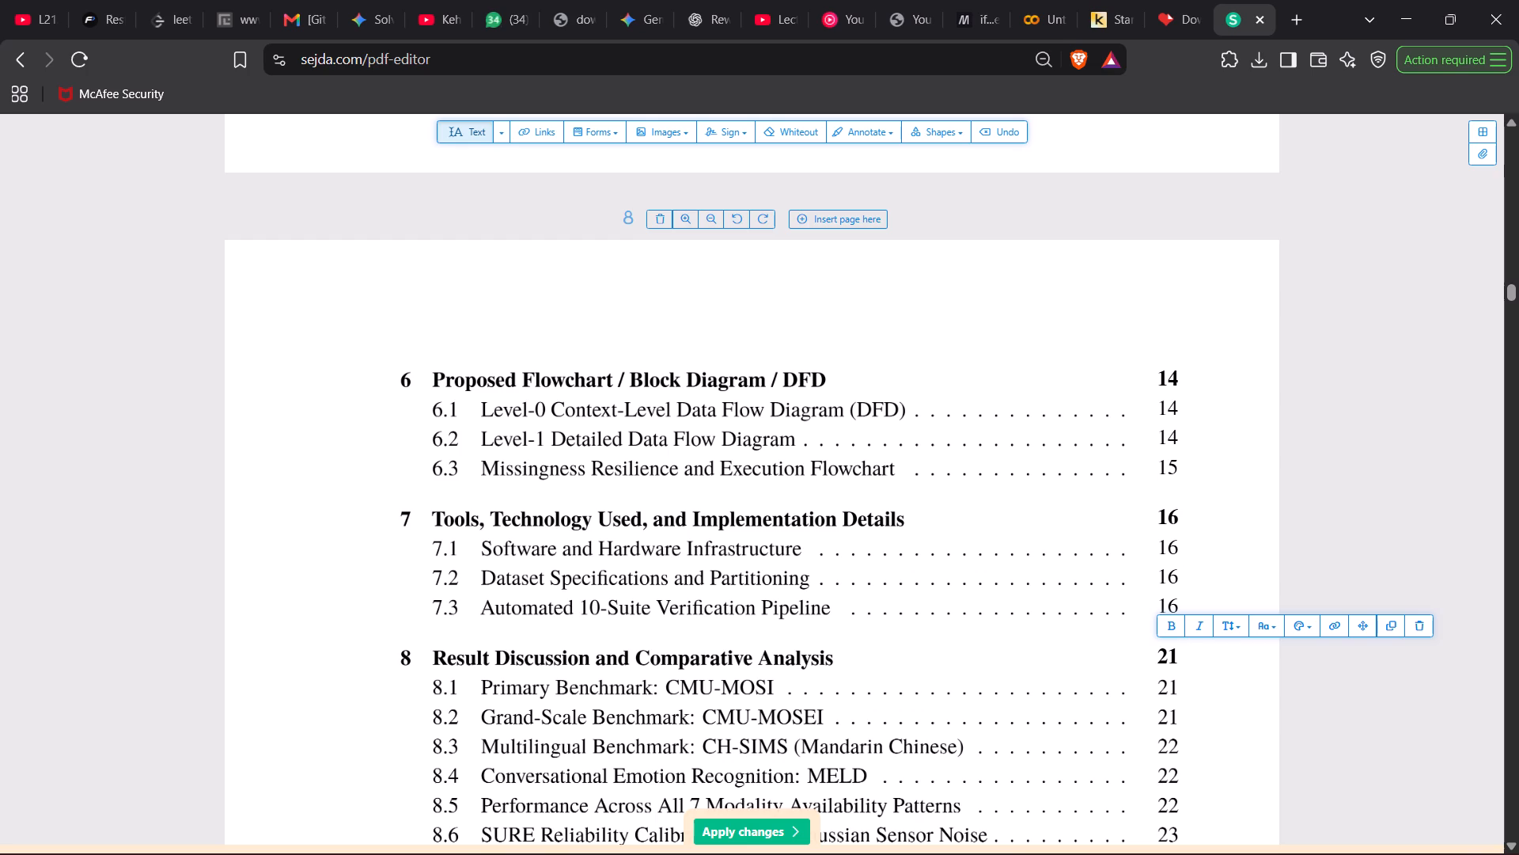
{"action": "key", "text": "BackSpace"}
{"action": "key", "text": "BackSpace"}
{"action": "type", "text": "17"}
Set the contents page number of section 8.1, Primary Benchmark: CMU-MOSI, to 17.
{"action": "scroll", "coordinate": [1165, 663], "scroll_direction": "down", "scroll_amount": 1}
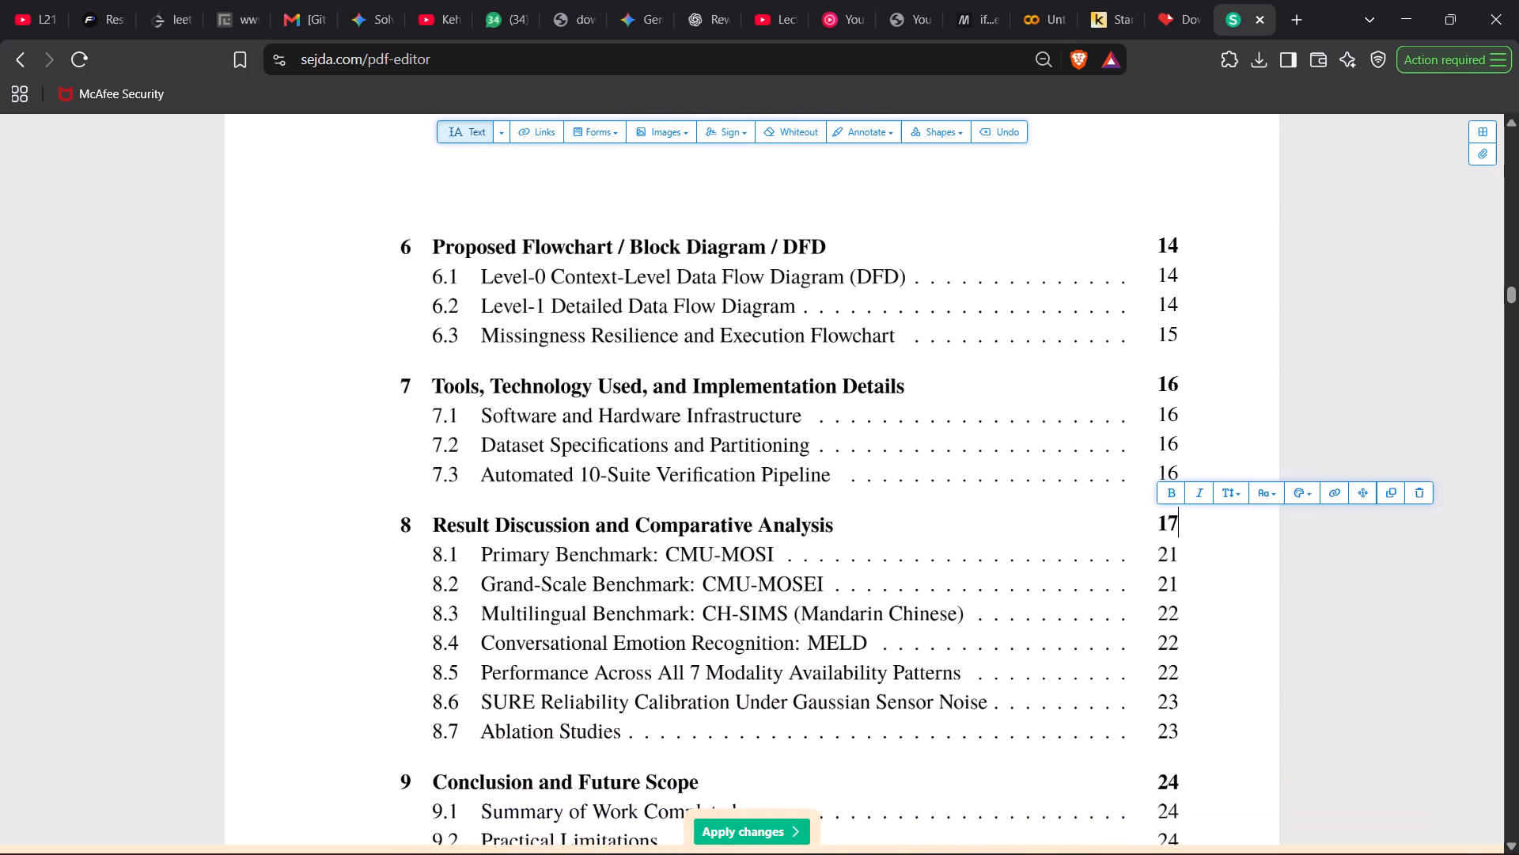
{"action": "scroll", "coordinate": [1165, 663], "scroll_direction": "down", "scroll_amount": 2}
{"action": "scroll", "coordinate": [1165, 663], "scroll_direction": "up", "scroll_amount": 2}
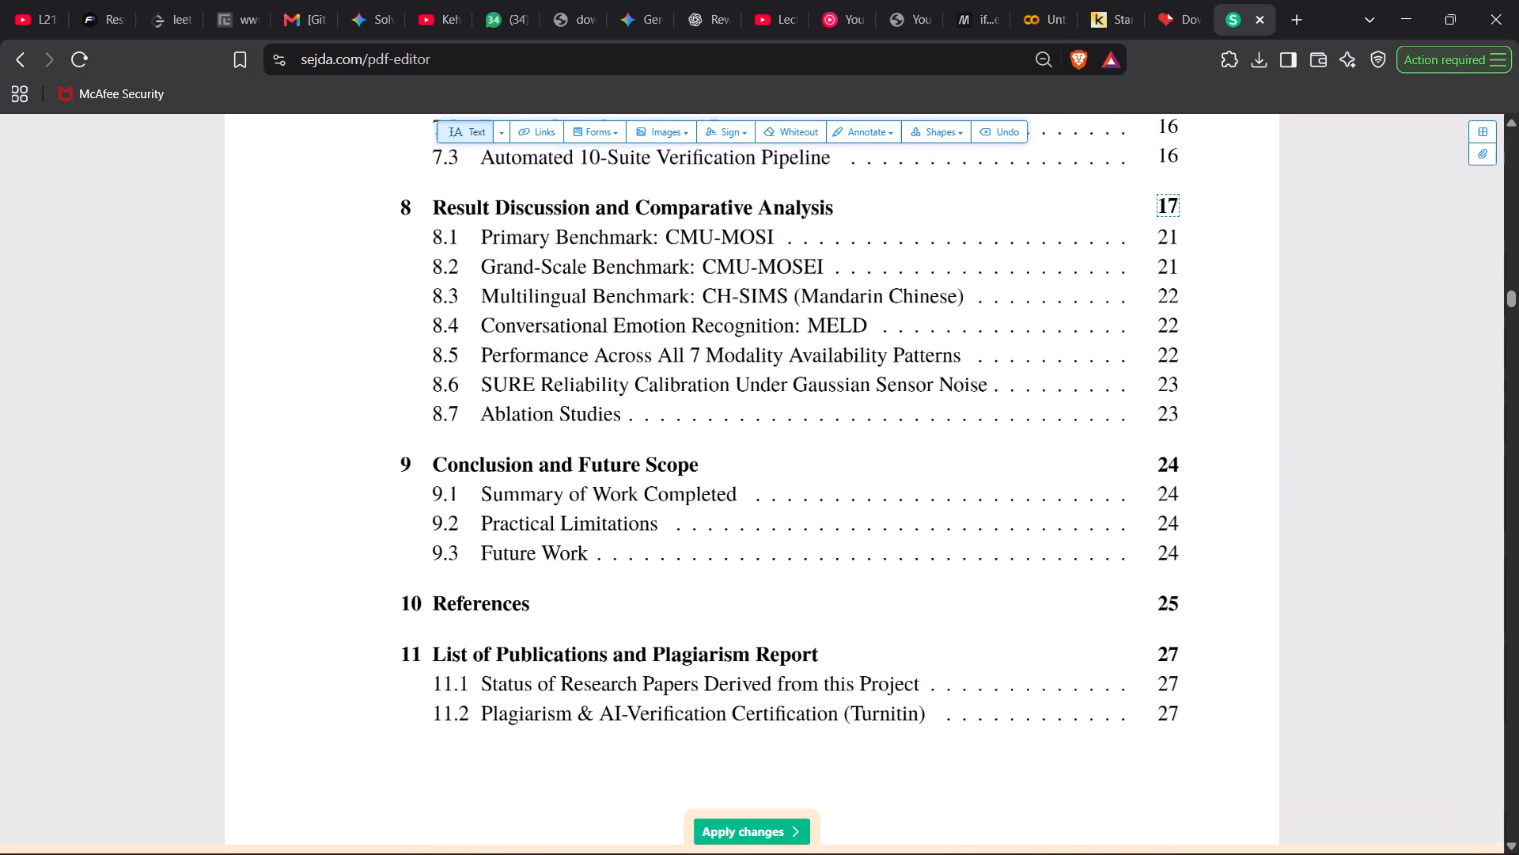
{"action": "scroll", "coordinate": [1165, 663], "scroll_direction": "up", "scroll_amount": 1}
{"action": "left_click", "coordinate": [1164, 266]}
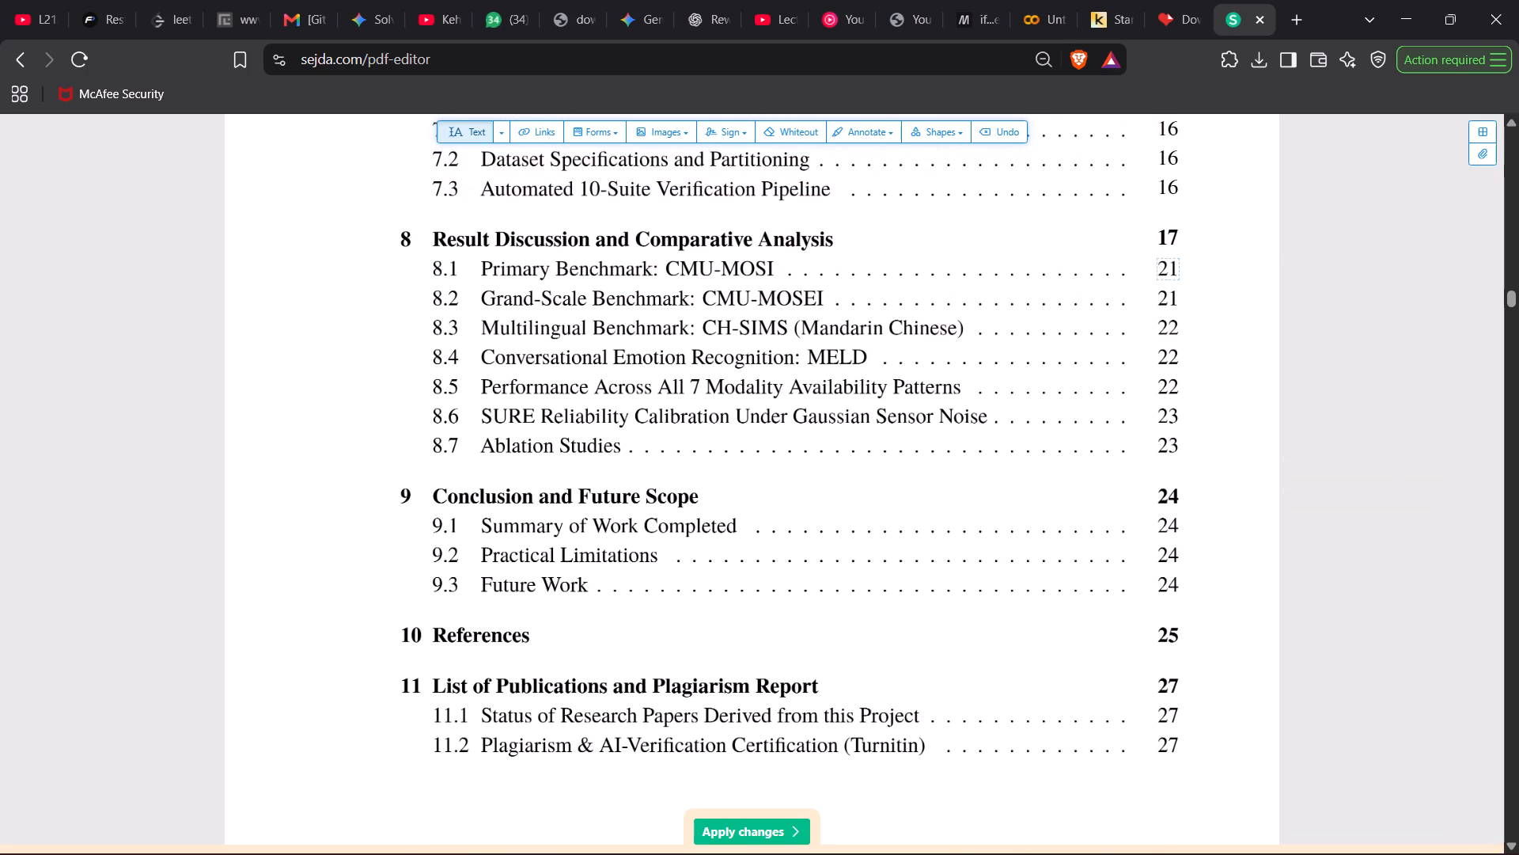
{"action": "key", "text": "Right"}
{"action": "key", "text": "Right"}
{"action": "key", "text": "BackSpace"}
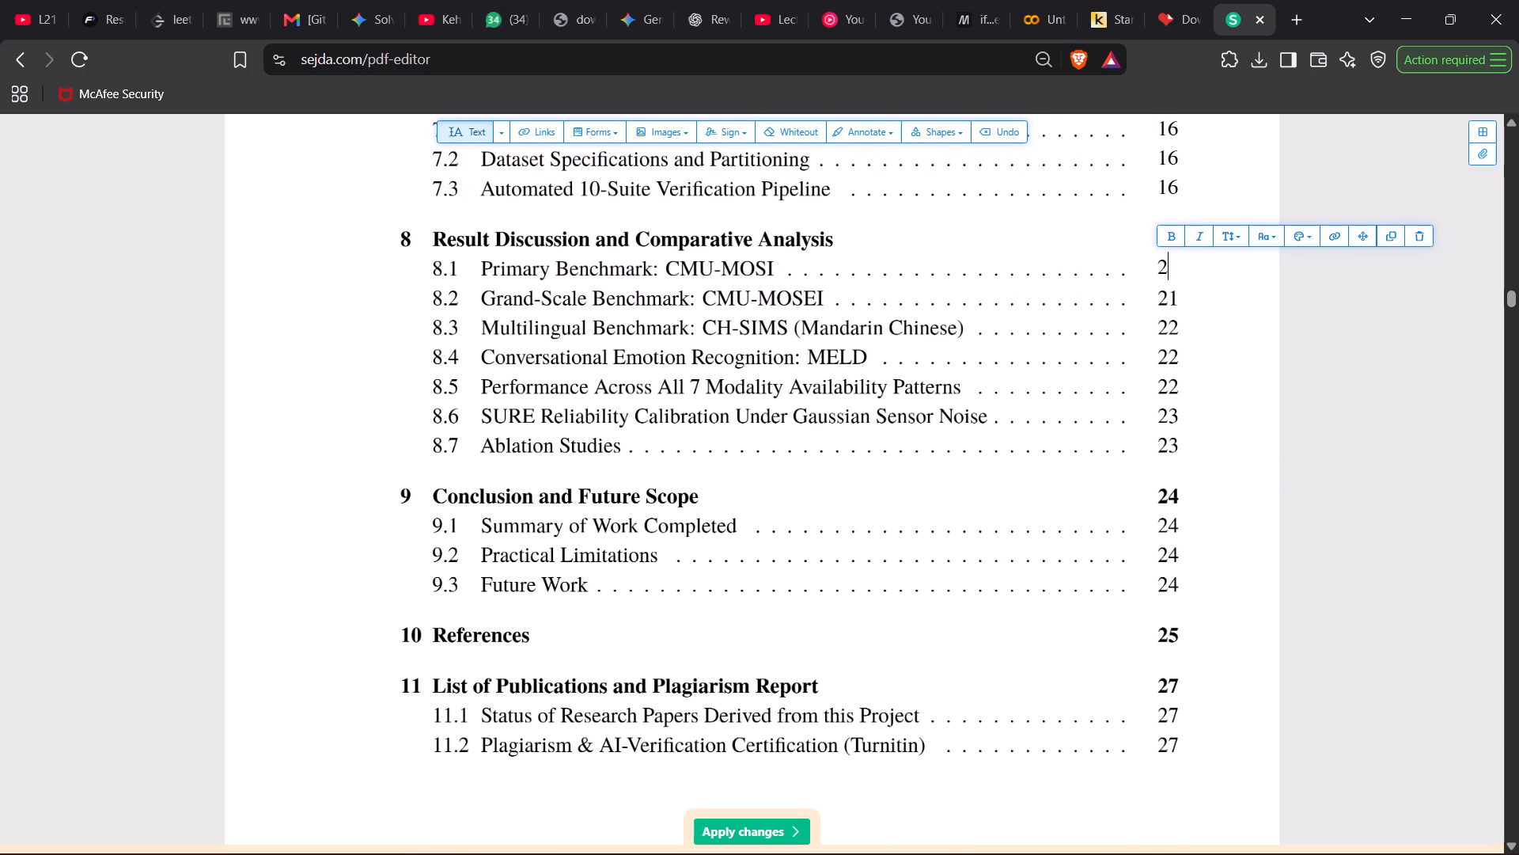
{"action": "key", "text": "BackSpace"}
{"action": "type", "text": "17"}
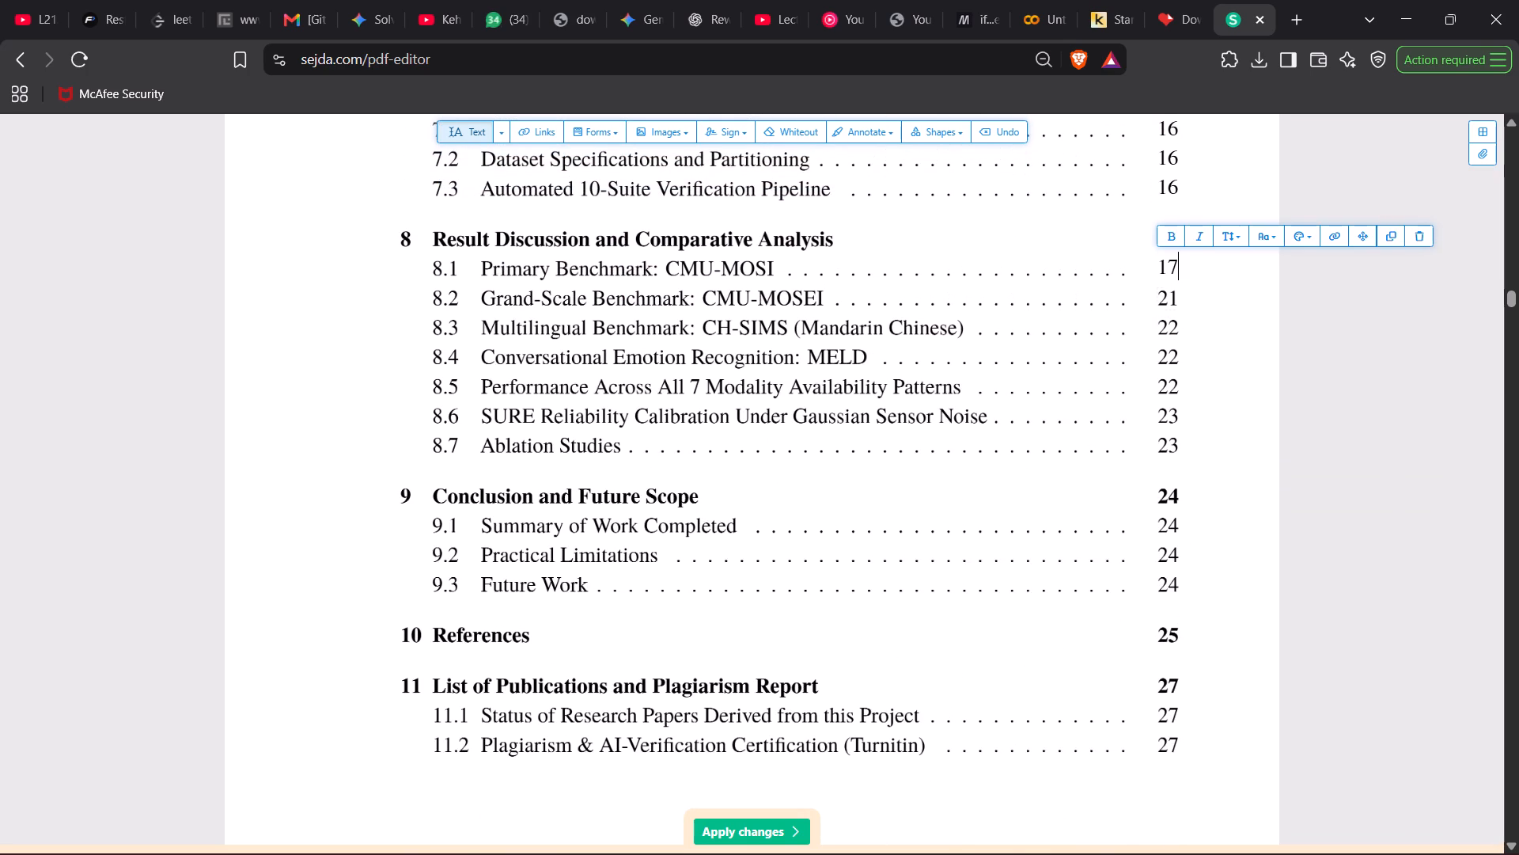
Set the contents page number of section 8.2, Grand-Scale Benchmark: CMU-MOSEI, to 18.
{"action": "left_click", "coordinate": [1164, 294]}
{"action": "key", "text": "Right"}
{"action": "key", "text": "Right"}
{"action": "key", "text": "BackSpace"}
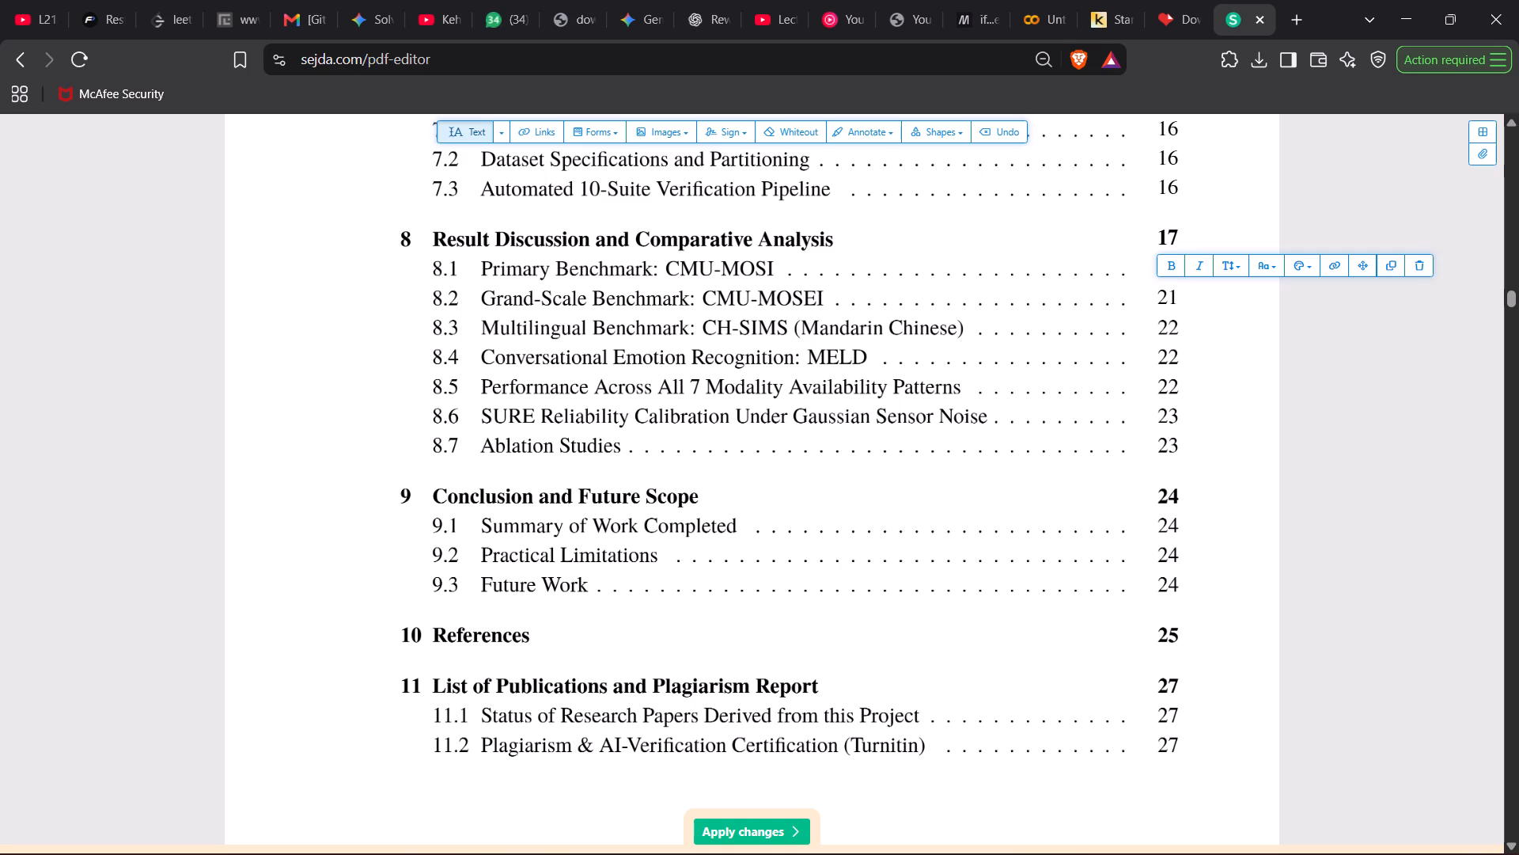
{"action": "key", "text": "BackSpace"}
{"action": "type", "text": "18"}
Set the contents page number of section 8.3, Multilingual Benchmark: CH-SIMS (Mandarin Chinese), to 18.
{"action": "left_click", "coordinate": [1169, 318]}
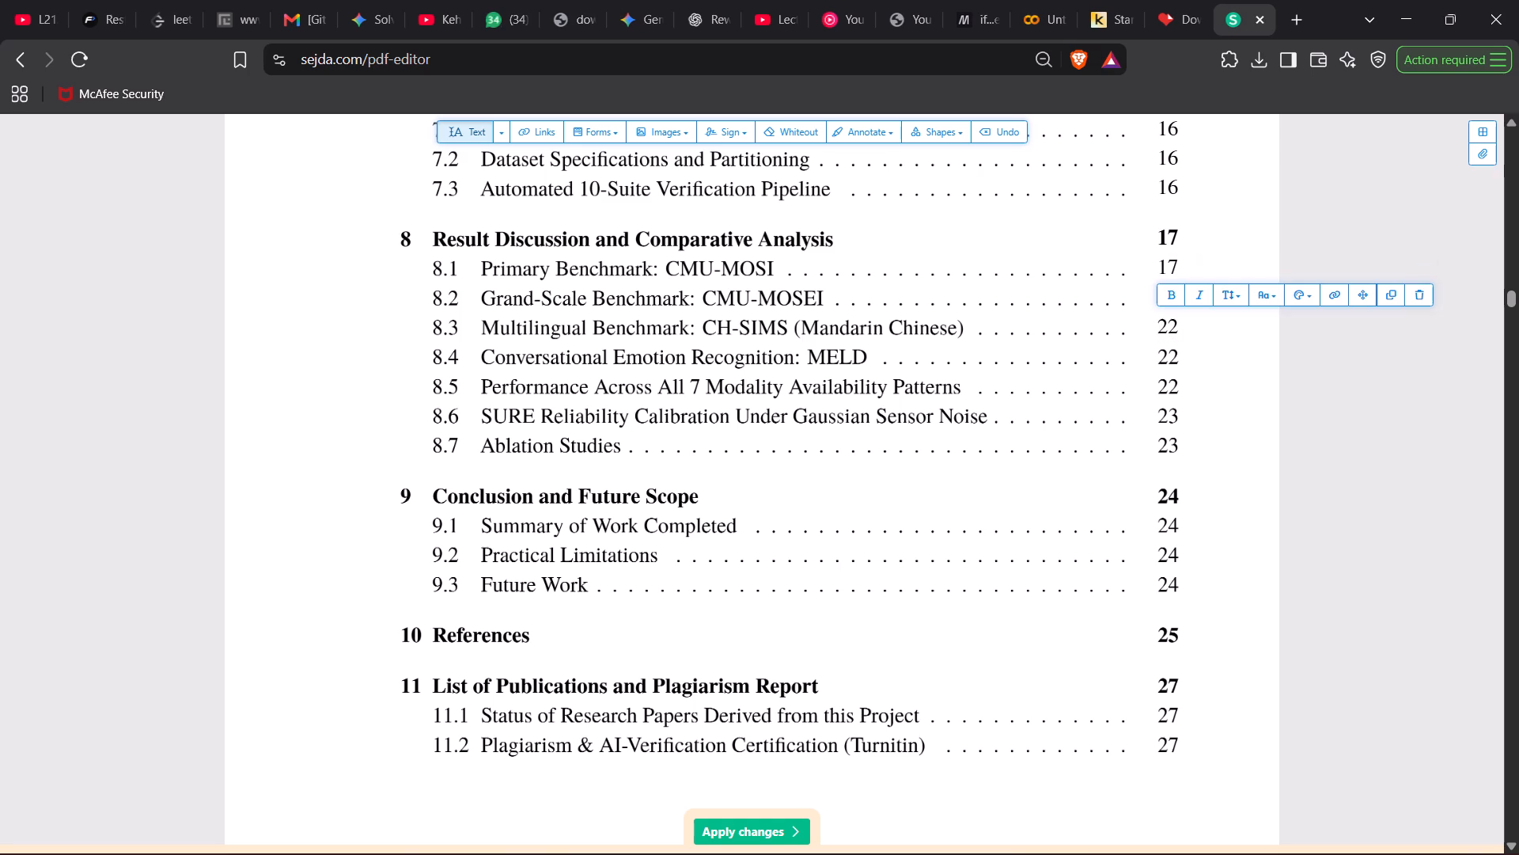
{"action": "key", "text": "Right"}
{"action": "key", "text": "Right"}
{"action": "key", "text": "BackSpace"}
{"action": "key", "text": "BackSpace"}
{"action": "type", "text": "18"}
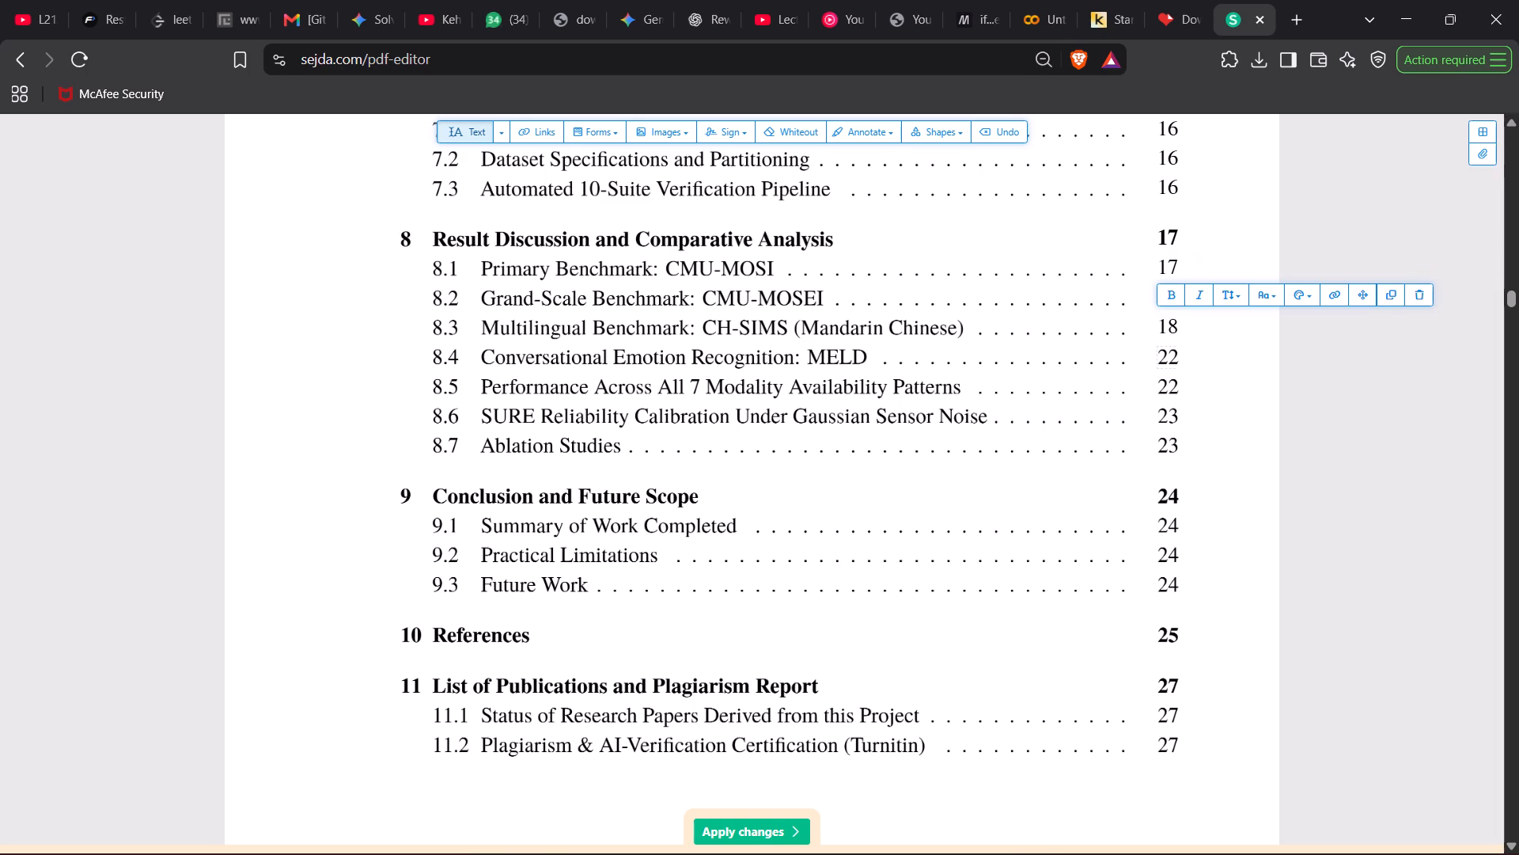
Set the contents page number of section 8.4, Conversational Emotion Recognition: MELD, to 18.
{"action": "left_click", "coordinate": [1167, 355]}
{"action": "key", "text": "Right"}
{"action": "key", "text": "Right"}
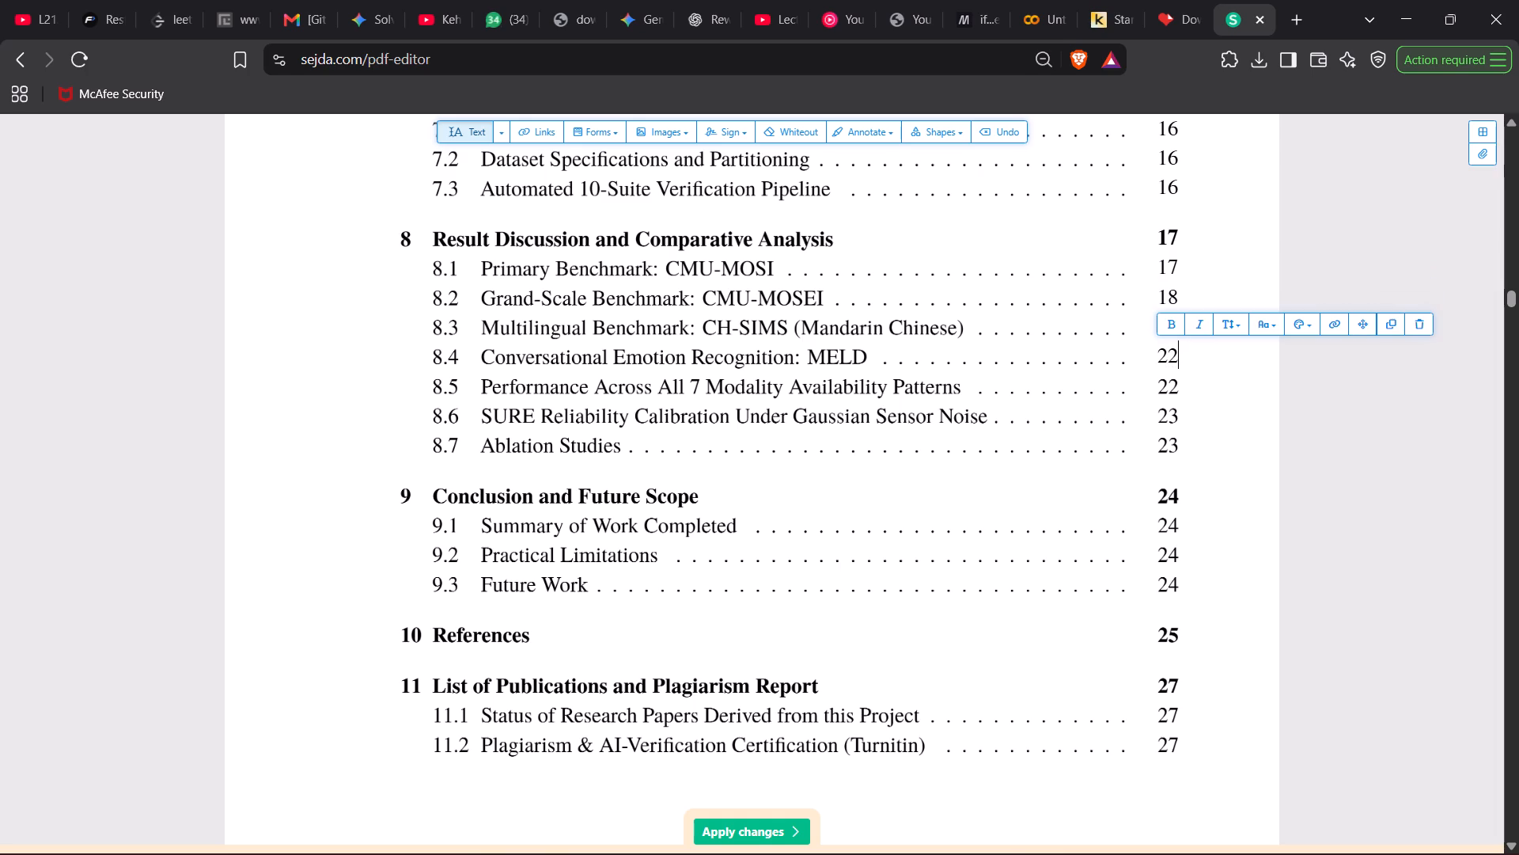
{"action": "key", "text": "BackSpace"}
{"action": "key", "text": "BackSpace"}
{"action": "type", "text": "18"}
Set the contents page number of section 8.5, Performance Across All 7 Modality Availability Patterns, to 18.
{"action": "left_click", "coordinate": [1171, 387]}
{"action": "key", "text": "Right"}
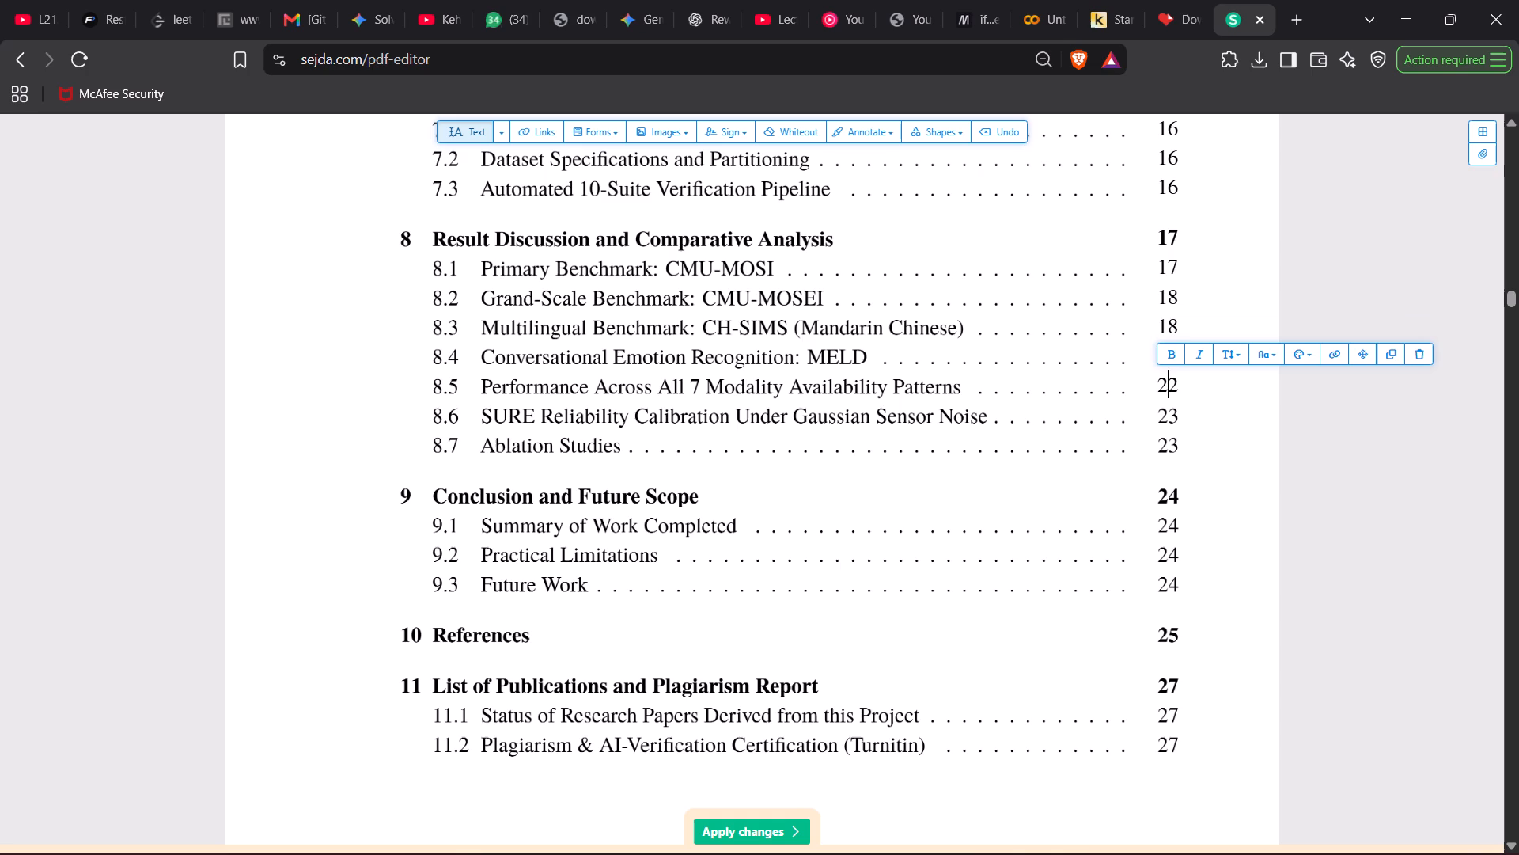
{"action": "key", "text": "Right"}
{"action": "key", "text": "BackSpace"}
{"action": "key", "text": "BackSpace"}
{"action": "type", "text": "18"}
Set the contents page number of section 8.6, SURE Reliability Calibration Under Gaussian Sensor Noise, to 19.
{"action": "left_click", "coordinate": [1171, 416]}
{"action": "key", "text": "Right"}
{"action": "key", "text": "Right"}
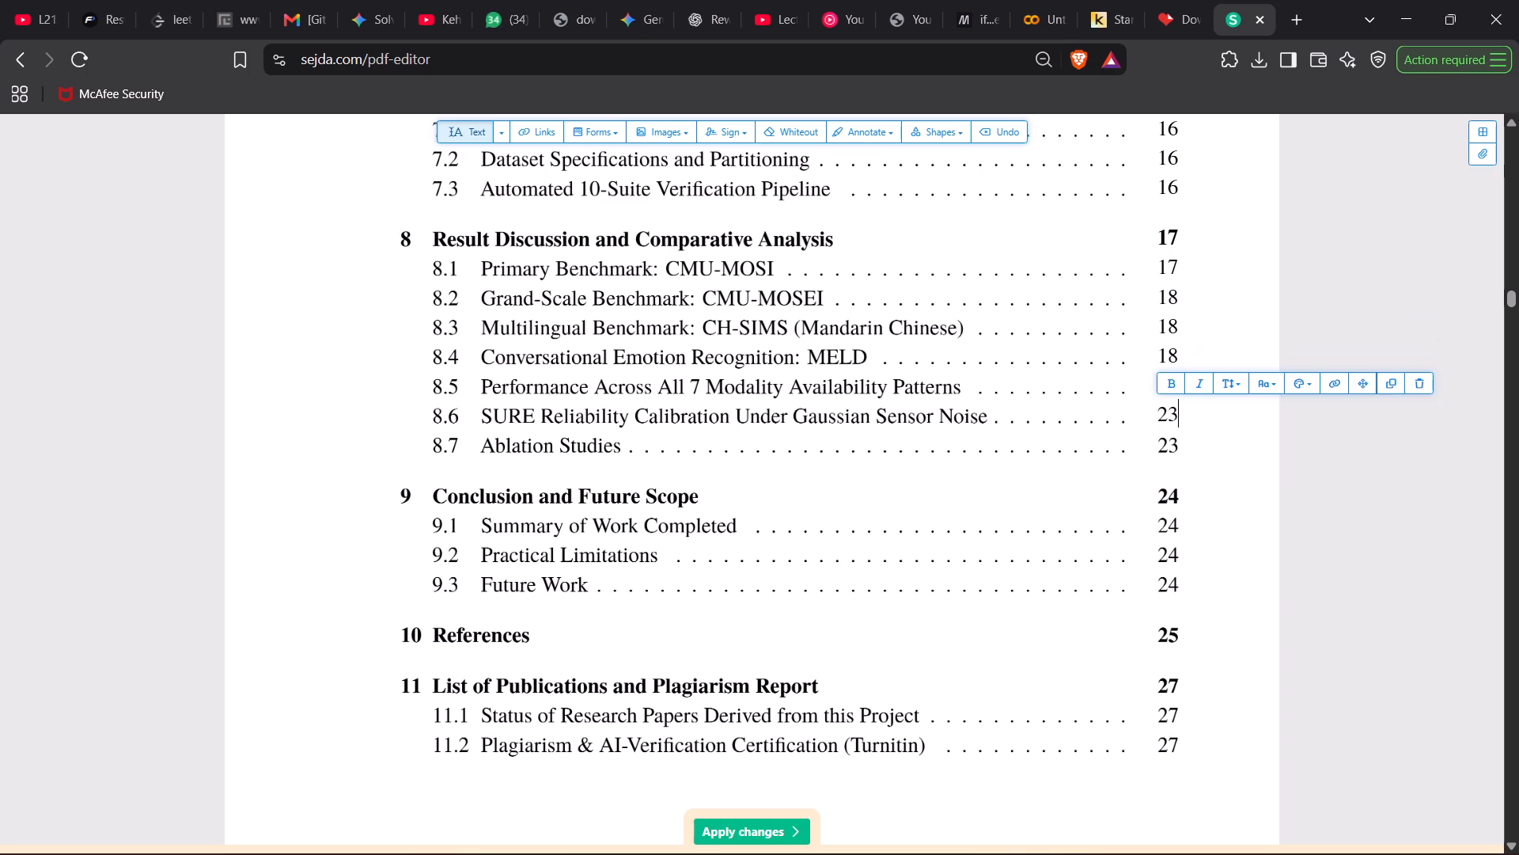
{"action": "key", "text": "BackSpace"}
{"action": "key", "text": "BackSpace"}
{"action": "type", "text": "19"}
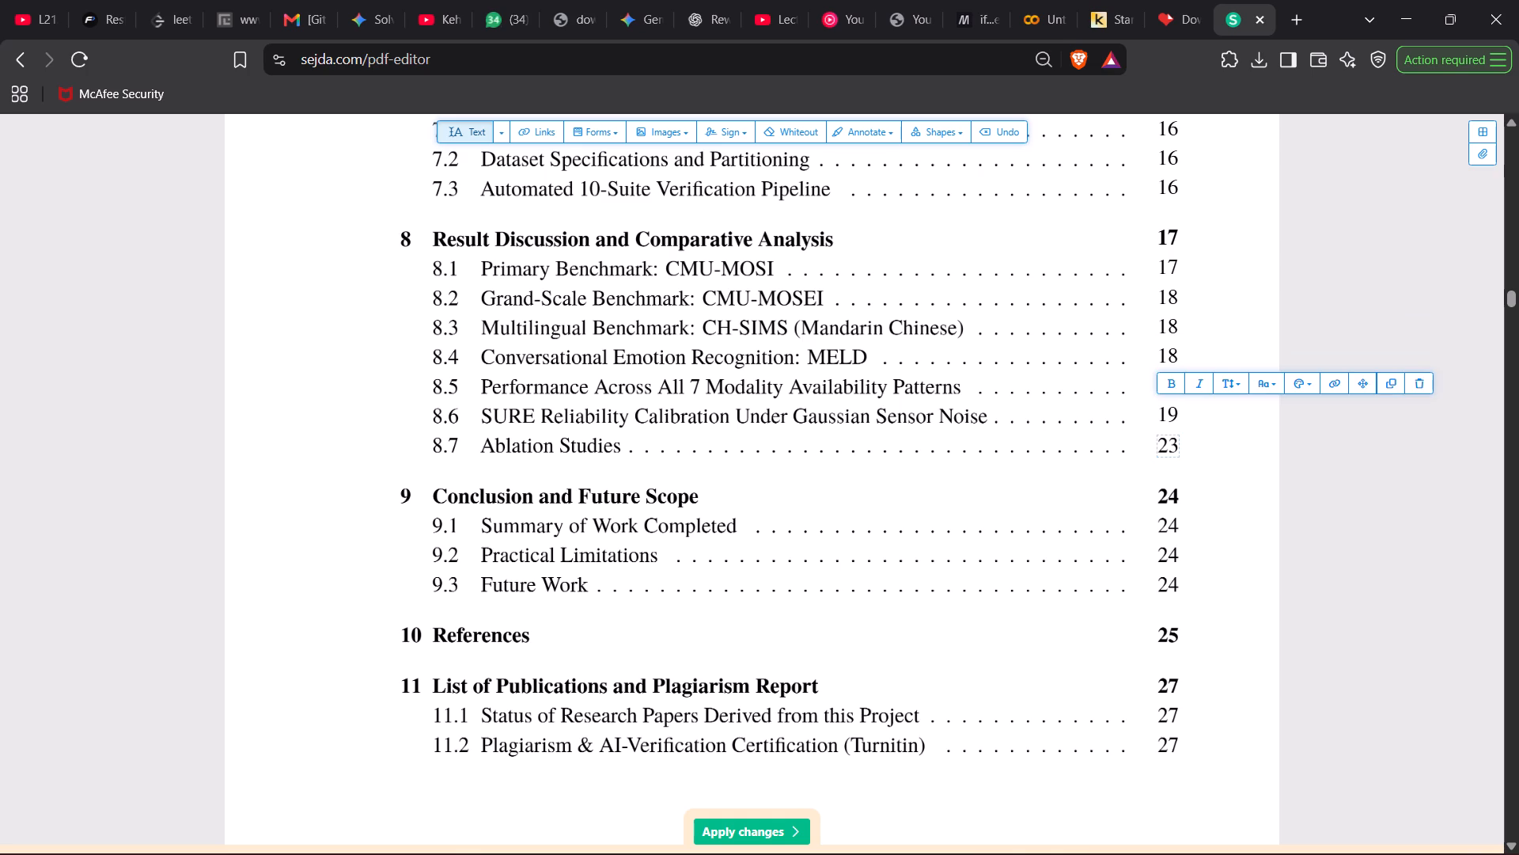
Set the contents page number of section 8.7, Ablation Studies, to 19.
{"action": "left_click", "coordinate": [1172, 435]}
{"action": "key", "text": "Right"}
{"action": "key", "text": "Right"}
{"action": "key", "text": "BackSpace"}
{"action": "key", "text": "BackSpace"}
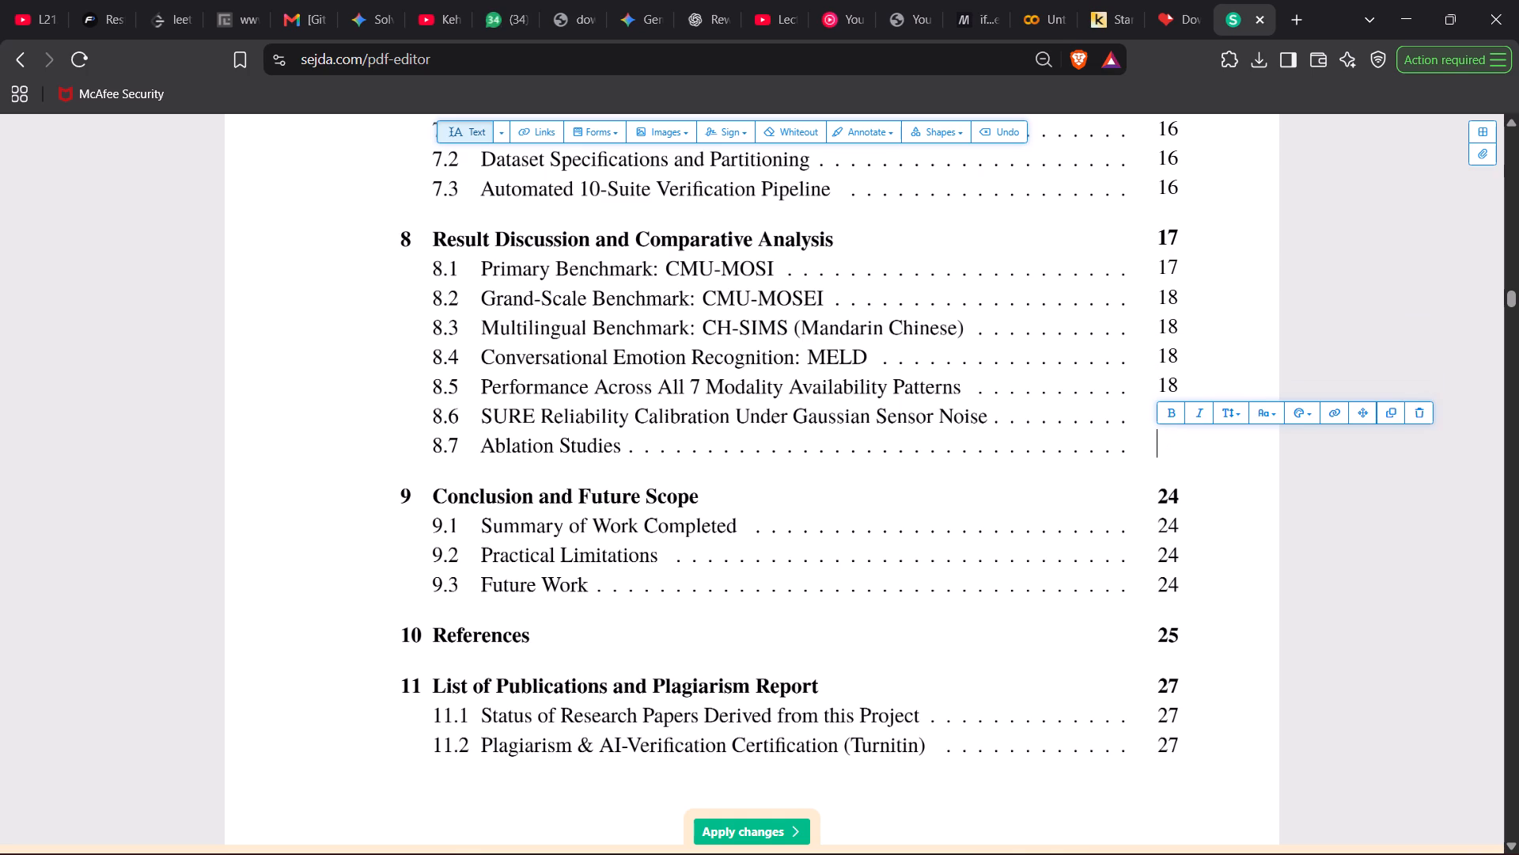
{"action": "type", "text": "19"}
Set the contents page number of chapter 9, Conclusion and Future Scope, to 20.
{"action": "scroll", "coordinate": [1172, 435], "scroll_direction": "down", "scroll_amount": 1}
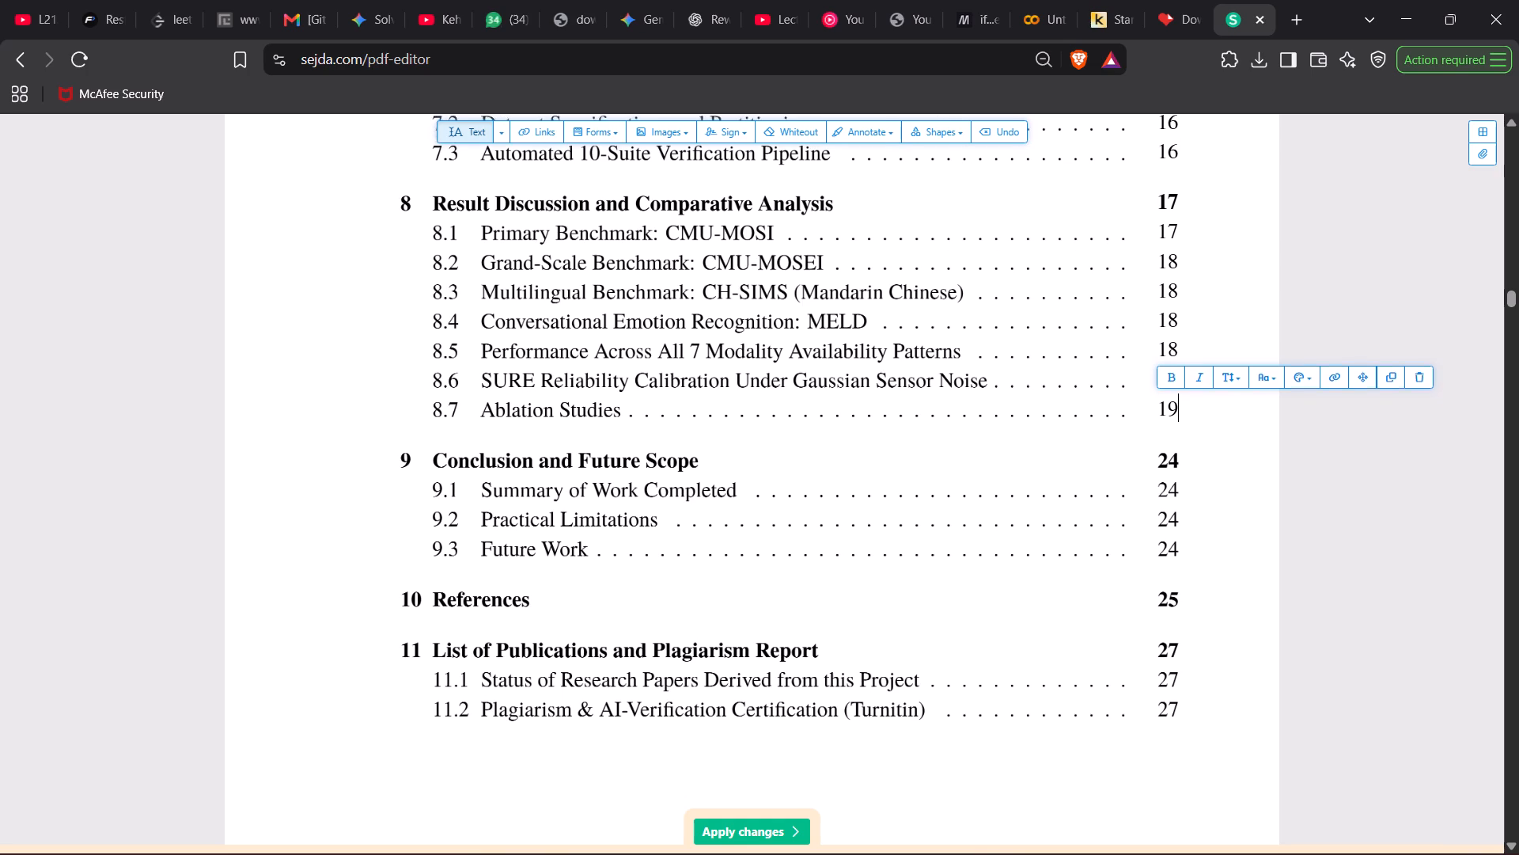
{"action": "scroll", "coordinate": [1172, 435], "scroll_direction": "down", "scroll_amount": 1}
{"action": "left_click", "coordinate": [1165, 454]}
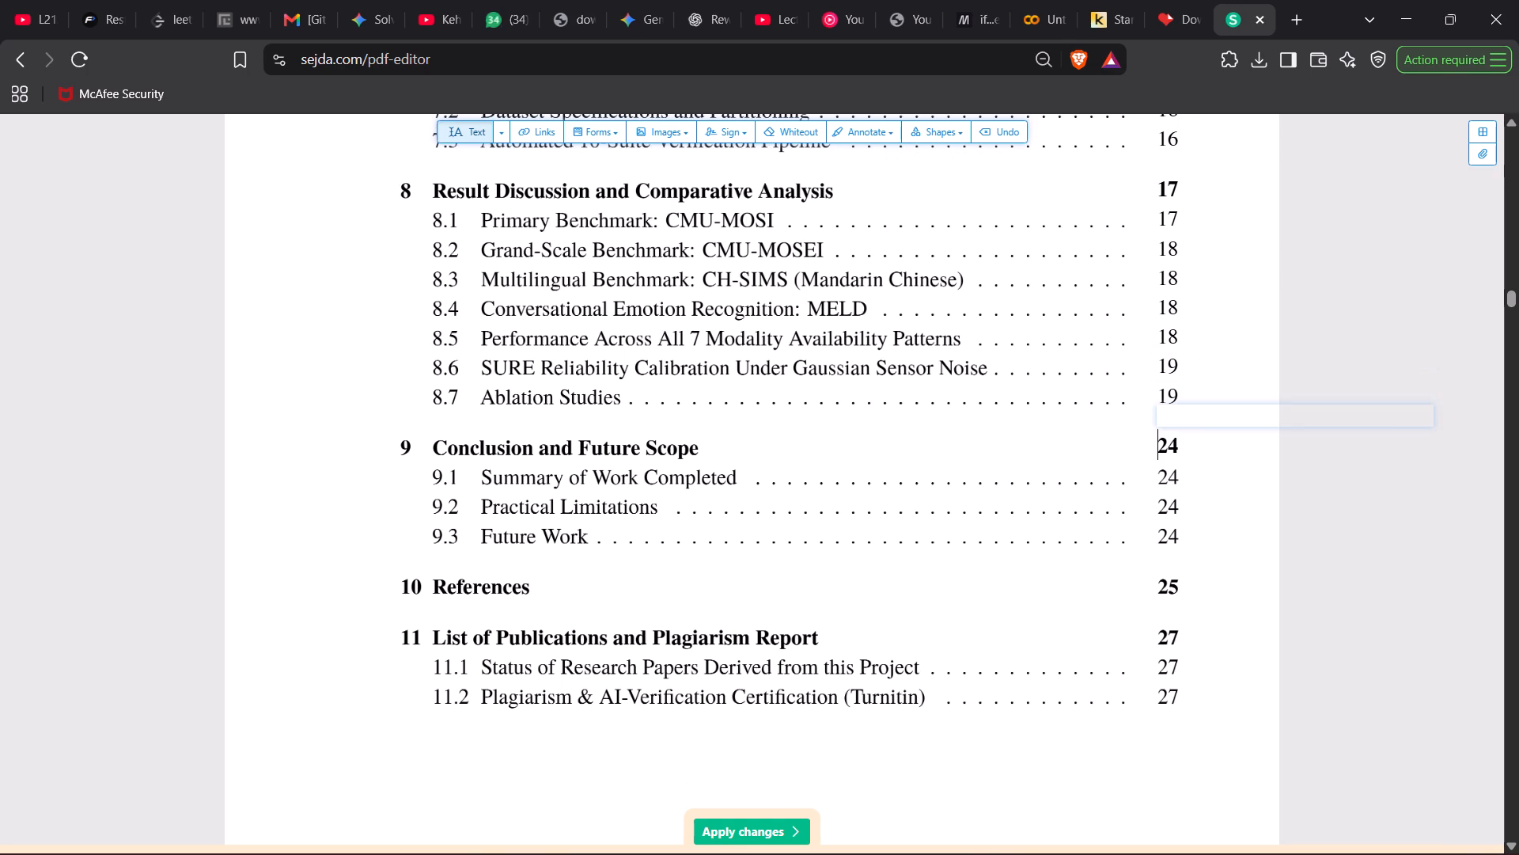
{"action": "key", "text": "Right"}
{"action": "key", "text": "Right"}
{"action": "key", "text": "BackSpace"}
{"action": "key", "text": "0"}
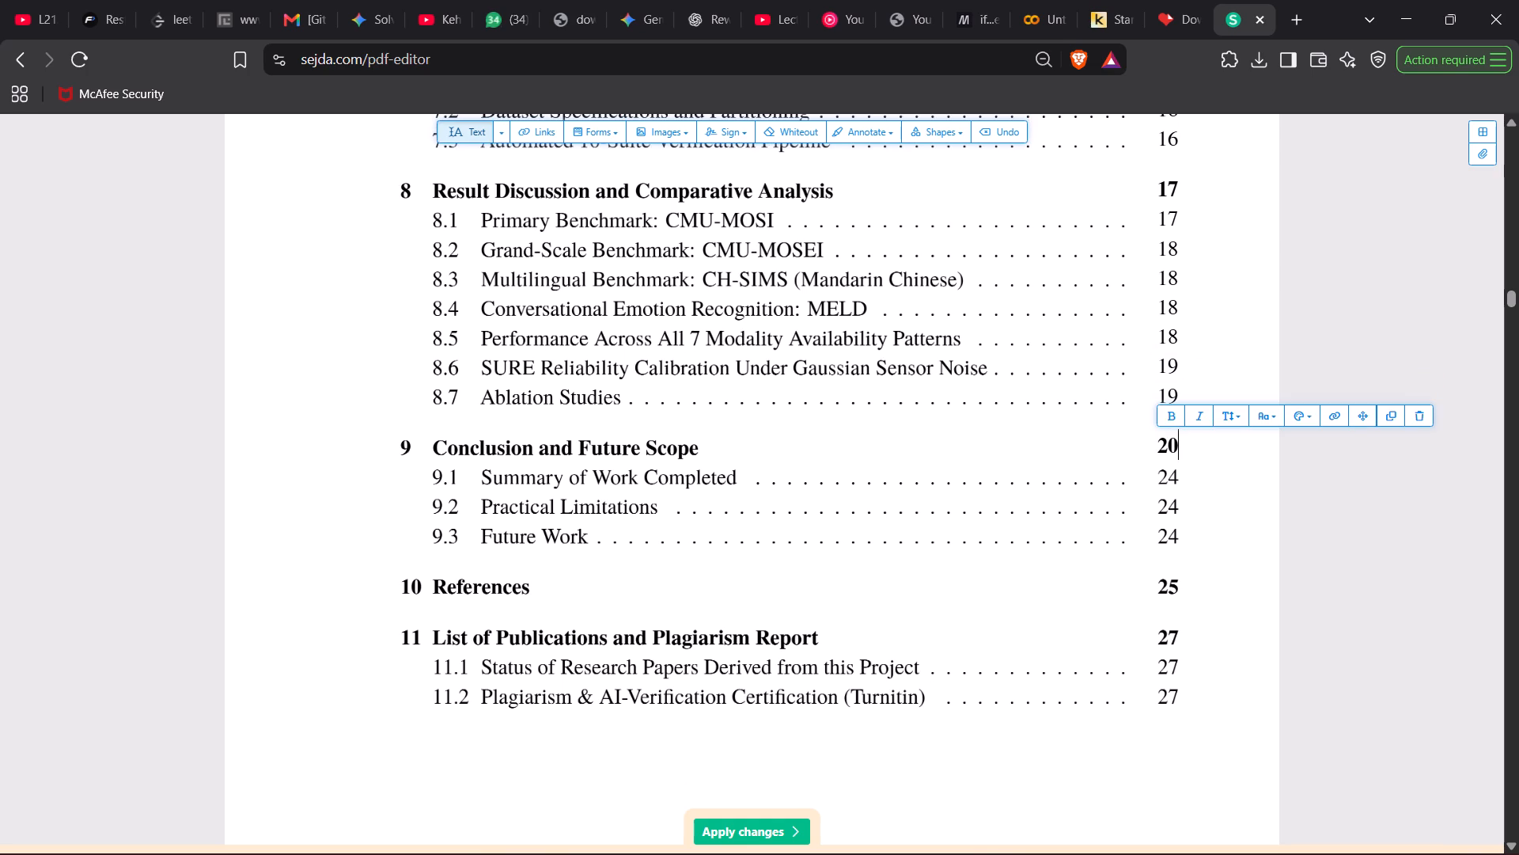
Set the contents page number of section 9.1, Summary of Work Completed, to 20.
{"action": "left_click", "coordinate": [1168, 479]}
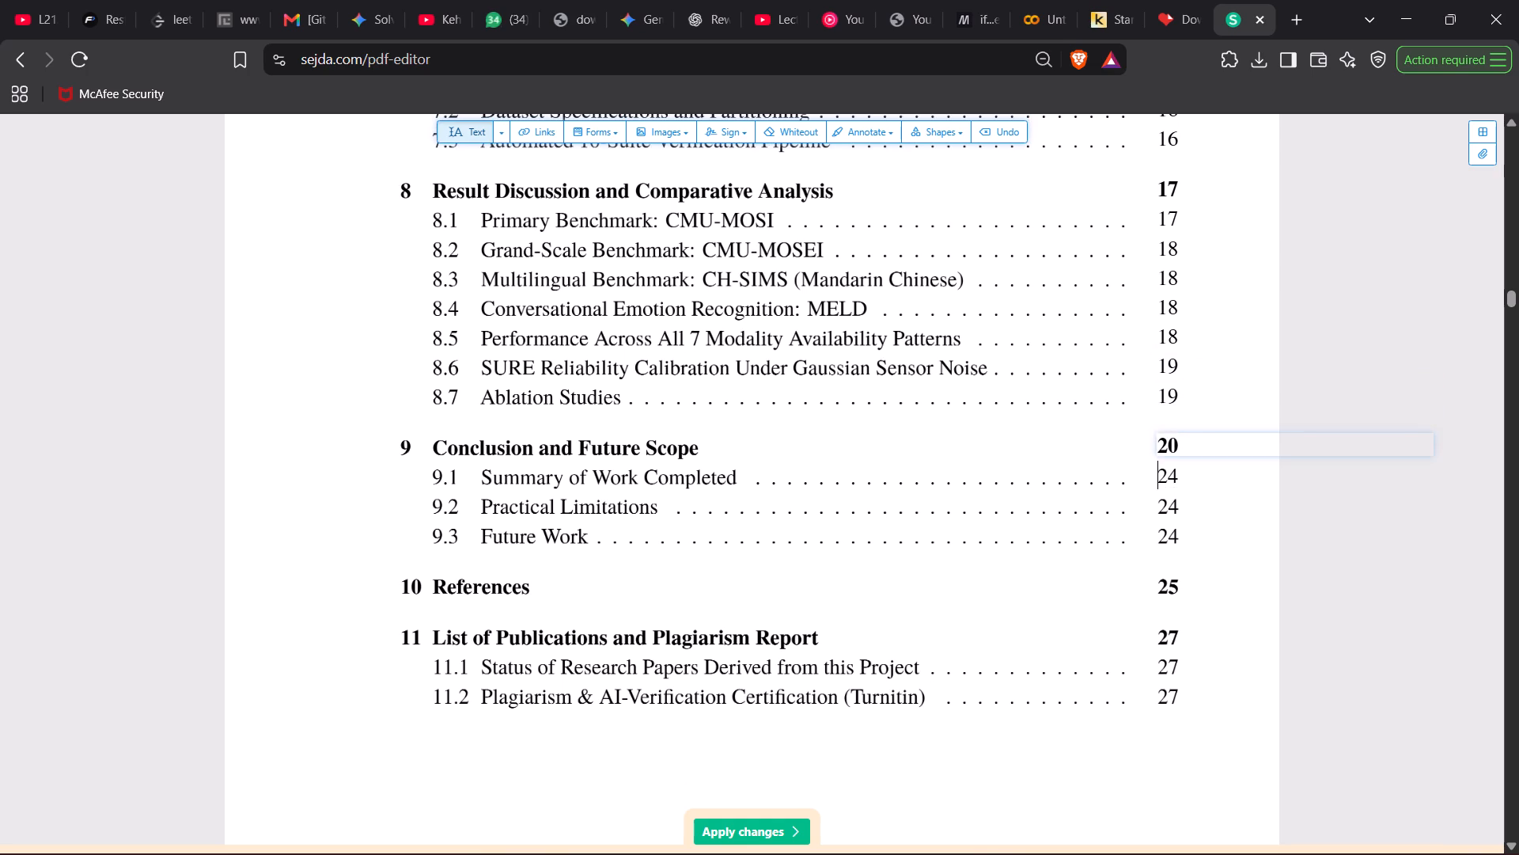
{"action": "key", "text": "Right"}
{"action": "key", "text": "Right"}
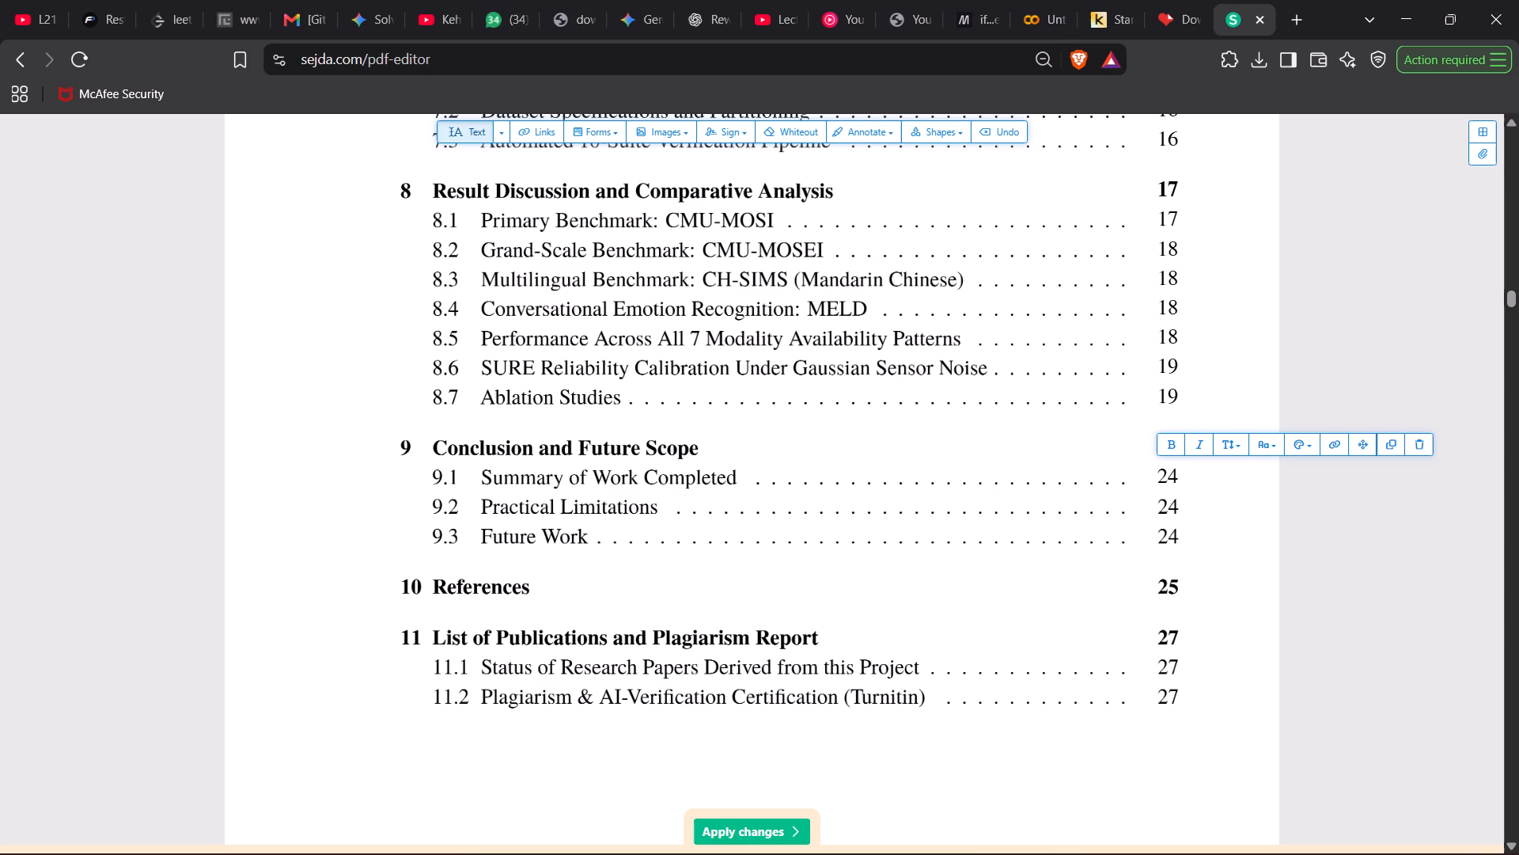
{"action": "key", "text": "BackSpace"}
{"action": "key", "text": "0"}
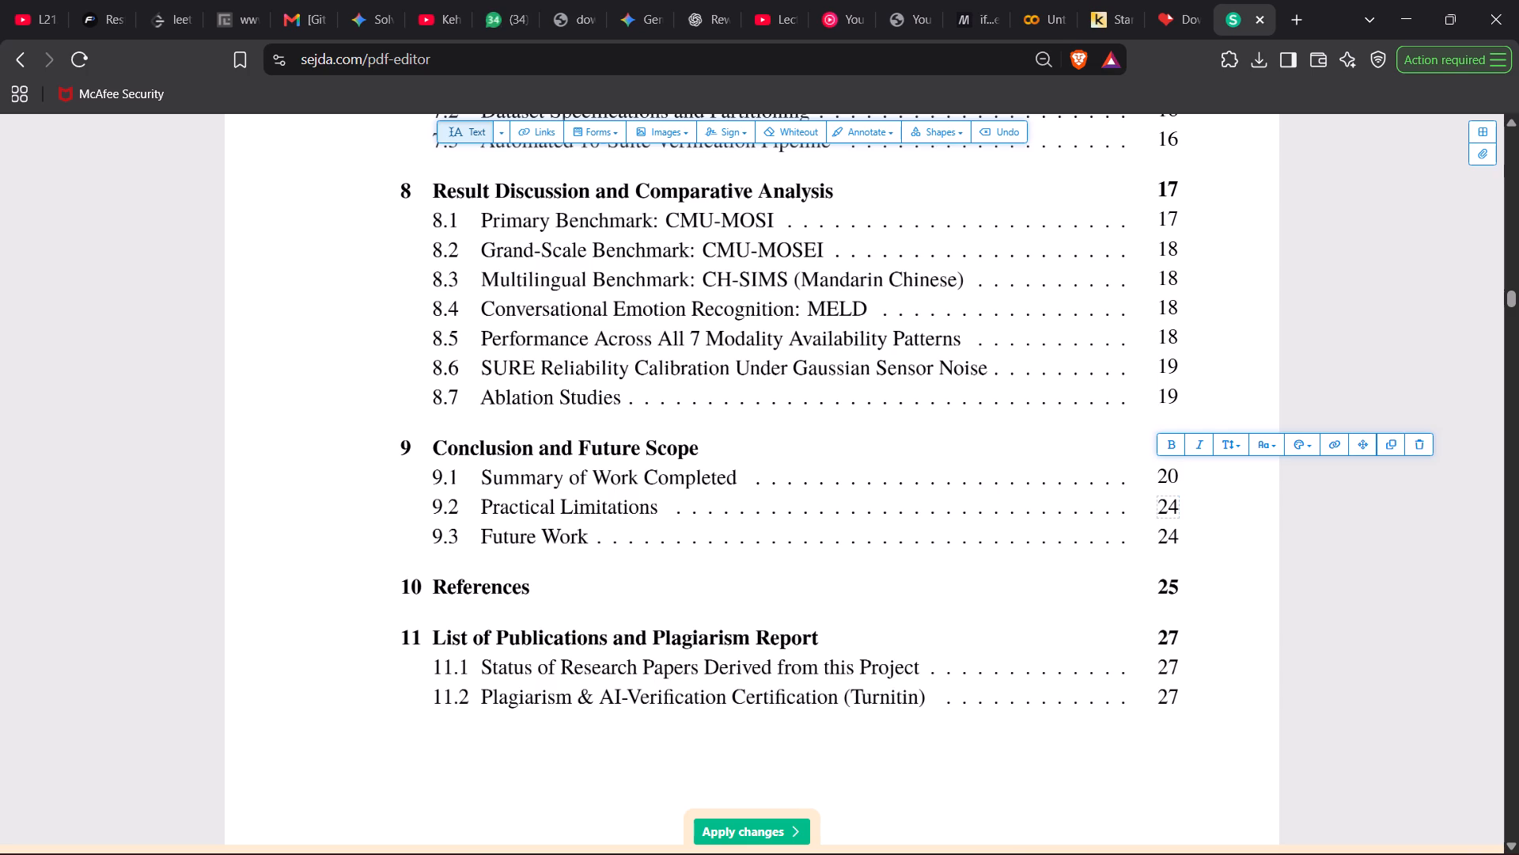
Set the contents page number of section 9.2, Practical Limitations, to 20.
{"action": "left_click", "coordinate": [1170, 504]}
{"action": "key", "text": "Right"}
{"action": "key", "text": "Right"}
{"action": "key", "text": "BackSpace"}
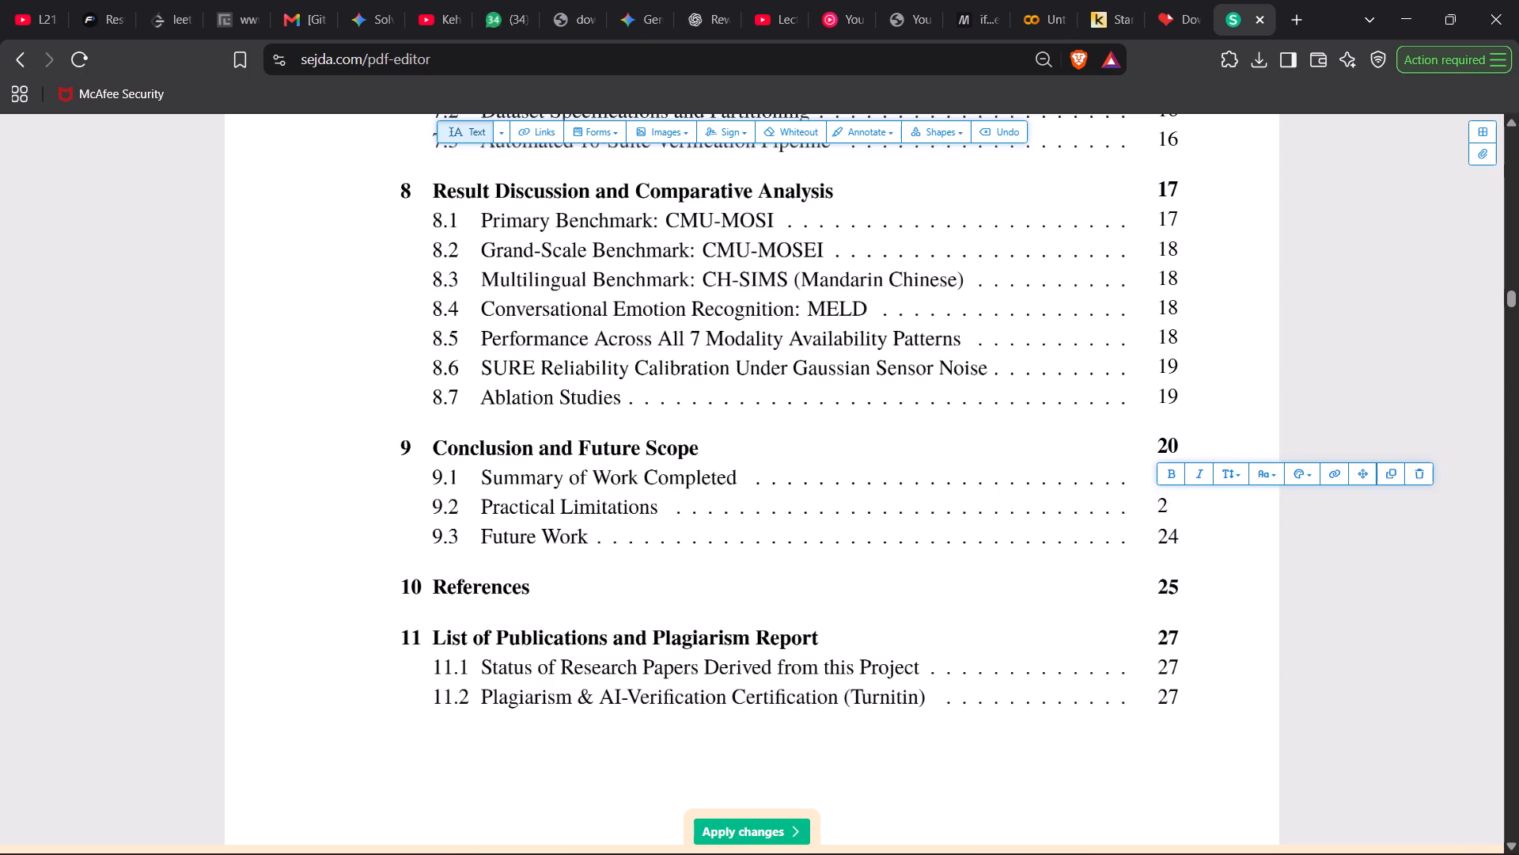
{"action": "key", "text": "0"}
Set the contents page number of section 9.3, Future Work, to 20.
{"action": "left_click", "coordinate": [1169, 534]}
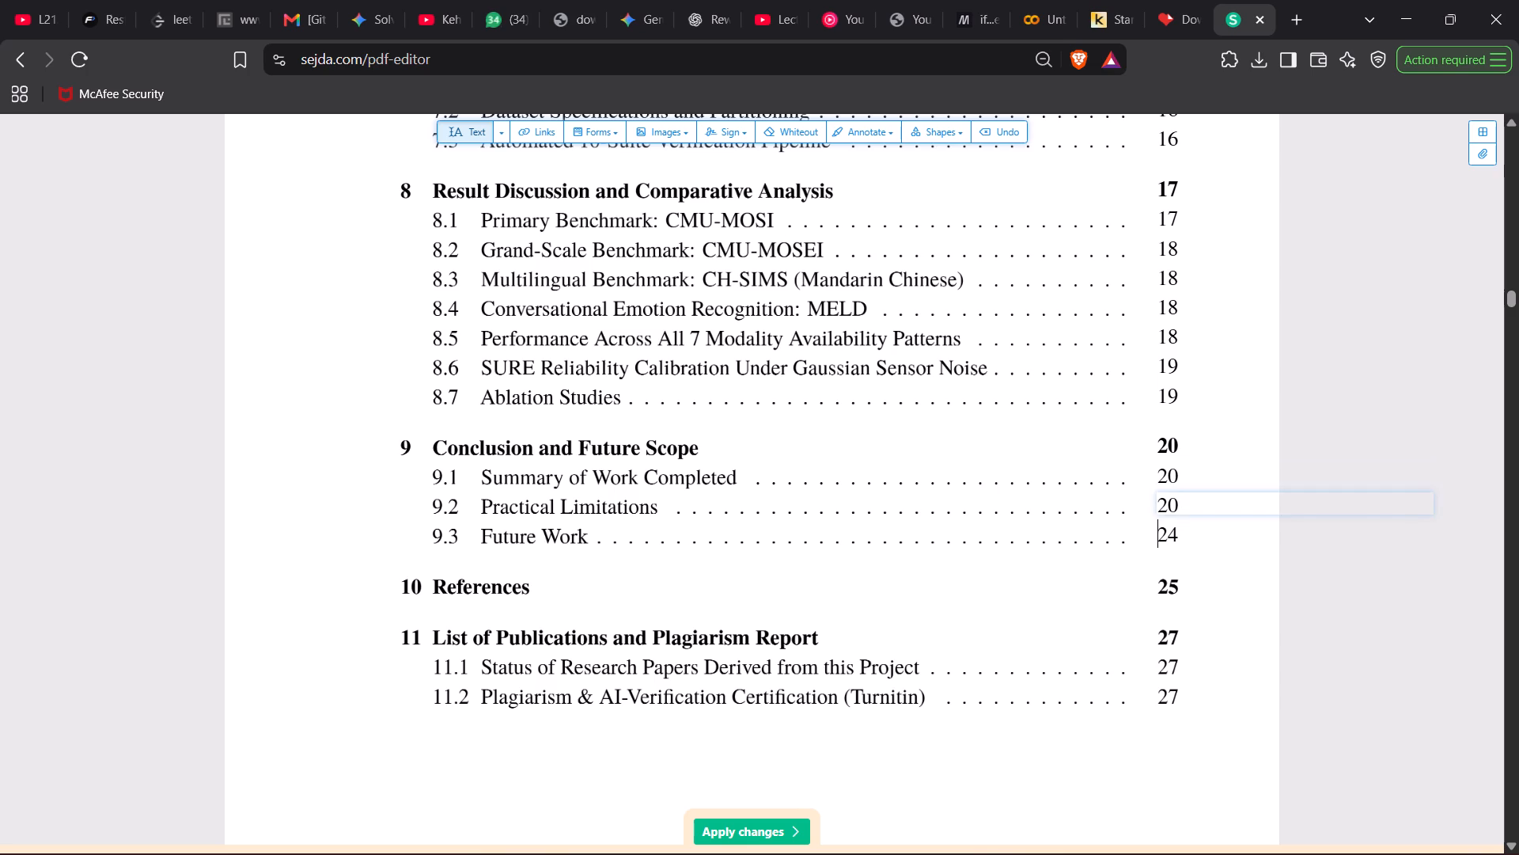
{"action": "key", "text": "Right"}
{"action": "key", "text": "Right"}
{"action": "key", "text": "BackSpace"}
{"action": "key", "text": "0"}
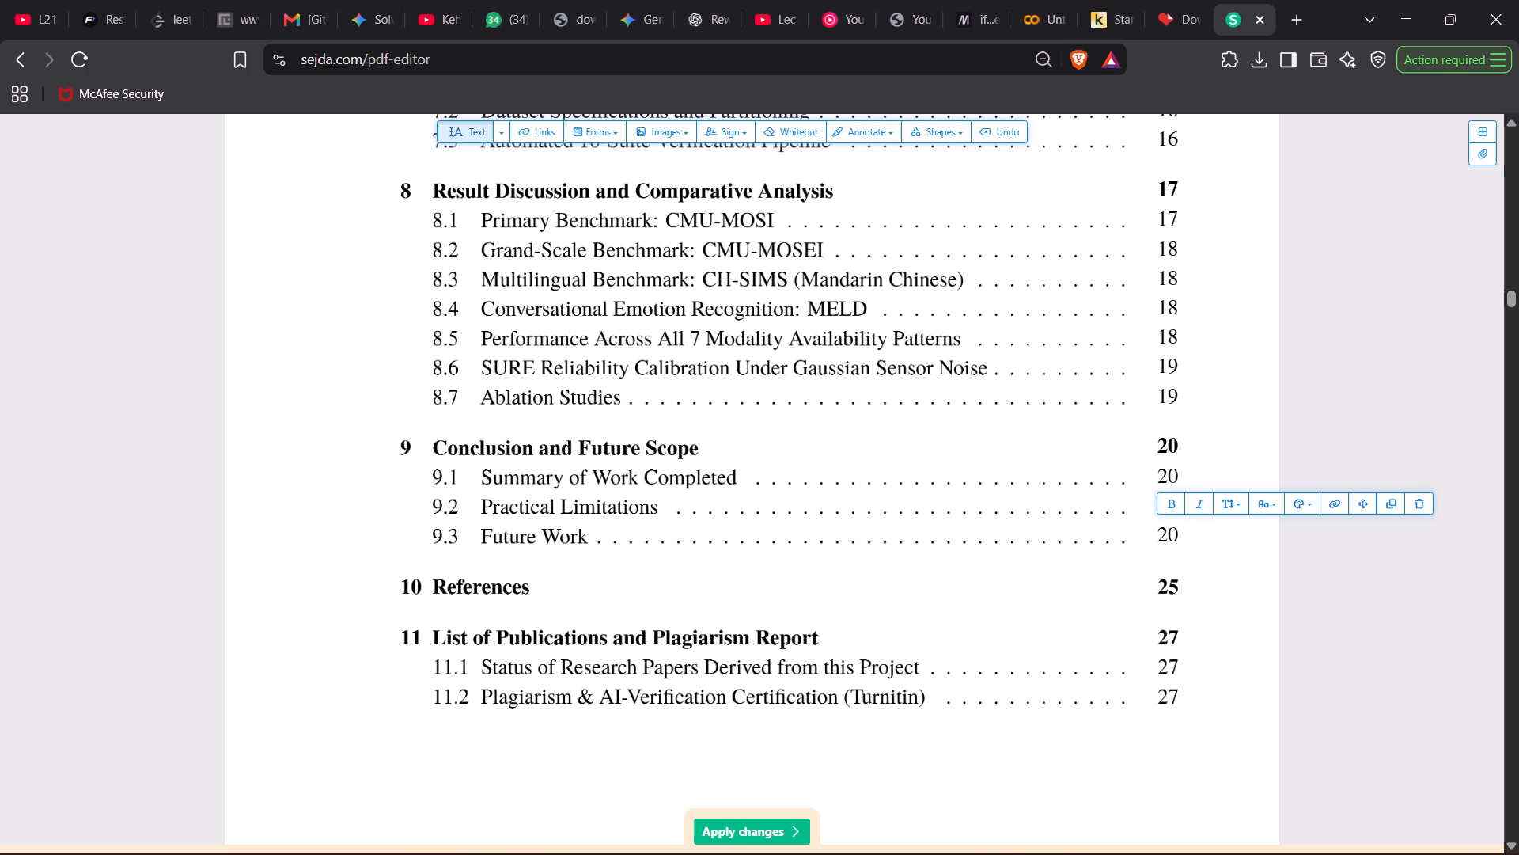
Set the contents page number of chapter 10, References, to 21.
{"action": "left_click", "coordinate": [1171, 596]}
{"action": "key", "text": "Right"}
{"action": "key", "text": "Right"}
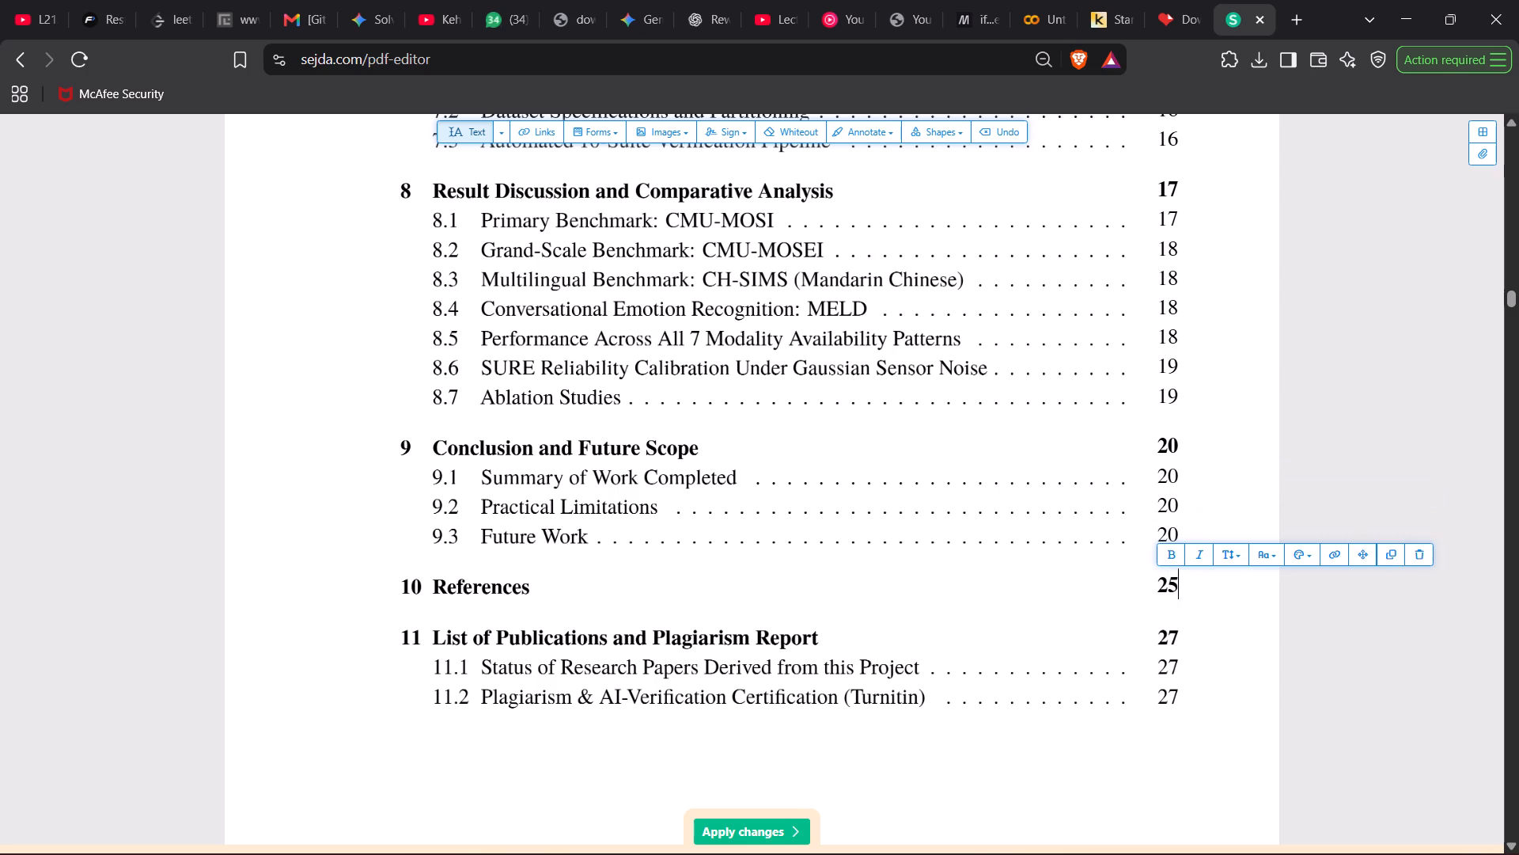
{"action": "key", "text": "BackSpace"}
{"action": "key", "text": "1"}
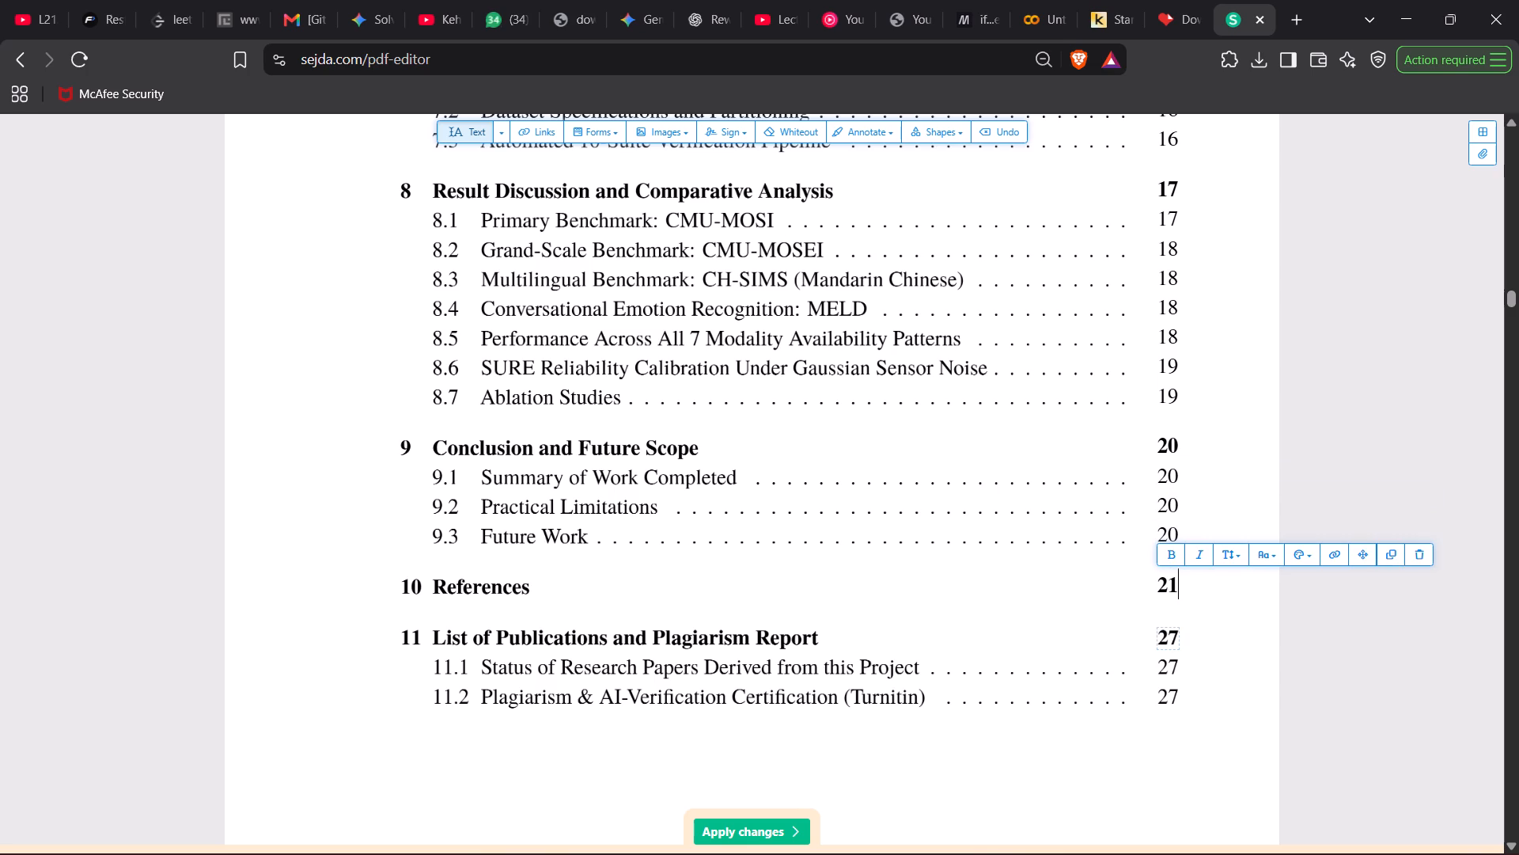
Set the contents page number of chapter 11, List of Publications and Plagiarism Report, to 22.
{"action": "left_click", "coordinate": [1170, 634]}
{"action": "key", "text": "Right"}
{"action": "key", "text": "Right"}
{"action": "key", "text": "BackSpace"}
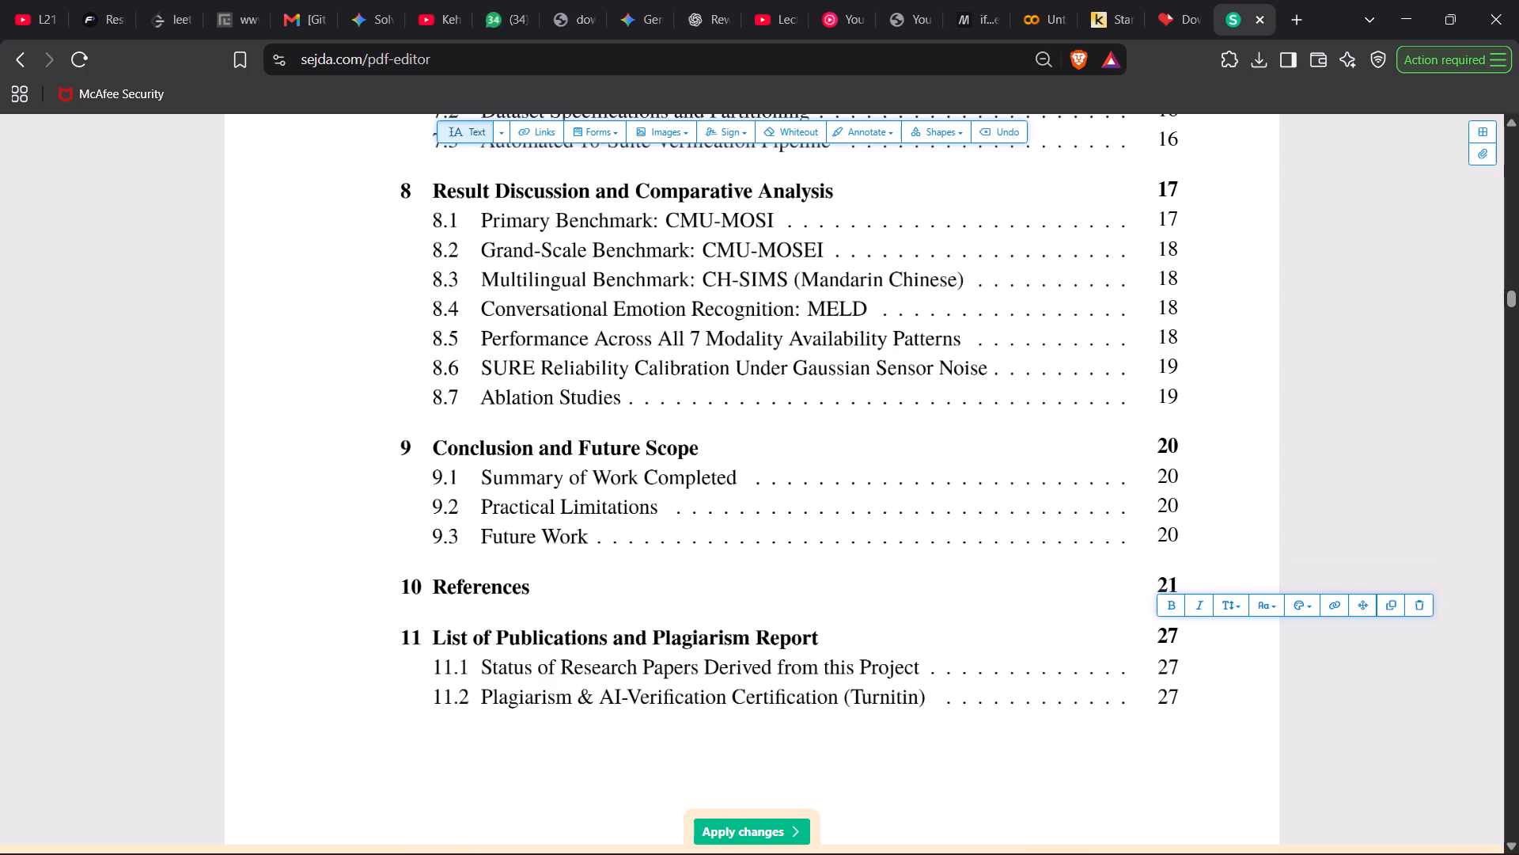
{"action": "key", "text": "2"}
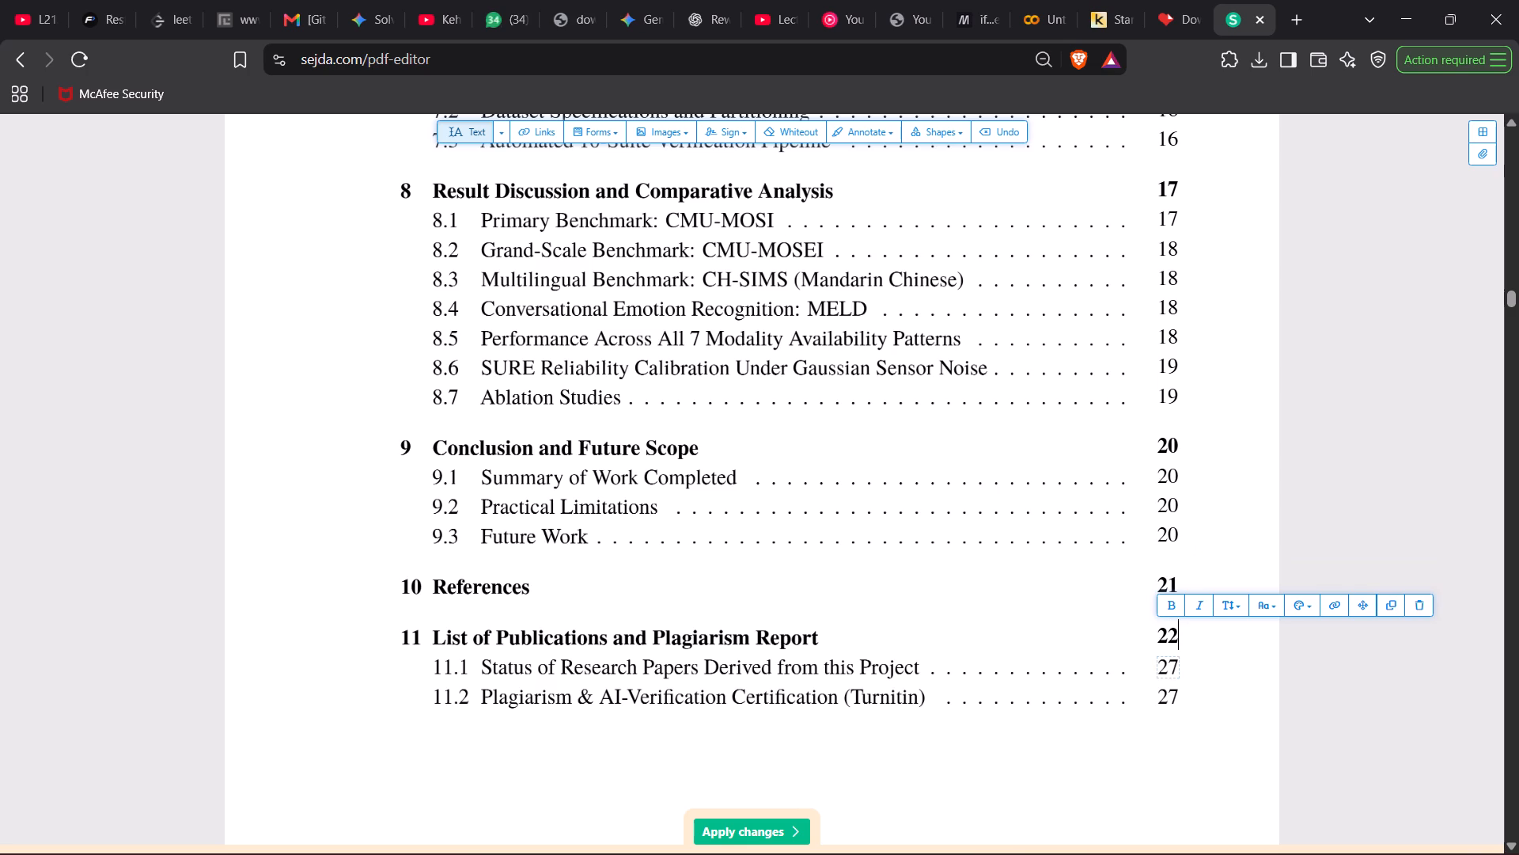
Set the contents page number of section 11.1, Status of Research Papers Derived from this Project, to 22.
{"action": "left_click", "coordinate": [1176, 667]}
{"action": "key", "text": "Right"}
{"action": "key", "text": "Right"}
{"action": "key", "text": "BackSpace"}
{"action": "key", "text": "2"}
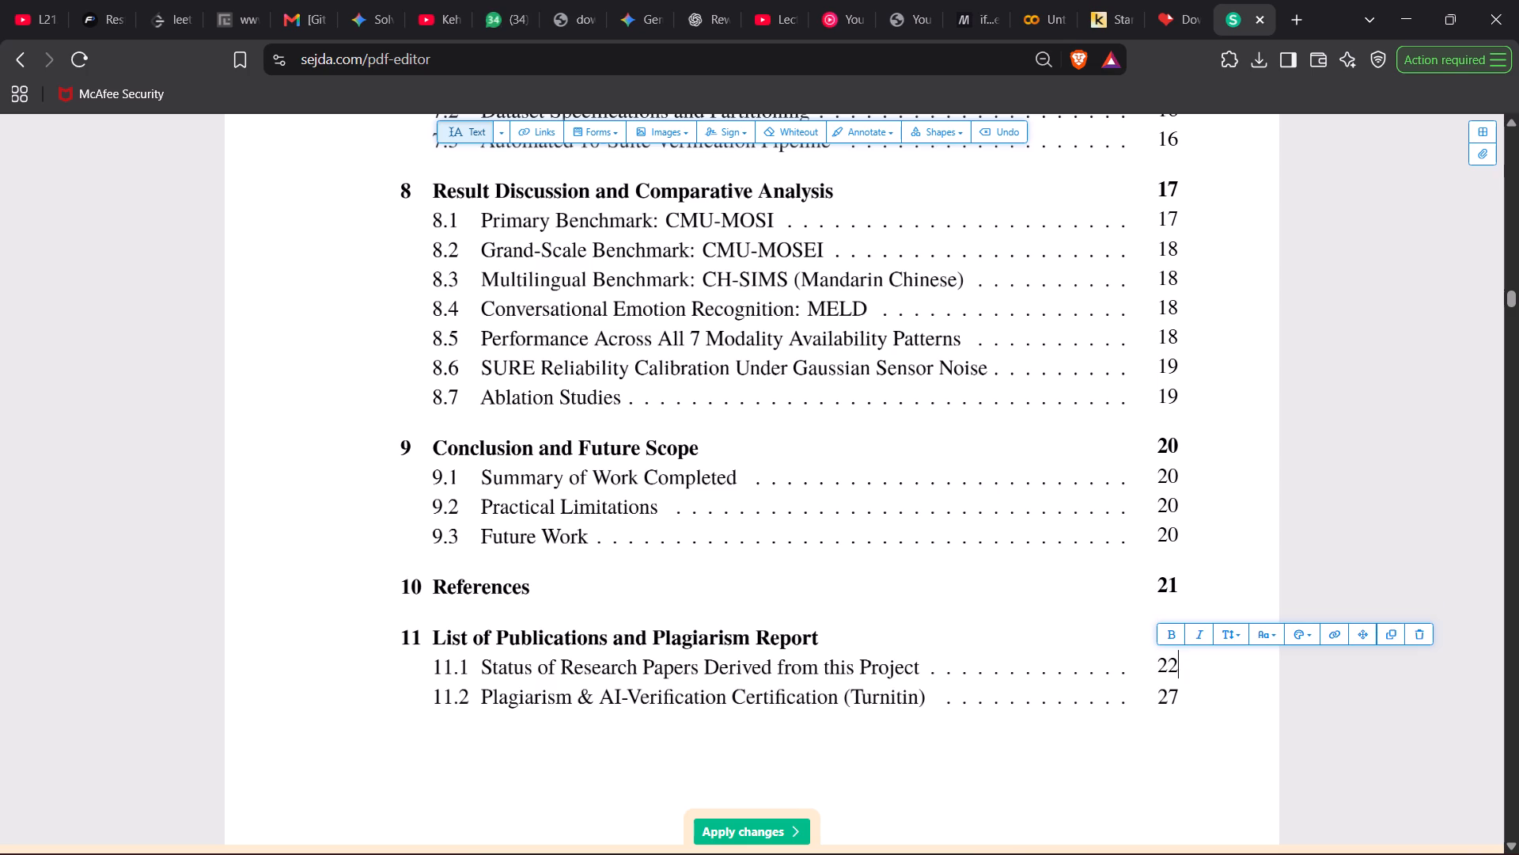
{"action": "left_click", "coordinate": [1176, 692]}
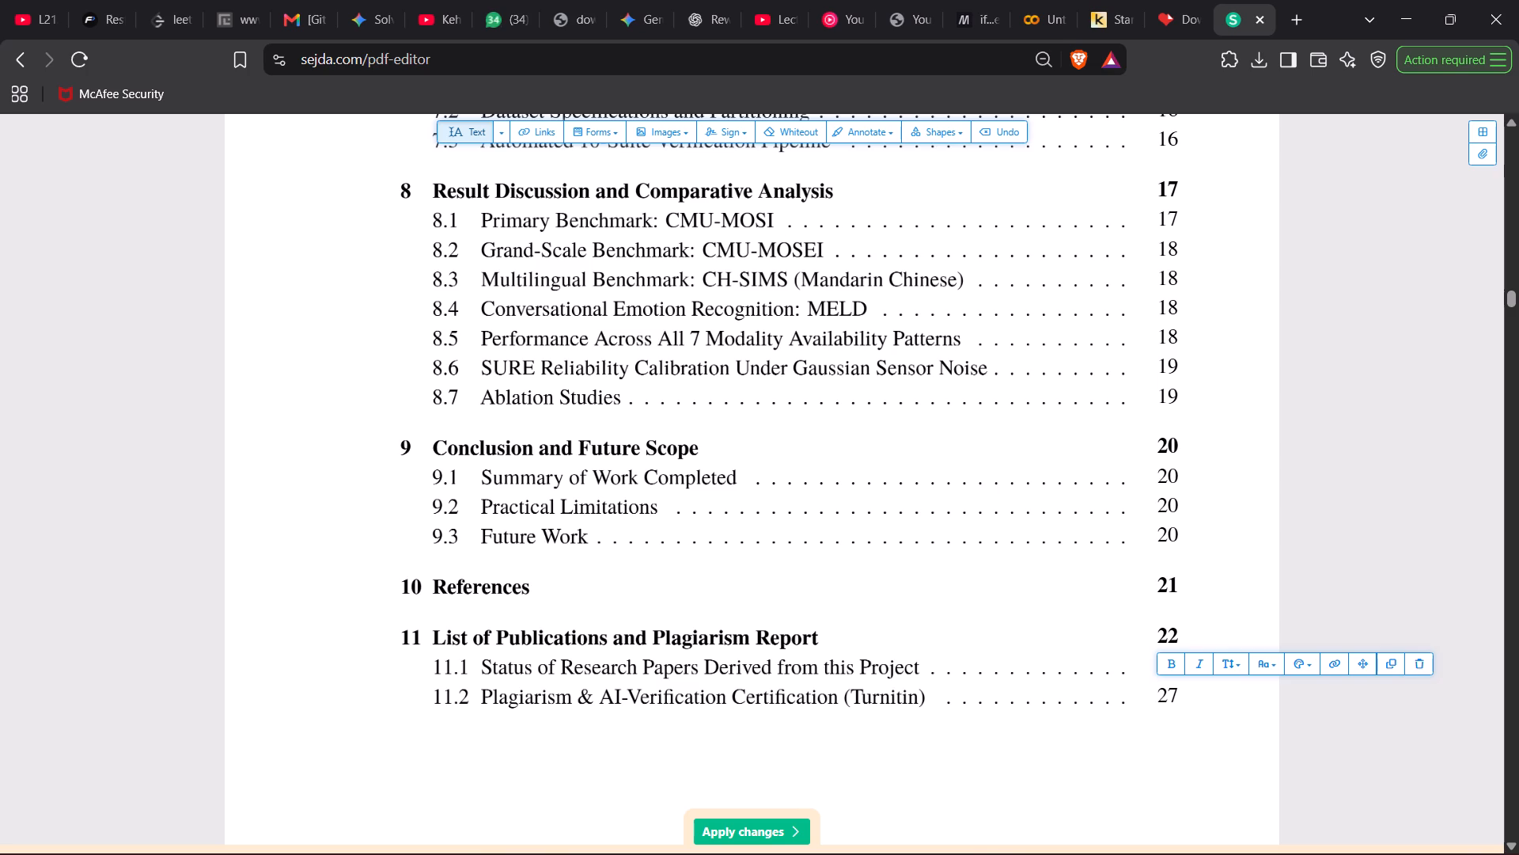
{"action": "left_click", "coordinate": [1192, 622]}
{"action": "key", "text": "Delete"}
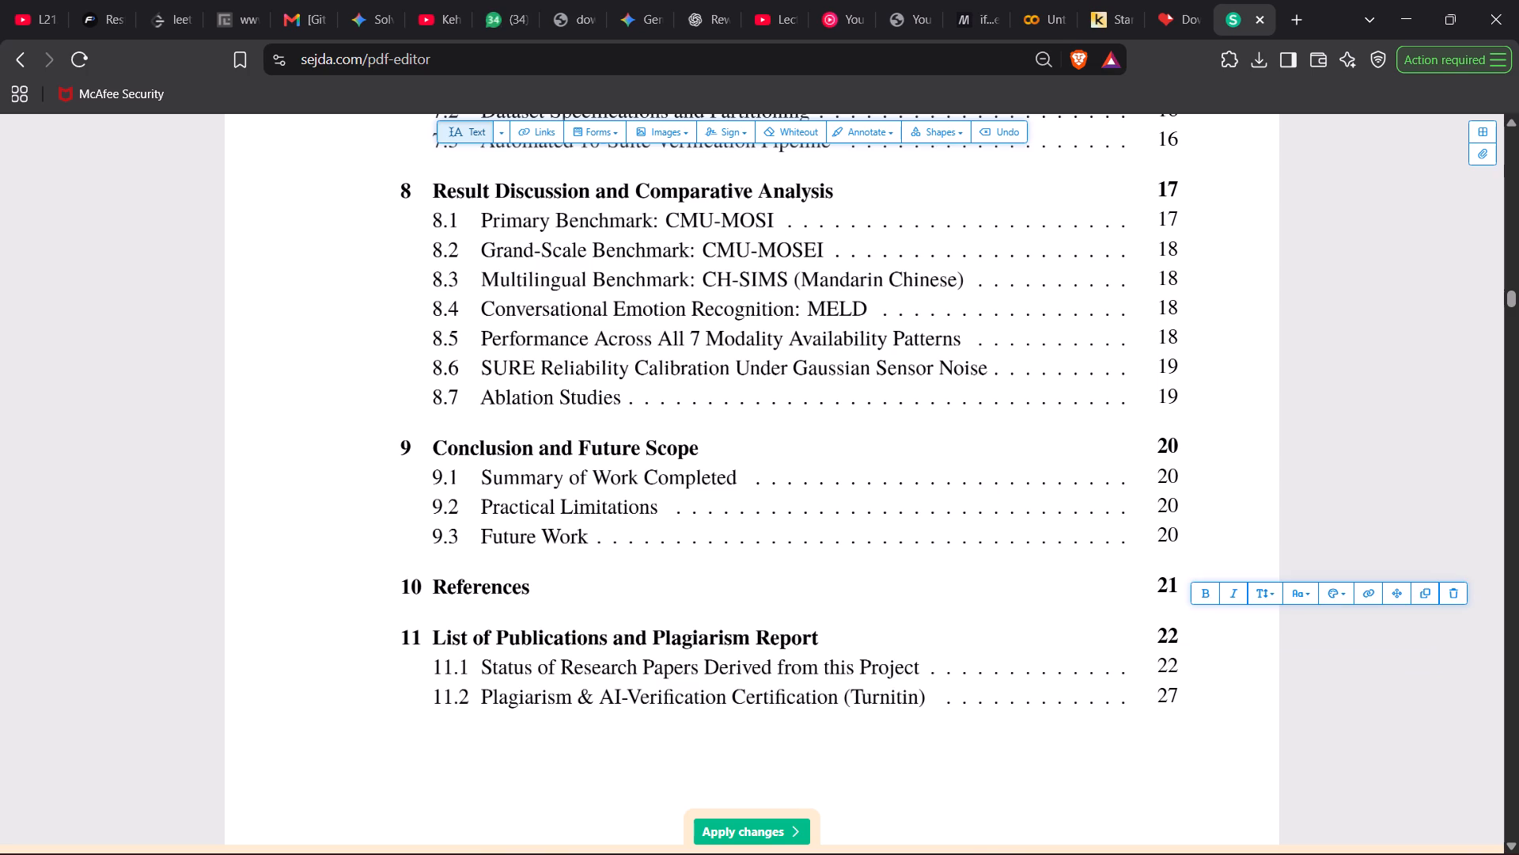
Set the contents page number of section 11.1, Status of Research Papers Derived from this Project, to 23.
{"action": "left_click", "coordinate": [1171, 666]}
{"action": "key", "text": "Right"}
{"action": "key", "text": "Right"}
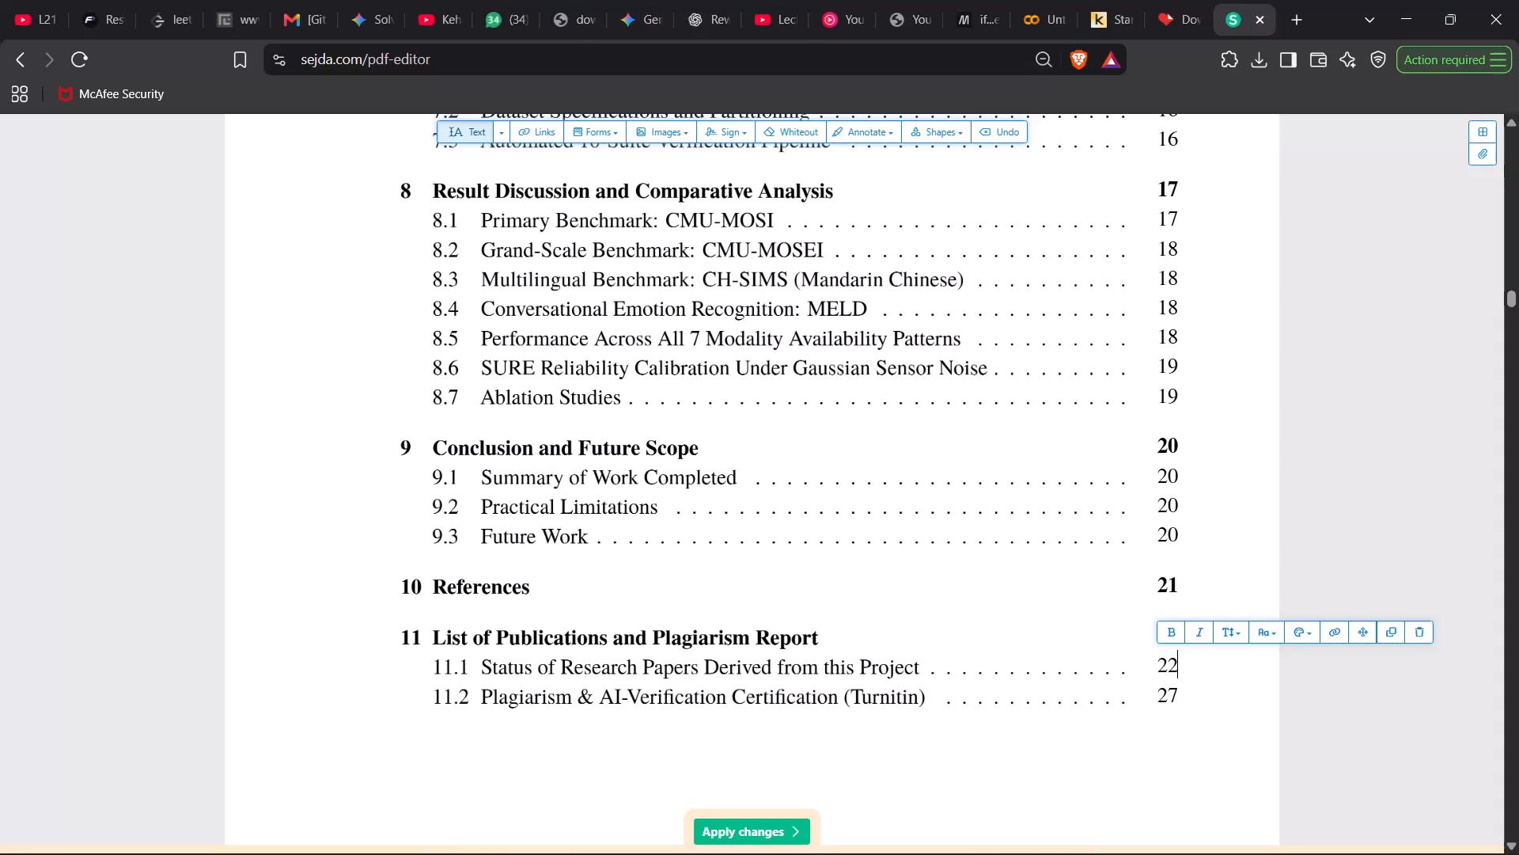
{"action": "key", "text": "BackSpace"}
{"action": "key", "text": "3"}
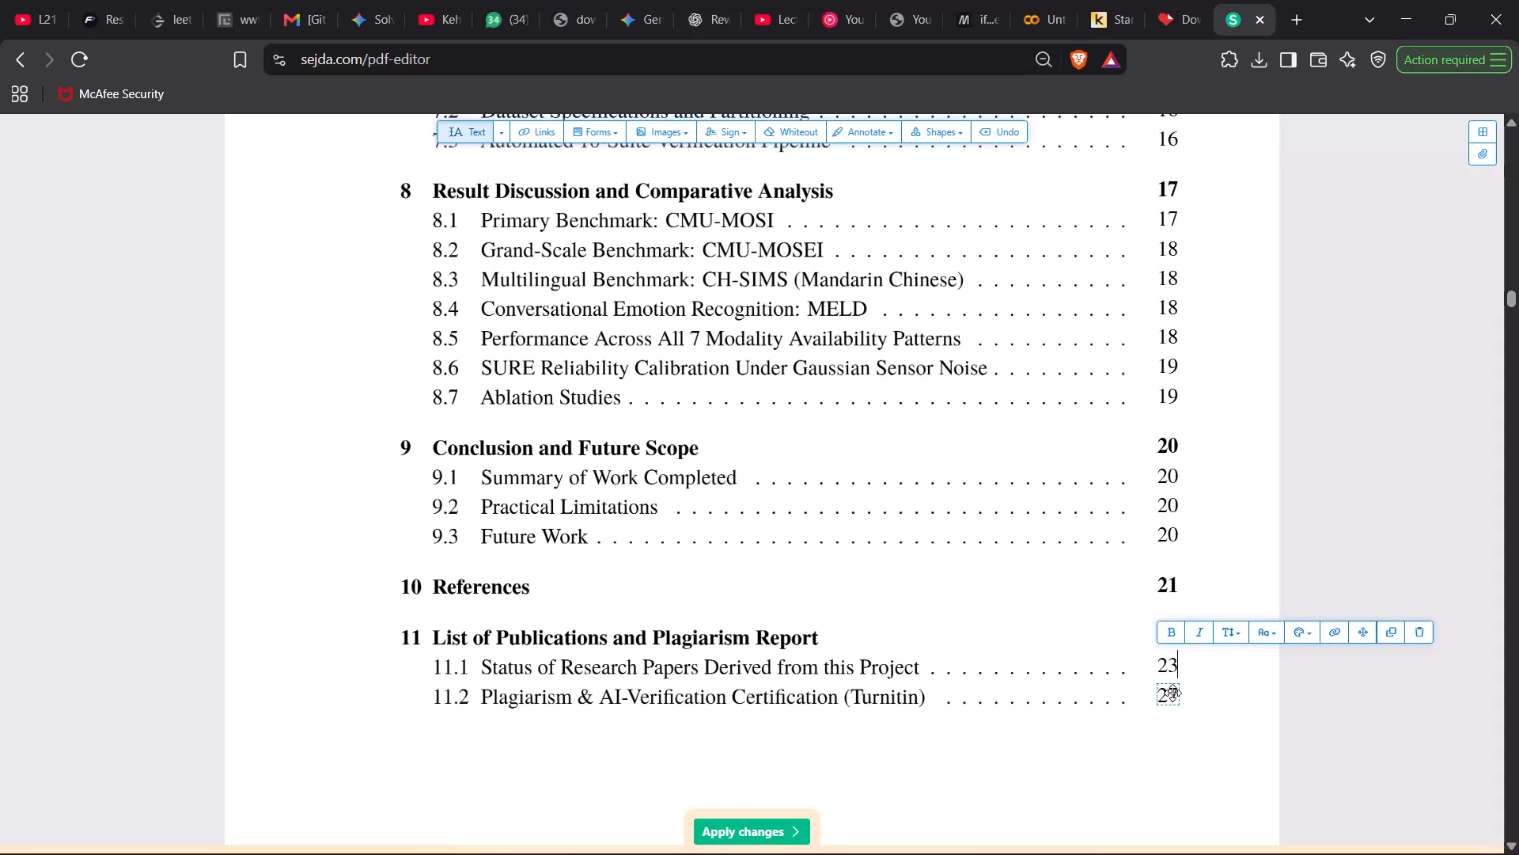
Set the contents page number of section 11.2, Plagiarism & AI-Verification Certification (Turnitin), to 24.
{"action": "left_click", "coordinate": [1172, 693]}
{"action": "key", "text": "Right"}
{"action": "key", "text": "Right"}
{"action": "key", "text": "BackSpace"}
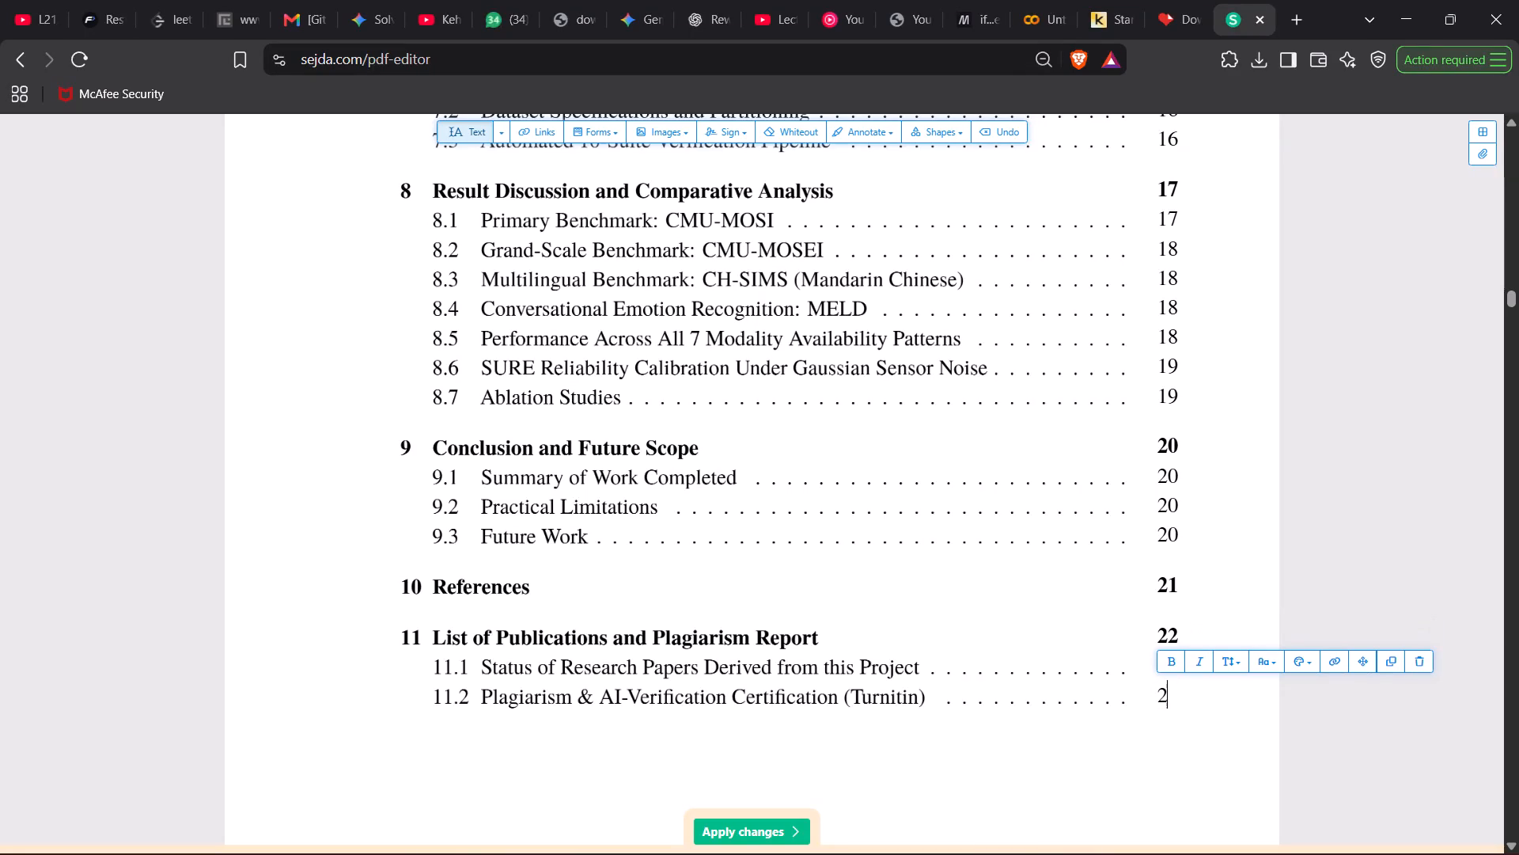
{"action": "key", "text": "4"}
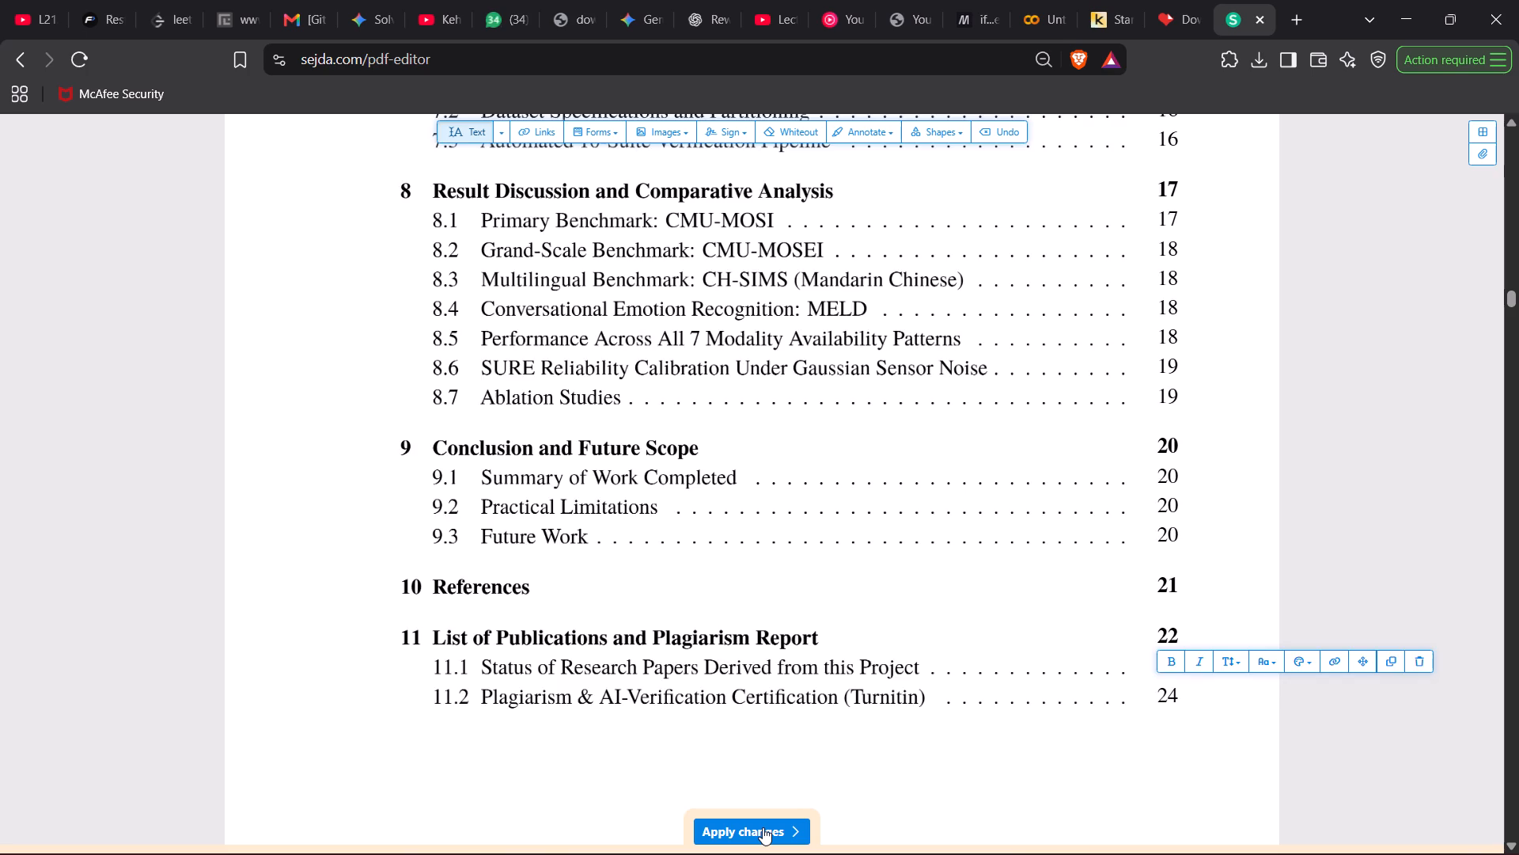
In the List of Tables, set the page number of entry 4.1, Architectural Specification and Runtime Complexity Comparison, to 12.
{"action": "scroll", "coordinate": [763, 827], "scroll_direction": "down", "scroll_amount": 9}
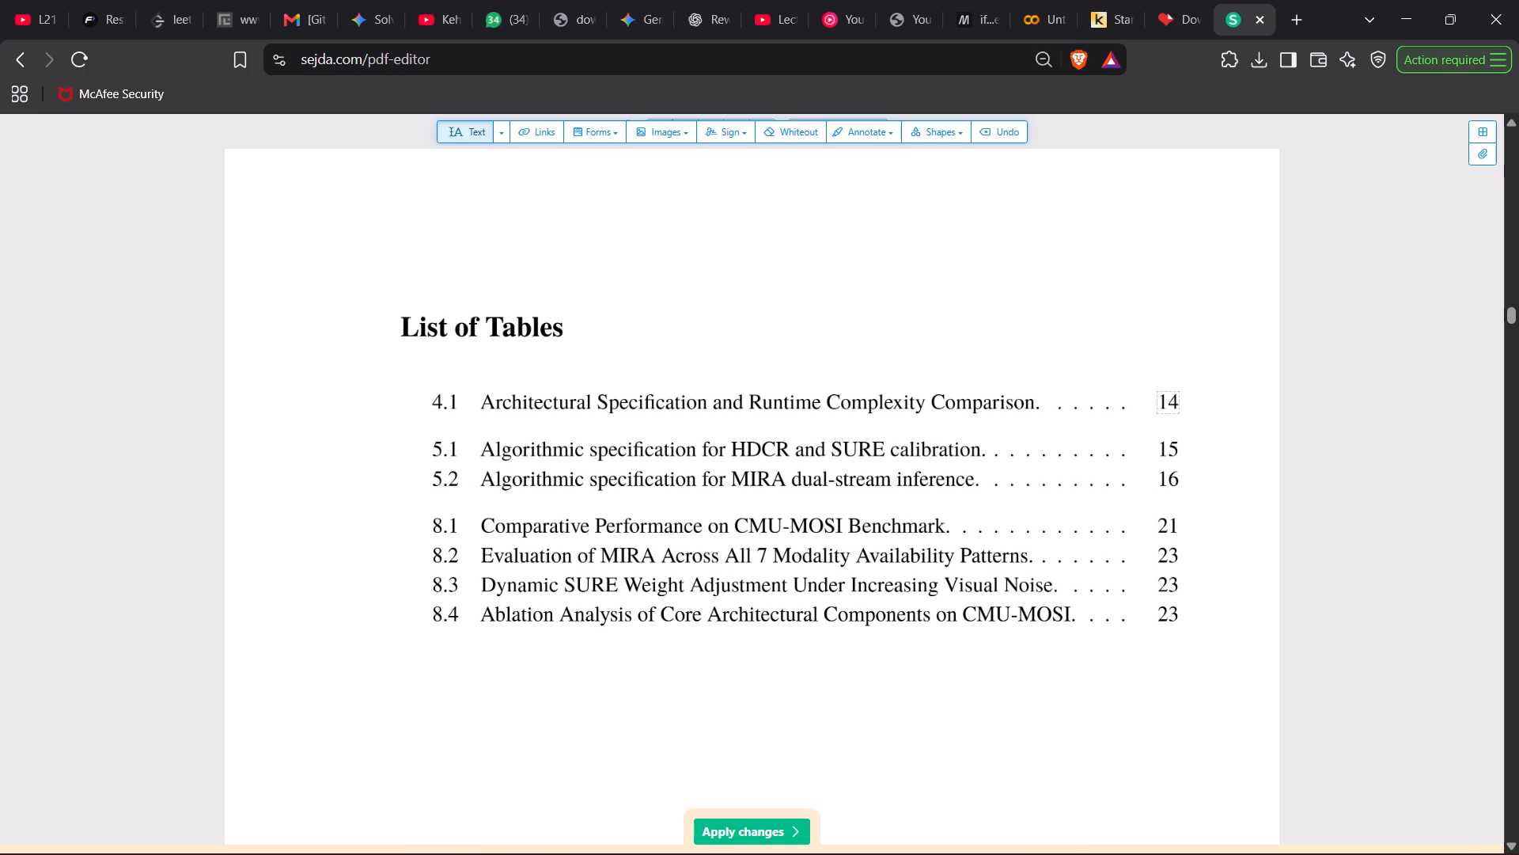
{"action": "left_click", "coordinate": [1174, 405]}
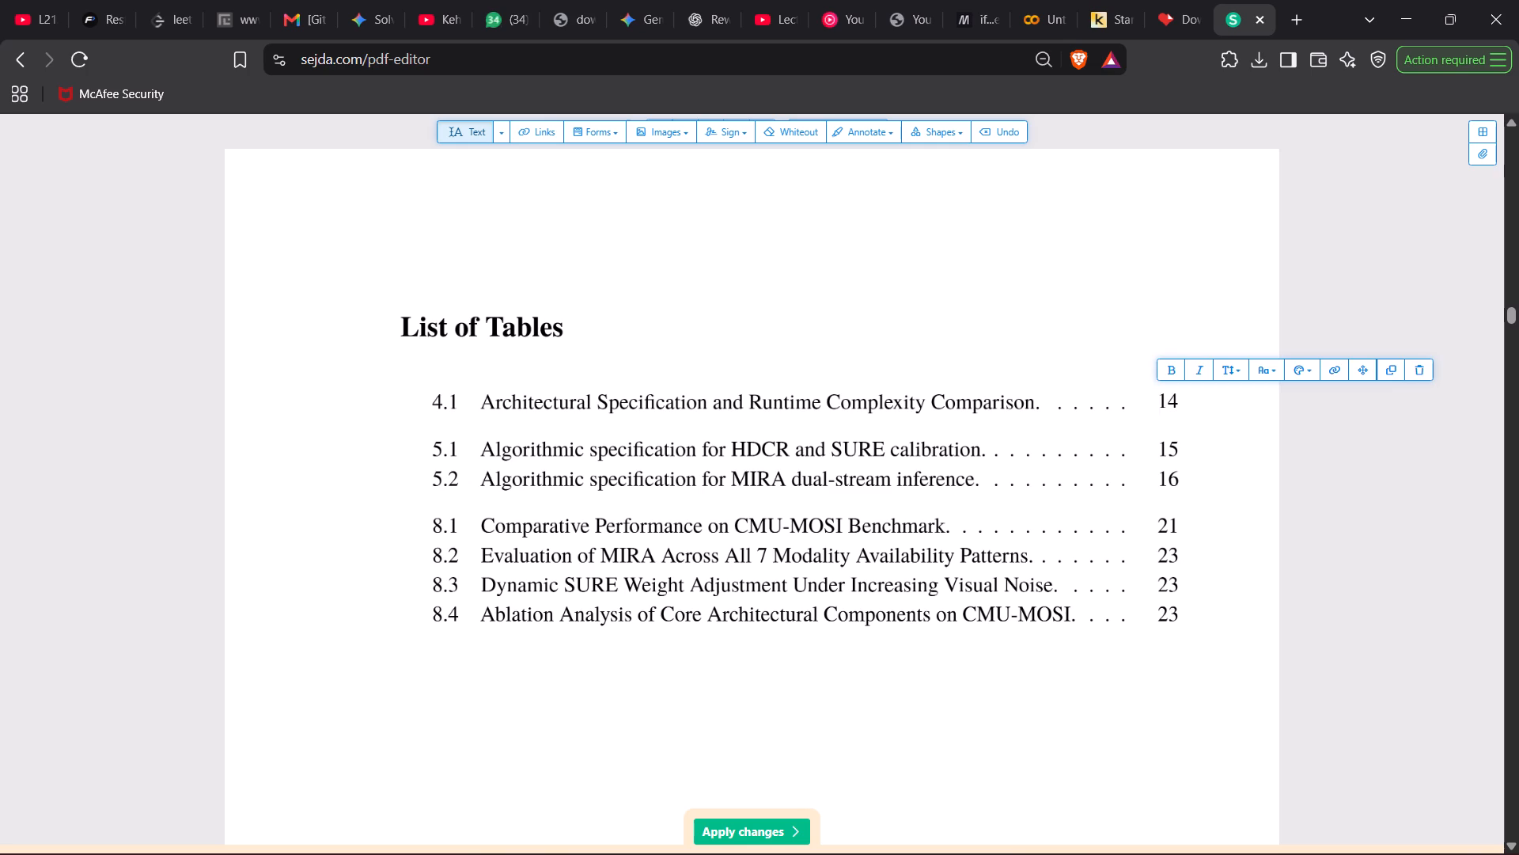
{"action": "key", "text": "Right"}
{"action": "key", "text": "Right"}
{"action": "key", "text": "BackSpace"}
{"action": "key", "text": "2"}
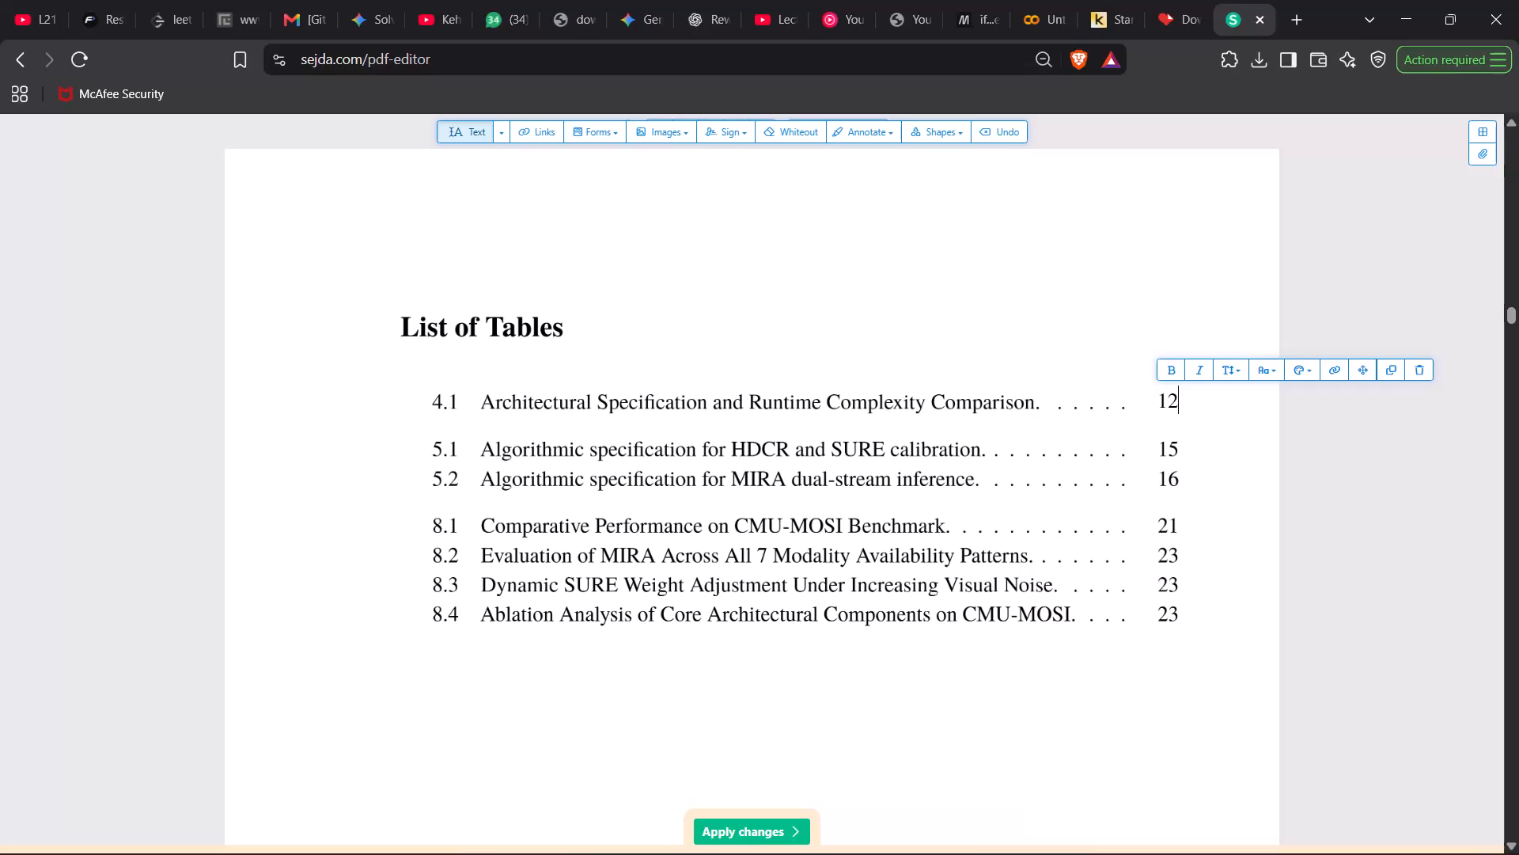
In the List of Tables, set the page number of entry 5.1, Algorithmic specification for HDCR and SURE calibration, to 13.
{"action": "left_click", "coordinate": [1169, 449]}
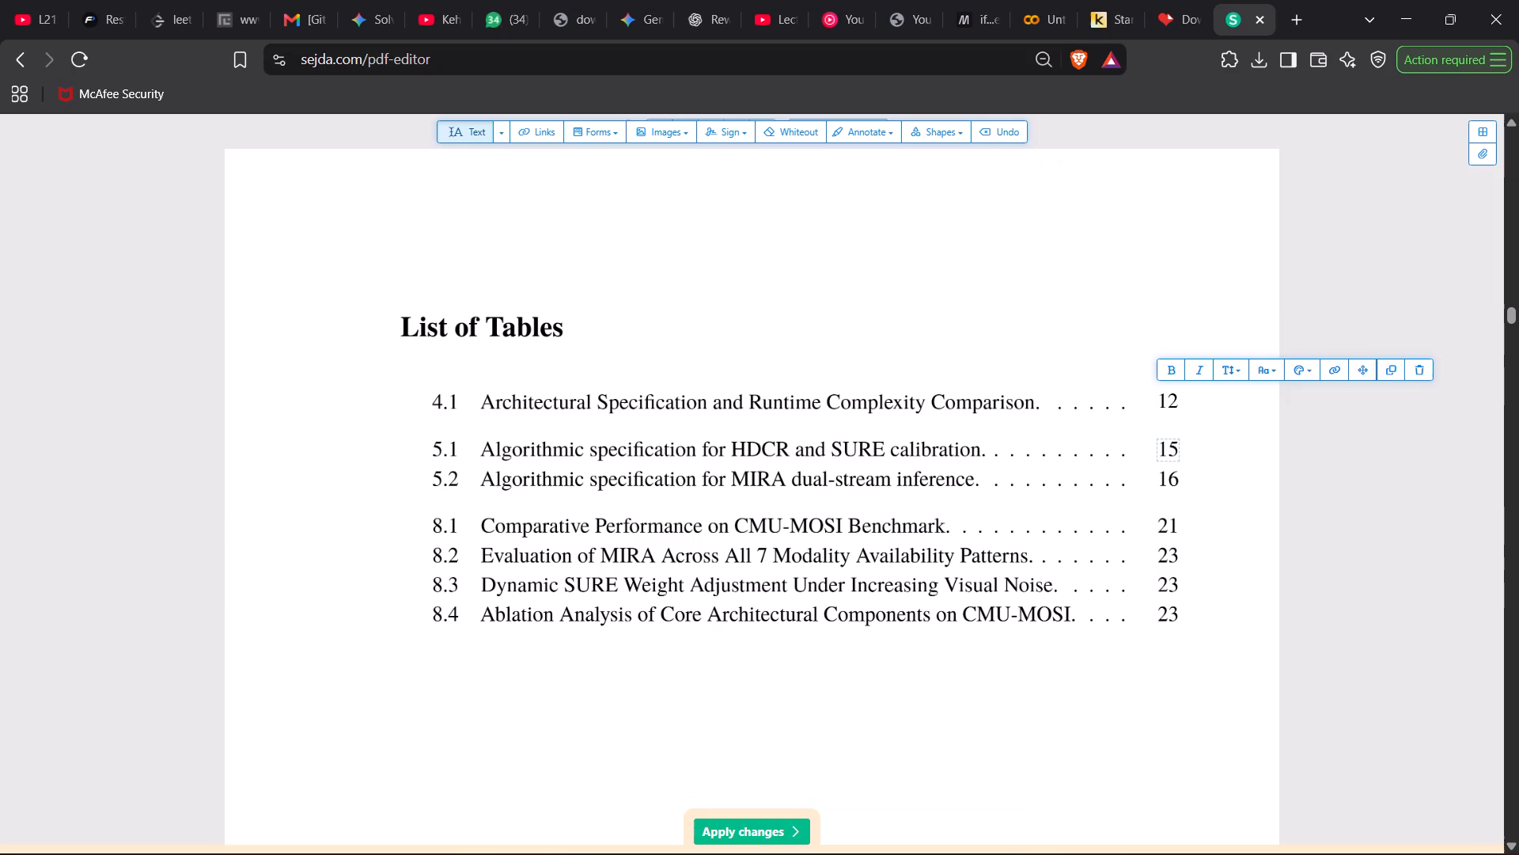
{"action": "key", "text": "Right"}
{"action": "key", "text": "Right"}
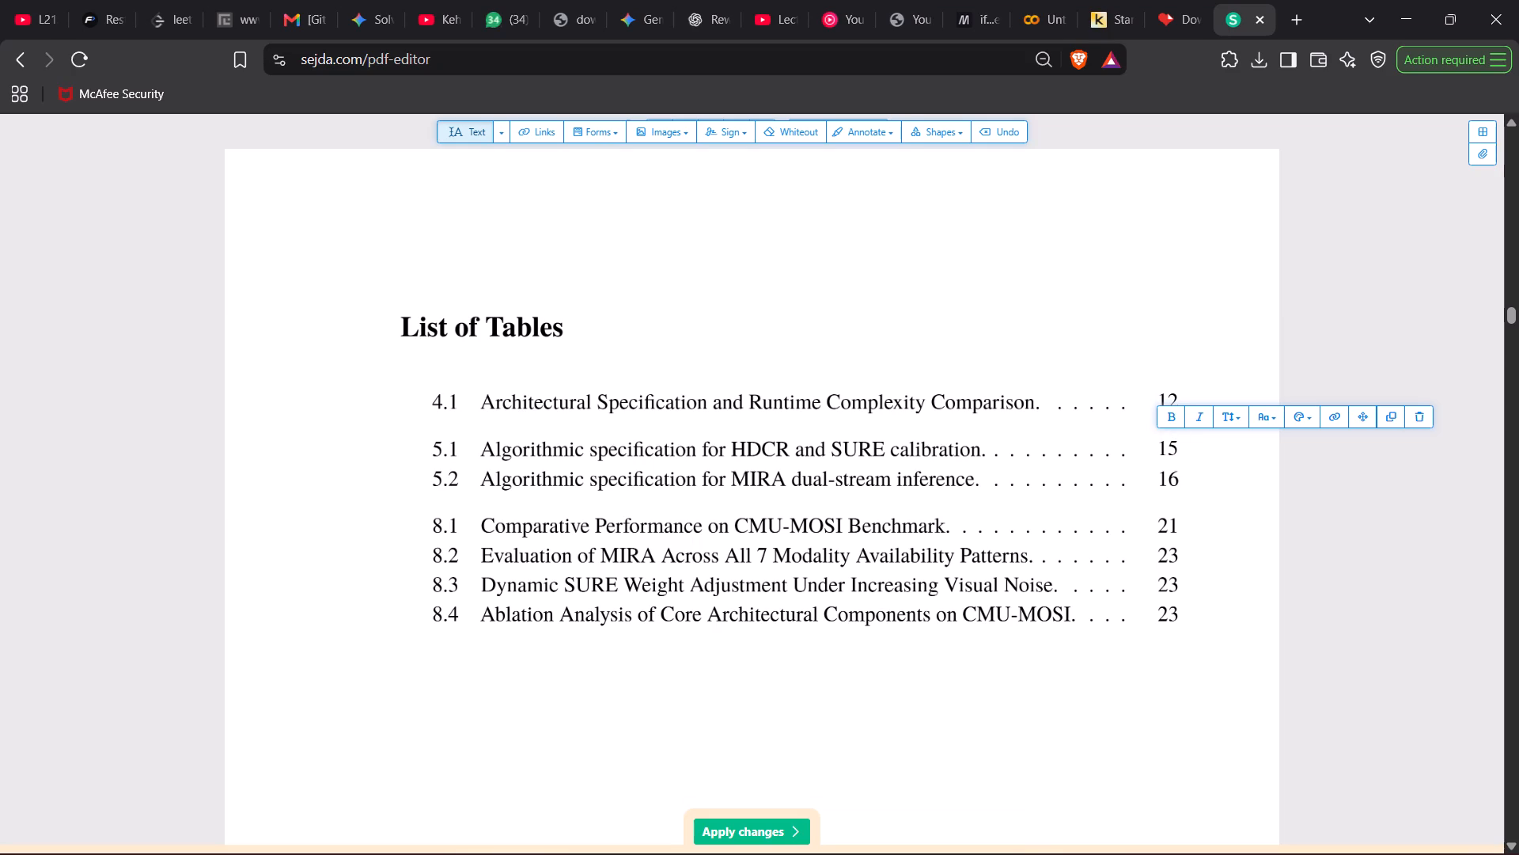
{"action": "key", "text": "BackSpace"}
{"action": "key", "text": "3"}
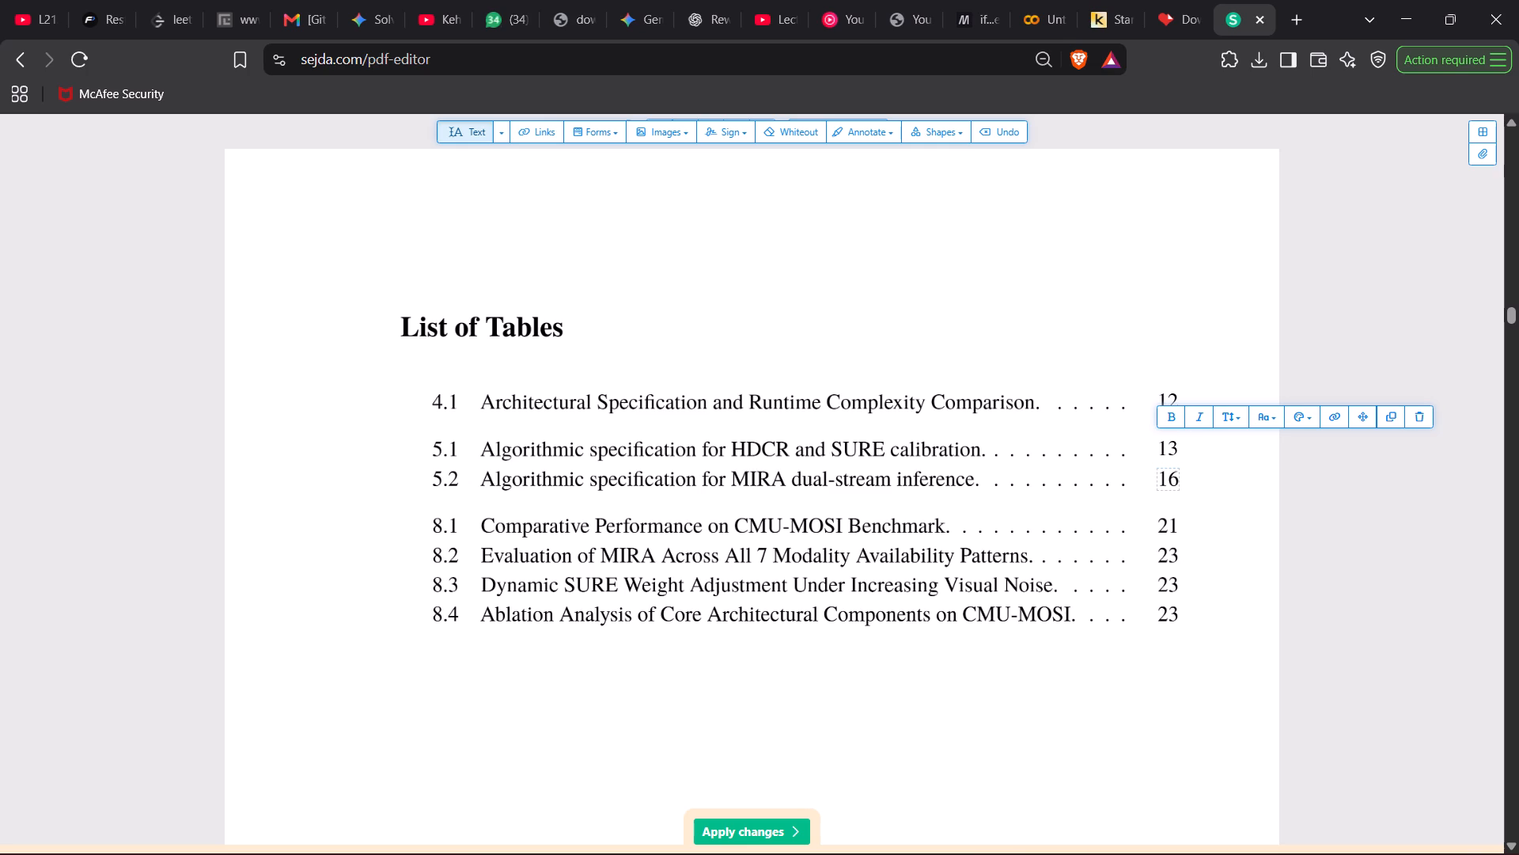
In the List of Tables, set the page number of entry 5.2, Algorithmic specification for MIRA dual-stream inference, to 13.
{"action": "left_click", "coordinate": [1172, 480]}
{"action": "key", "text": "Right"}
{"action": "key", "text": "Right"}
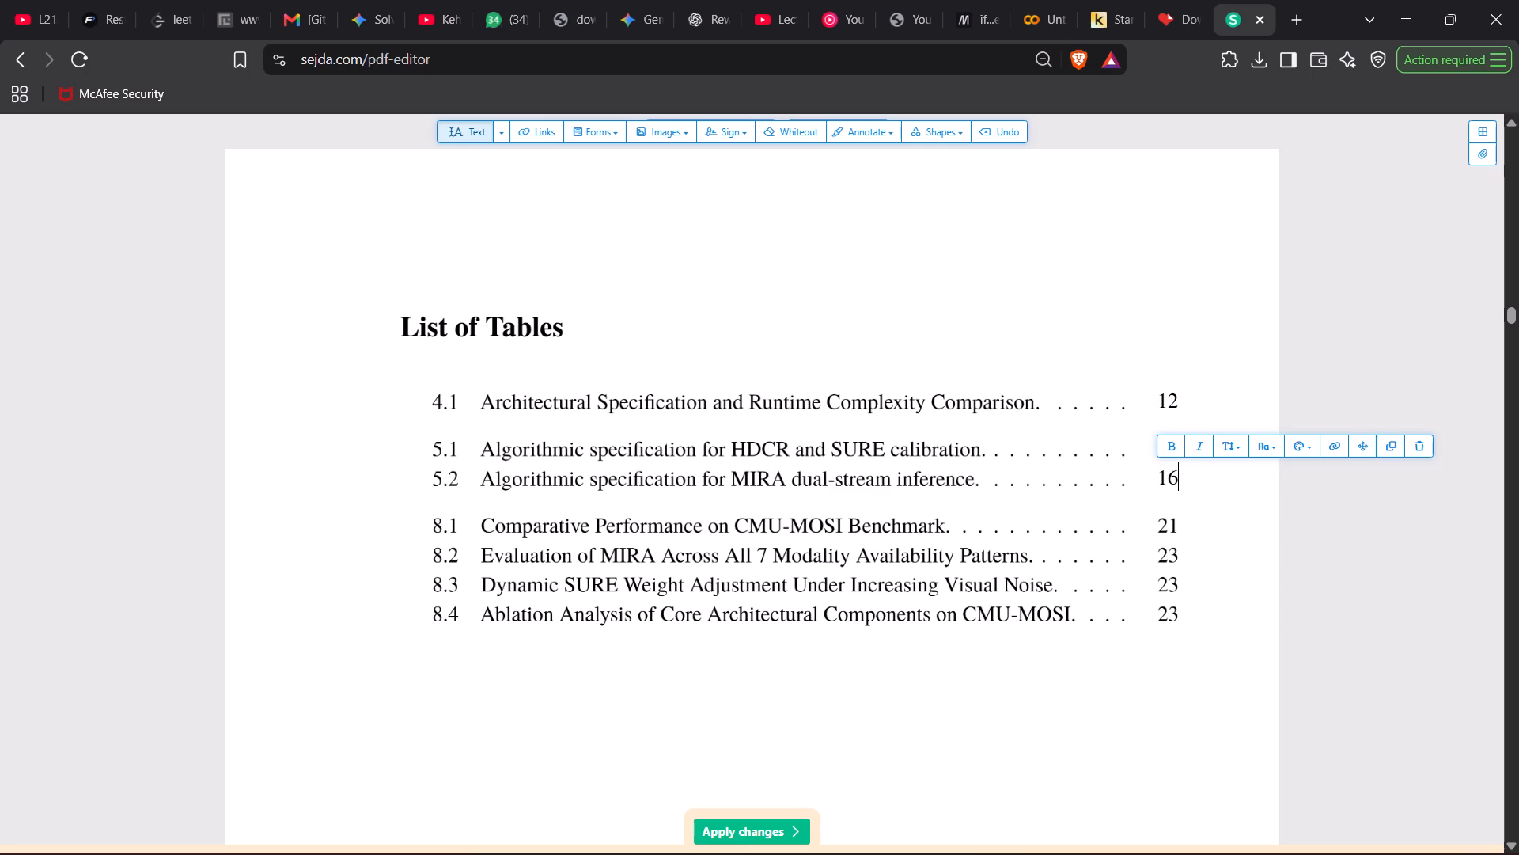
{"action": "key", "text": "BackSpace"}
{"action": "key", "text": "3"}
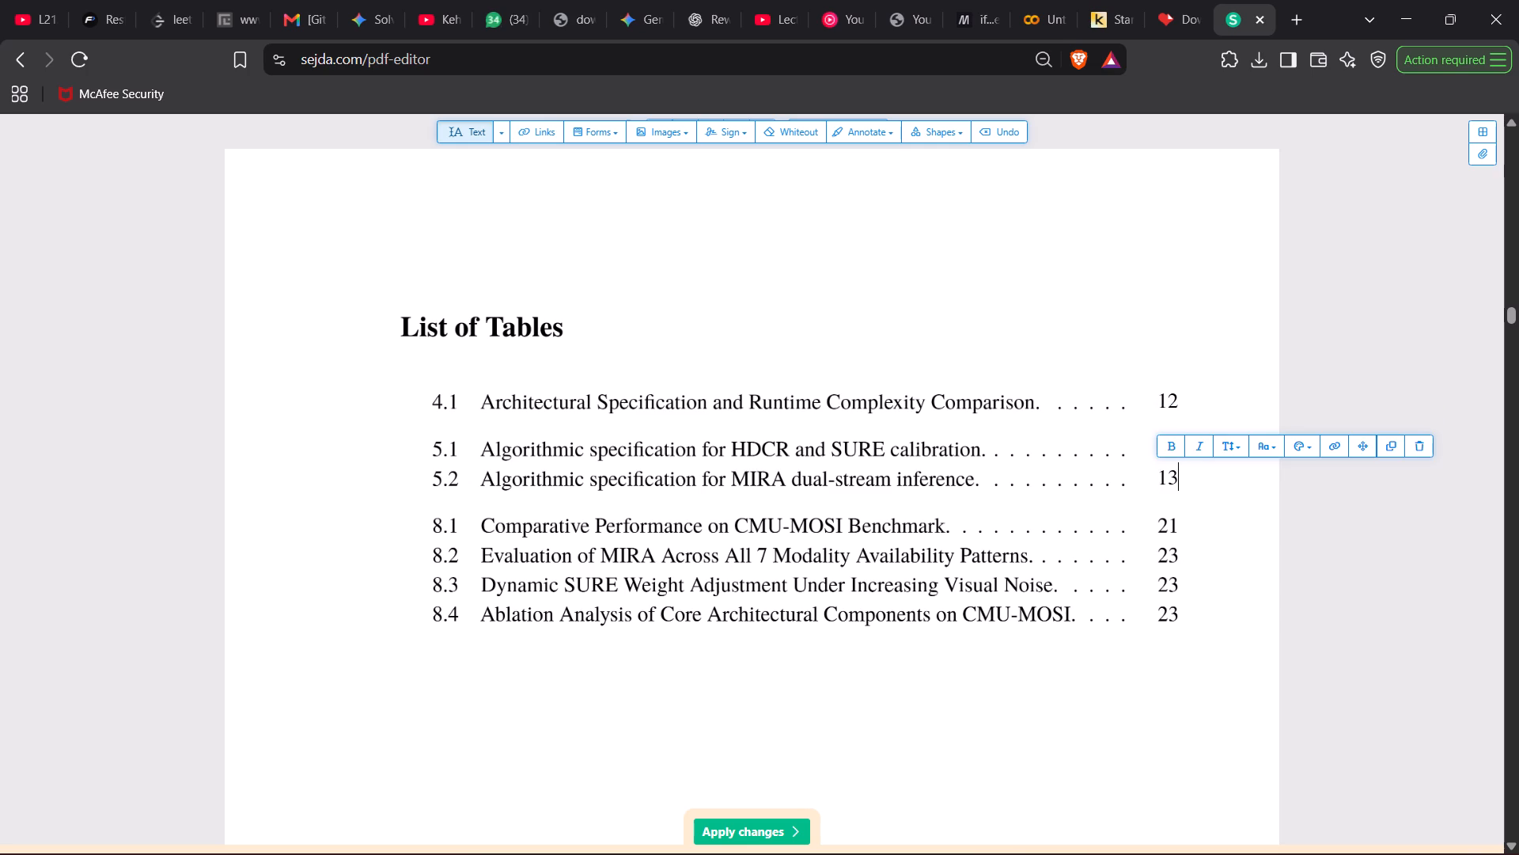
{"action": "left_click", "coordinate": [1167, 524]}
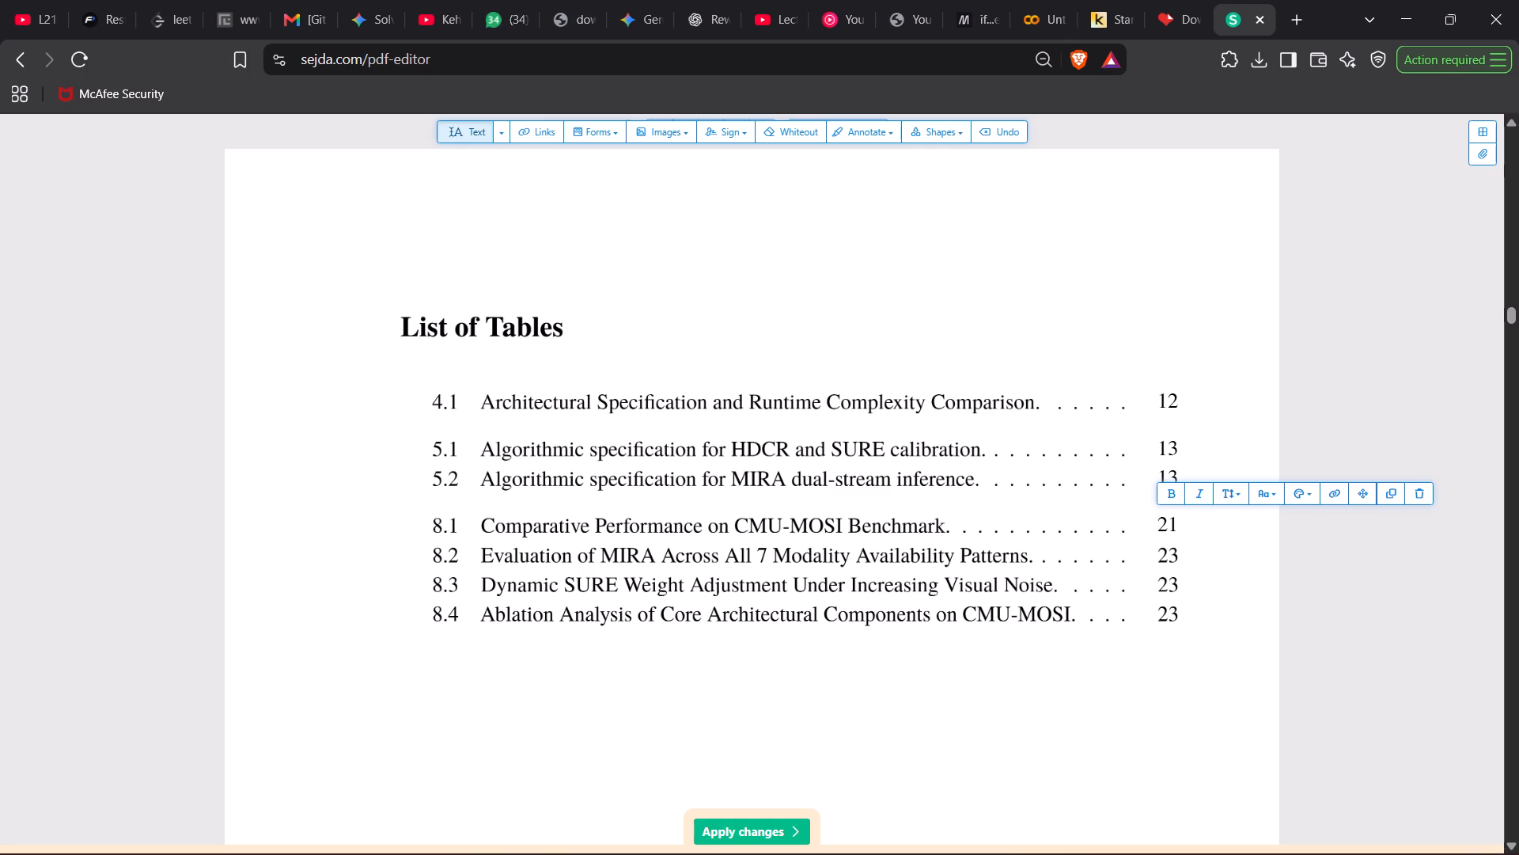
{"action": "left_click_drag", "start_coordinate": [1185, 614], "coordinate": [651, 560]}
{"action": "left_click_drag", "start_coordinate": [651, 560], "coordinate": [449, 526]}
Delete the entry number 8.1 from the List of Tables.
{"action": "left_click", "coordinate": [449, 526]}
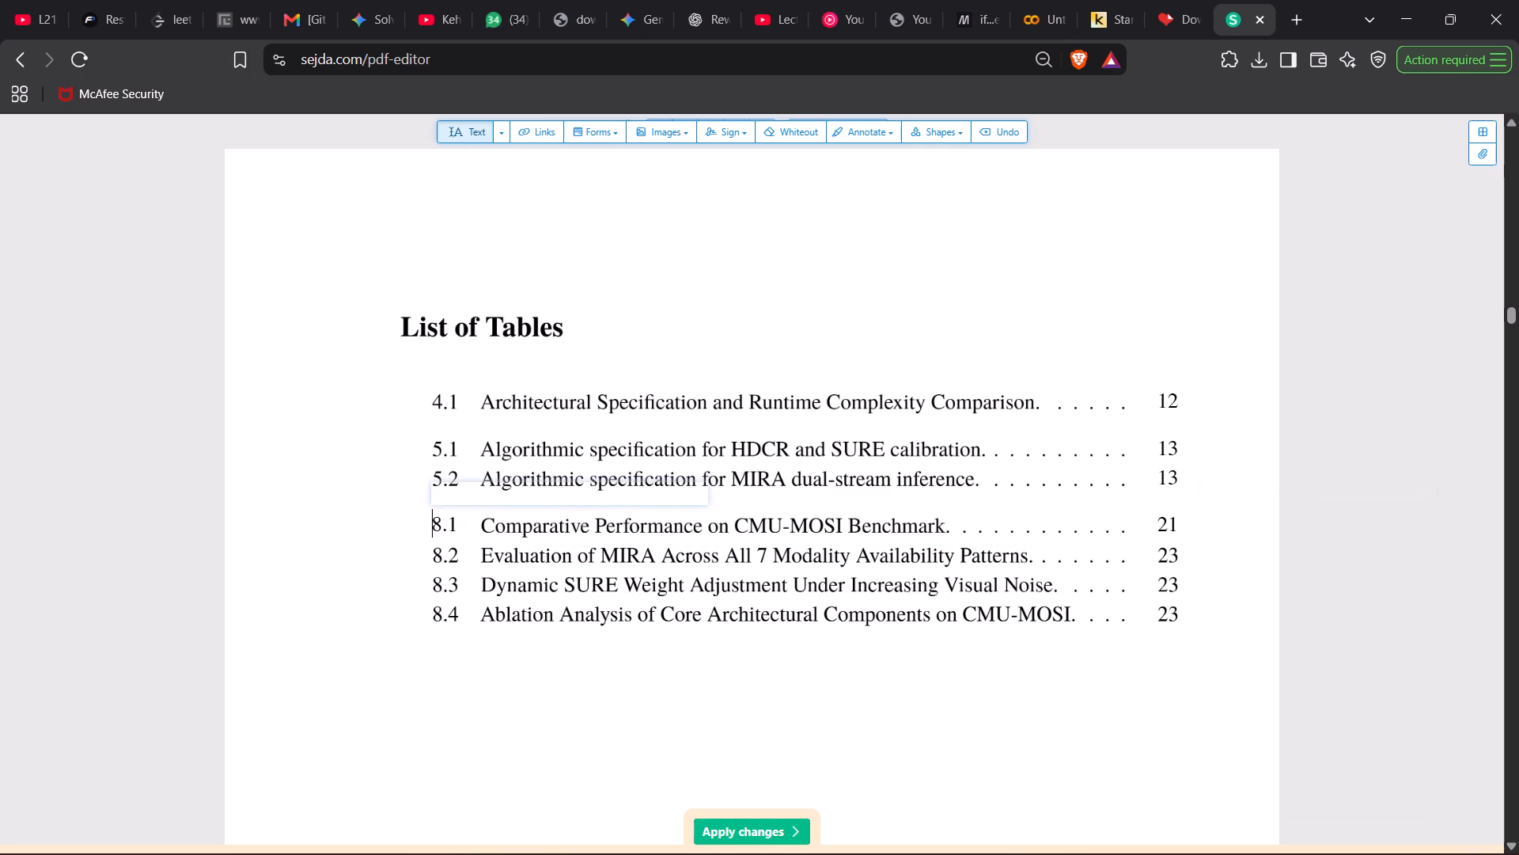
{"action": "key", "text": "Delete"}
{"action": "key", "text": "Delete"}
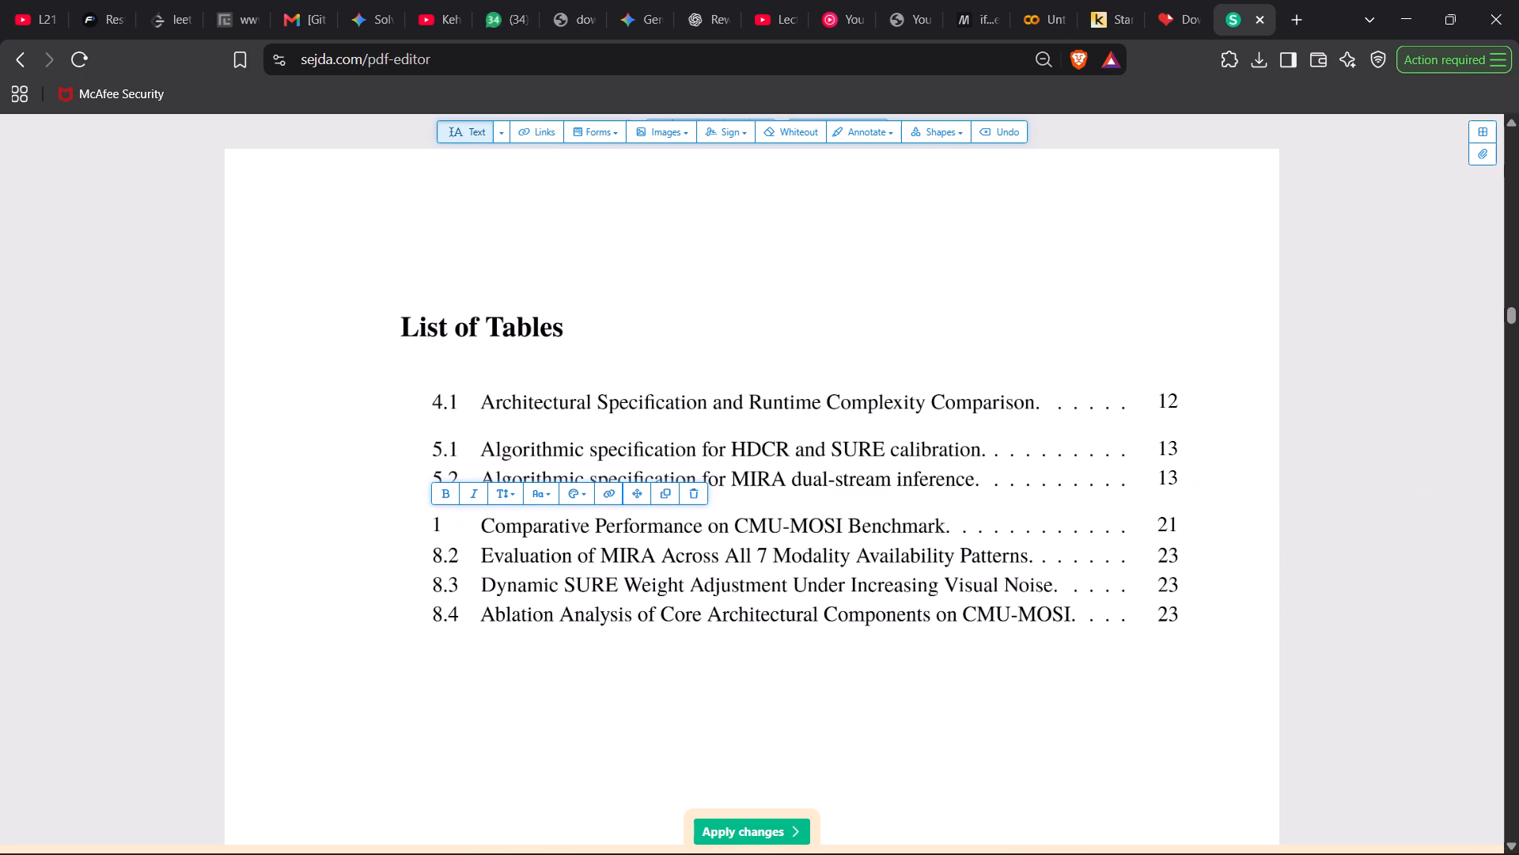
{"action": "key", "text": "Delete"}
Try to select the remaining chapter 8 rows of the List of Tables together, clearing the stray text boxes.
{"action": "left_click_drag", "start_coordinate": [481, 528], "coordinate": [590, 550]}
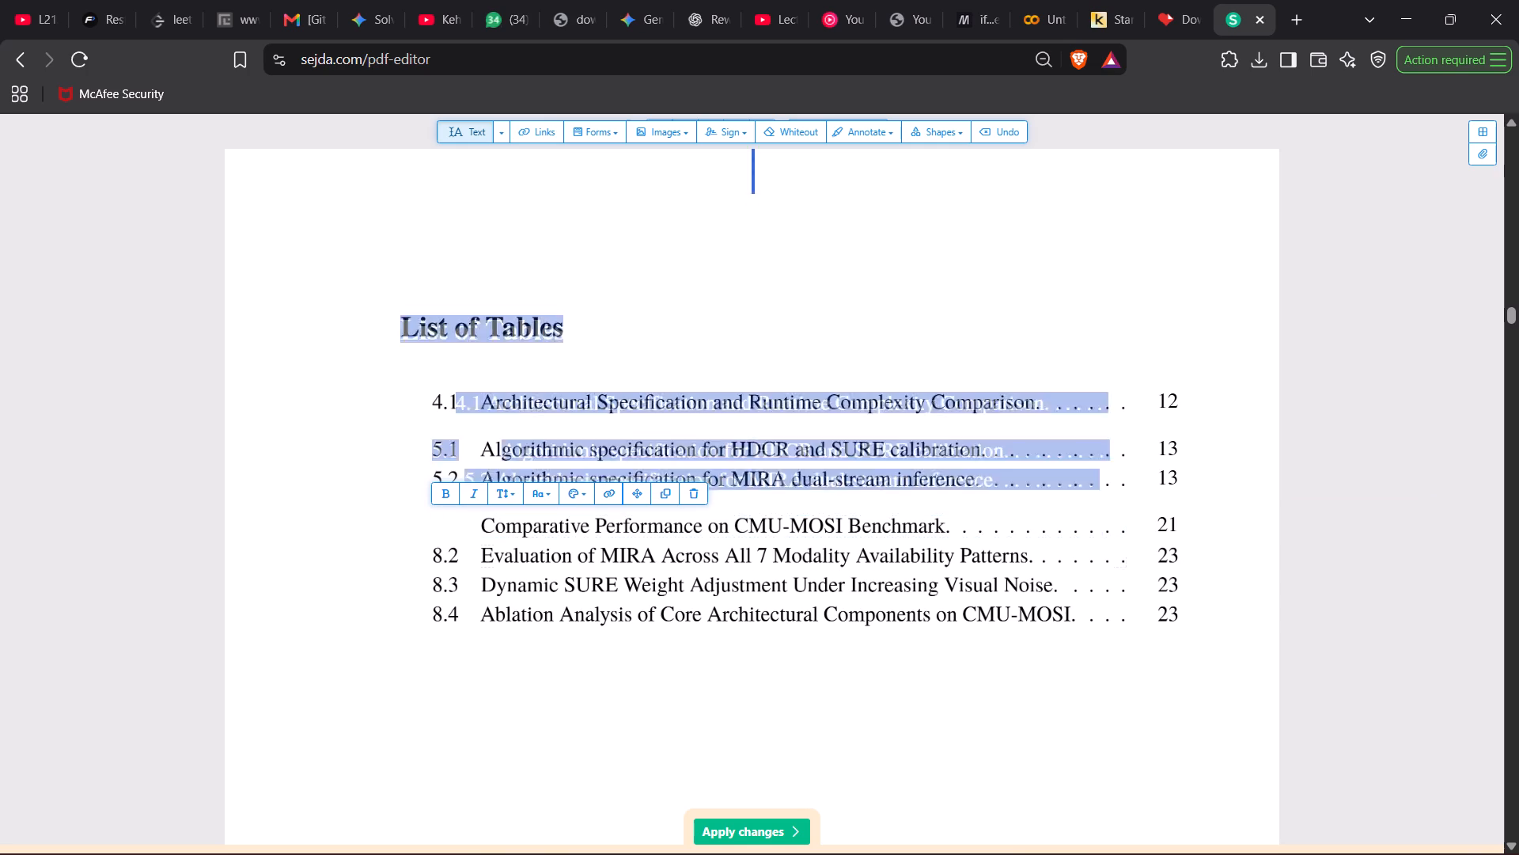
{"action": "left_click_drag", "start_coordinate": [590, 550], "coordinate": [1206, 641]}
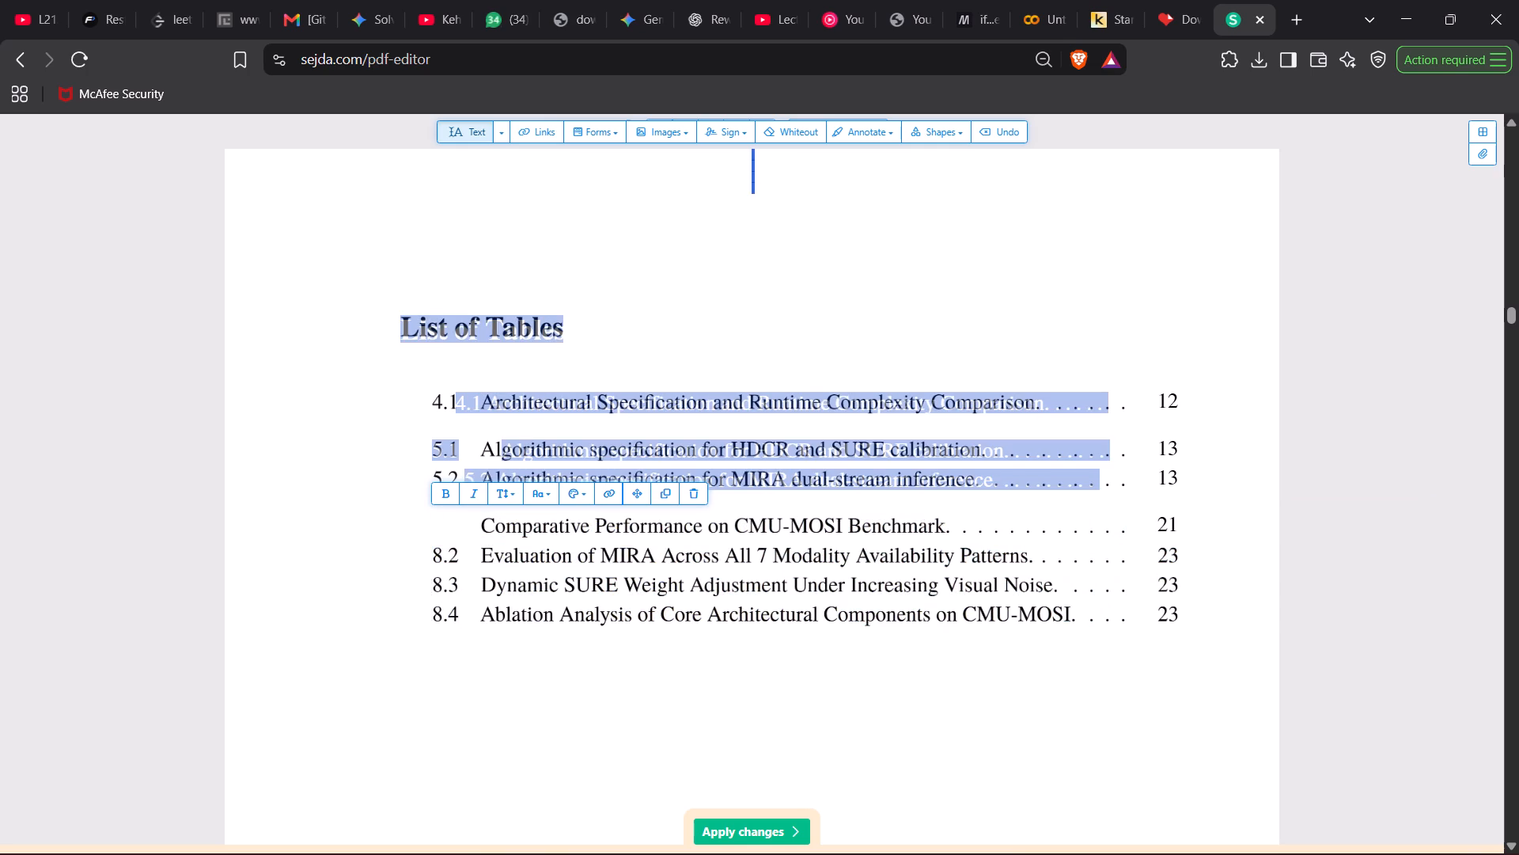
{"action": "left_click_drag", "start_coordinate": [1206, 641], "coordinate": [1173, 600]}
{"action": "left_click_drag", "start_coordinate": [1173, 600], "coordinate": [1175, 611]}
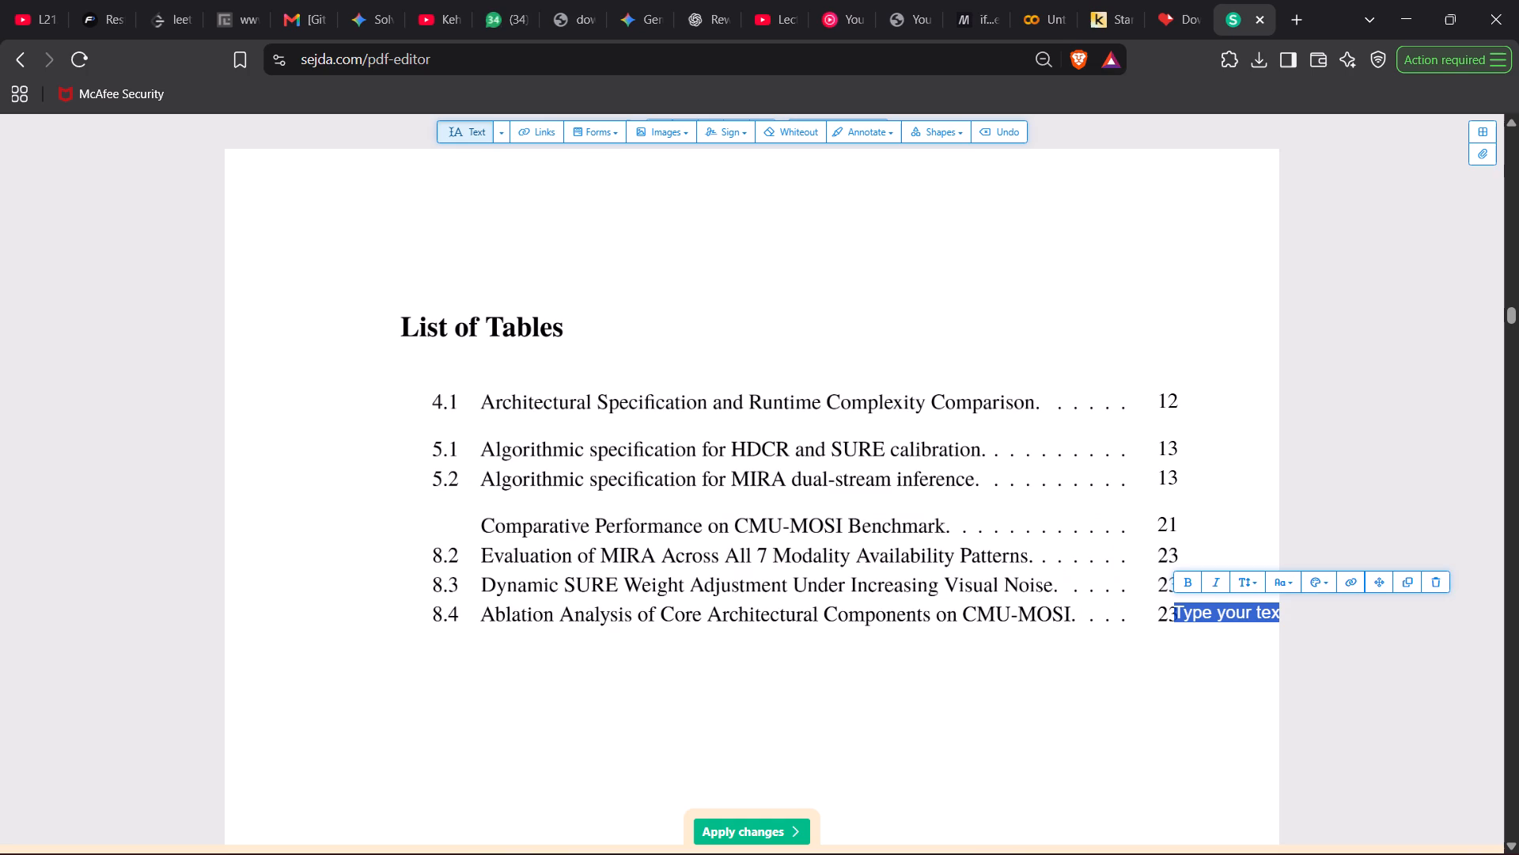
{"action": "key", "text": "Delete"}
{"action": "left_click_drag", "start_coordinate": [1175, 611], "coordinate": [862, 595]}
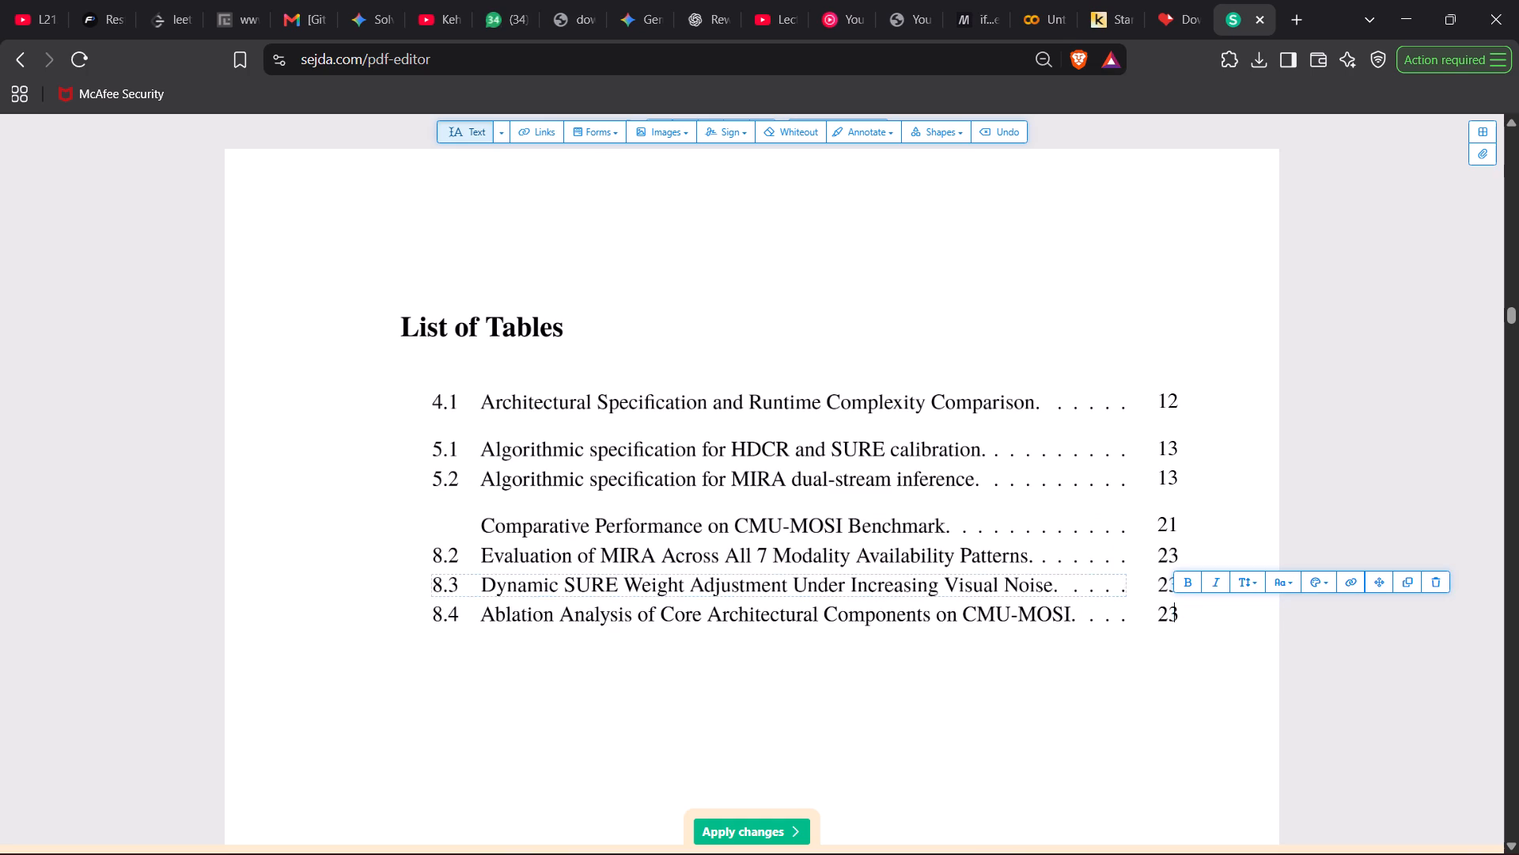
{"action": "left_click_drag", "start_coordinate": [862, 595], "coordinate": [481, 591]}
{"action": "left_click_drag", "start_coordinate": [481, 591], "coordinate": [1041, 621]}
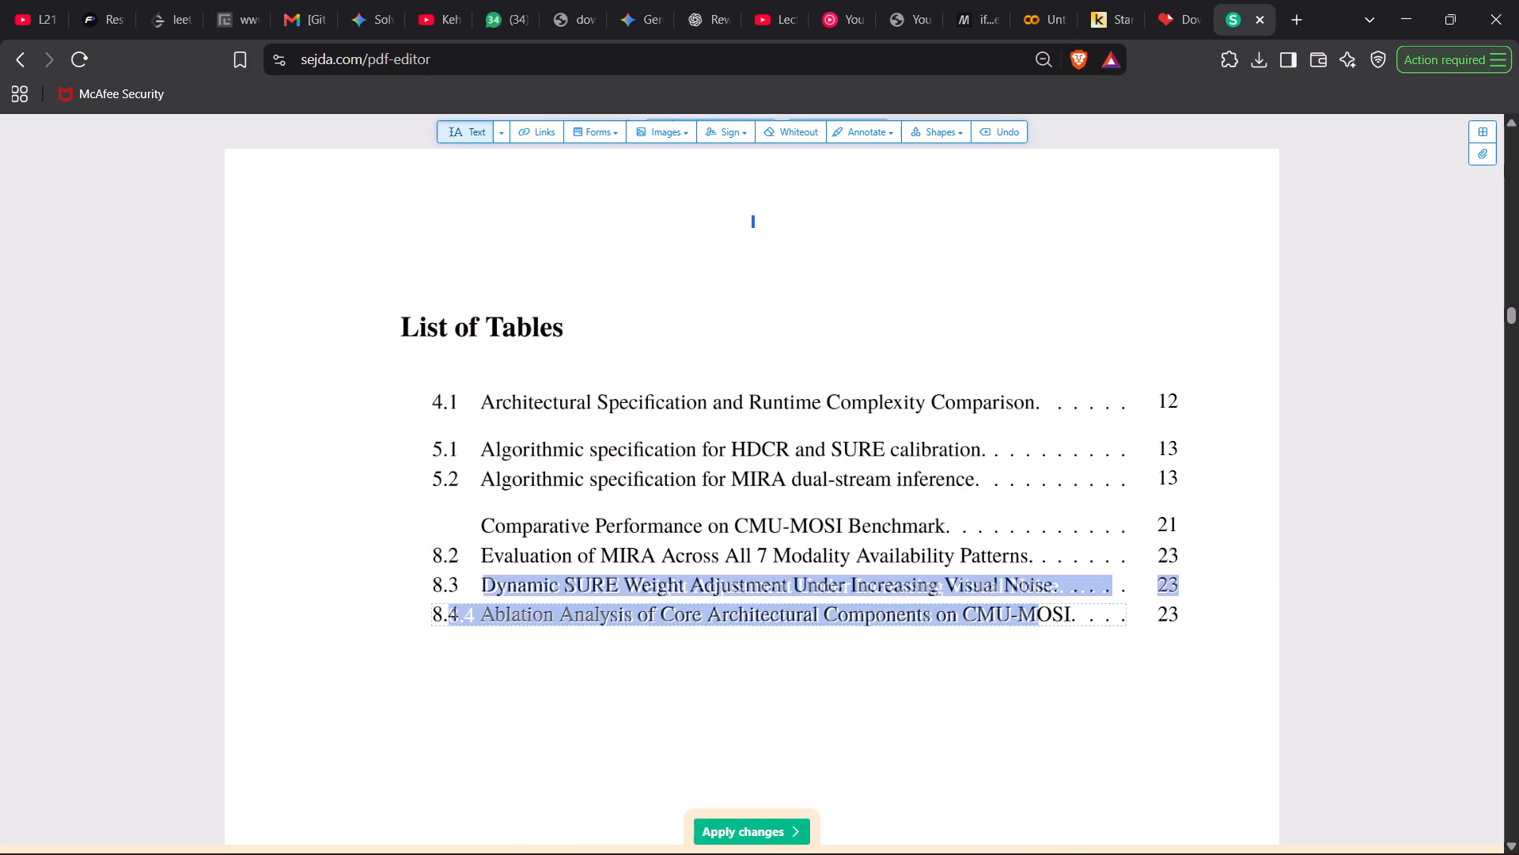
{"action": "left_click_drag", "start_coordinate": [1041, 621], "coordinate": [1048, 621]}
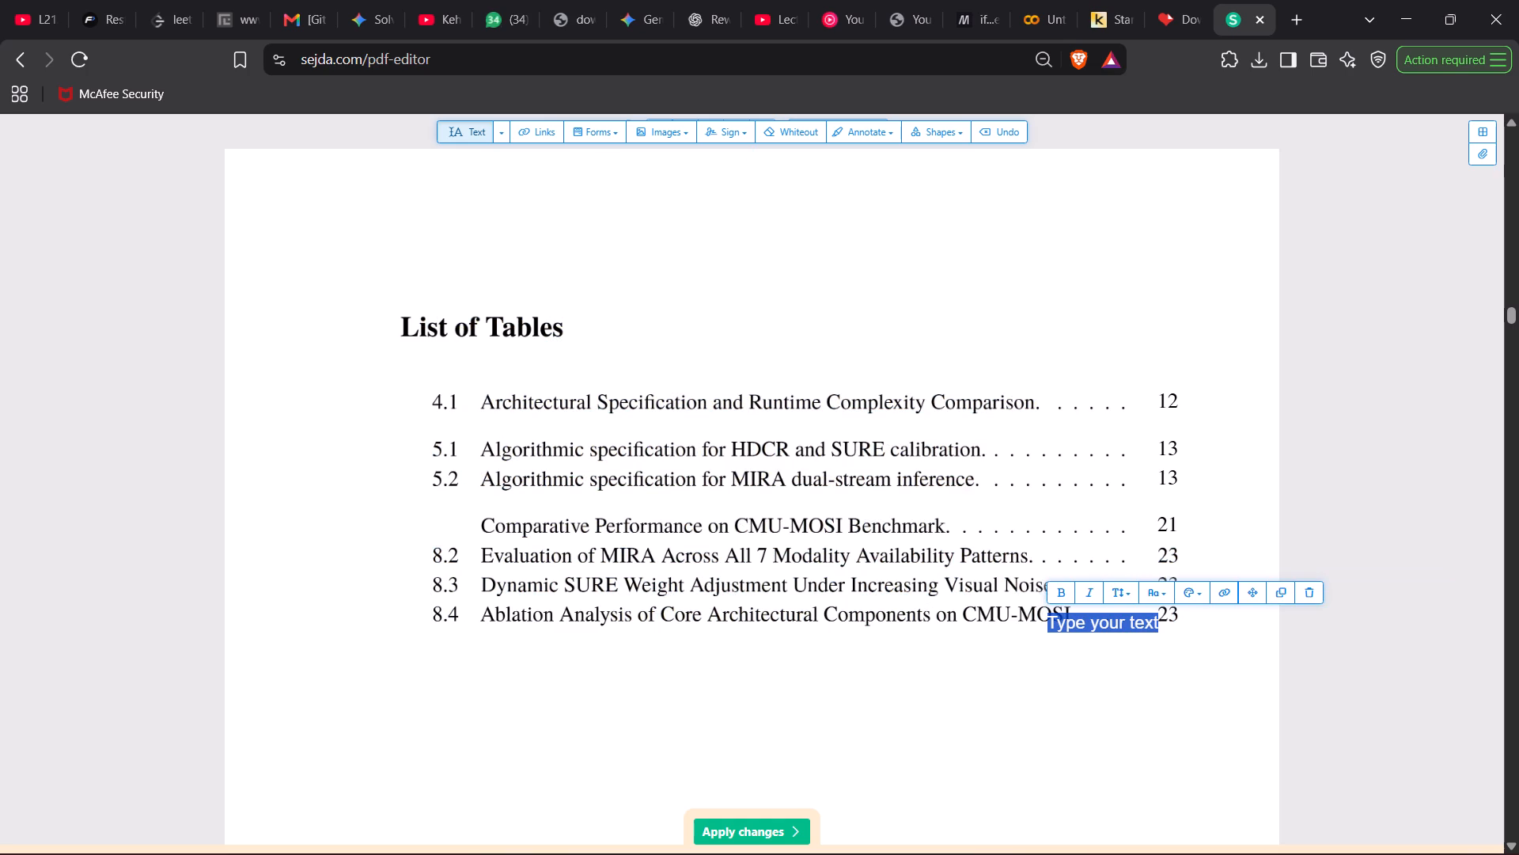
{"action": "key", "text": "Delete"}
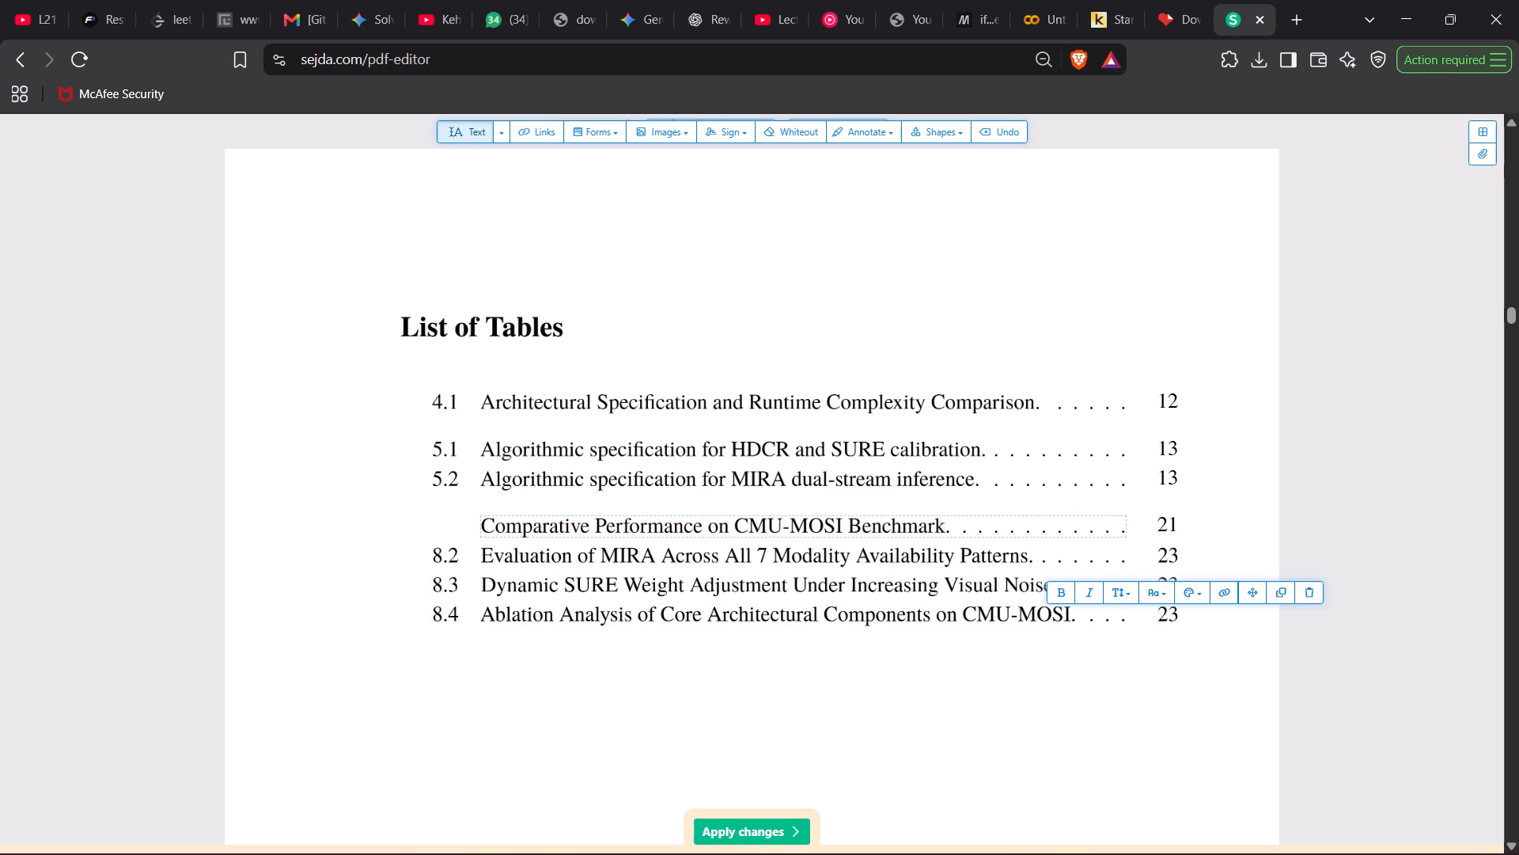
Delete the title Comparative Performance on CMU-MOSI Benchmark and its dot leader from the List of Tables.
{"action": "left_click", "coordinate": [499, 522]}
{"action": "key", "text": "Delete"}
{"action": "key", "text": "Delete"}
{"action": "key", "text": "Delete"}
{"action": "key", "text": "Delete"}
{"action": "key", "text": "Delete"}
{"action": "key", "text": "Delete"}
{"action": "key", "text": "Delete"}
{"action": "key", "text": "Delete"}
{"action": "key", "text": "Delete"}
{"action": "key", "text": "Delete"}
{"action": "key", "text": "Delete"}
{"action": "key", "text": "Delete"}
{"action": "key", "text": "Delete"}
{"action": "key", "text": "Delete"}
{"action": "key", "text": "Delete"}
{"action": "key", "text": "Delete"}
{"action": "key", "text": "Delete"}
{"action": "key", "text": "Delete"}
{"action": "key", "text": "Delete"}
{"action": "key", "text": "Delete"}
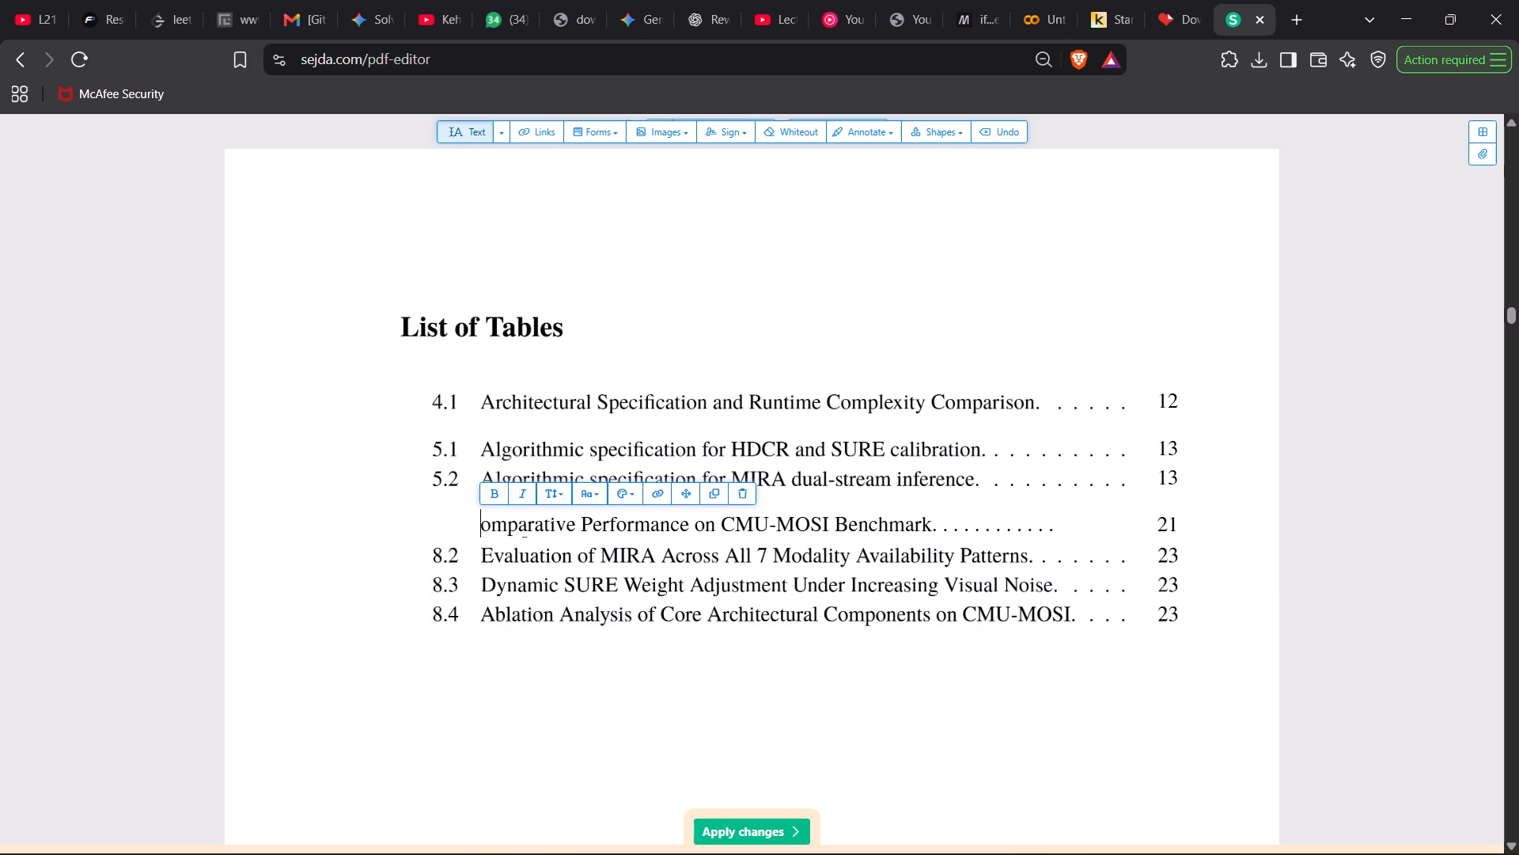
{"action": "key", "text": "Delete"}
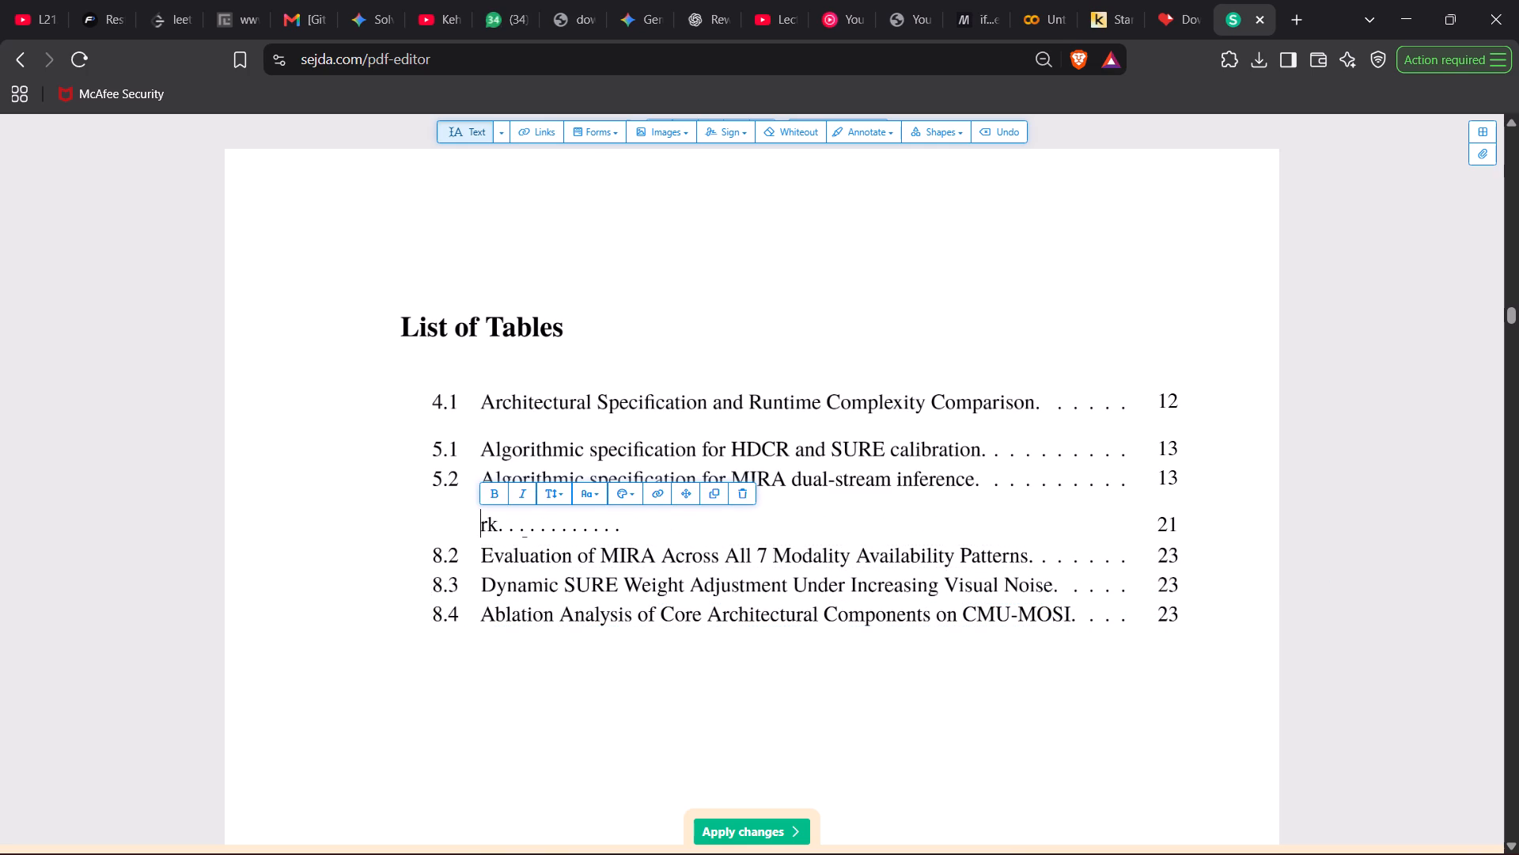
{"action": "key", "text": "Delete"}
{"action": "key", "text": "Delete"}
{"action": "key", "text": "Delete"}
{"action": "key", "text": "Delete"}
{"action": "key", "text": "Delete"}
{"action": "key", "text": "Delete"}
{"action": "key", "text": "Delete"}
{"action": "key", "text": "Delete"}
{"action": "key", "text": "Delete"}
{"action": "key", "text": "Delete"}
{"action": "key", "text": "Delete"}
{"action": "key", "text": "Delete"}
{"action": "key", "text": "Delete"}
{"action": "key", "text": "Delete"}
{"action": "key", "text": "Delete"}
{"action": "key", "text": "Delete"}
{"action": "key", "text": "Delete"}
{"action": "key", "text": "Delete"}
{"action": "key", "text": "Delete"}
{"action": "key", "text": "Delete"}
{"action": "key", "text": "Delete"}
{"action": "key", "text": "Delete"}
{"action": "key", "text": "Delete"}
{"action": "key", "text": "Delete"}
{"action": "key", "text": "Delete"}
{"action": "key", "text": "Delete"}
Delete the title Evaluation of MIRA Across All 7 Modality Availability Patterns and its dot leader from the List of Tables.
{"action": "left_click", "coordinate": [494, 556]}
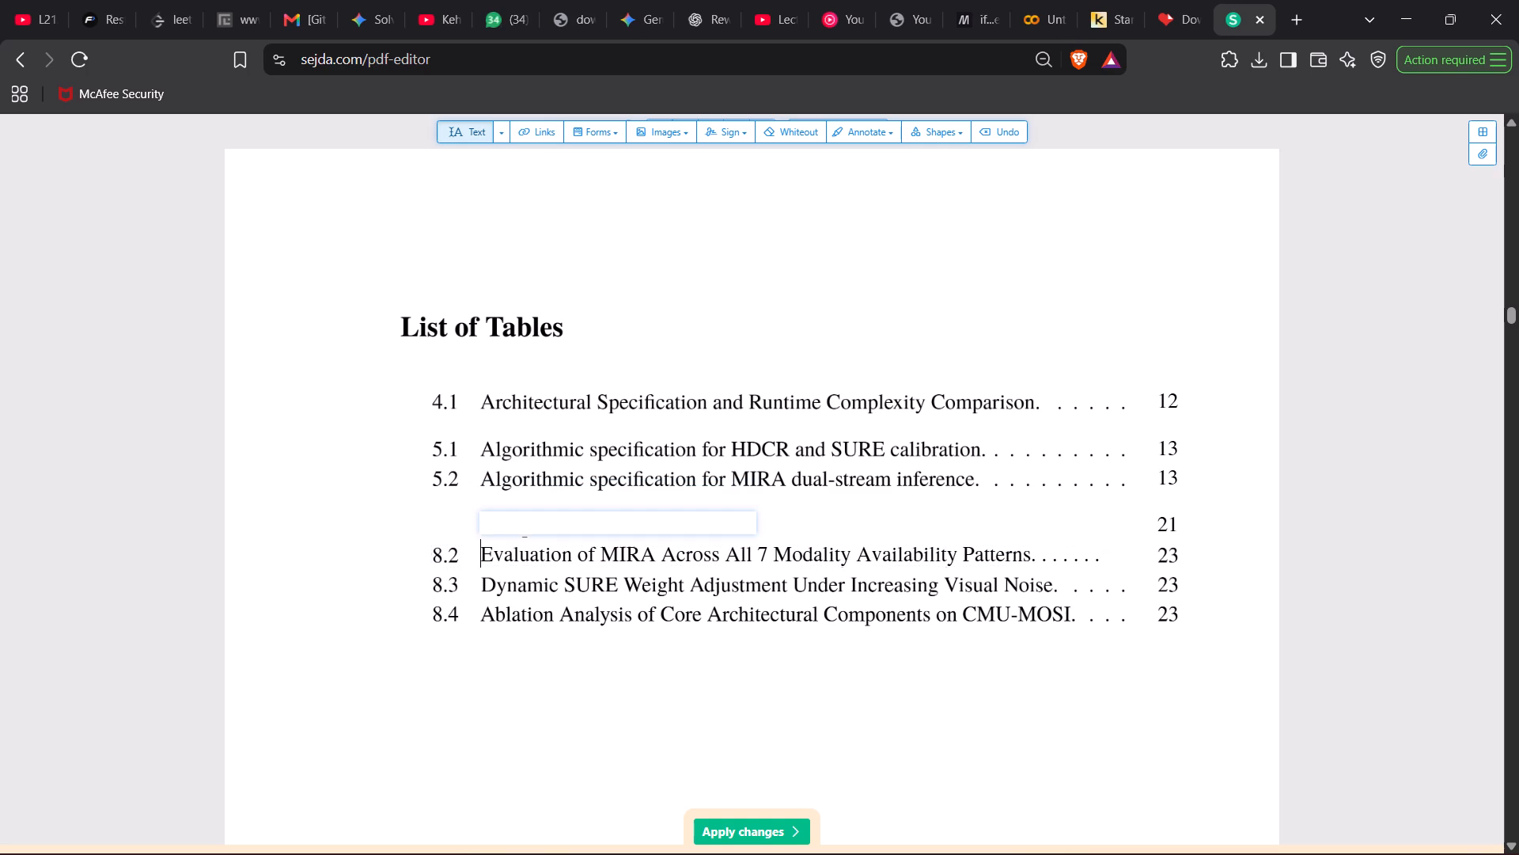
{"action": "key", "text": "Delete"}
{"action": "key", "text": "Delete"}
{"action": "key", "text": "Delete"}
{"action": "key", "text": "Delete"}
{"action": "key", "text": "Delete"}
{"action": "key", "text": "Delete"}
{"action": "key", "text": "Delete"}
{"action": "key", "text": "Delete"}
{"action": "key", "text": "Delete"}
{"action": "key", "text": "Delete"}
{"action": "key", "text": "Delete"}
{"action": "key", "text": "Delete"}
{"action": "key", "text": "Delete"}
{"action": "key", "text": "Delete"}
{"action": "key", "text": "Delete"}
{"action": "key", "text": "Delete"}
{"action": "key", "text": "Delete"}
{"action": "key", "text": "Delete"}
{"action": "key", "text": "Delete"}
{"action": "key", "text": "Delete"}
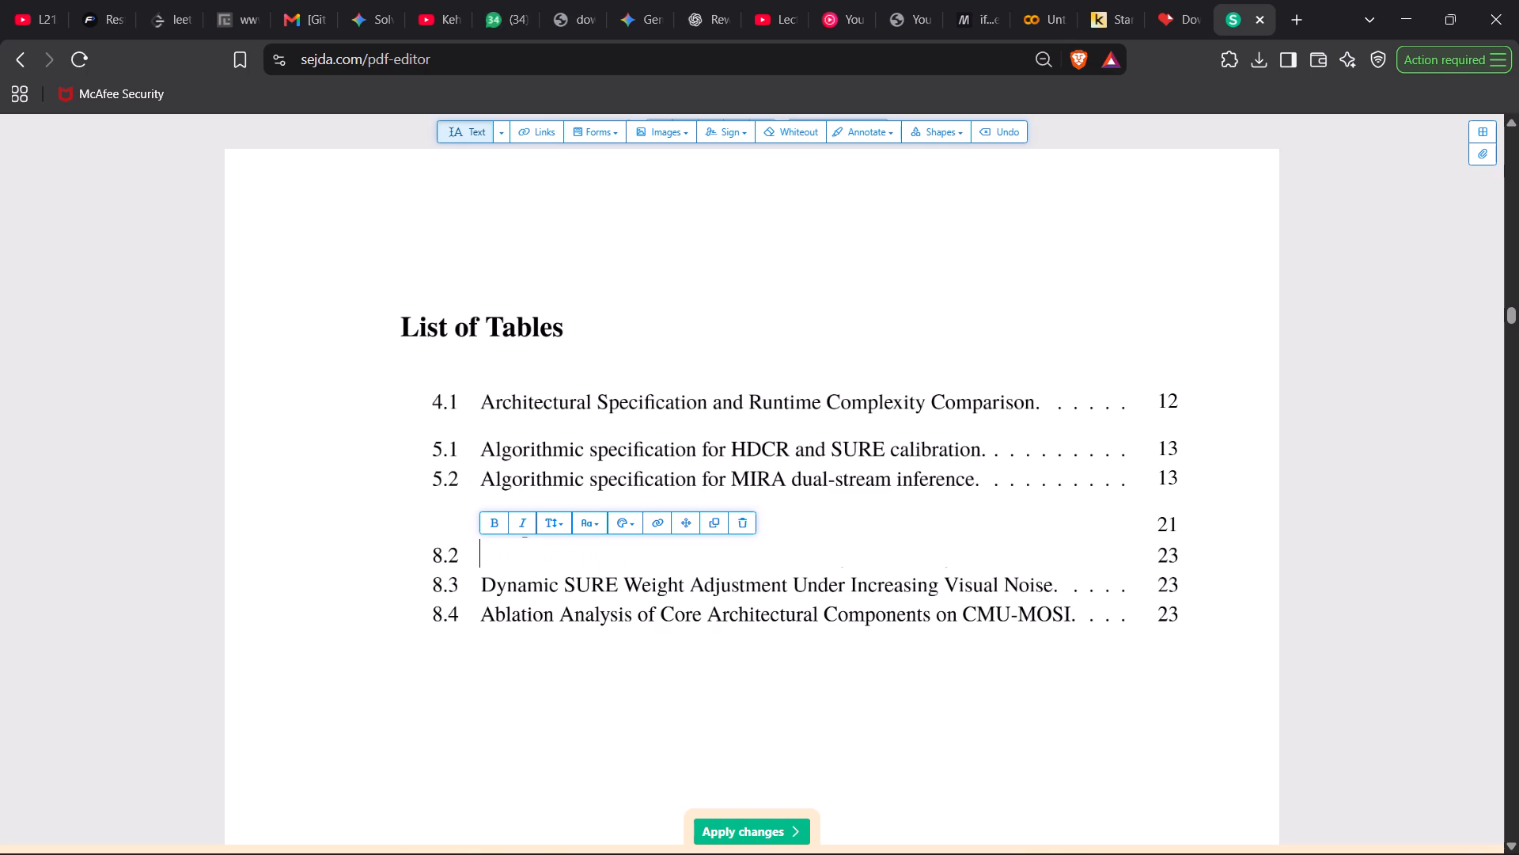
Delete the entry number 8.2 from the List of Tables.
{"action": "left_click", "coordinate": [439, 553]}
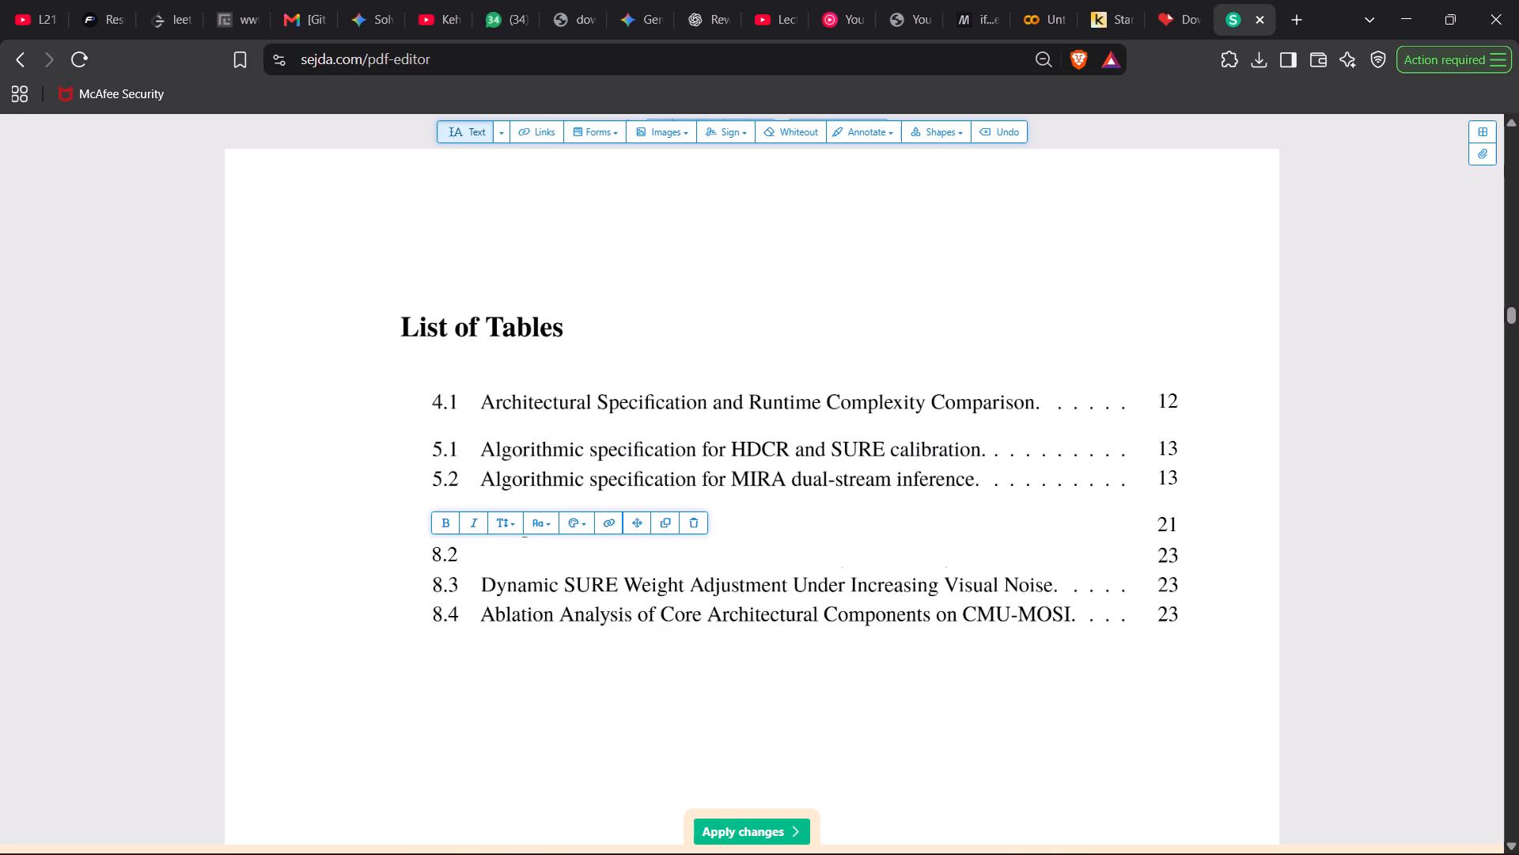
{"action": "key", "text": "Delete"}
{"action": "key", "text": "Delete"}
{"action": "key", "text": "Delete"}
Delete the entry number 8.3, its title Dynamic SURE Weight Adjustment Under Increasing Visual Noise and its dot leader from the List of Tables.
{"action": "left_click", "coordinate": [437, 584]}
{"action": "key", "text": "Delete"}
{"action": "key", "text": "Delete"}
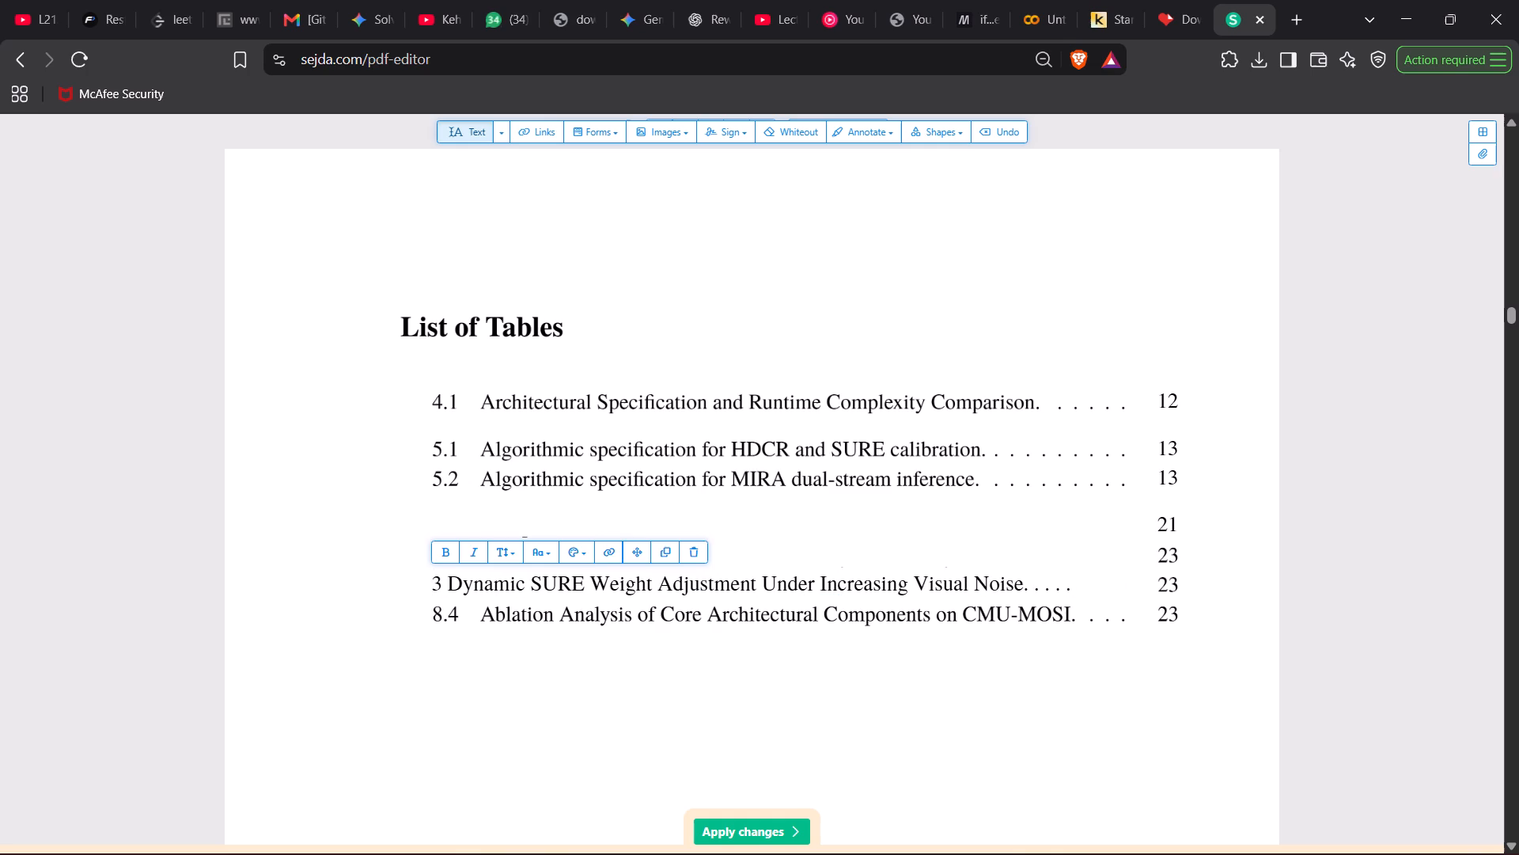
{"action": "key", "text": "Delete"}
{"action": "key", "text": "Delete"}
{"action": "key", "text": "Delete"}
{"action": "key", "text": "Delete"}
{"action": "key", "text": "Delete"}
{"action": "key", "text": "Delete"}
{"action": "key", "text": "Delete"}
{"action": "key", "text": "Delete"}
{"action": "key", "text": "Delete"}
{"action": "key", "text": "Delete"}
{"action": "key", "text": "Delete"}
{"action": "key", "text": "Delete"}
{"action": "key", "text": "Delete"}
{"action": "key", "text": "Delete"}
{"action": "key", "text": "Delete"}
{"action": "key", "text": "Delete"}
{"action": "key", "text": "Delete"}
{"action": "key", "text": "Delete"}
{"action": "key", "text": "Delete"}
{"action": "key", "text": "Delete"}
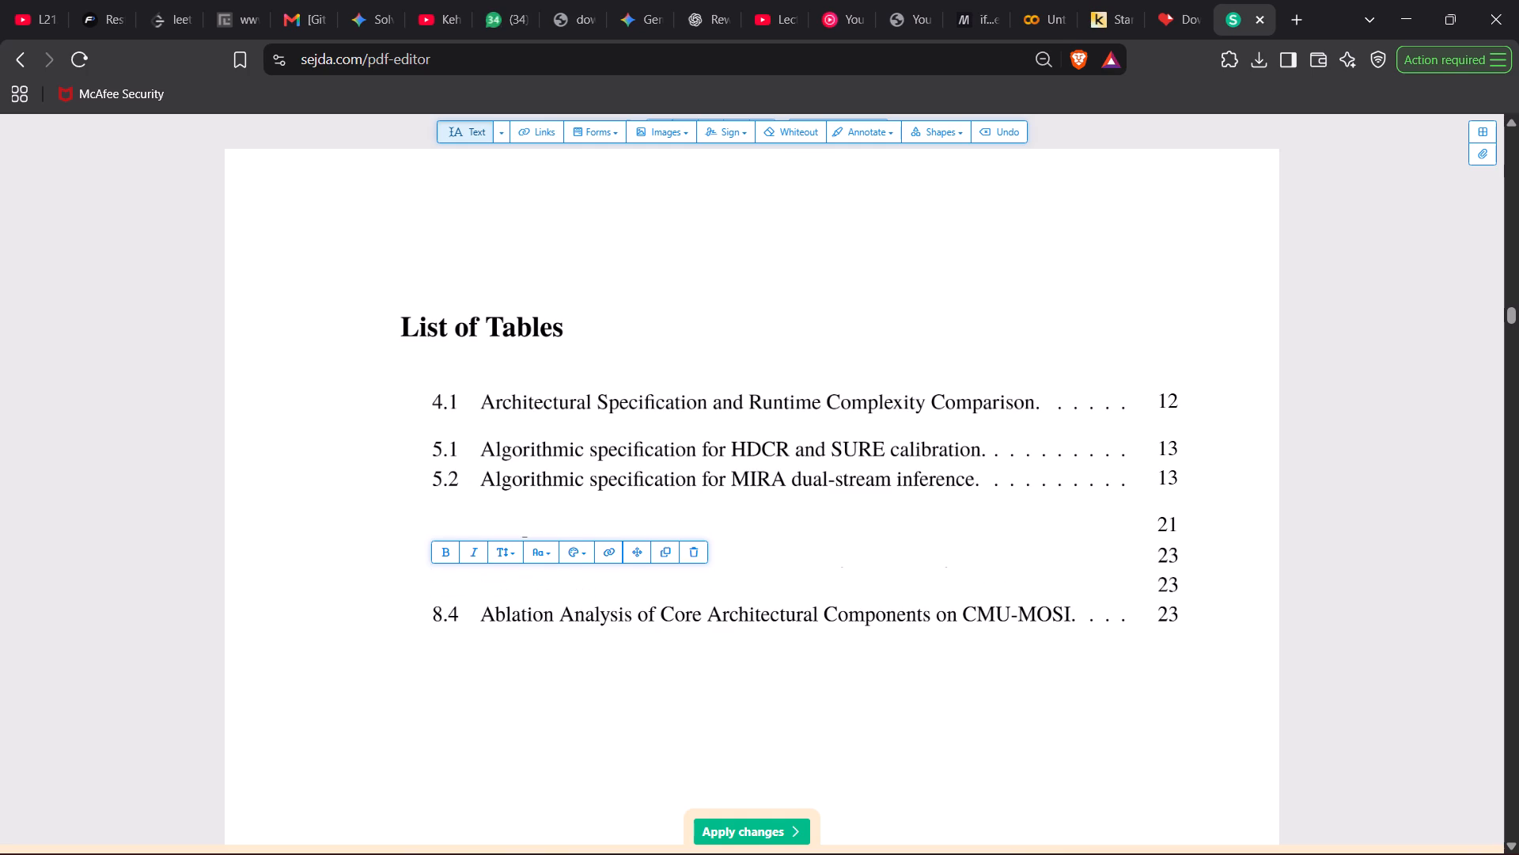
Delete the entry number 8.4, its title Ablation Analysis of Core Architectural Components on CMU-MOSI and its dot leader from the List of Tables.
{"action": "left_click", "coordinate": [439, 619]}
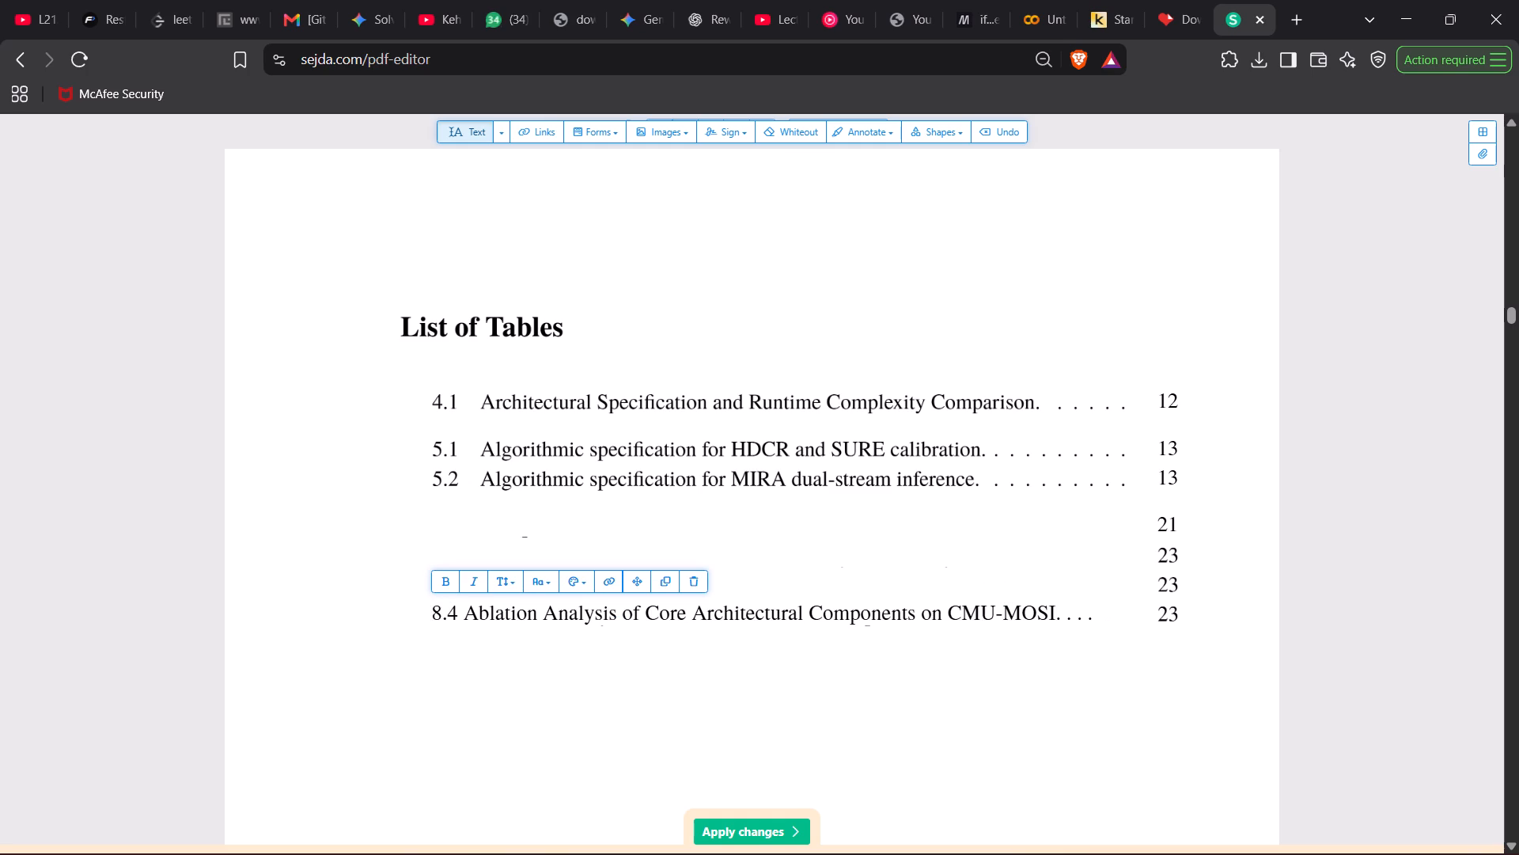
{"action": "key", "text": "Delete"}
{"action": "key", "text": "Delete"}
{"action": "key", "text": "Delete"}
{"action": "key", "text": "Delete"}
{"action": "key", "text": "Delete"}
{"action": "key", "text": "Delete"}
{"action": "key", "text": "Delete"}
{"action": "key", "text": "Delete"}
{"action": "key", "text": "Delete"}
{"action": "key", "text": "Delete"}
{"action": "key", "text": "Delete"}
{"action": "key", "text": "Delete"}
{"action": "key", "text": "Delete"}
{"action": "key", "text": "Delete"}
{"action": "key", "text": "Delete"}
{"action": "key", "text": "Delete"}
{"action": "key", "text": "Delete"}
{"action": "key", "text": "Delete"}
{"action": "key", "text": "Delete"}
{"action": "key", "text": "Delete"}
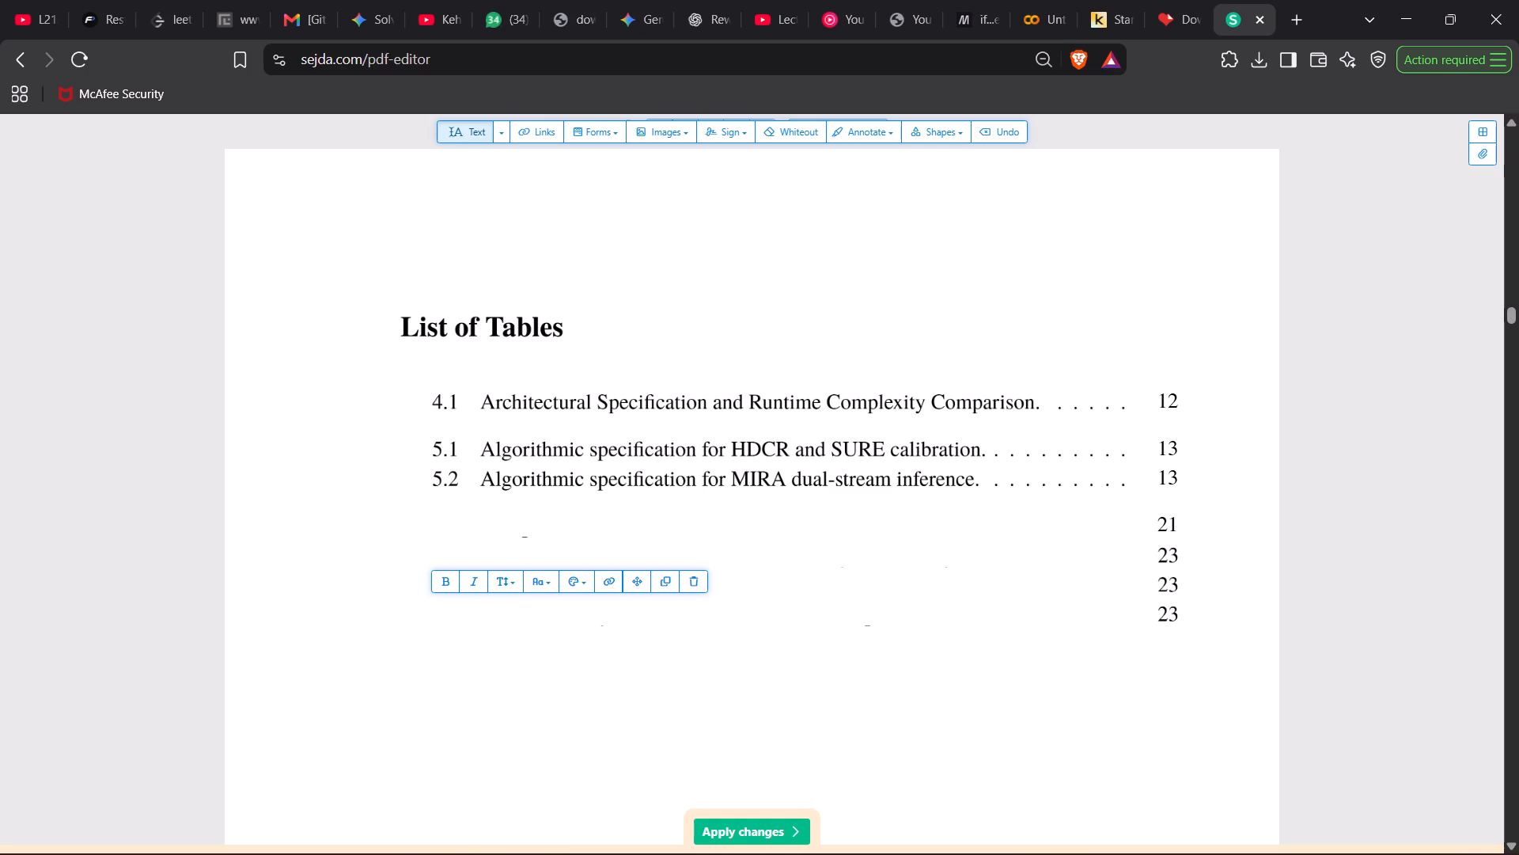
Delete the four leftover page numbers of the removed chapter 8 rows in the List of Tables.
{"action": "left_click", "coordinate": [1162, 523]}
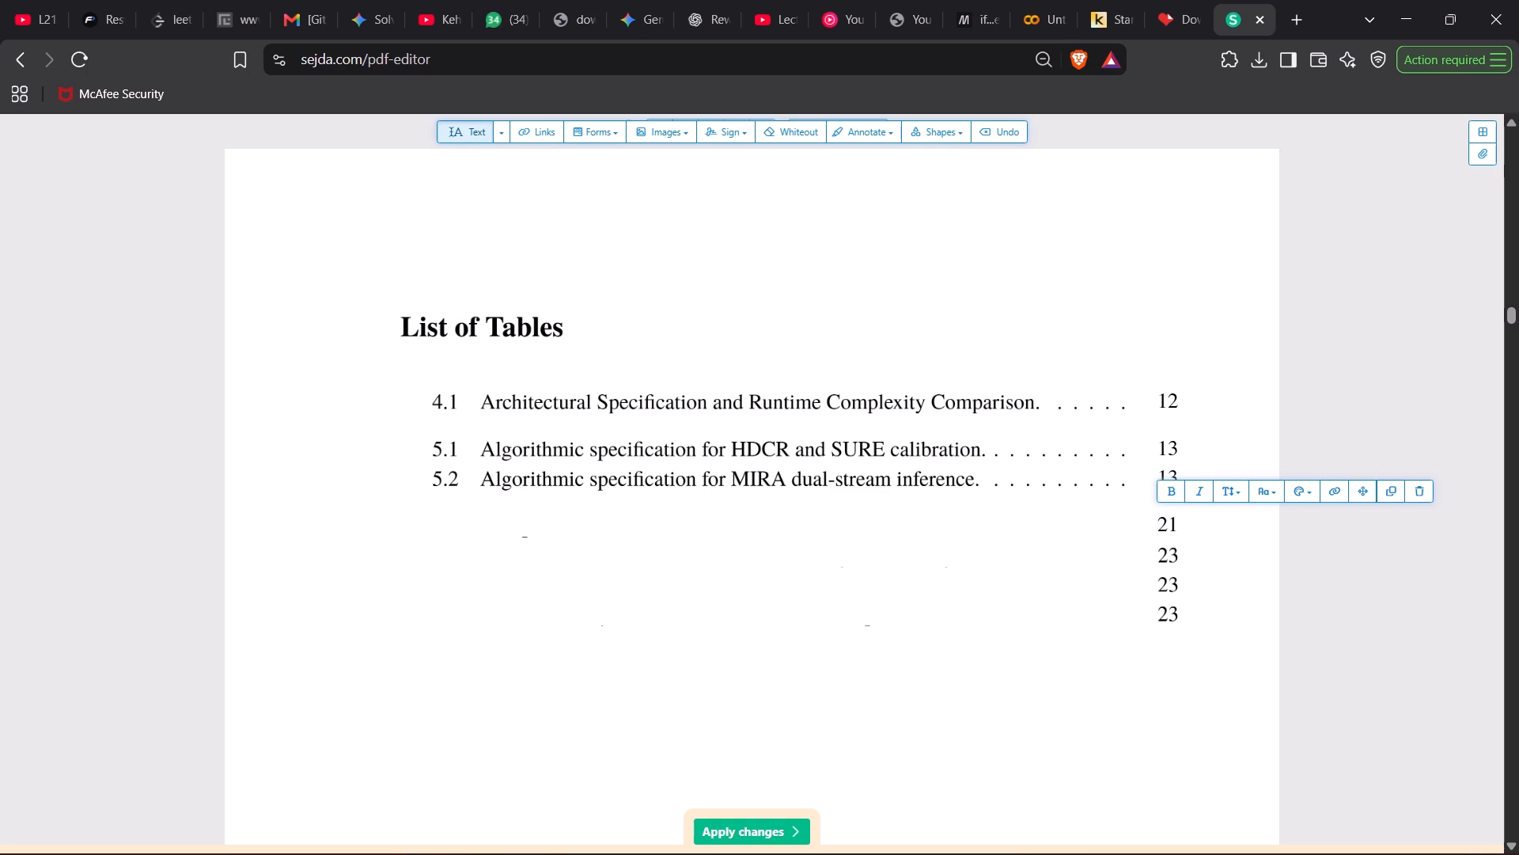
{"action": "key", "text": "Delete"}
{"action": "key", "text": "Delete"}
{"action": "left_click", "coordinate": [1172, 549]}
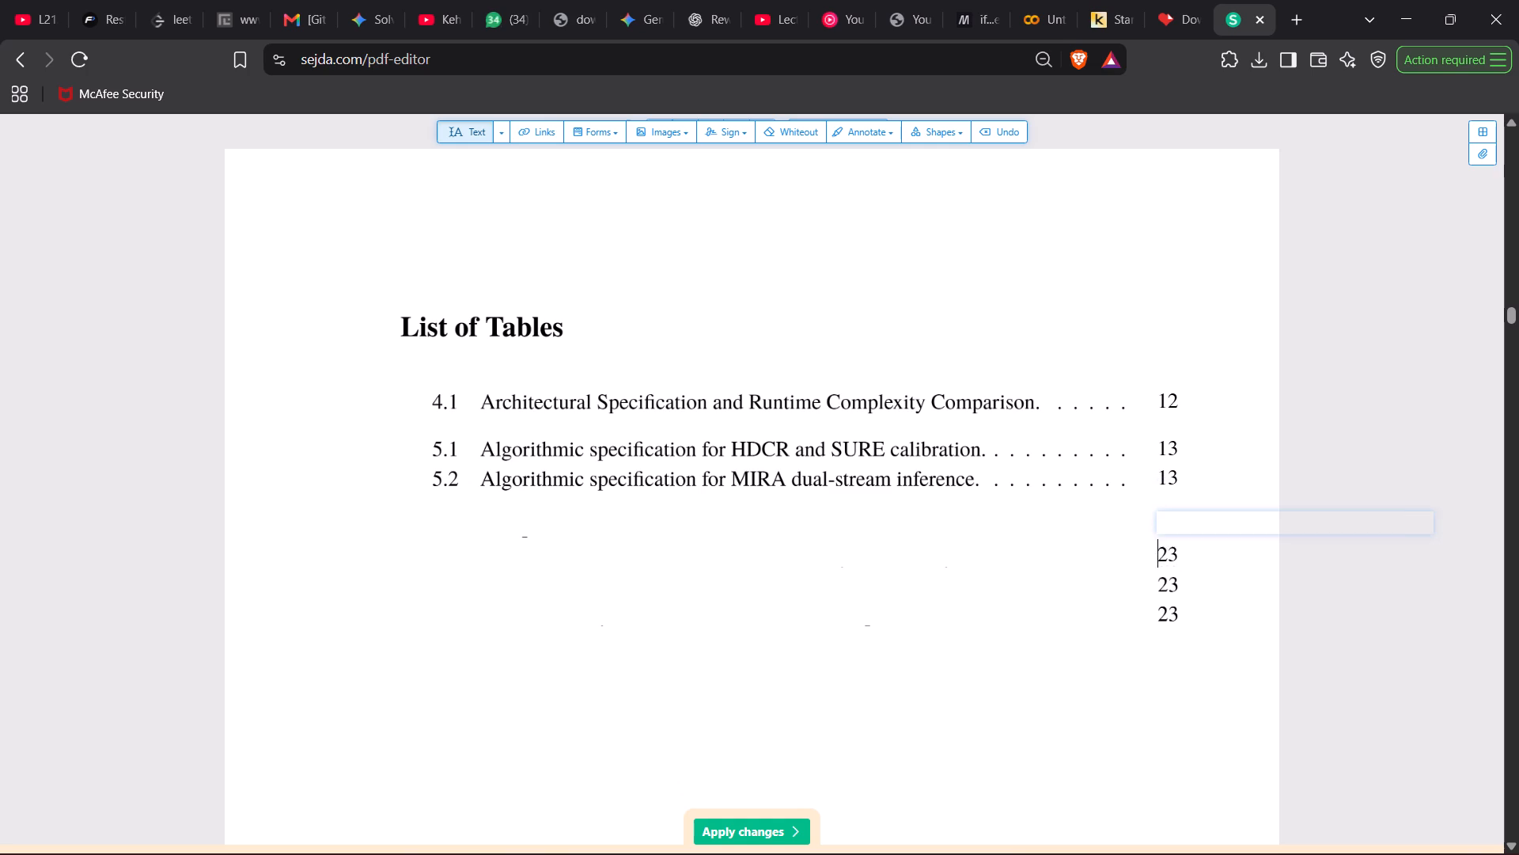
{"action": "key", "text": "Delete"}
{"action": "key", "text": "Delete"}
{"action": "left_click", "coordinate": [1172, 588]}
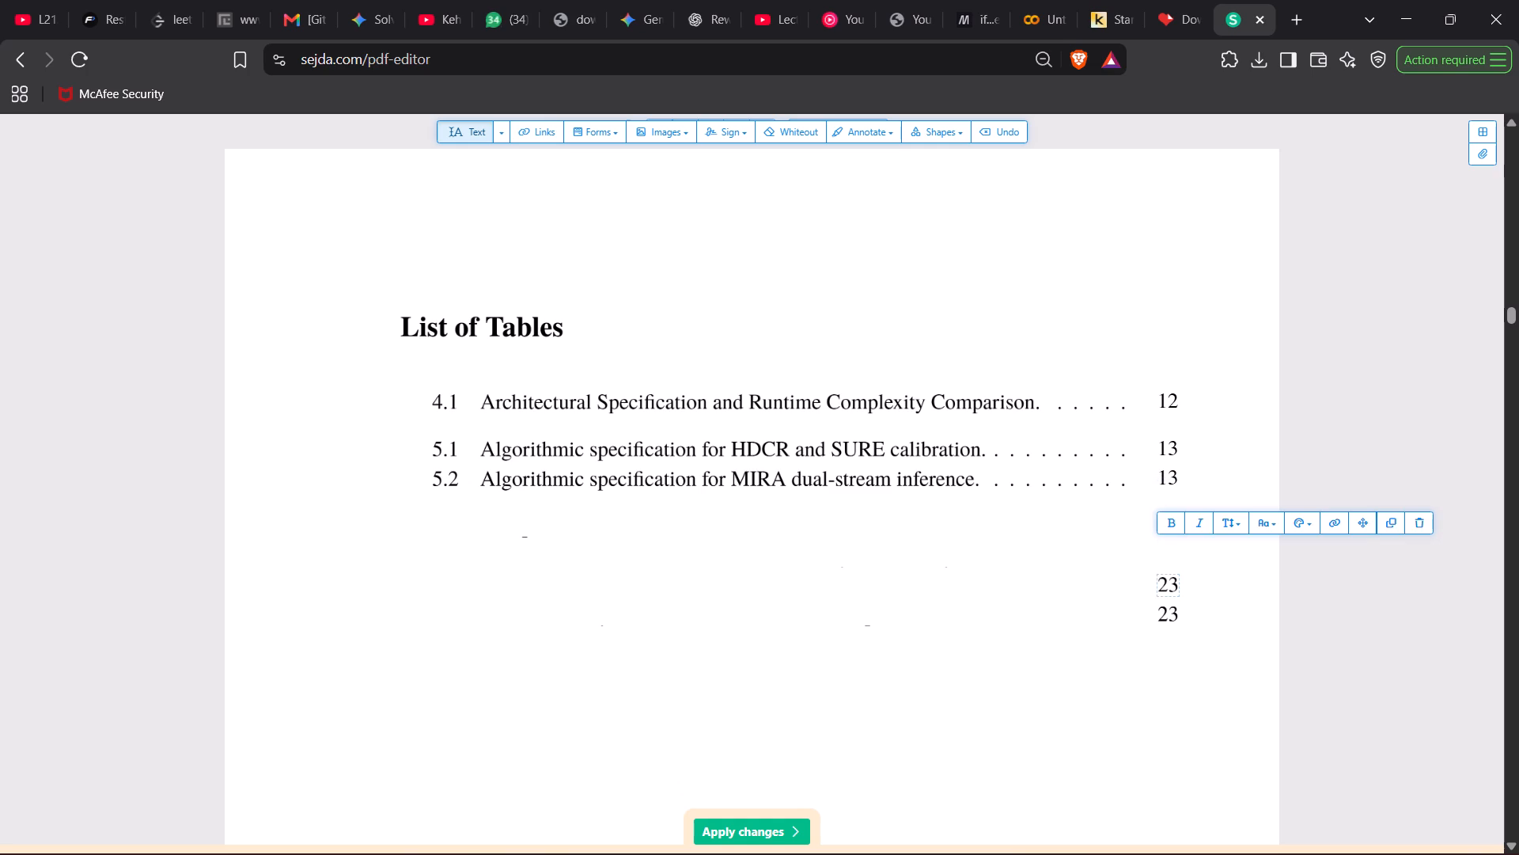
{"action": "key", "text": "Delete"}
{"action": "key", "text": "Delete"}
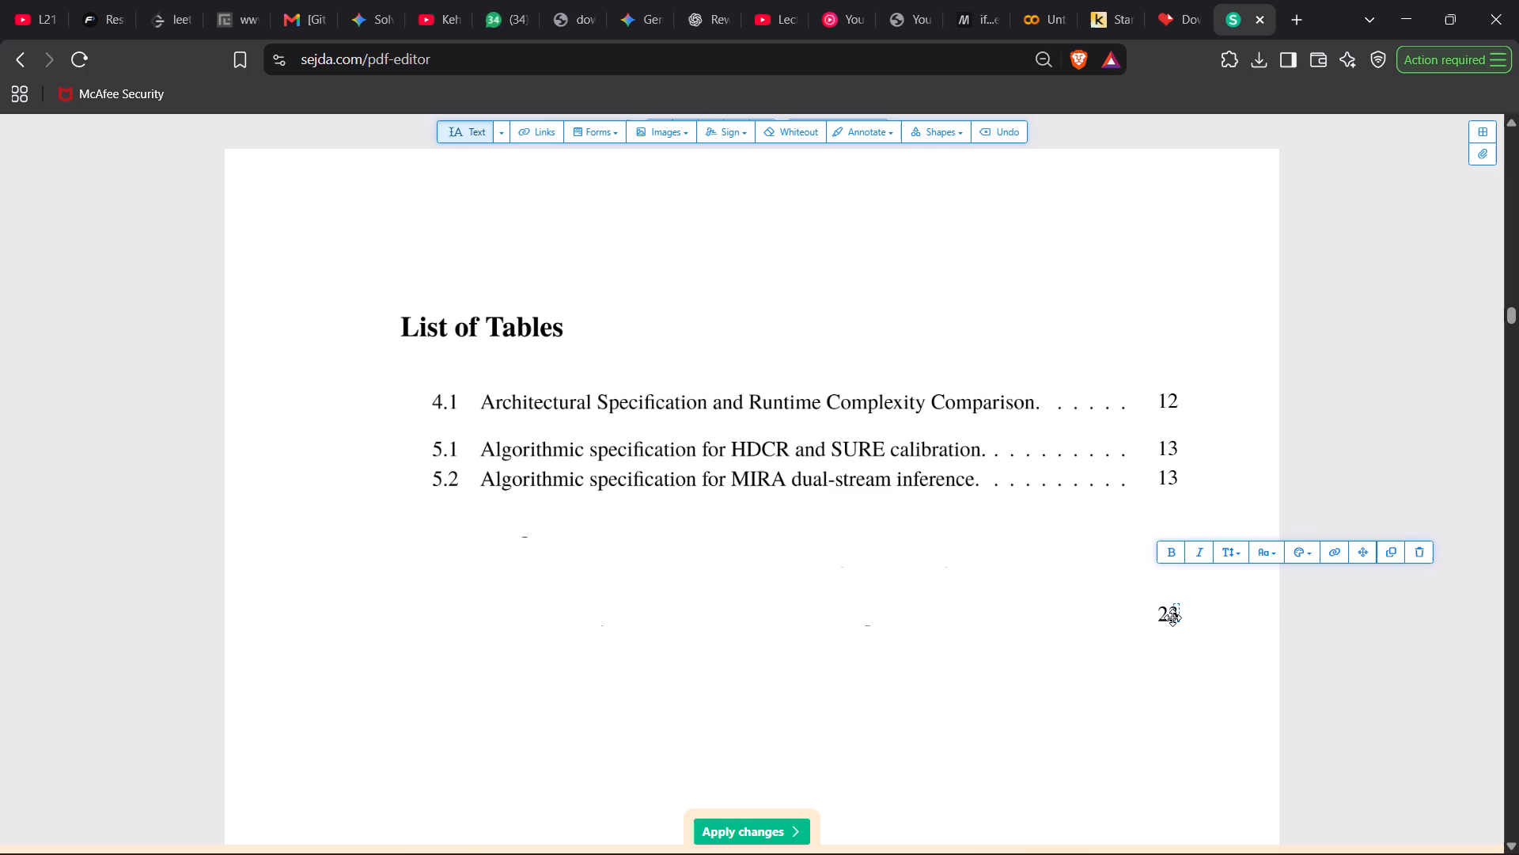
{"action": "left_click", "coordinate": [1172, 617]}
{"action": "left_click", "coordinate": [1165, 614]}
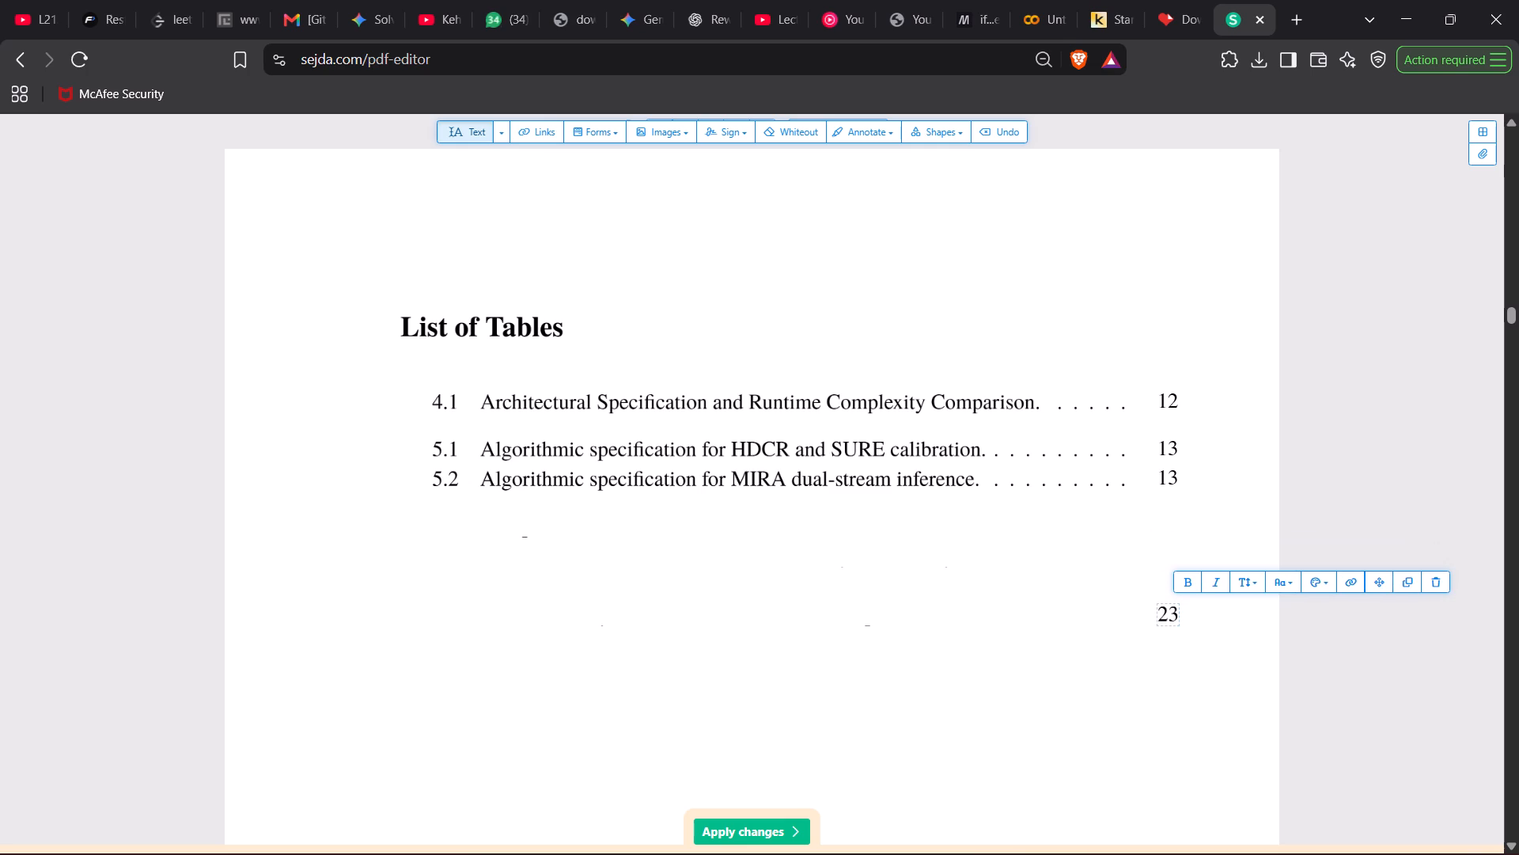
{"action": "key", "text": "Delete"}
{"action": "key", "text": "Delete"}
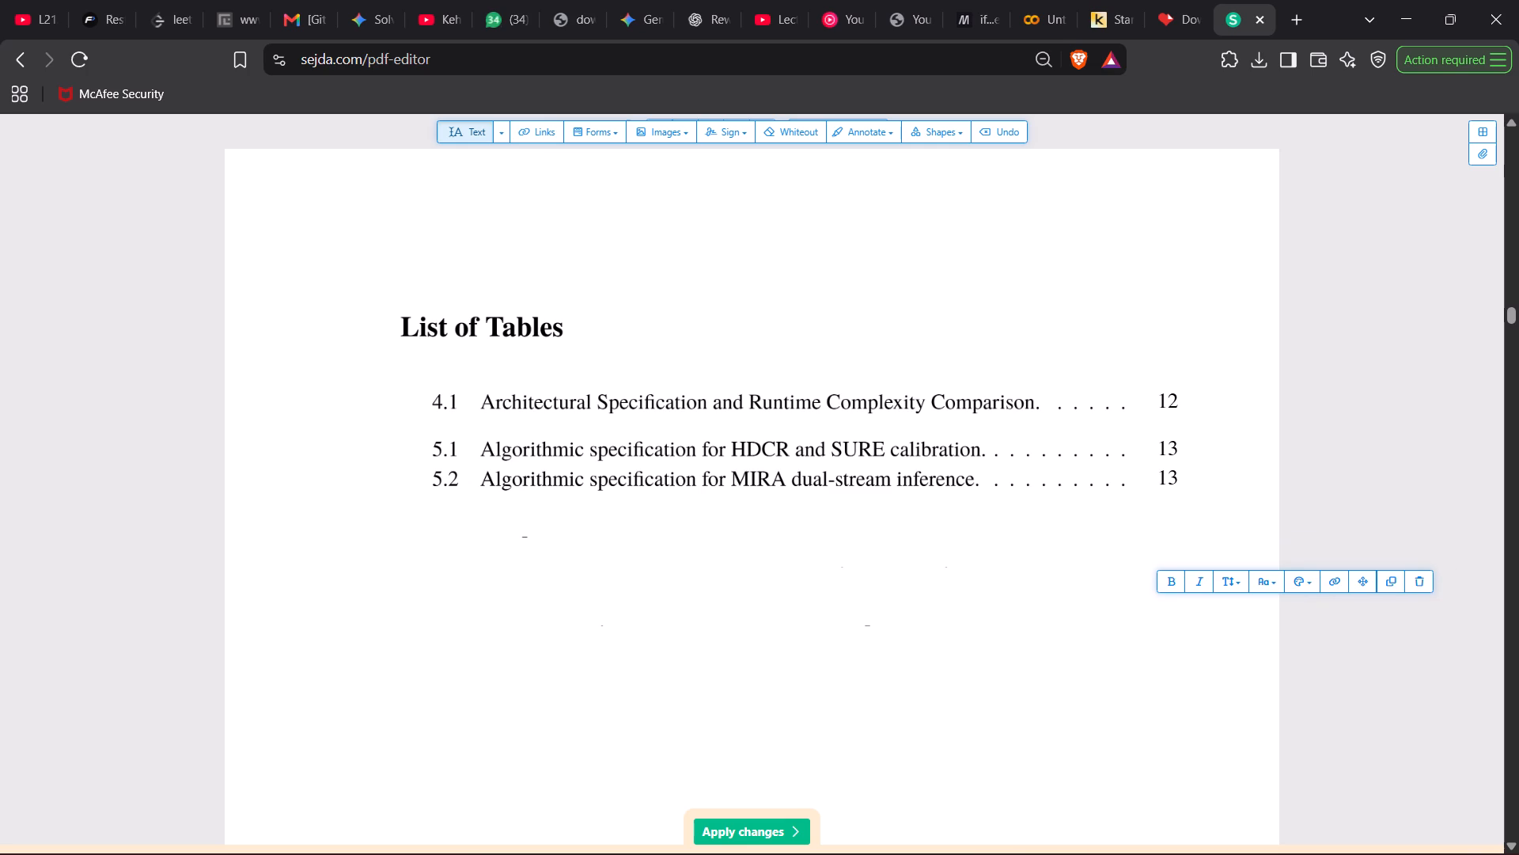
Set the page numbers of entries 6.1 and 6.2 in the List of Figures to 14.
{"action": "scroll", "coordinate": [1029, 561], "scroll_direction": "down", "scroll_amount": 10}
{"action": "scroll", "coordinate": [1029, 561], "scroll_direction": "up", "scroll_amount": 2}
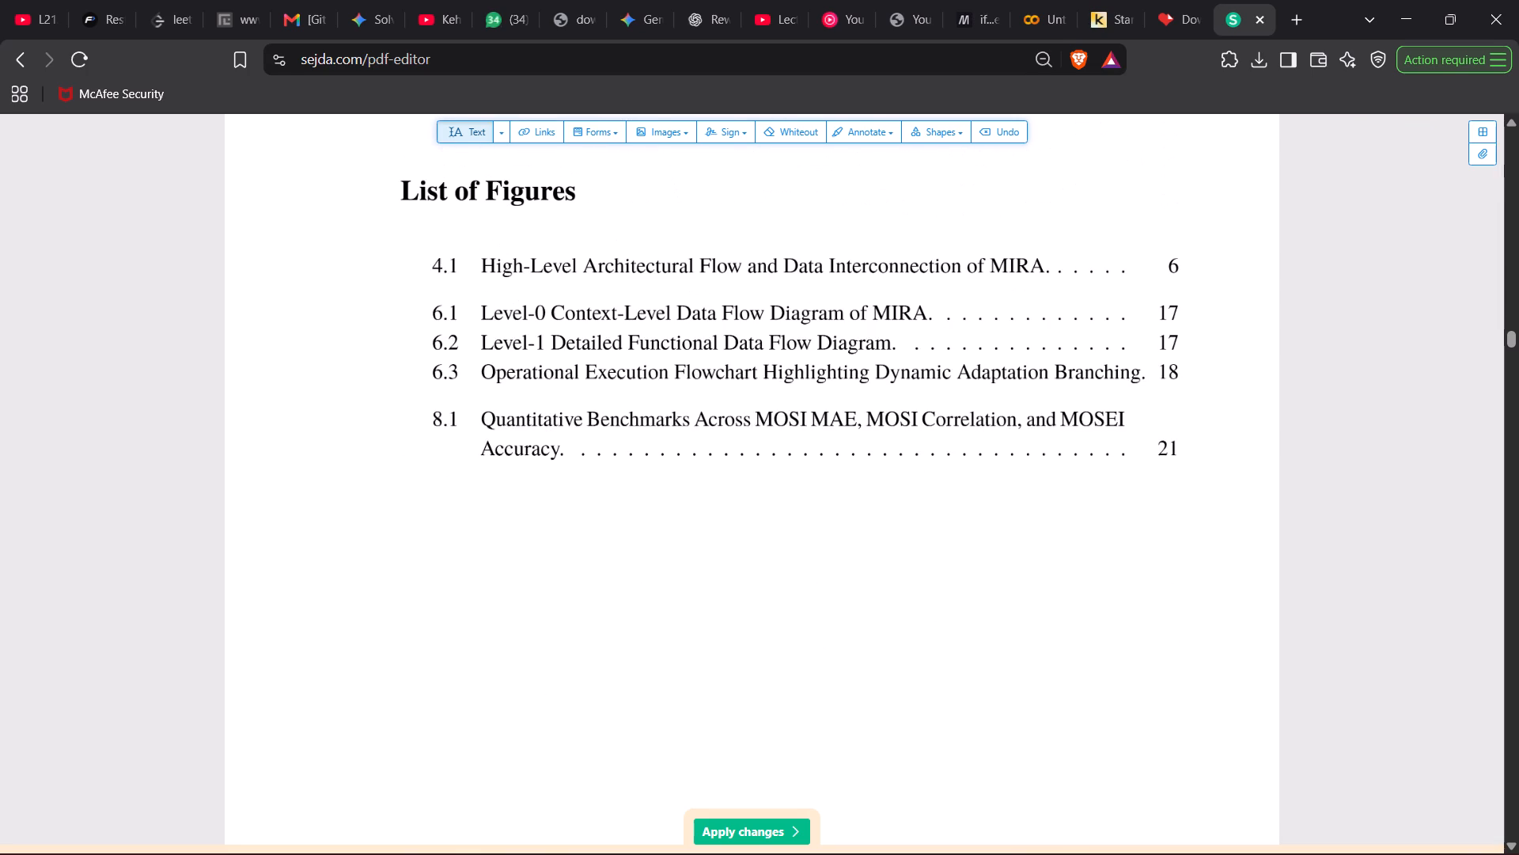
{"action": "scroll", "coordinate": [1029, 561], "scroll_direction": "up", "scroll_amount": 2}
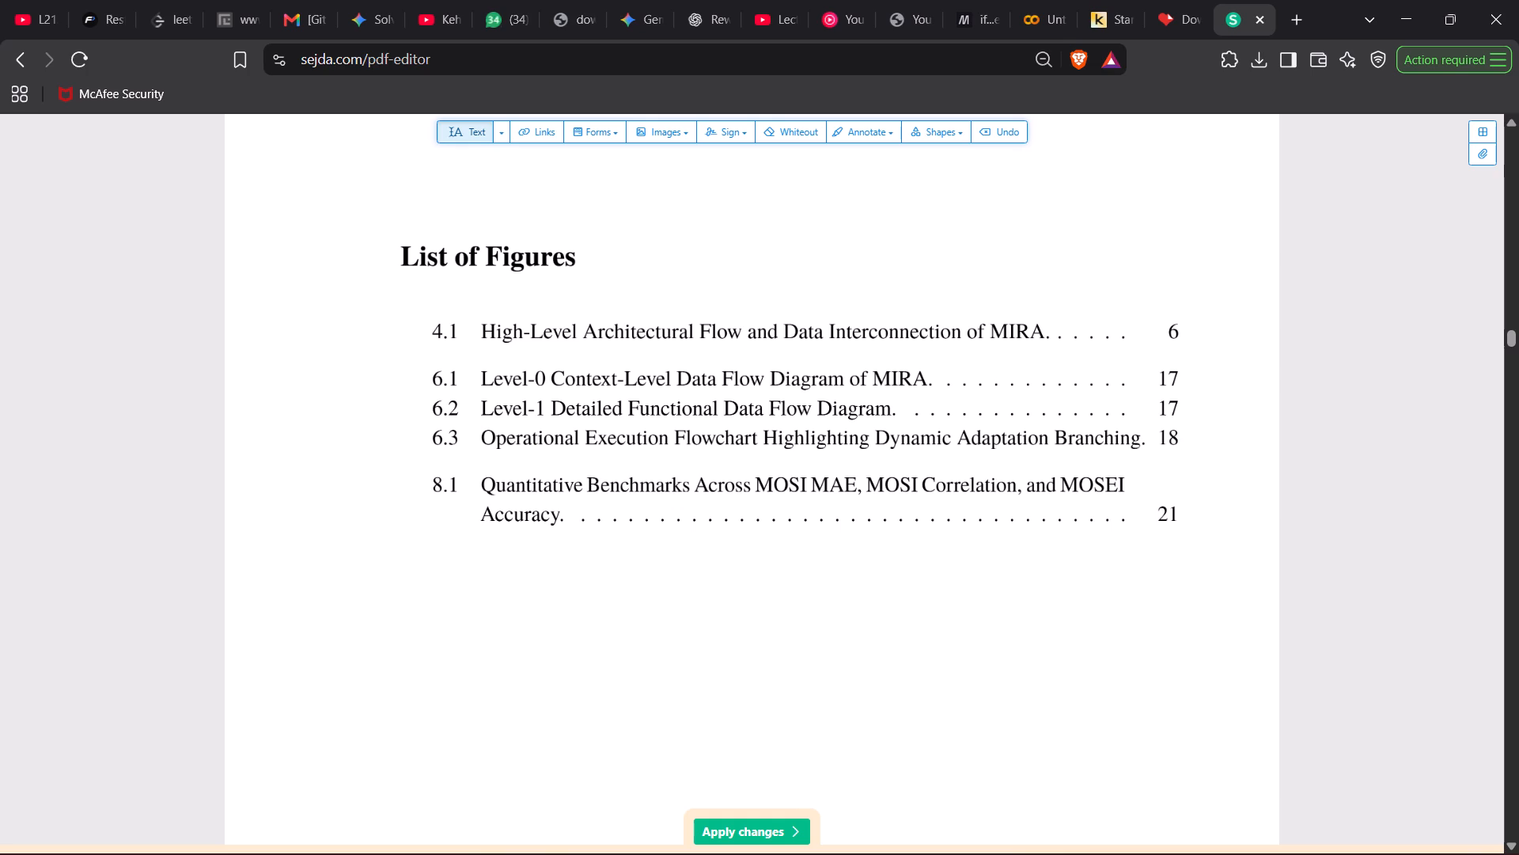
{"action": "left_click", "coordinate": [1172, 369]}
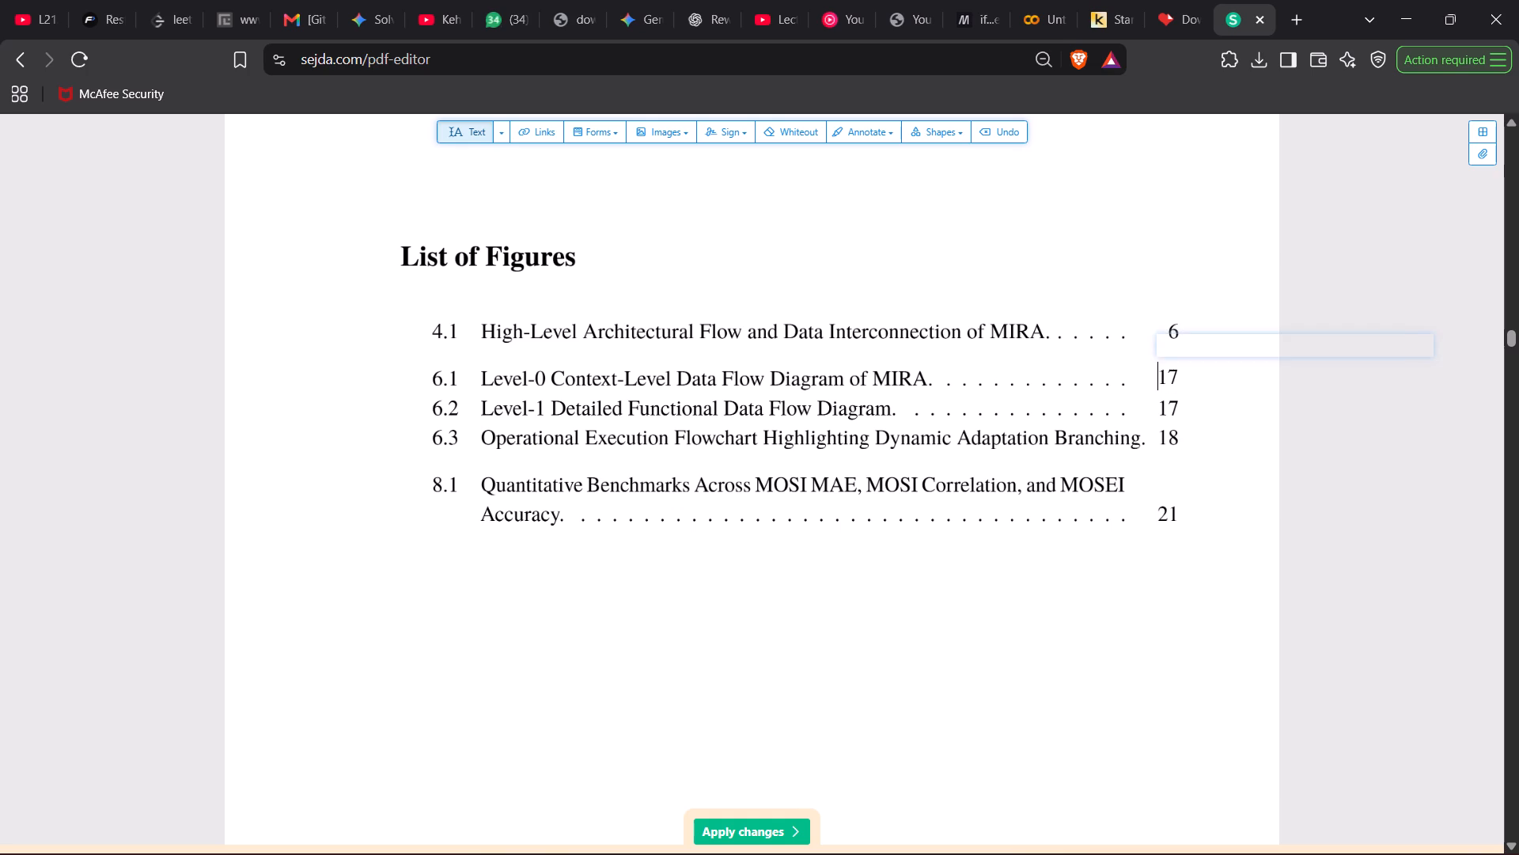
{"action": "key", "text": "Right"}
{"action": "key", "text": "Right"}
{"action": "key", "text": "BackSpace"}
{"action": "key", "text": "4"}
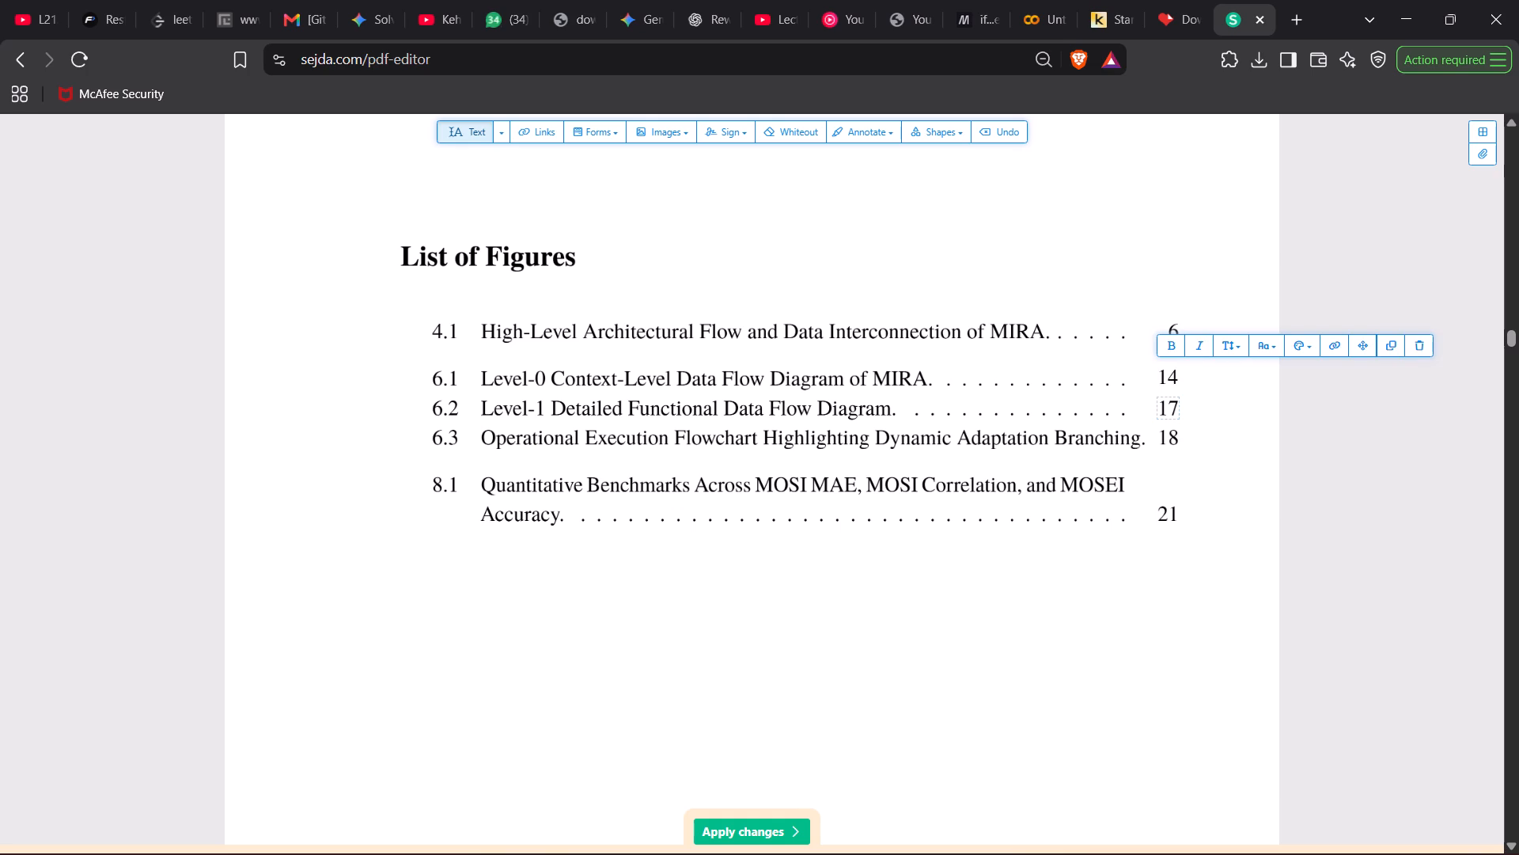
{"action": "left_click", "coordinate": [1171, 407]}
{"action": "key", "text": "Right"}
{"action": "key", "text": "Right"}
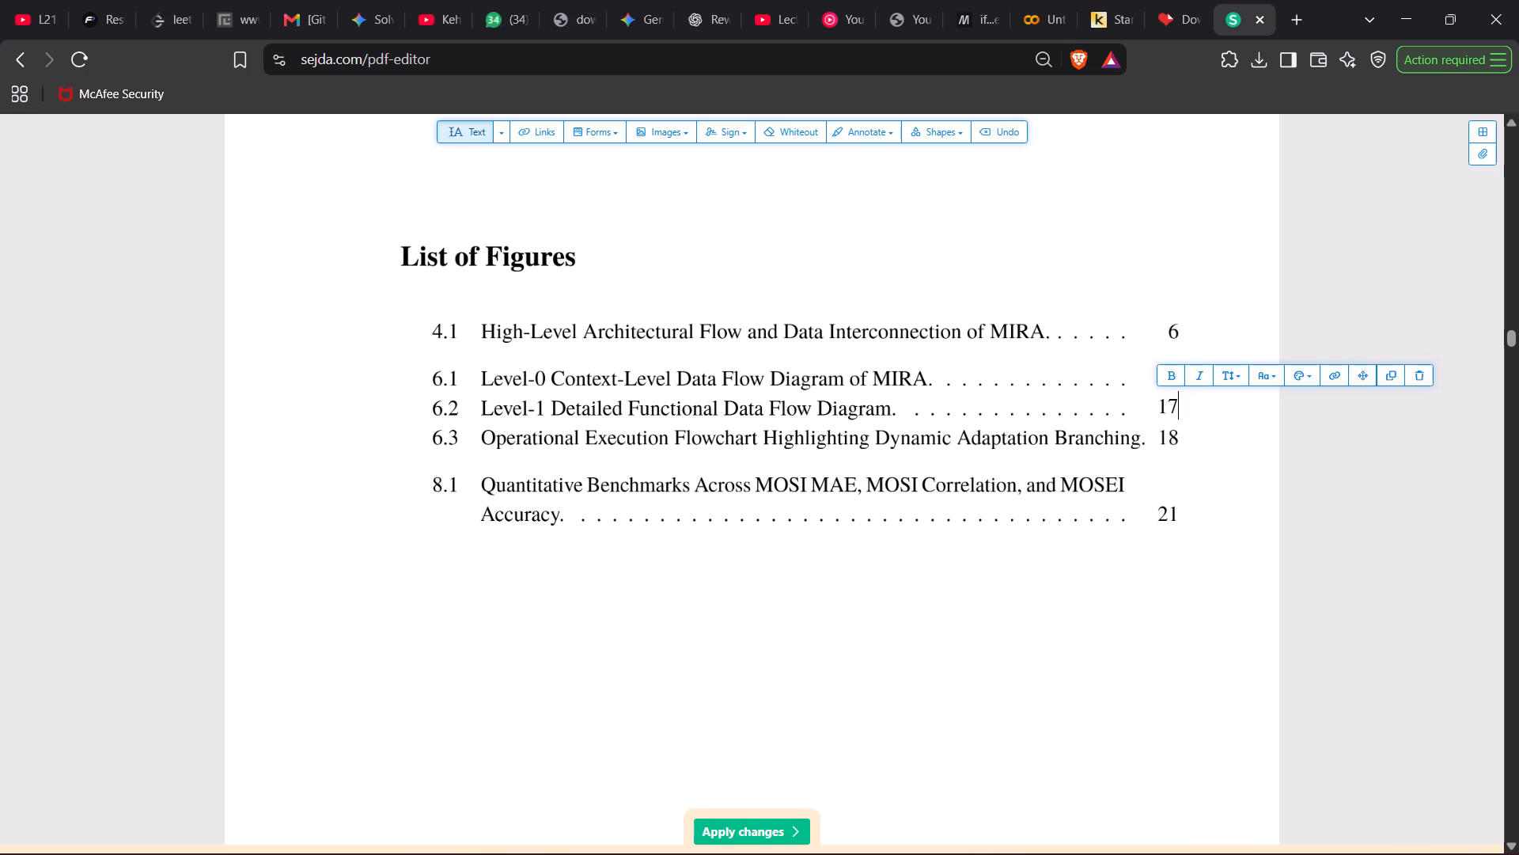
{"action": "key", "text": "BackSpace"}
{"action": "key", "text": "4"}
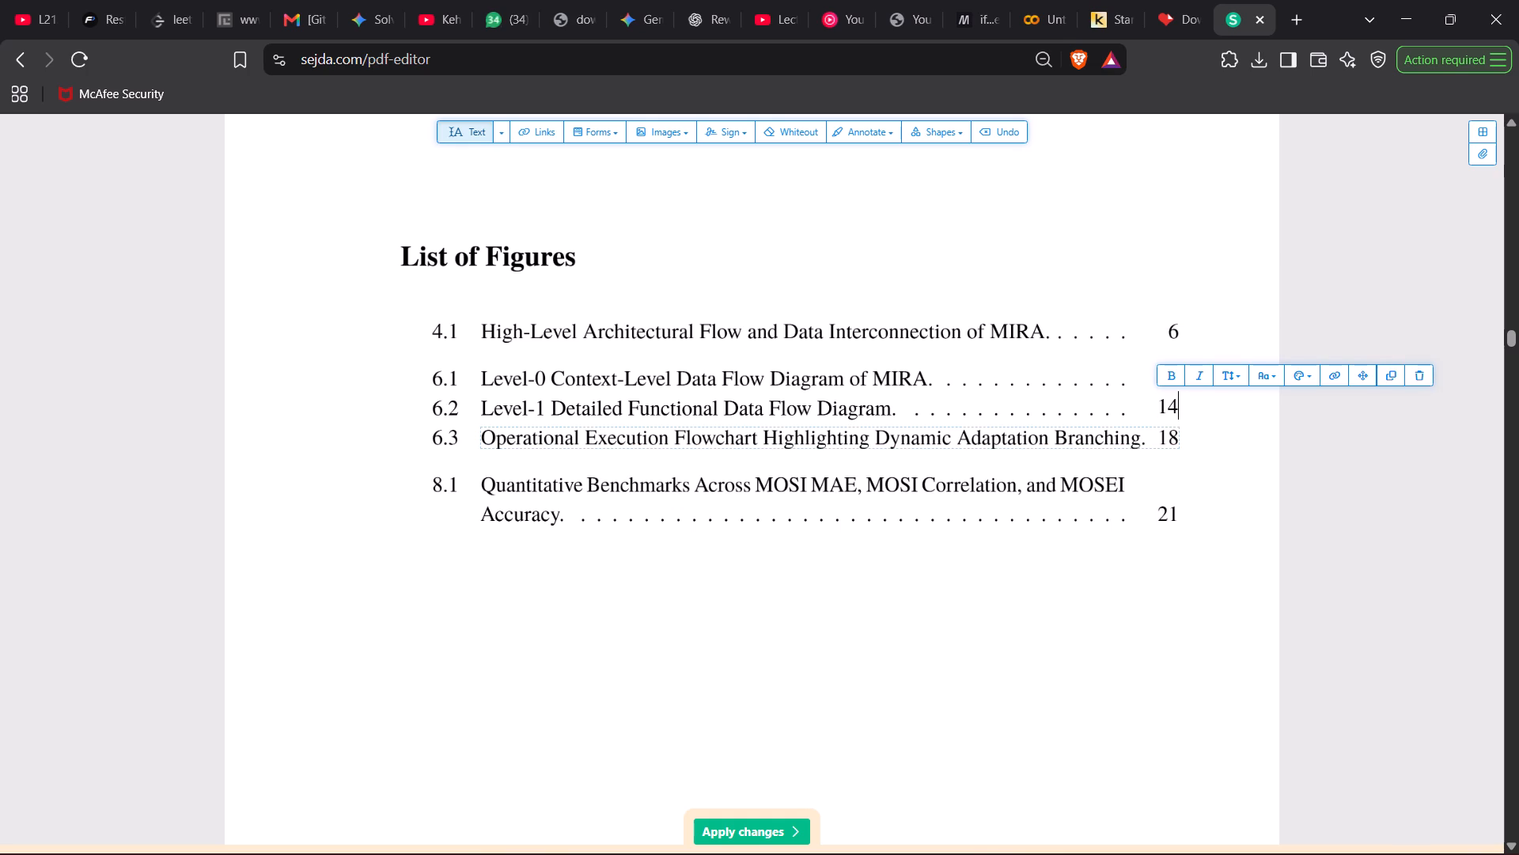
Set the page number of entry 6.3, Operational Execution Flowchart, in the List of Figures to 15.
{"action": "left_click", "coordinate": [1171, 427]}
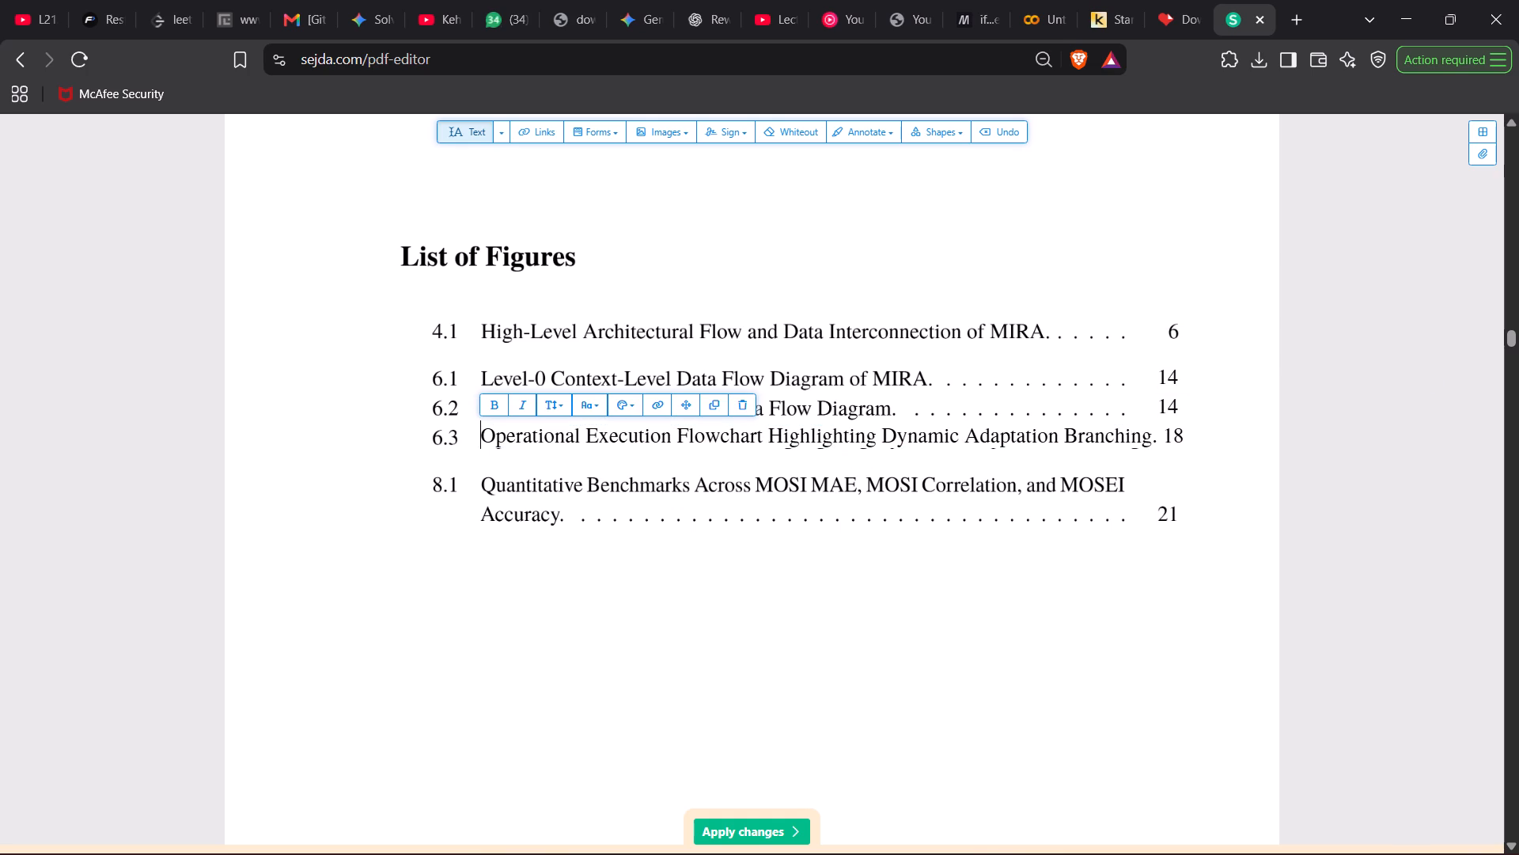
{"action": "left_click", "coordinate": [1175, 440]}
{"action": "key", "text": "Right"}
{"action": "key", "text": "BackSpace"}
{"action": "key", "text": "6"}
{"action": "key", "text": "BackSpace"}
{"action": "key", "text": "5"}
Set the page number of entry 8.1, Quantitative Benchmarks, in the List of Figures to 17.
{"action": "left_click", "coordinate": [1161, 506]}
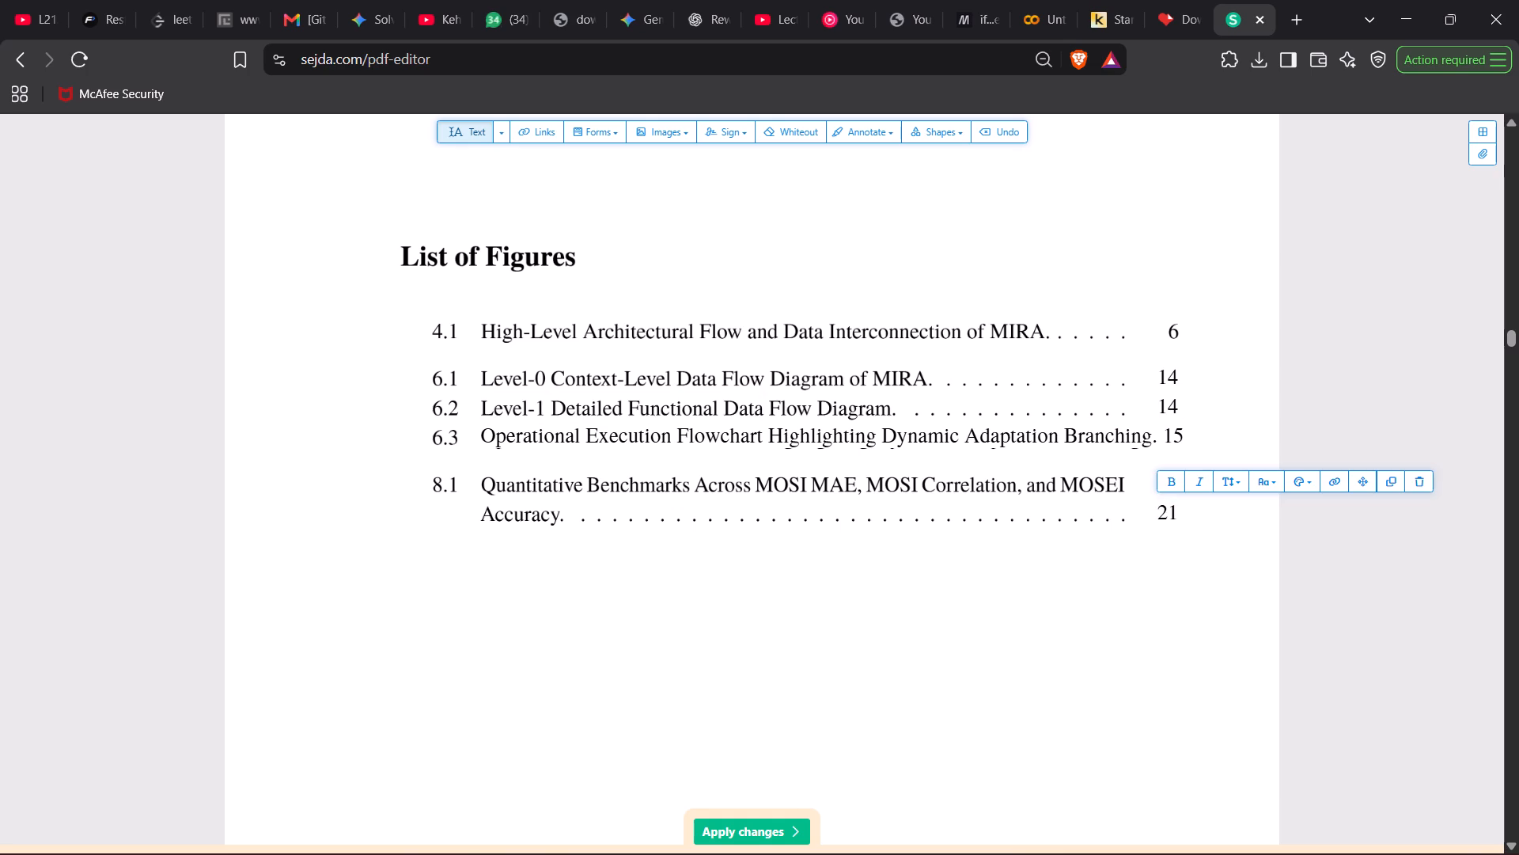
{"action": "key", "text": "Right"}
{"action": "key", "text": "Right"}
{"action": "key", "text": "BackSpace"}
{"action": "key", "text": "BackSpace"}
{"action": "type", "text": "17"}
Add the entry number 3.1 as new text just above row 4.1 in the List of Tables, at font size 12.
{"action": "scroll", "coordinate": [1063, 671], "scroll_direction": "up", "scroll_amount": 9}
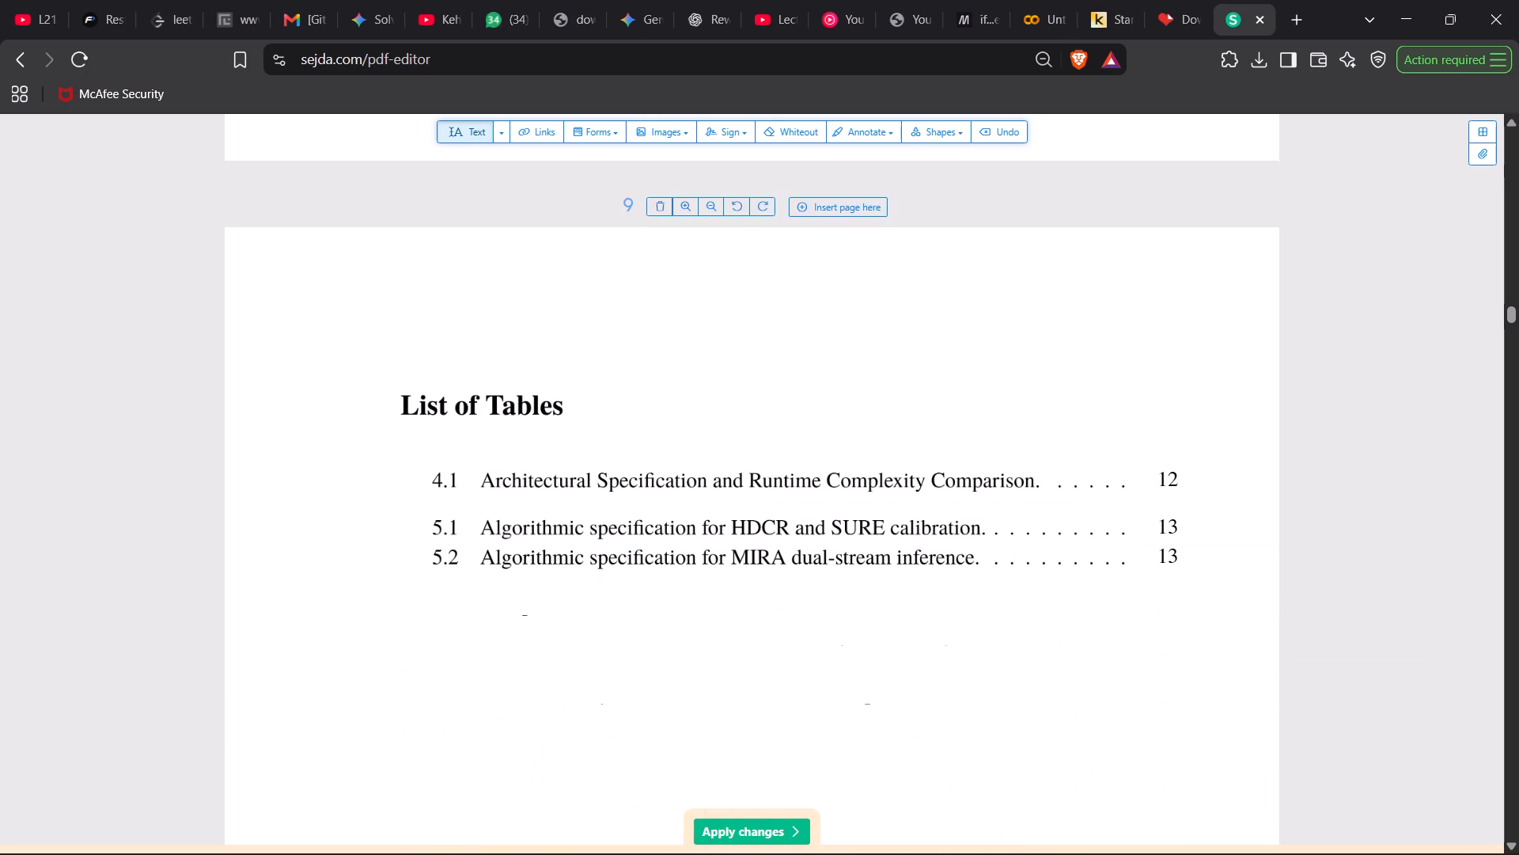
{"action": "scroll", "coordinate": [1063, 671], "scroll_direction": "up", "scroll_amount": 1}
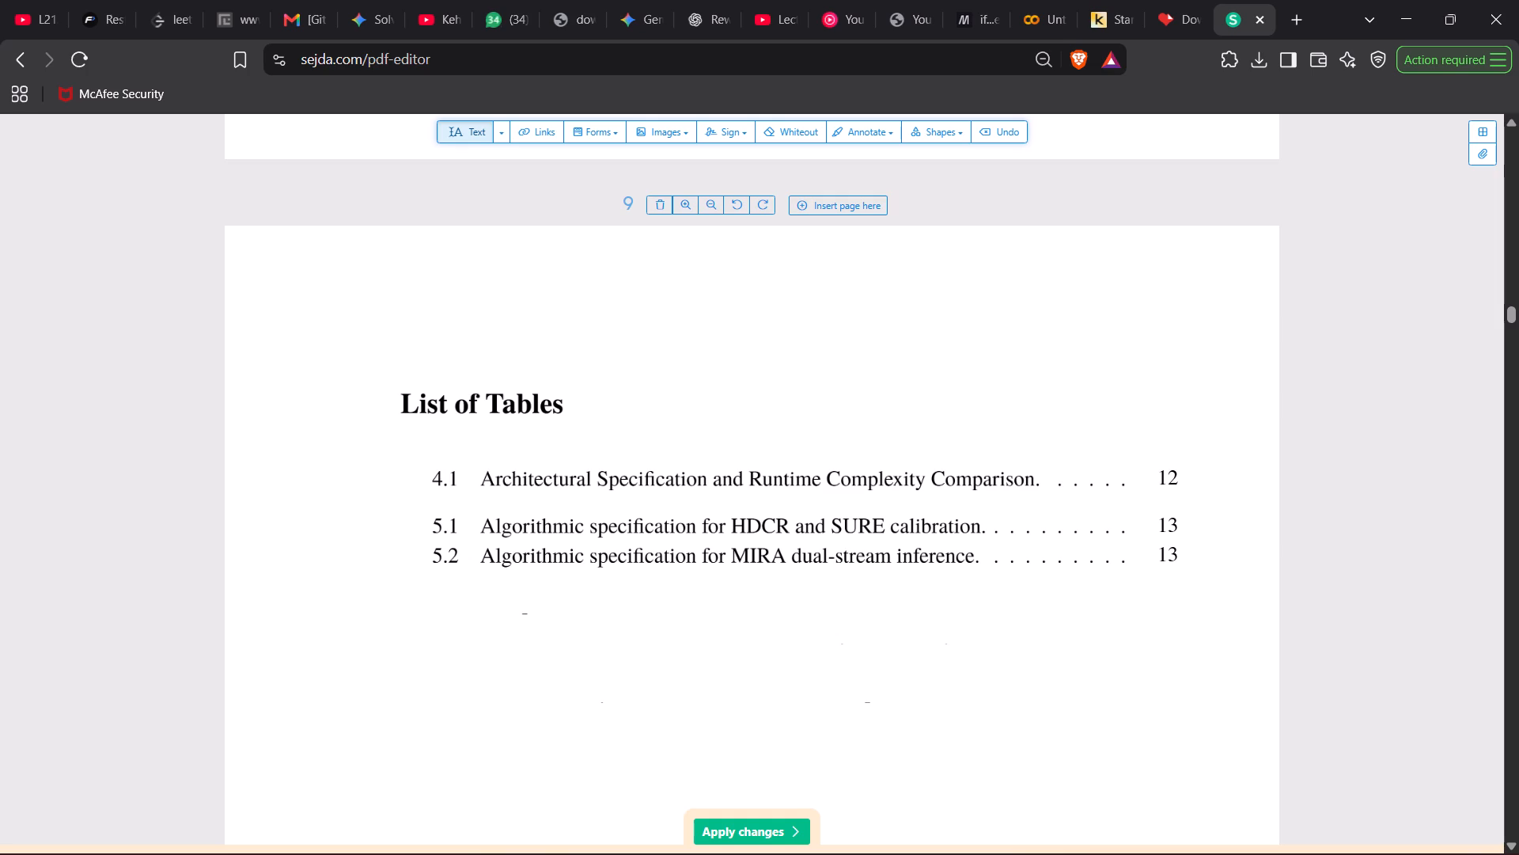
{"action": "left_click", "coordinate": [437, 448]}
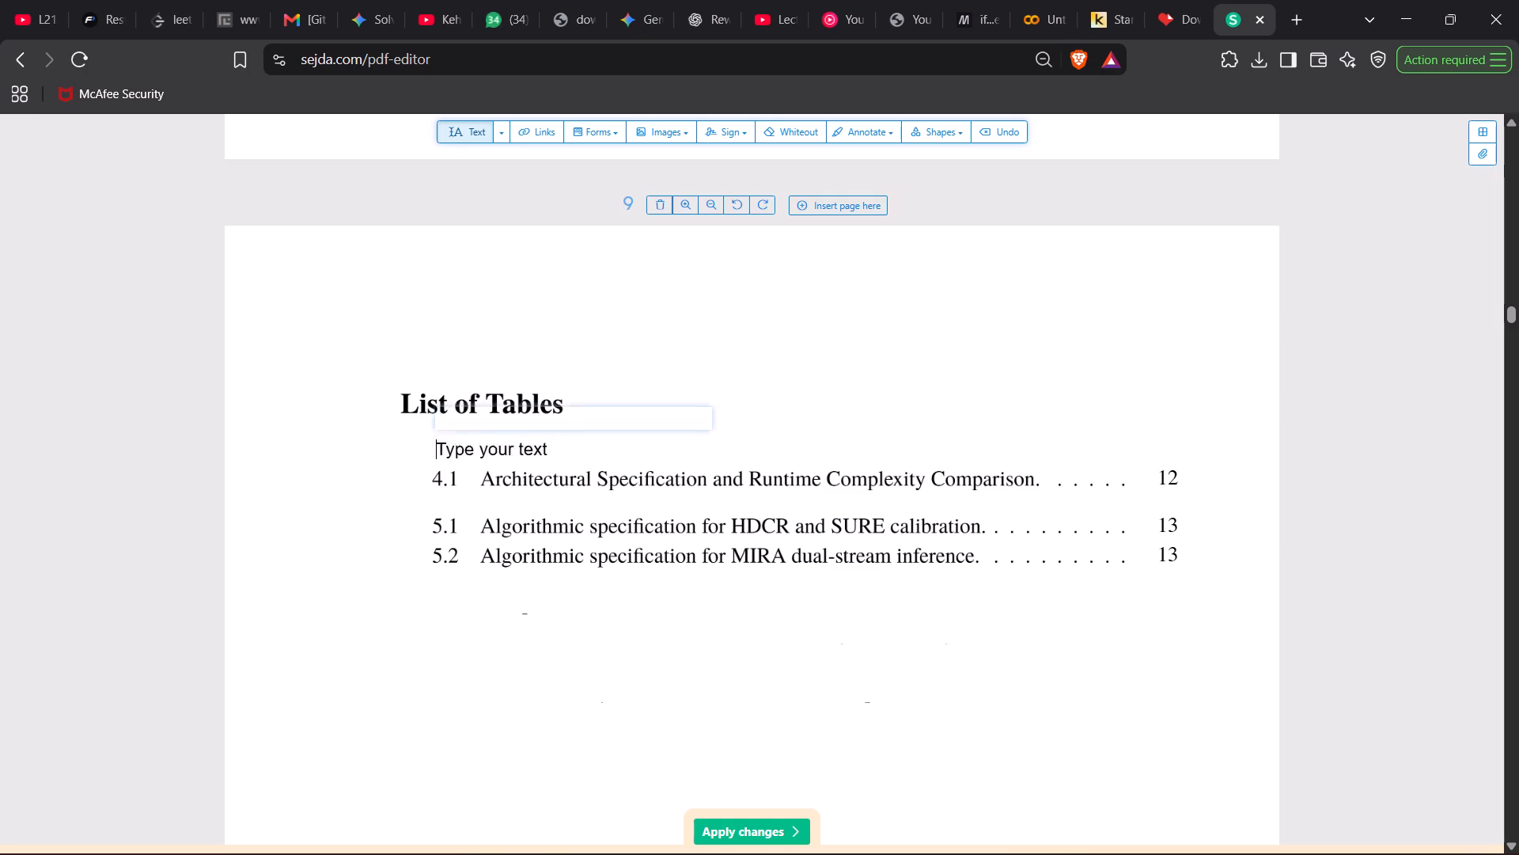
{"action": "type", "text": "3.1"}
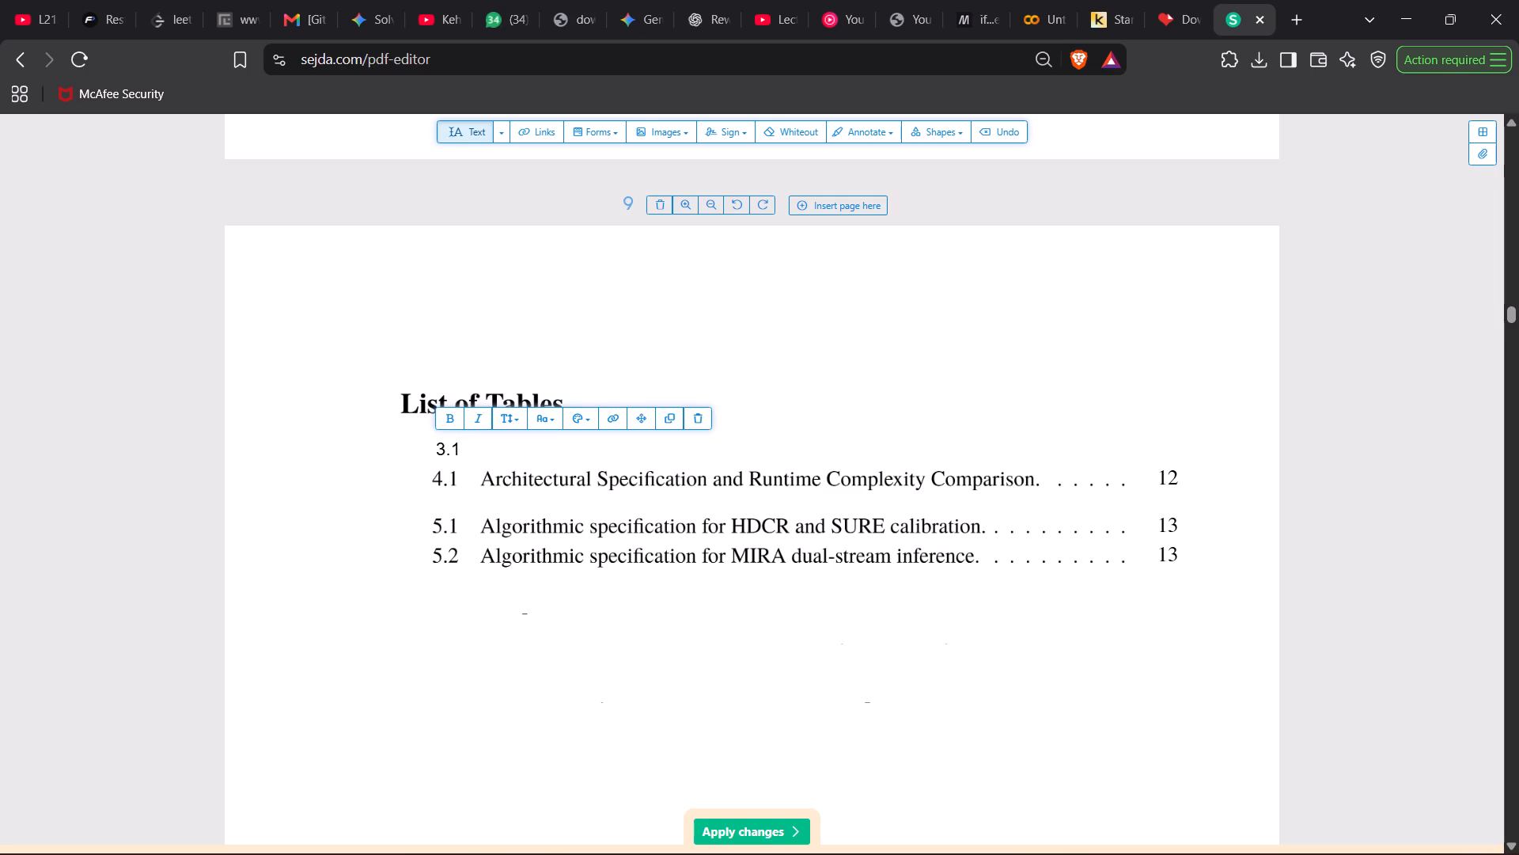
{"action": "left_click", "coordinate": [524, 416]}
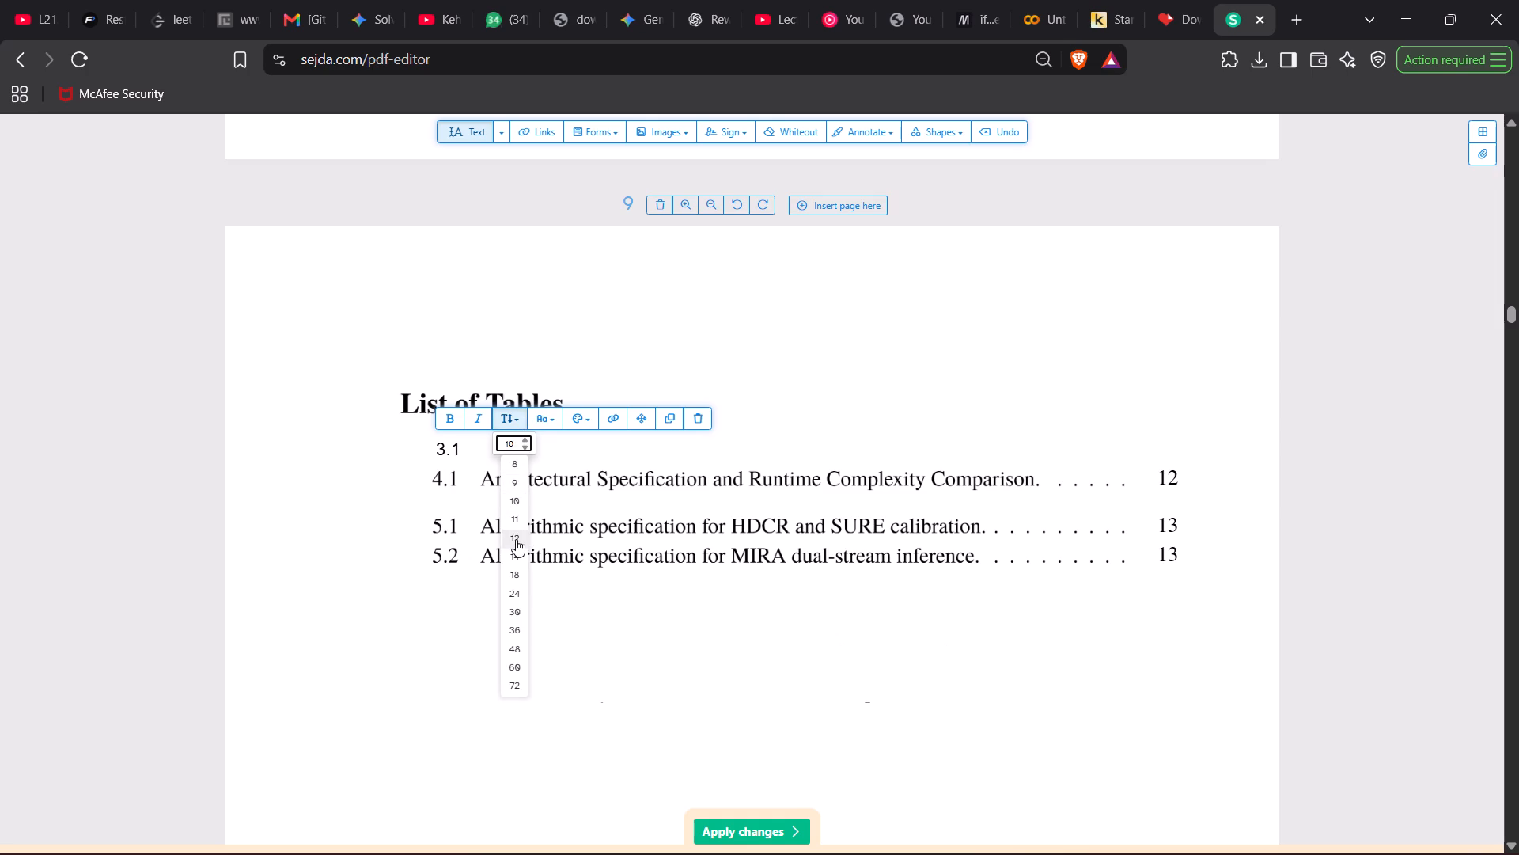
{"action": "left_click", "coordinate": [516, 539]}
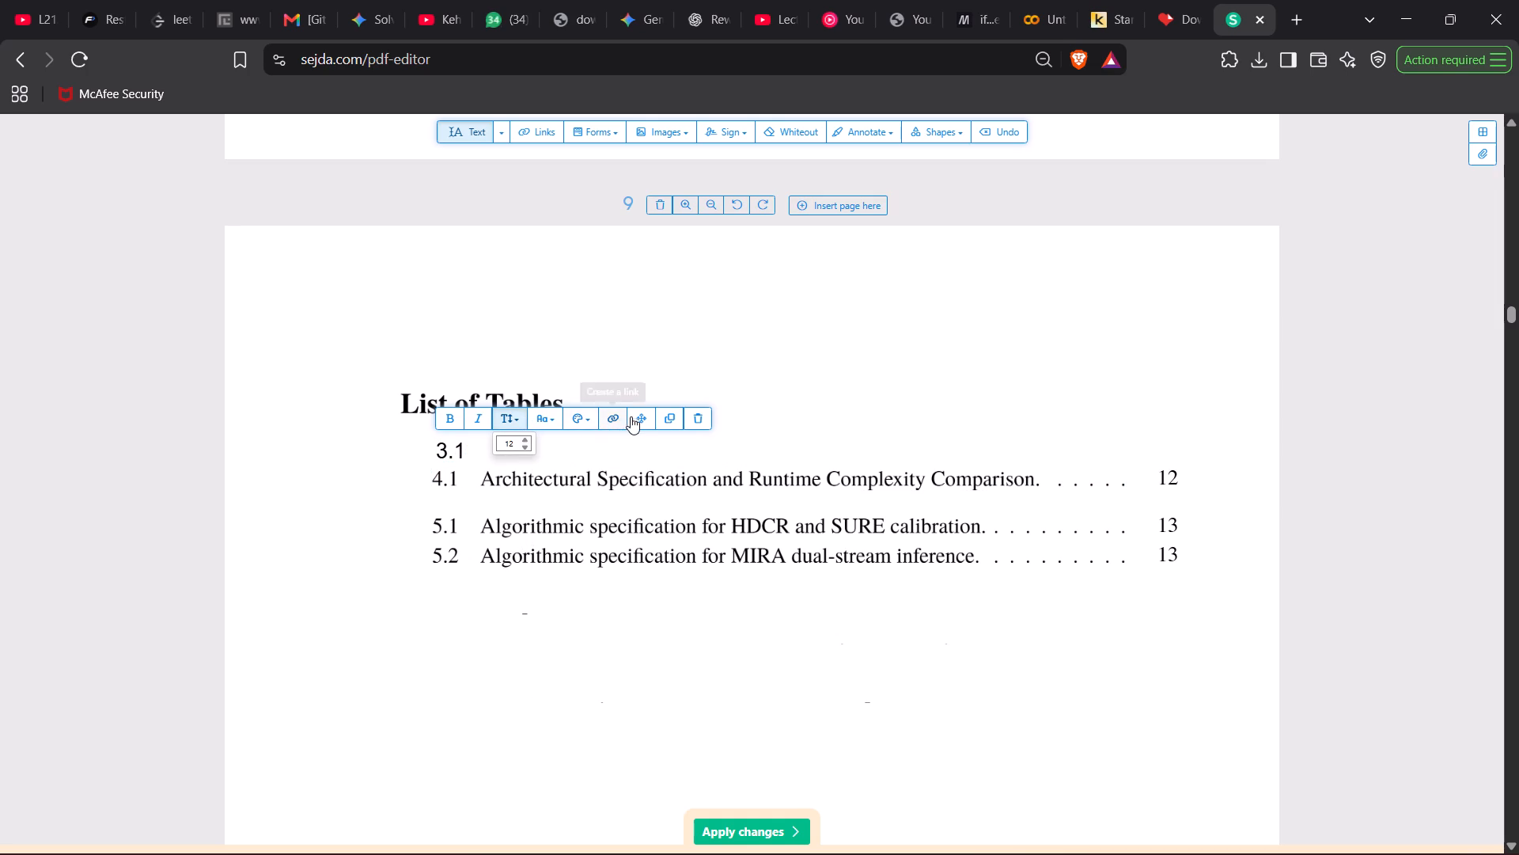
Move the new 3.1 text so that it lines up with the entry number 4.1 below it.
{"action": "left_click", "coordinate": [635, 416]}
{"action": "left_click", "coordinate": [454, 446]}
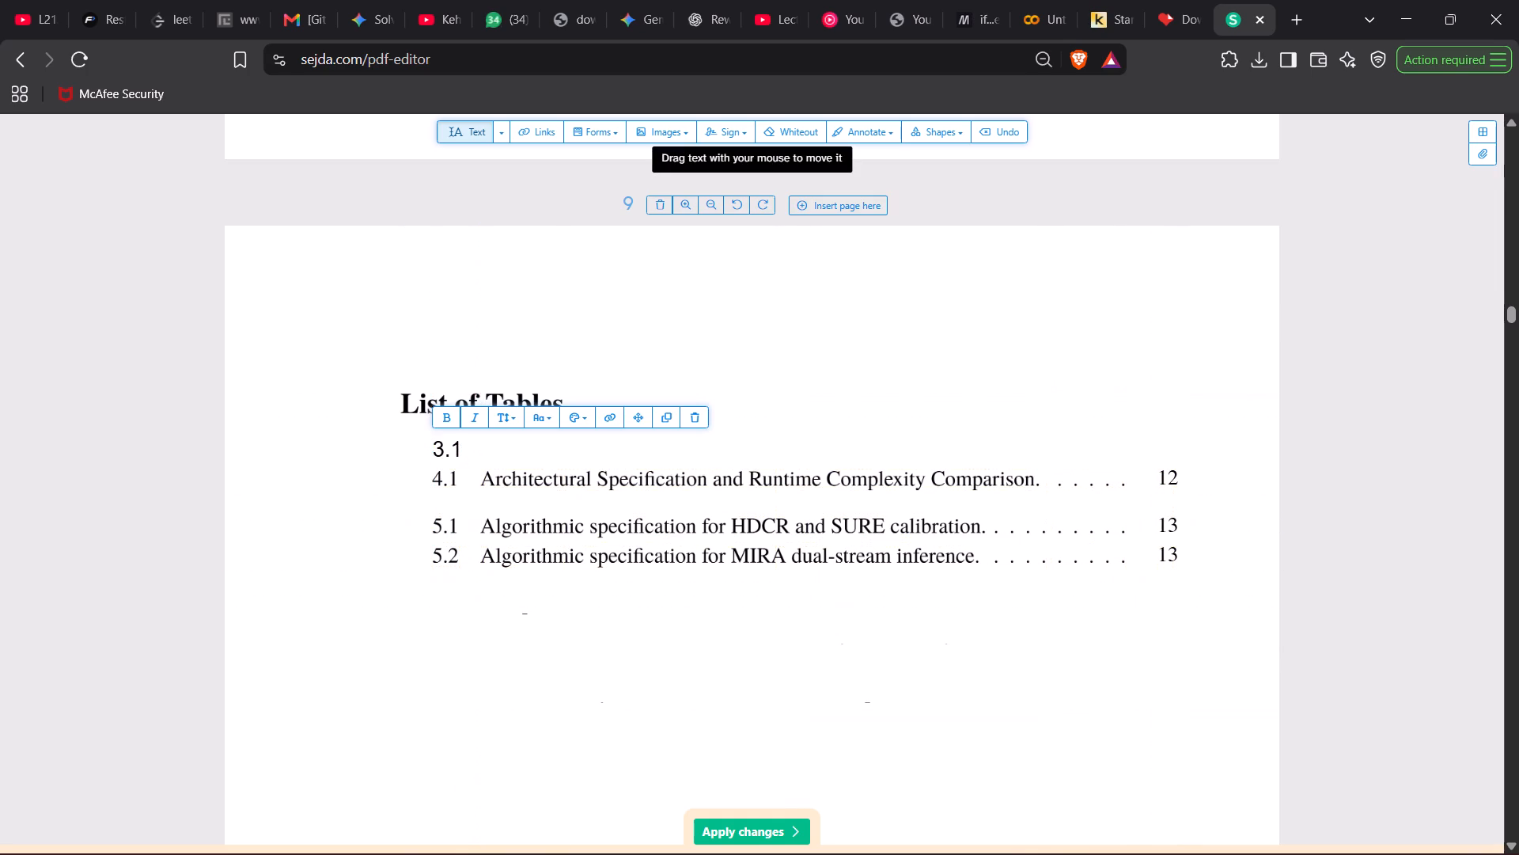
{"action": "left_click", "coordinate": [451, 445]}
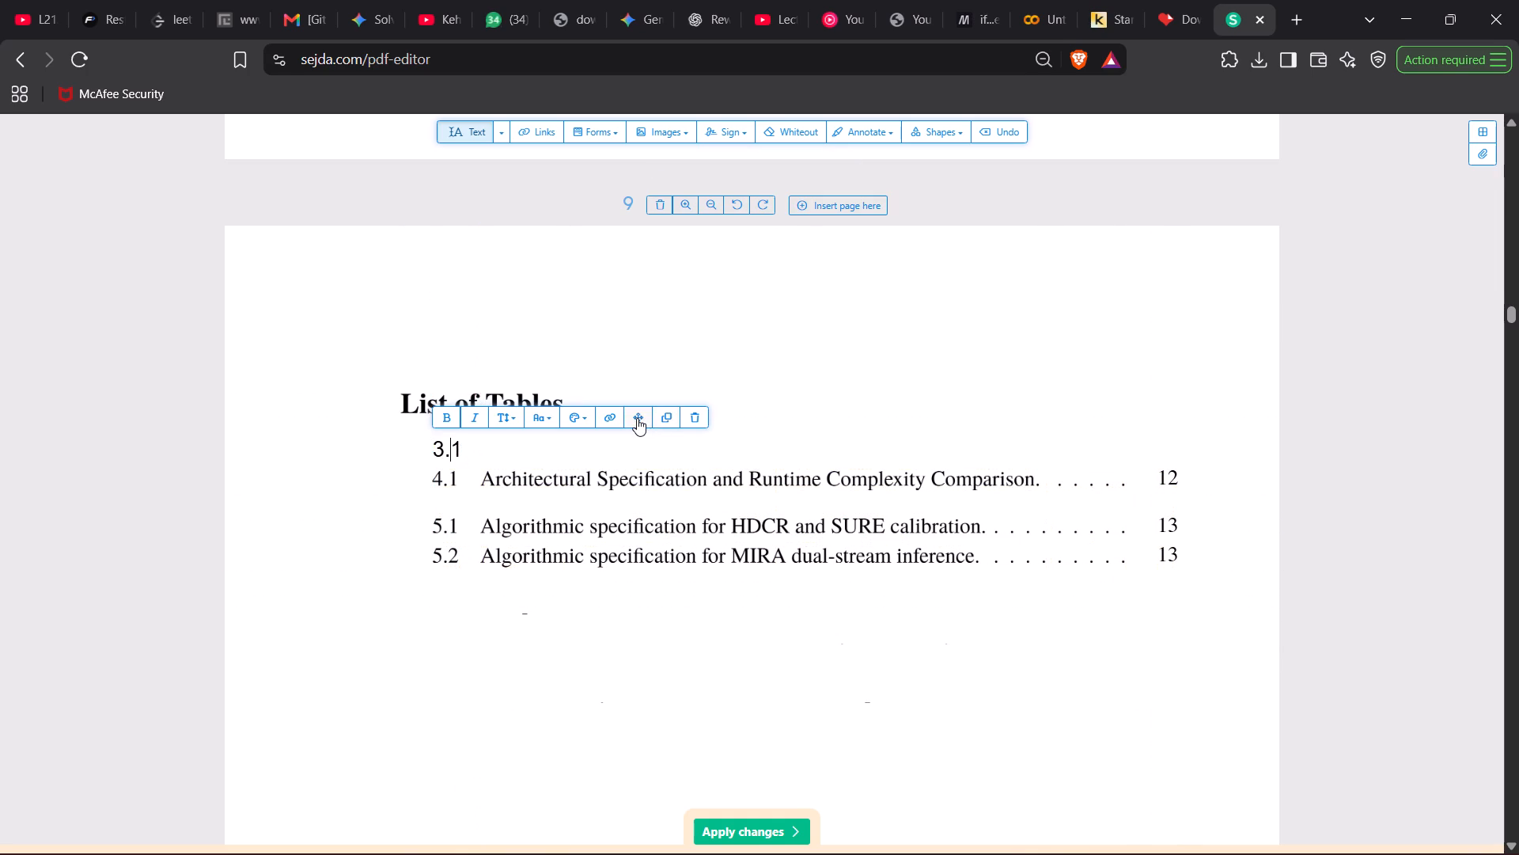
{"action": "left_click", "coordinate": [637, 418]}
{"action": "left_click", "coordinate": [445, 443]}
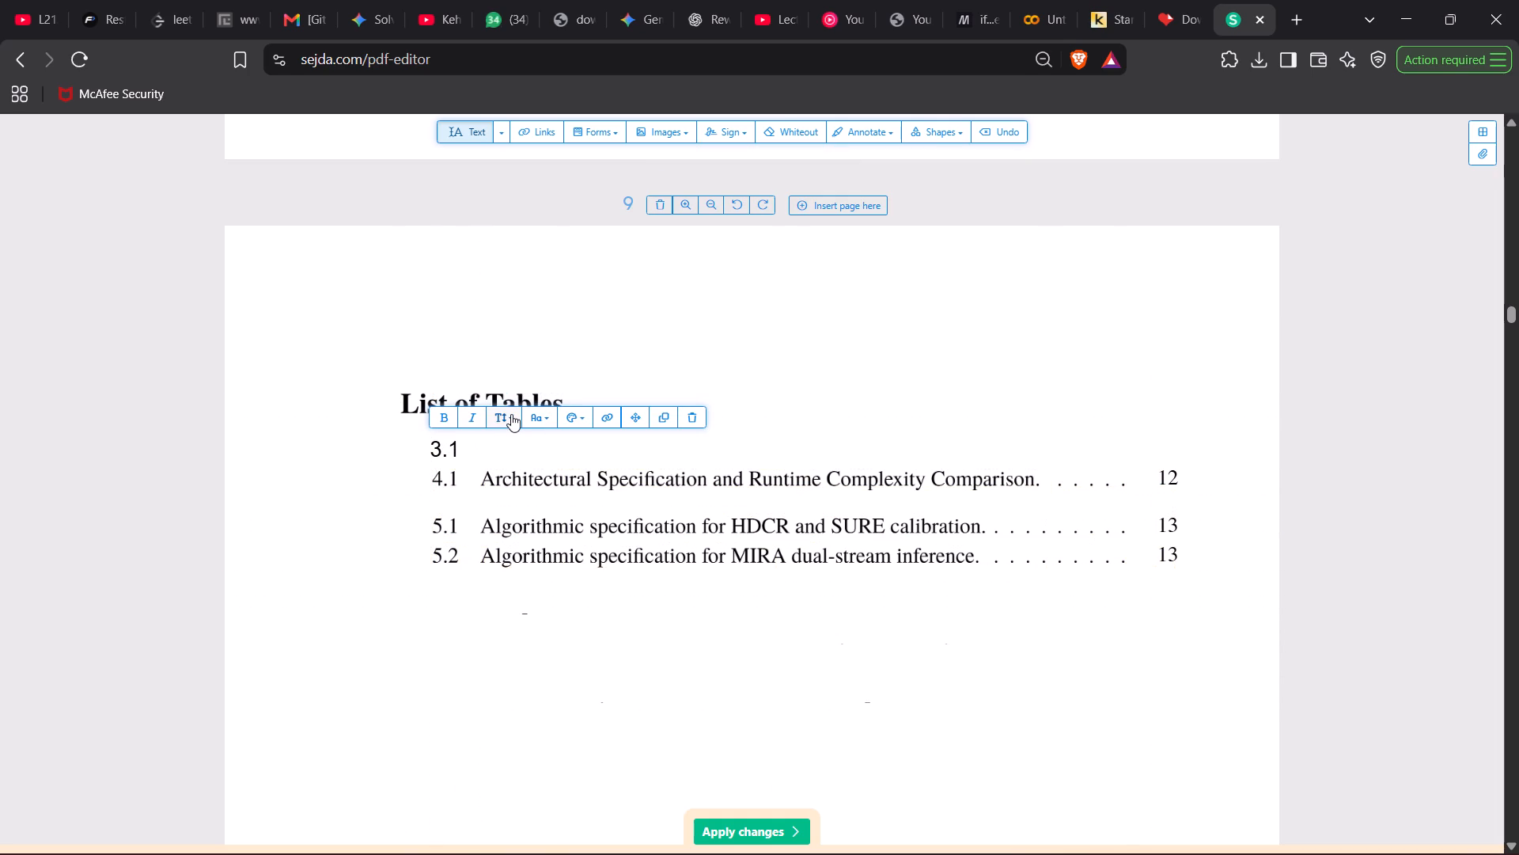
Reduce the font size of the 3.1 text in the List of Tables to 11.
{"action": "left_click", "coordinate": [511, 414]}
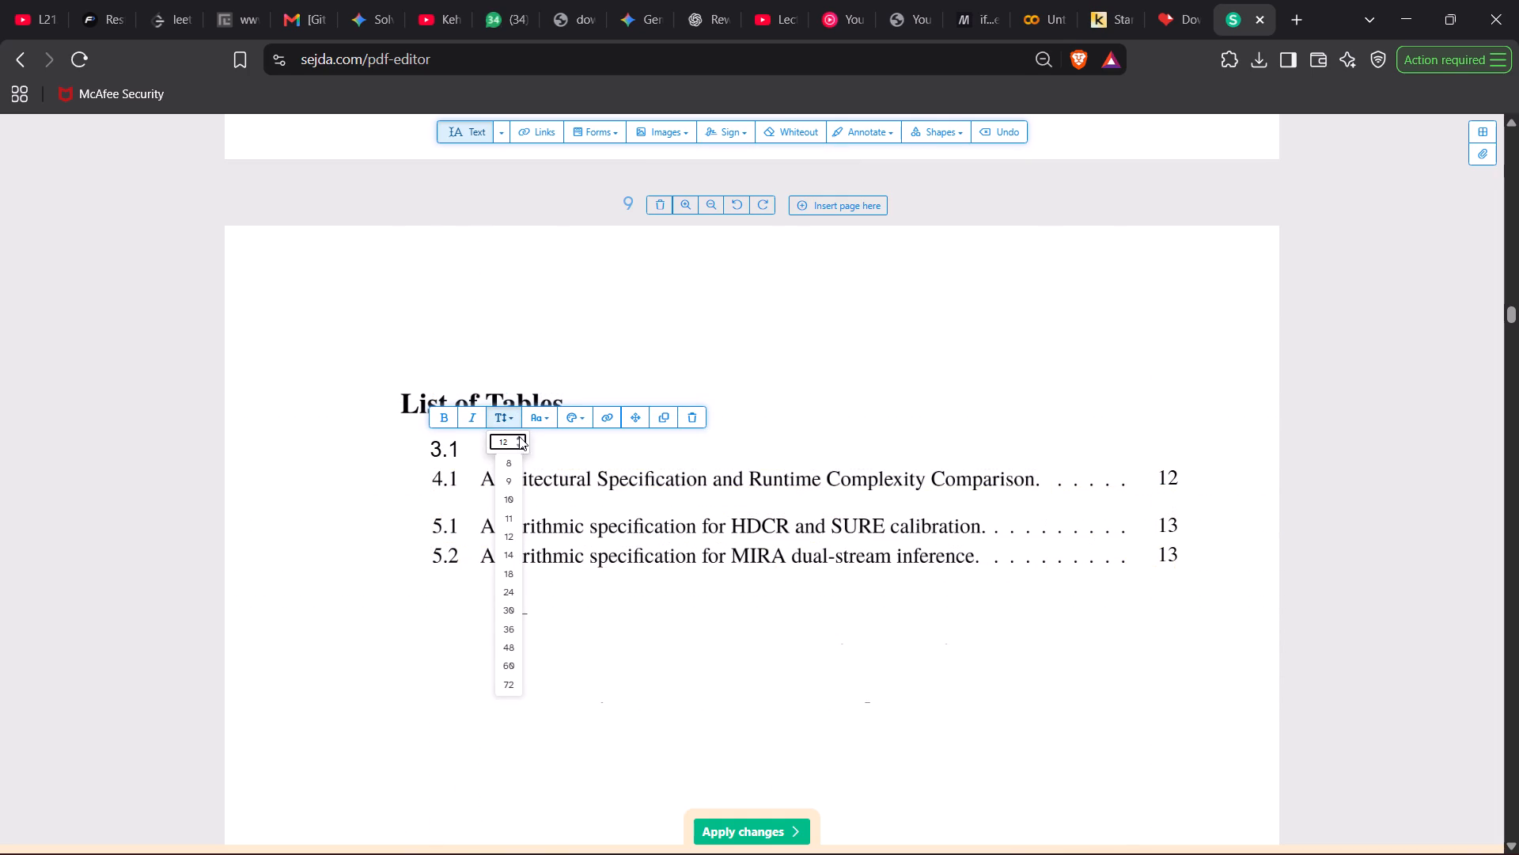
{"action": "left_click", "coordinate": [519, 436]}
{"action": "double_click", "coordinate": [518, 446]}
{"action": "left_click", "coordinate": [599, 500]}
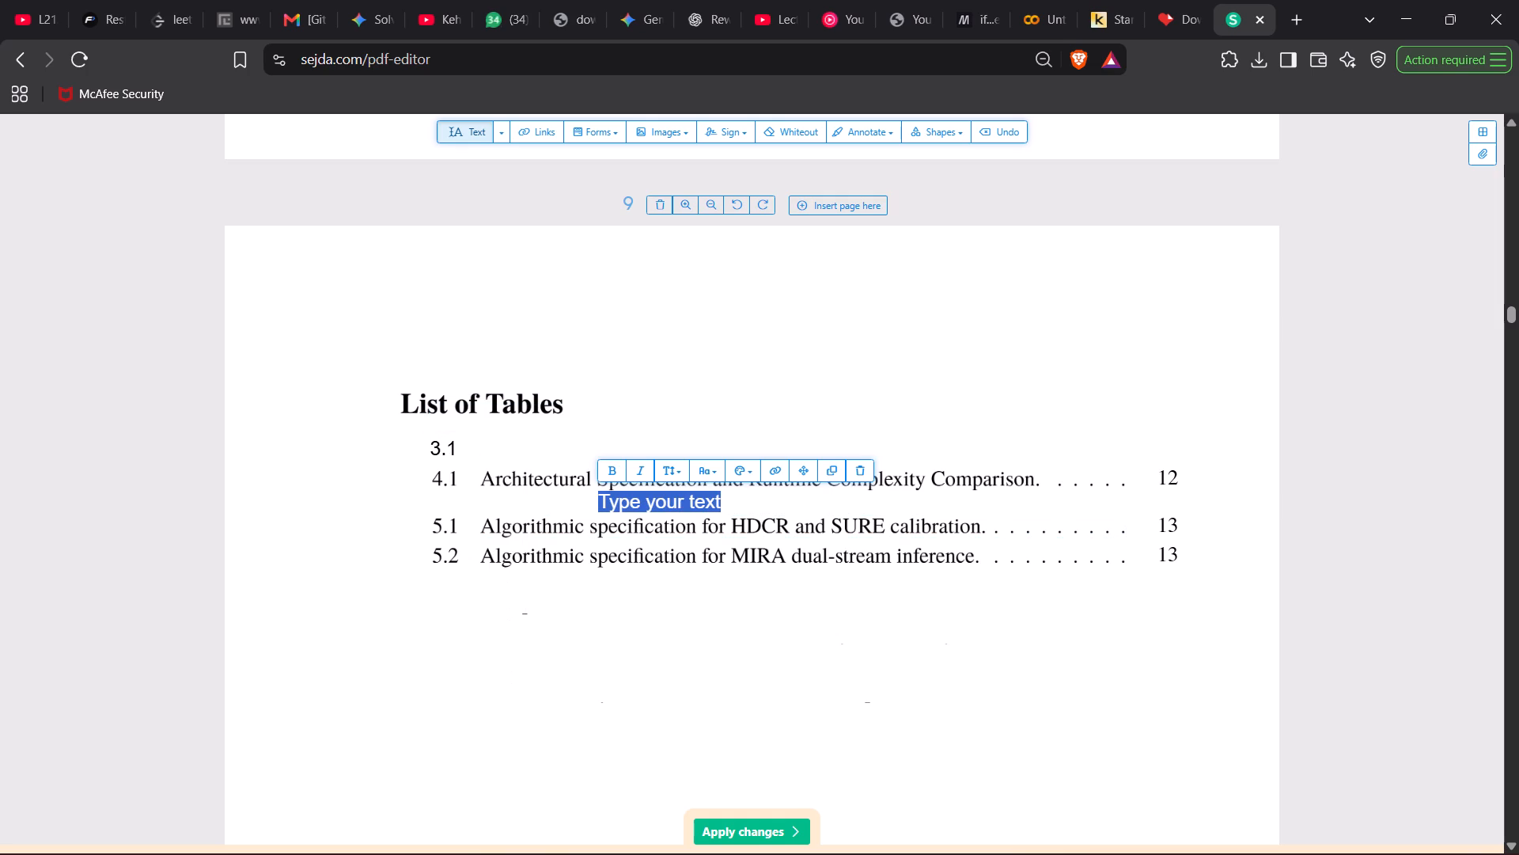
{"action": "key", "text": "Delete"}
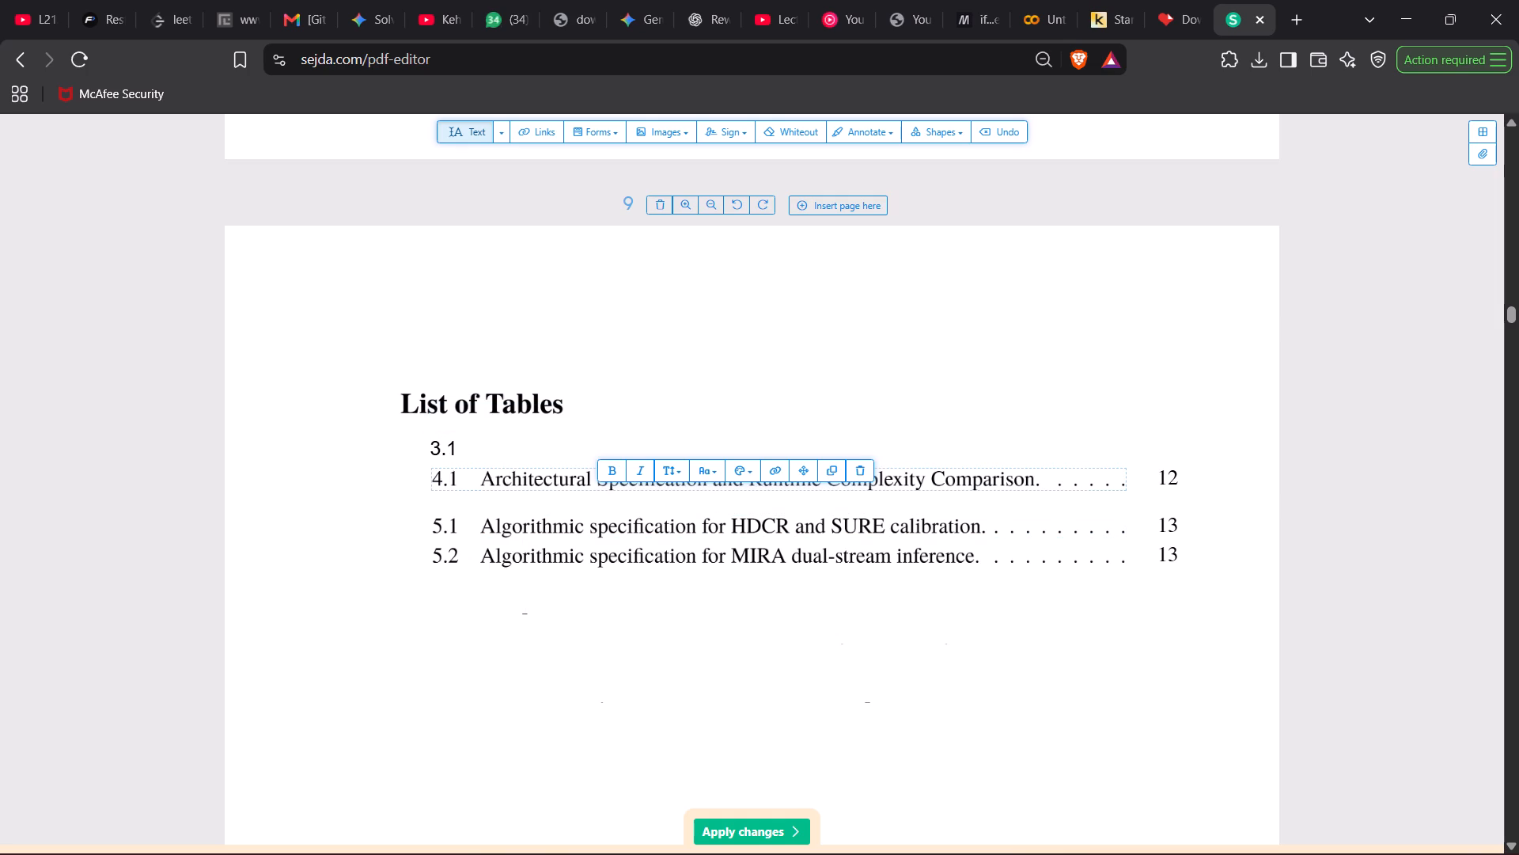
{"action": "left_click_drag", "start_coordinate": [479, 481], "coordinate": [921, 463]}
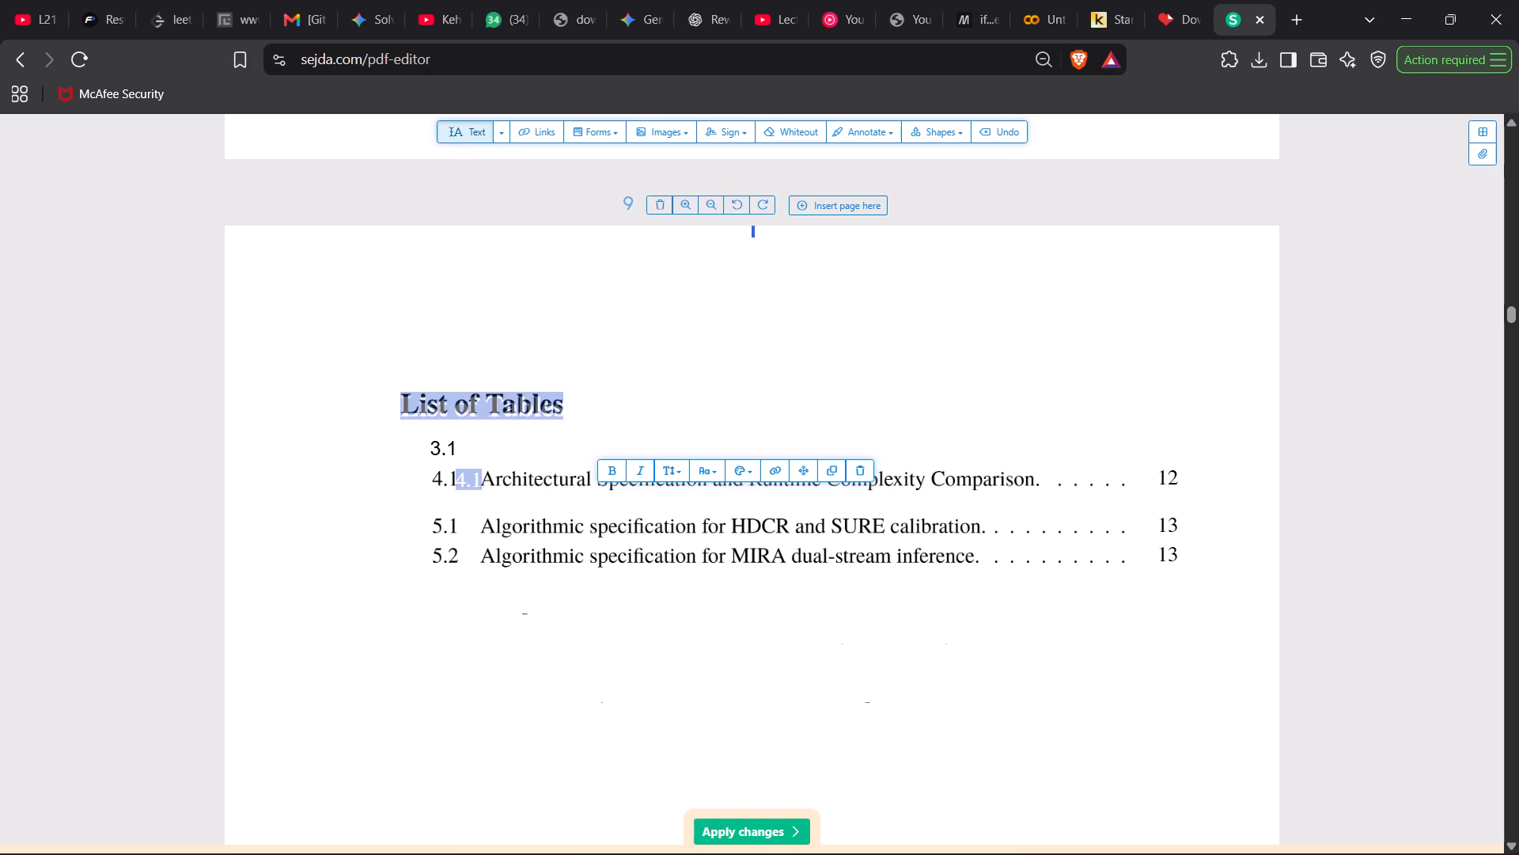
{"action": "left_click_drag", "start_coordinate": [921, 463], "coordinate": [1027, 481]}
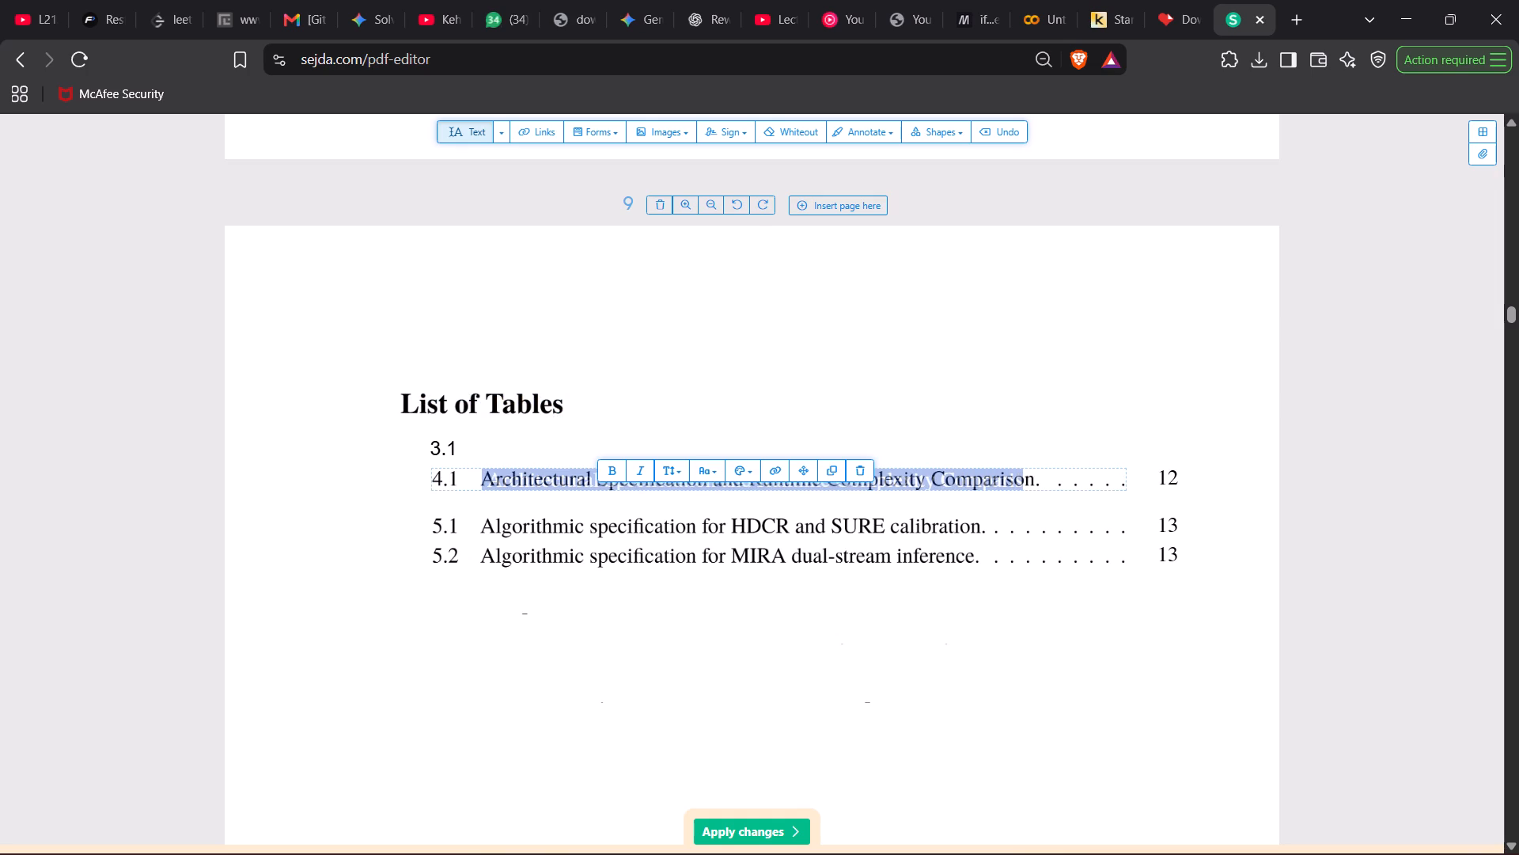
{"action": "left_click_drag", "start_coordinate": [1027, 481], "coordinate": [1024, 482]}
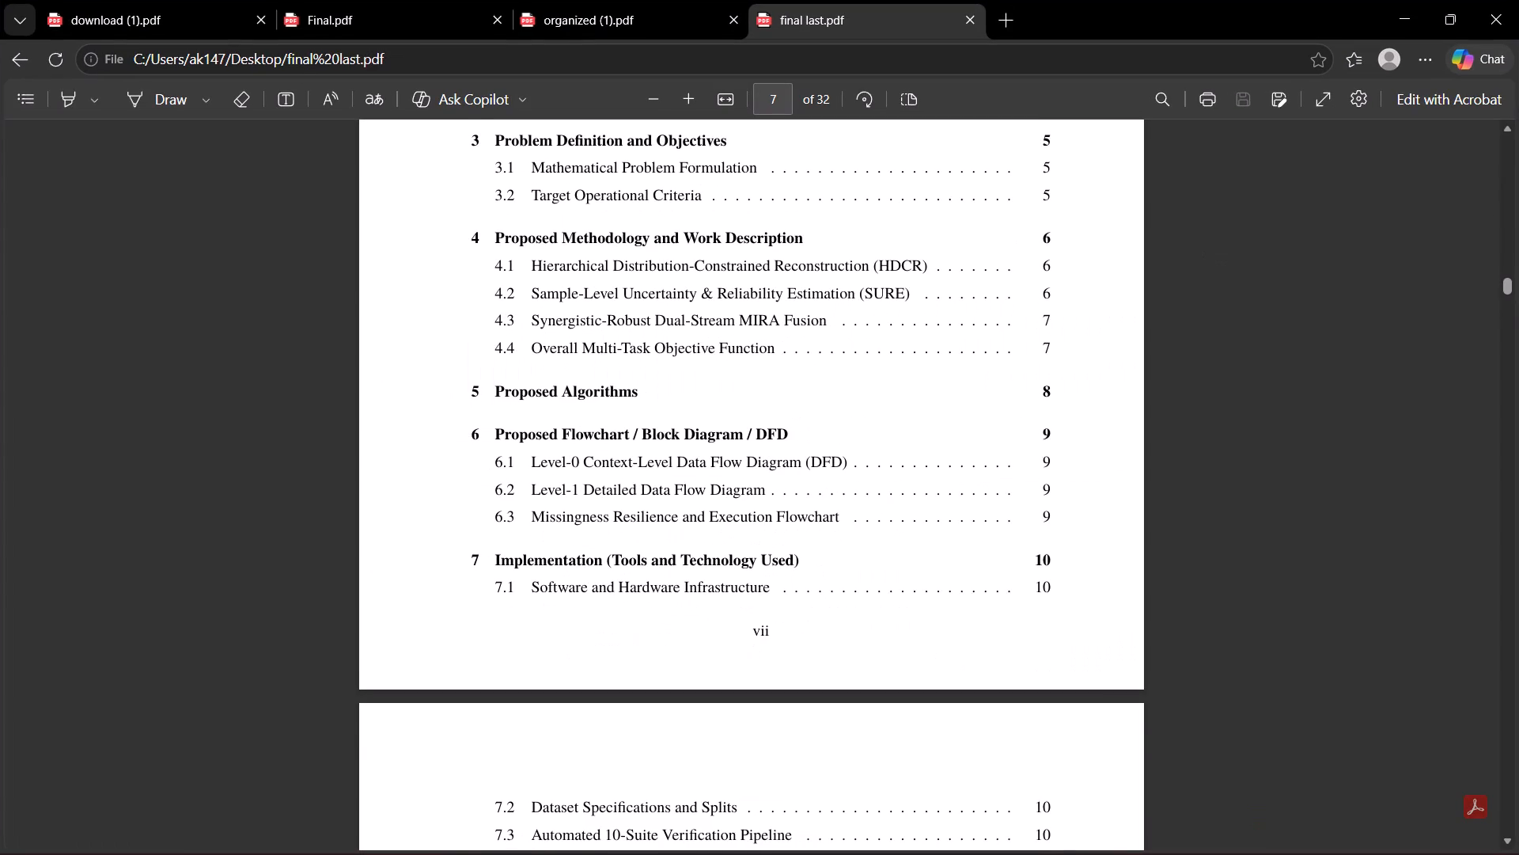
Switch to final last.pdf in Edge, copy contents entry 4.1's title with its leader dots, and paste it beside 3.1 in the Sejda List of Tables.
{"action": "scroll", "coordinate": [580, 454], "scroll_direction": "up", "scroll_amount": 3}
{"action": "scroll", "coordinate": [580, 454], "scroll_direction": "right", "scroll_amount": 1}
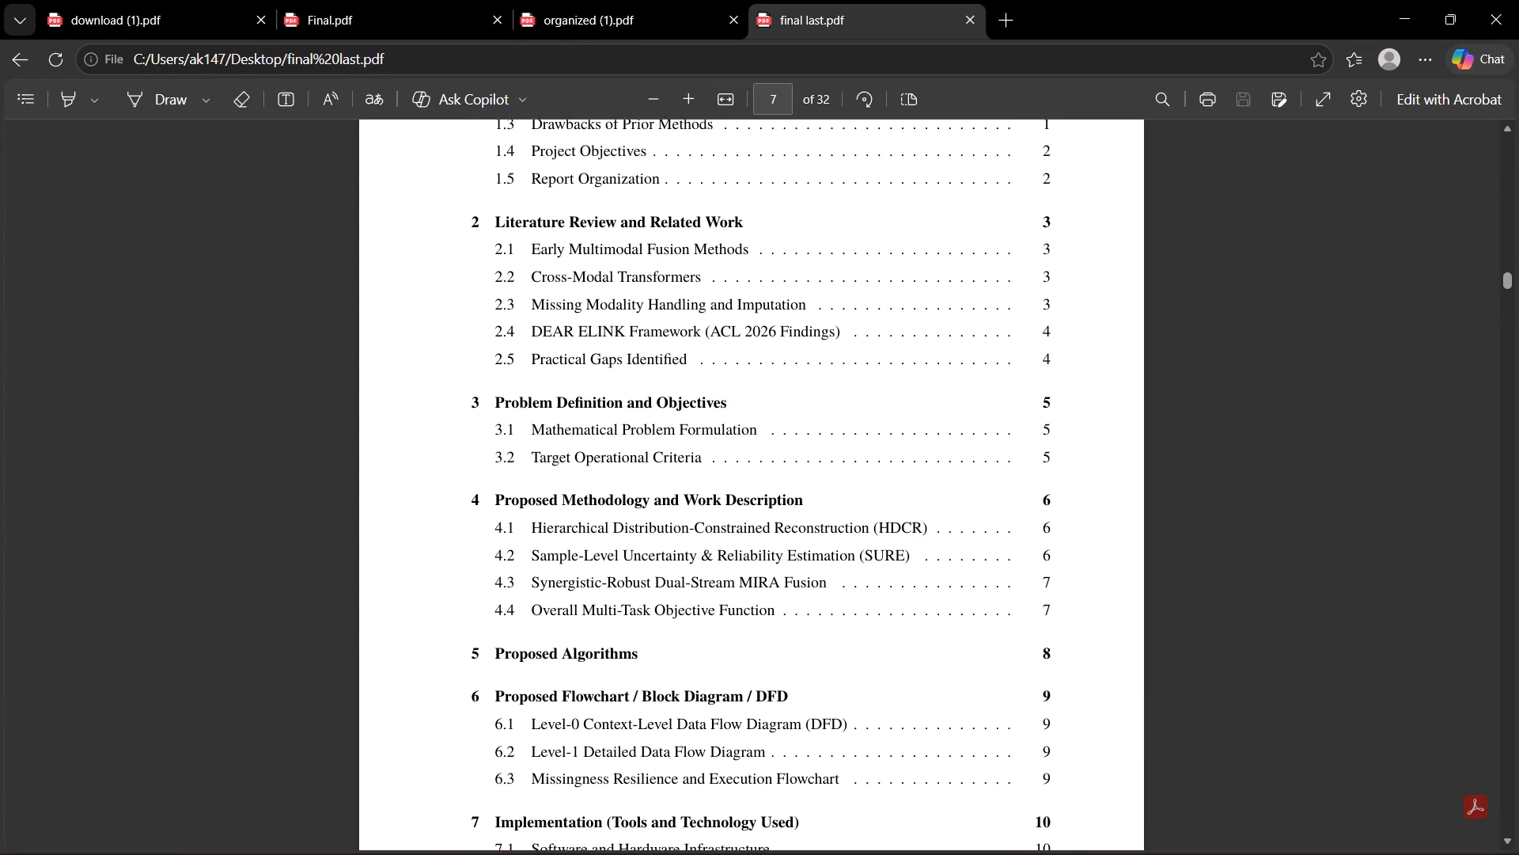
{"action": "scroll", "coordinate": [580, 454], "scroll_direction": "right", "scroll_amount": 1}
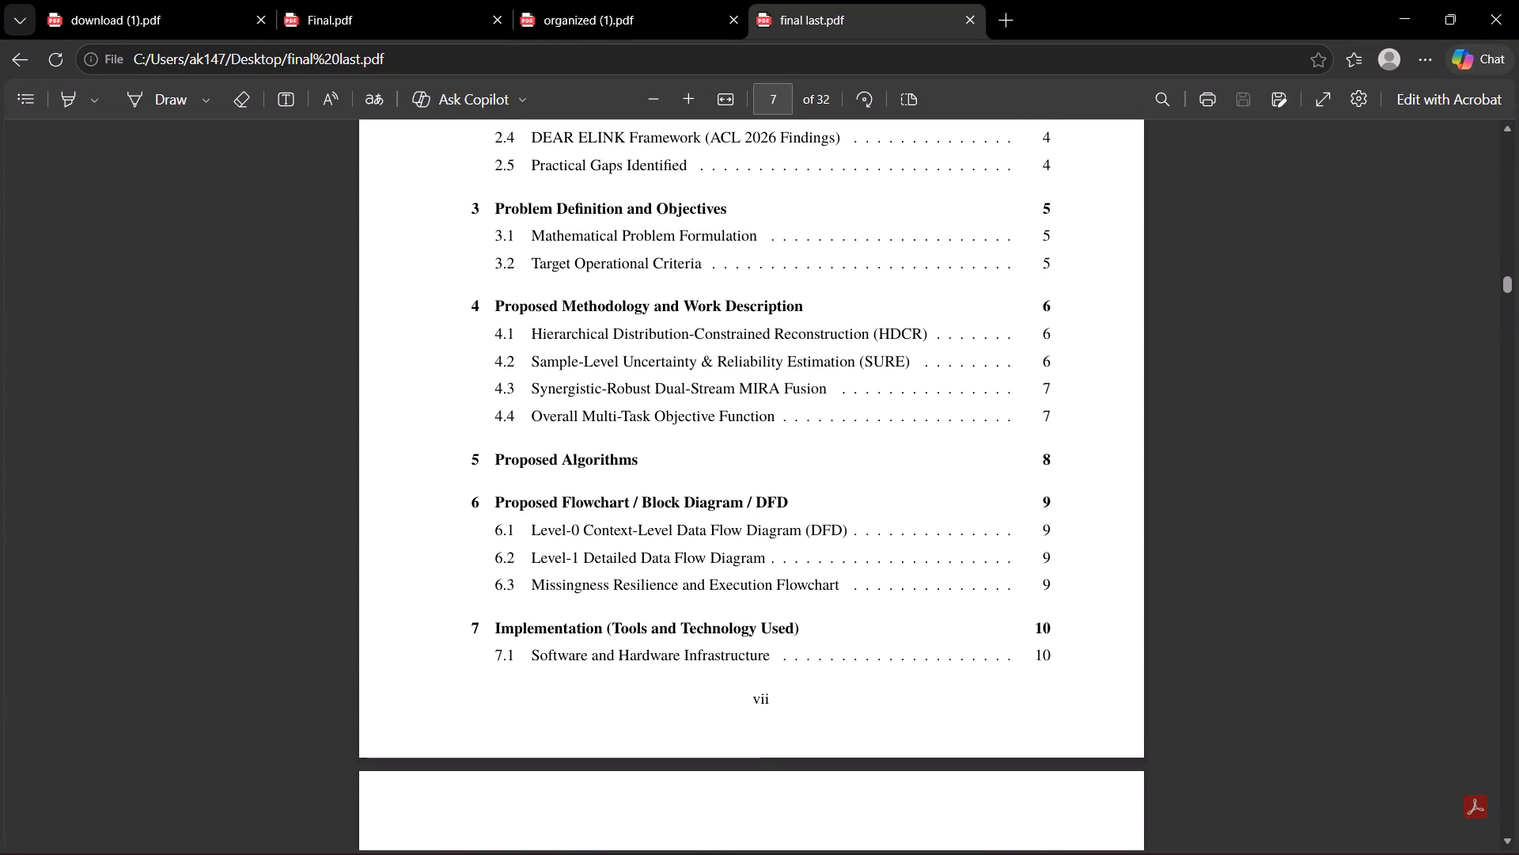
{"action": "left_click_drag", "start_coordinate": [528, 336], "coordinate": [941, 322]}
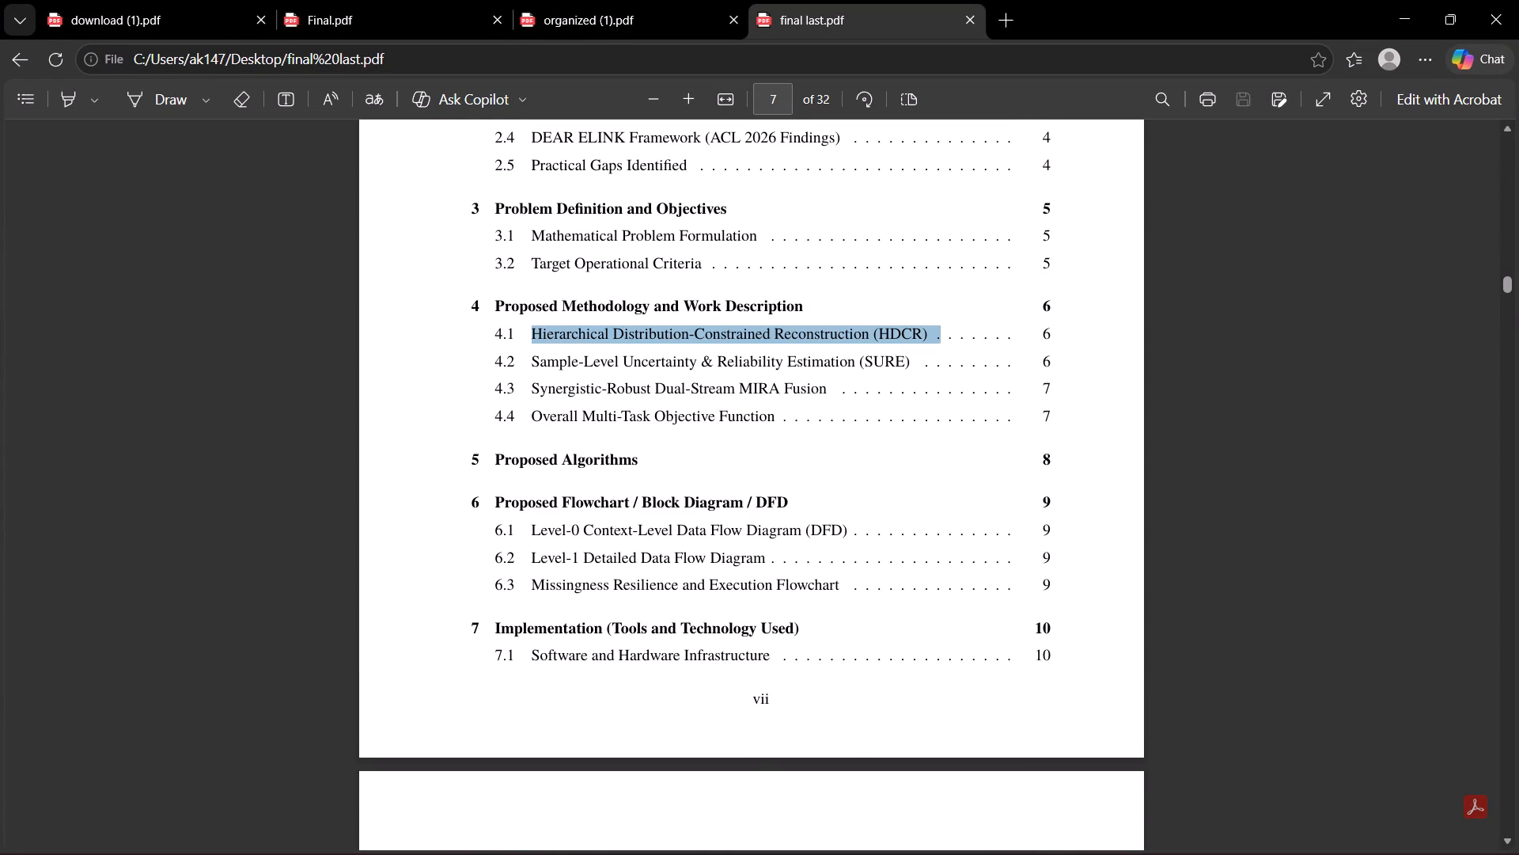
{"action": "left_click_drag", "start_coordinate": [941, 322], "coordinate": [1010, 331]}
{"action": "key", "text": "ctrl+c"}
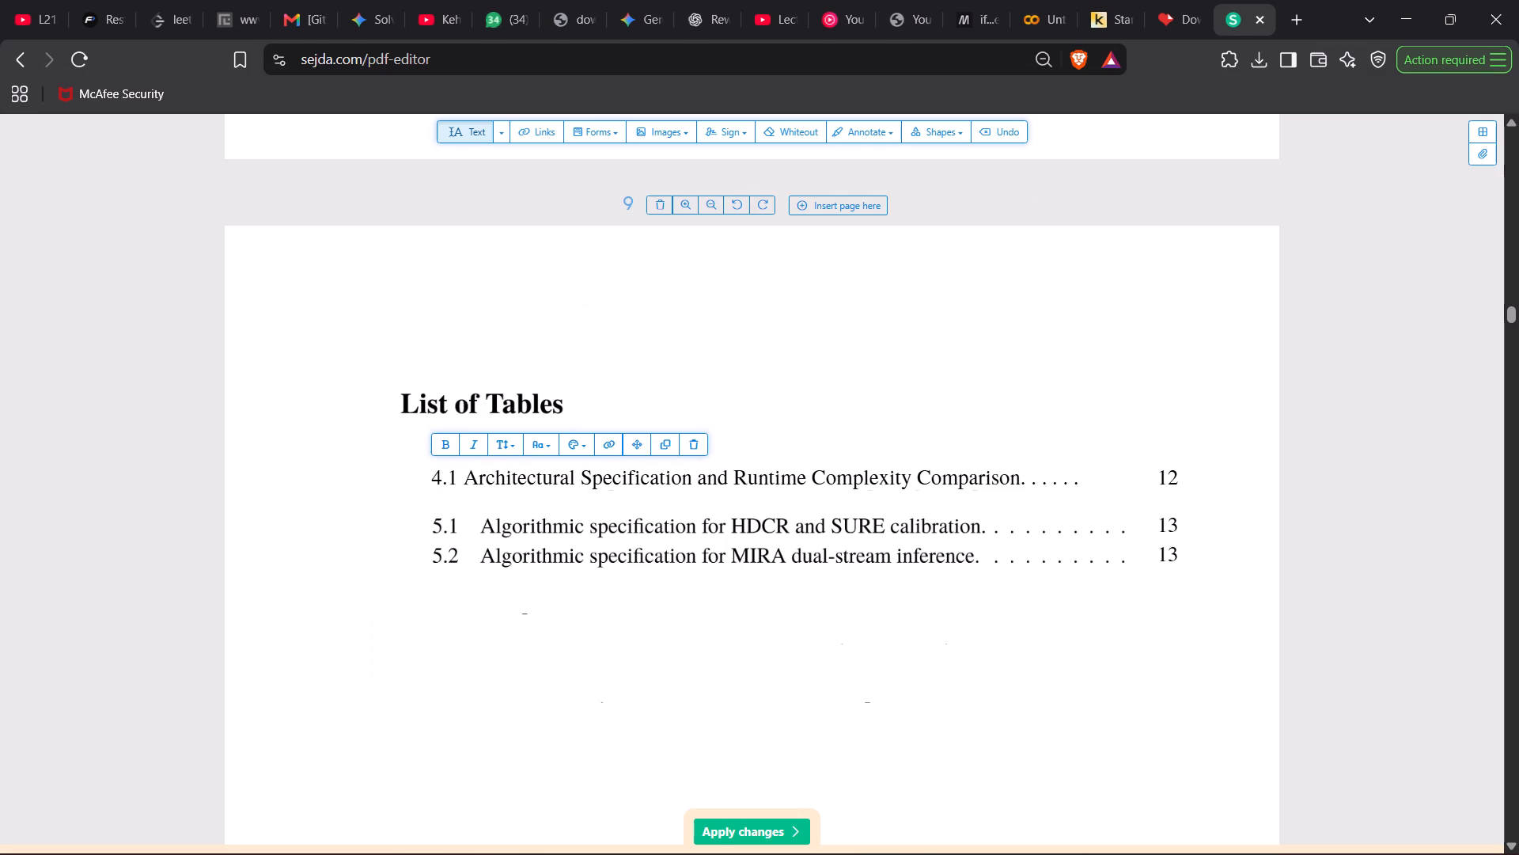
{"action": "left_click", "coordinate": [466, 733]}
{"action": "key", "text": "Delete"}
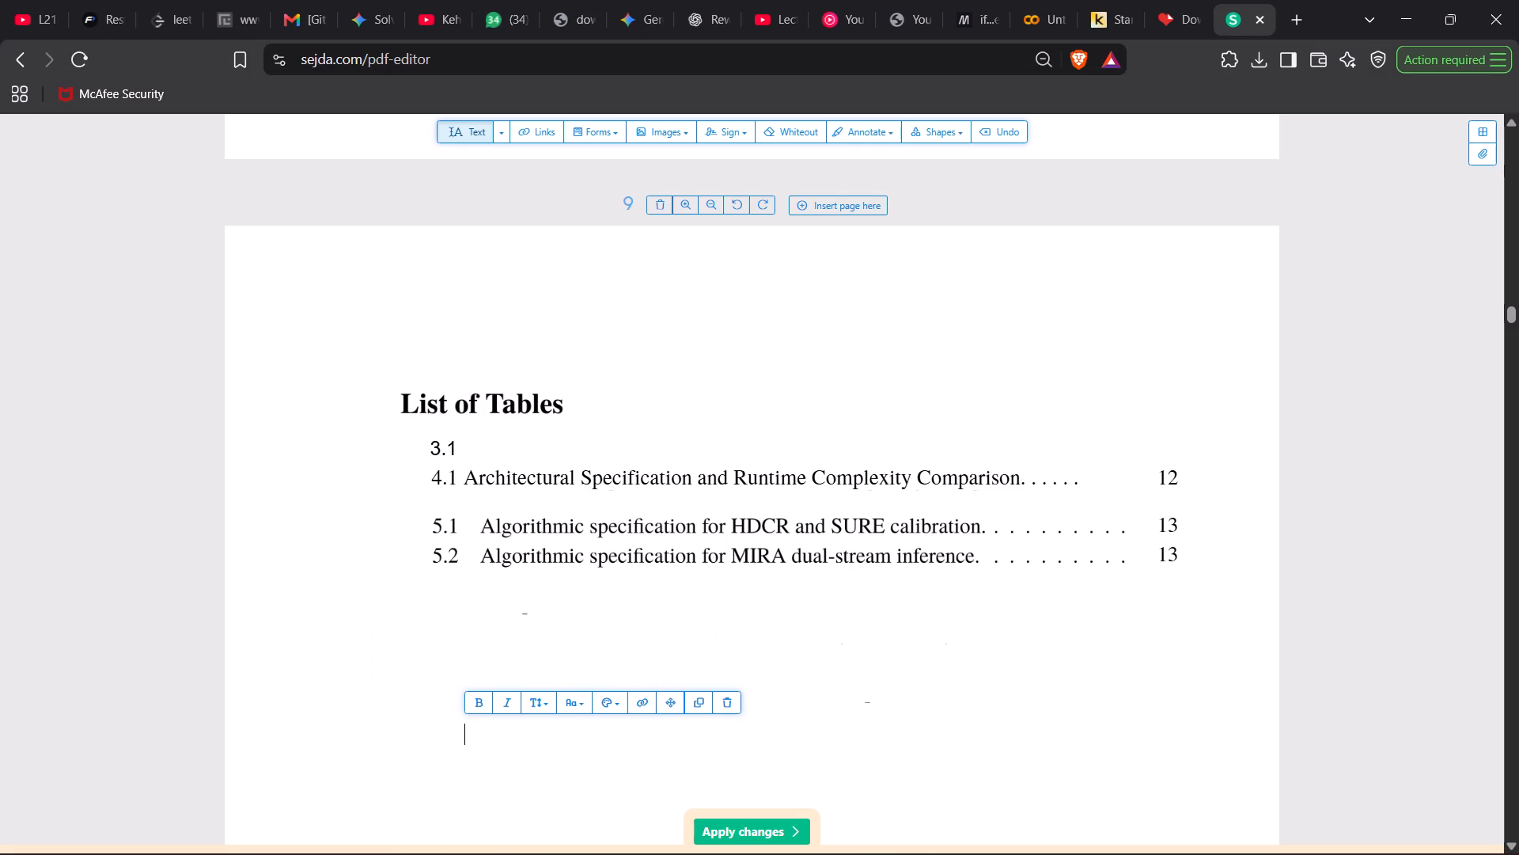
{"action": "left_click", "coordinate": [470, 446]}
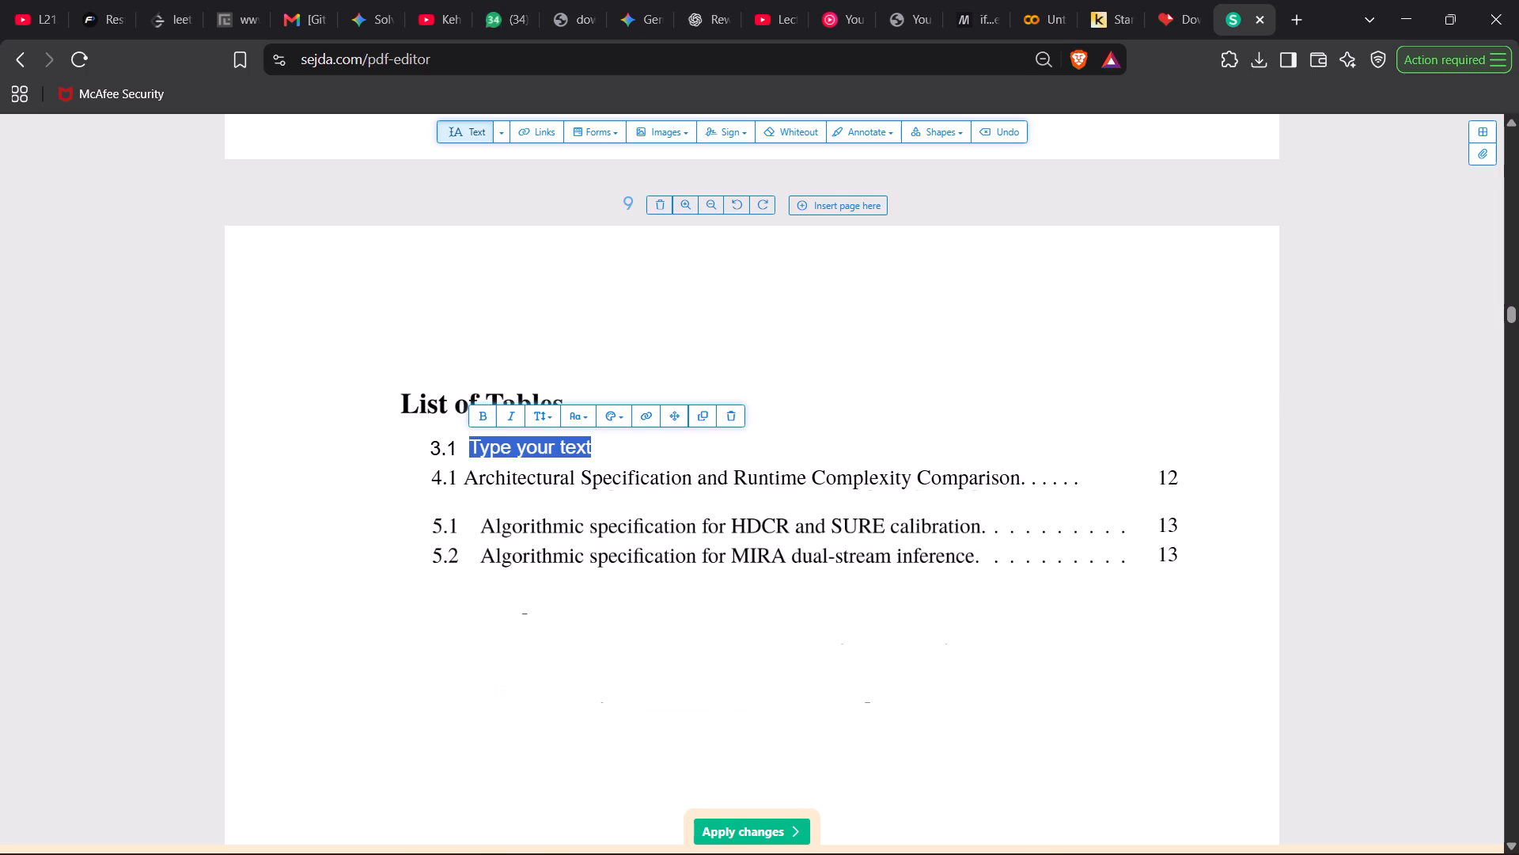
{"action": "key", "text": "ctrl+v"}
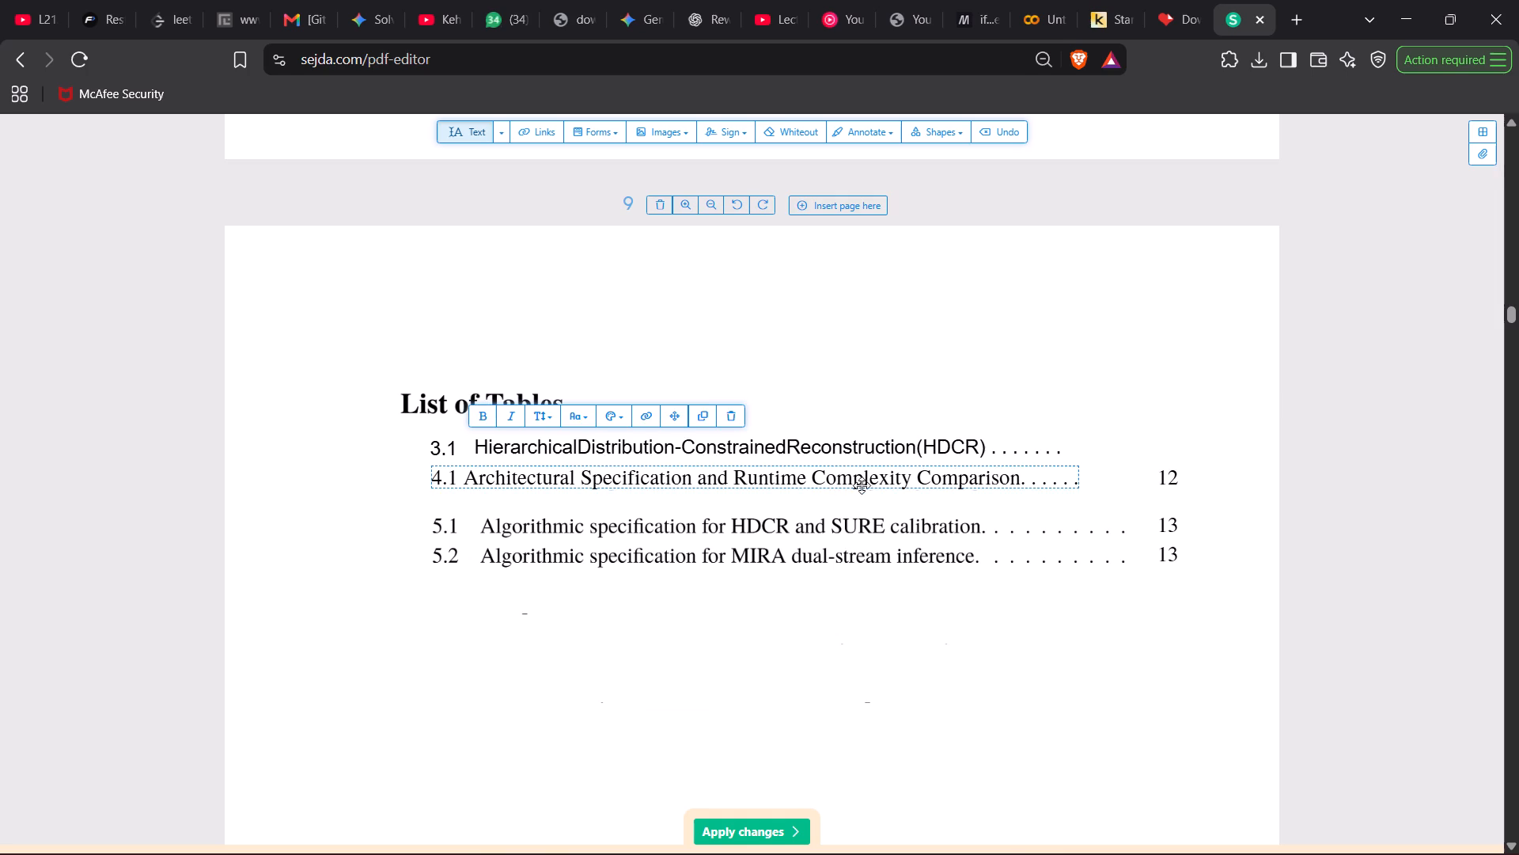
Add spaces before the titles of rows 4.1 and 3.1 to line them up with the titles of rows 5.1 and 5.2.
{"action": "left_click", "coordinate": [466, 476]}
{"action": "left_click", "coordinate": [466, 476]}
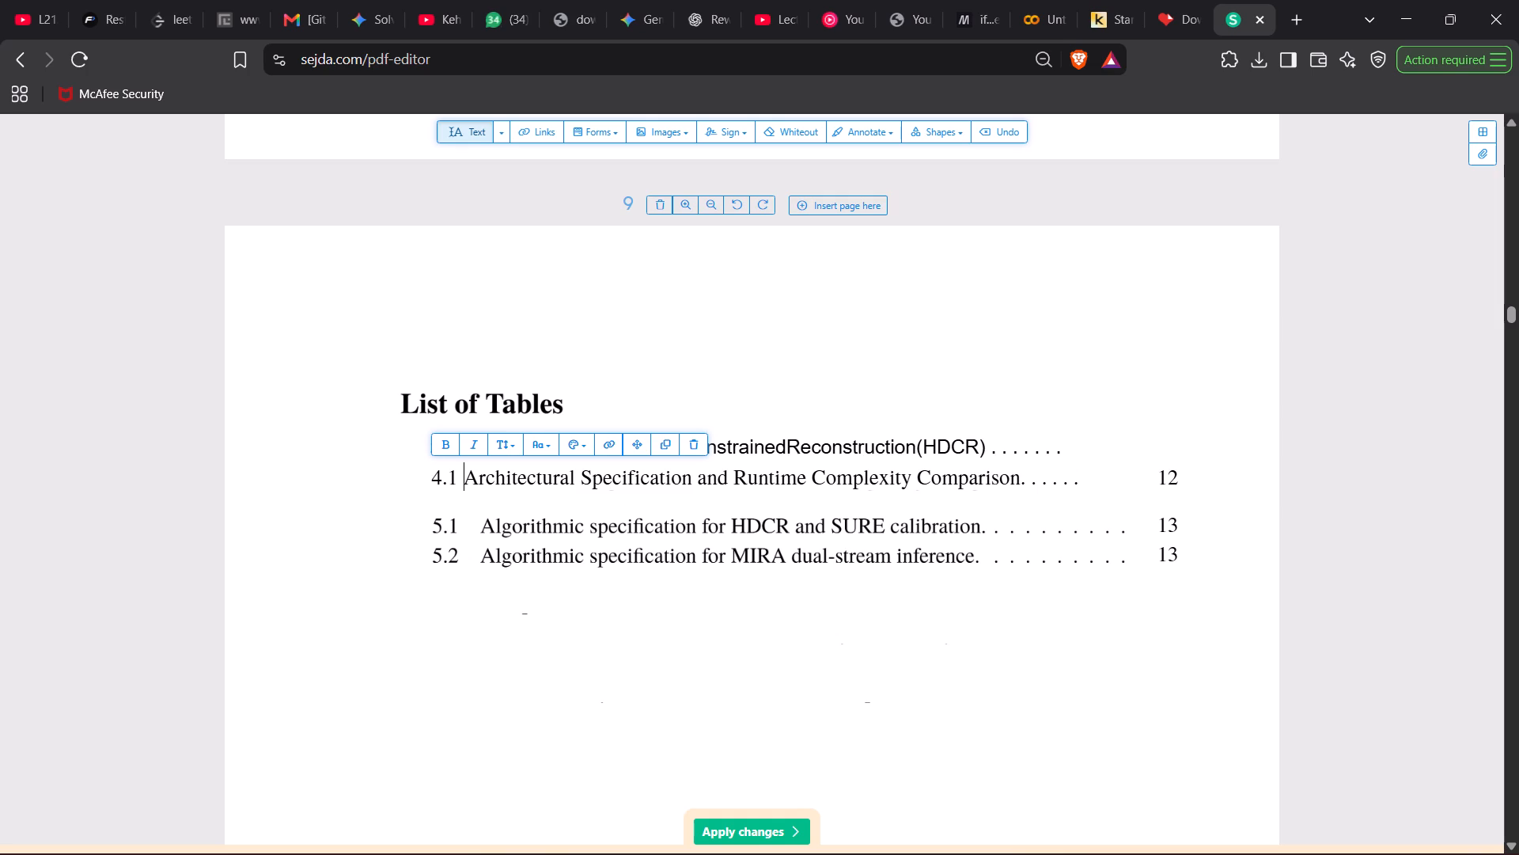
{"action": "key", "text": "space"}
{"action": "key", "text": "space"}
{"action": "key", "text": "space"}
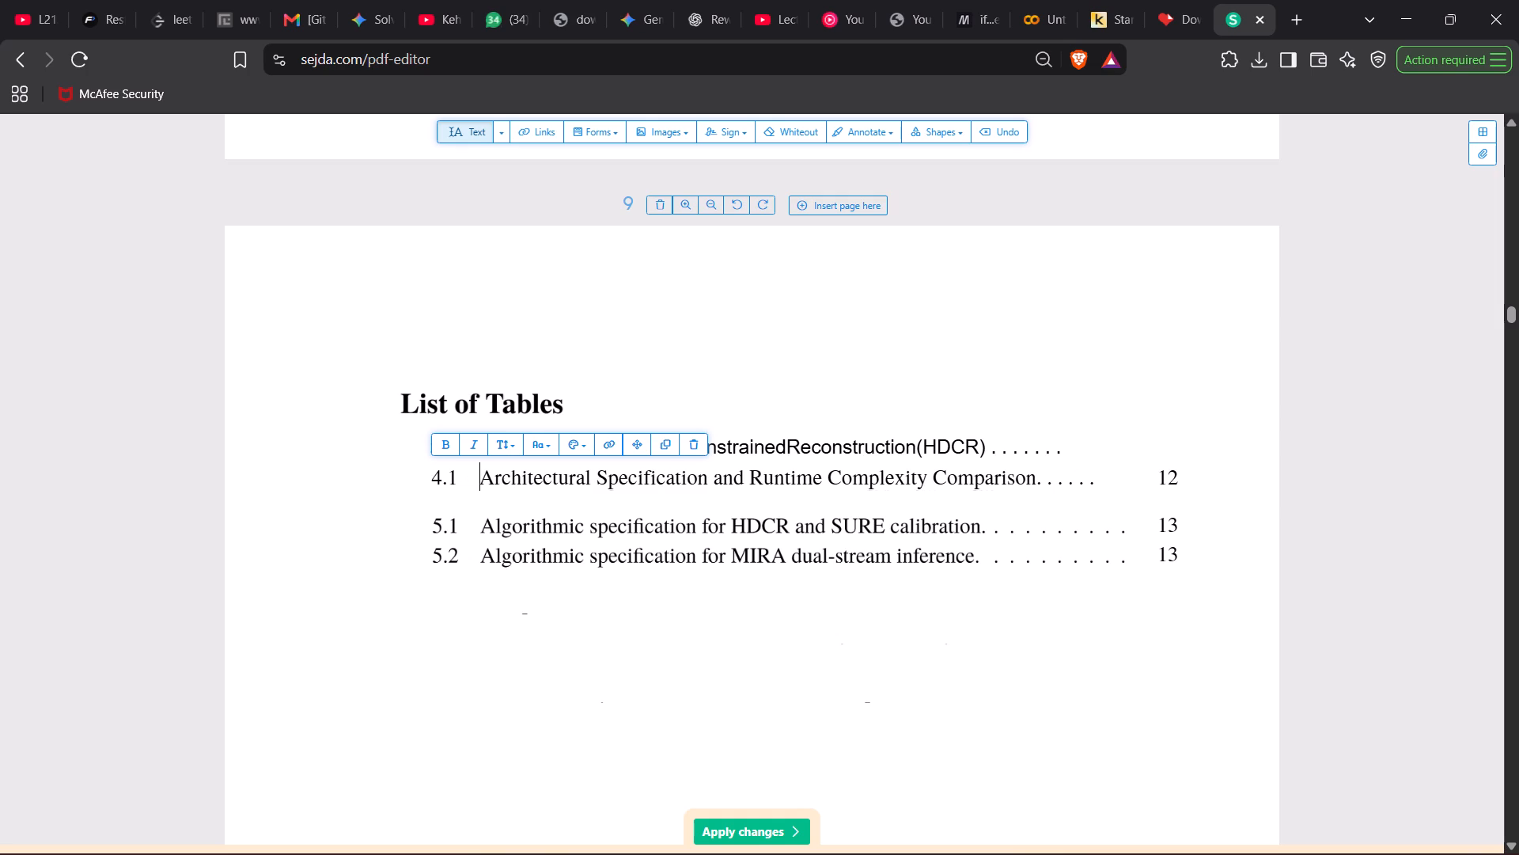
{"action": "left_click", "coordinate": [476, 694]}
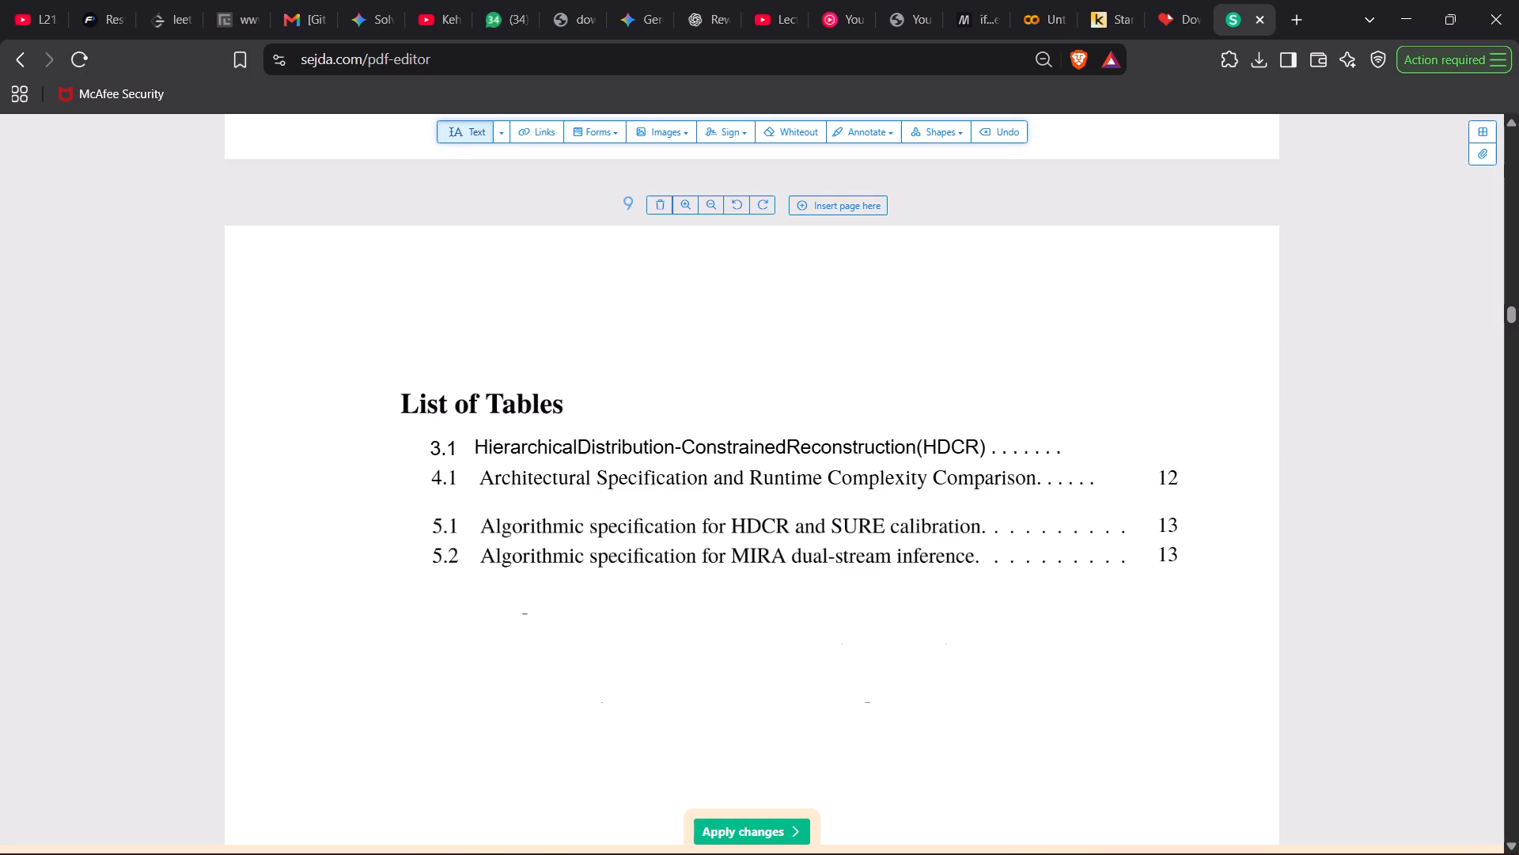
{"action": "left_click", "coordinate": [473, 449]}
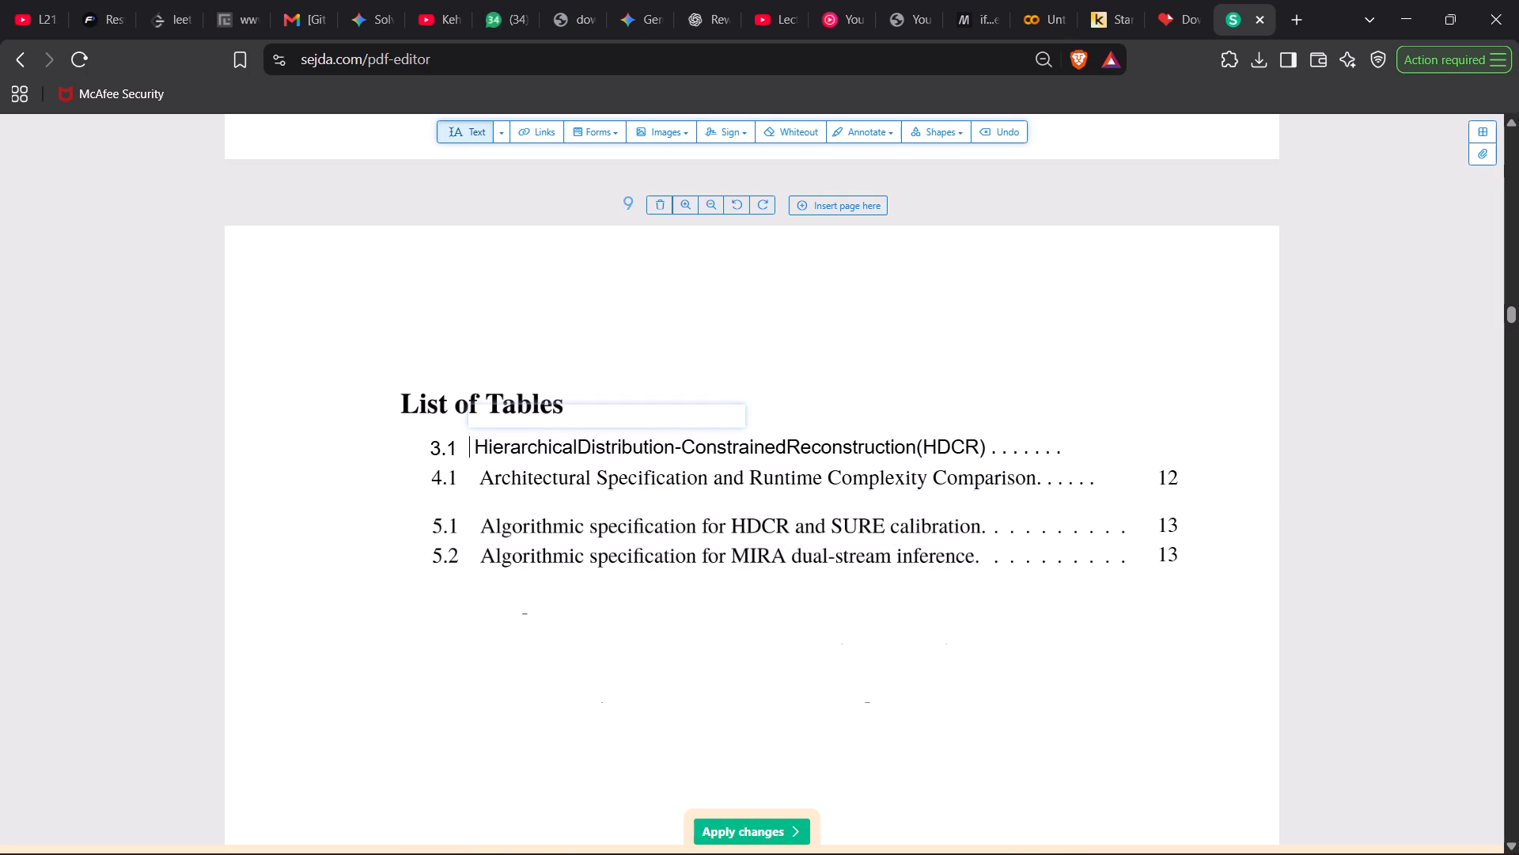
{"action": "key", "text": "space"}
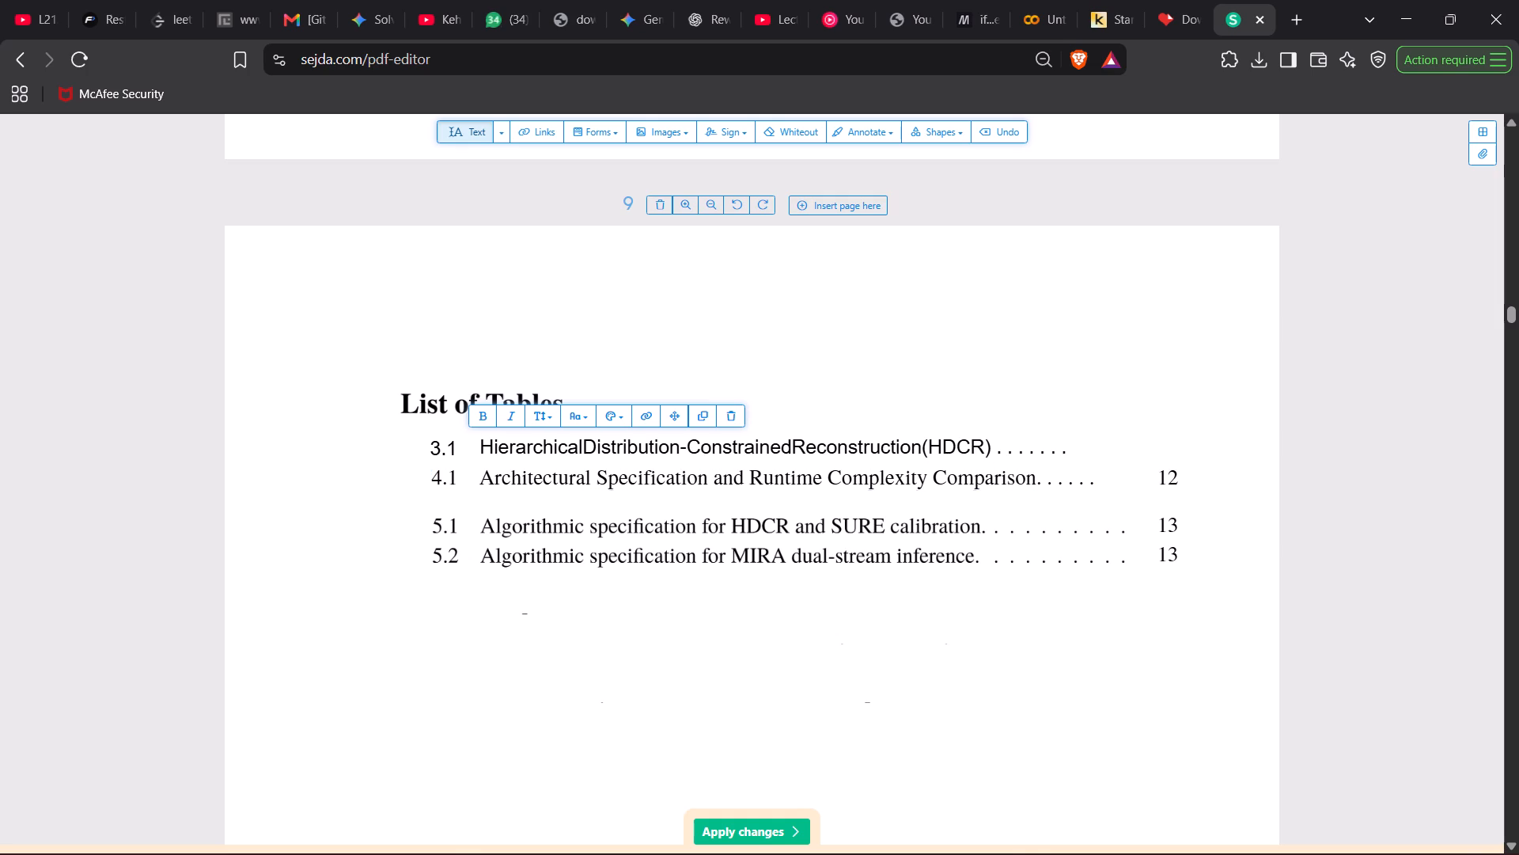
Delete the pasted Hierarchical Distribution-Constrained Reconstruction (HDCR) title from row 3.1, keeping only its leader dots.
{"action": "left_click", "coordinate": [991, 442]}
{"action": "key", "text": "BackSpace"}
{"action": "key", "text": "BackSpace"}
{"action": "key", "text": "BackSpace"}
{"action": "key", "text": "BackSpace"}
{"action": "key", "text": "BackSpace"}
{"action": "key", "text": "BackSpace"}
{"action": "key", "text": "BackSpace"}
{"action": "key", "text": "BackSpace"}
{"action": "key", "text": "BackSpace"}
{"action": "key", "text": "BackSpace"}
{"action": "key", "text": "BackSpace"}
{"action": "key", "text": "BackSpace"}
{"action": "key", "text": "BackSpace"}
{"action": "key", "text": "BackSpace"}
{"action": "key", "text": "BackSpace"}
{"action": "key", "text": "BackSpace"}
{"action": "key", "text": "BackSpace"}
{"action": "key", "text": "BackSpace"}
{"action": "key", "text": "BackSpace"}
{"action": "key", "text": "BackSpace"}
{"action": "key", "text": "BackSpace"}
{"action": "key", "text": "BackSpace"}
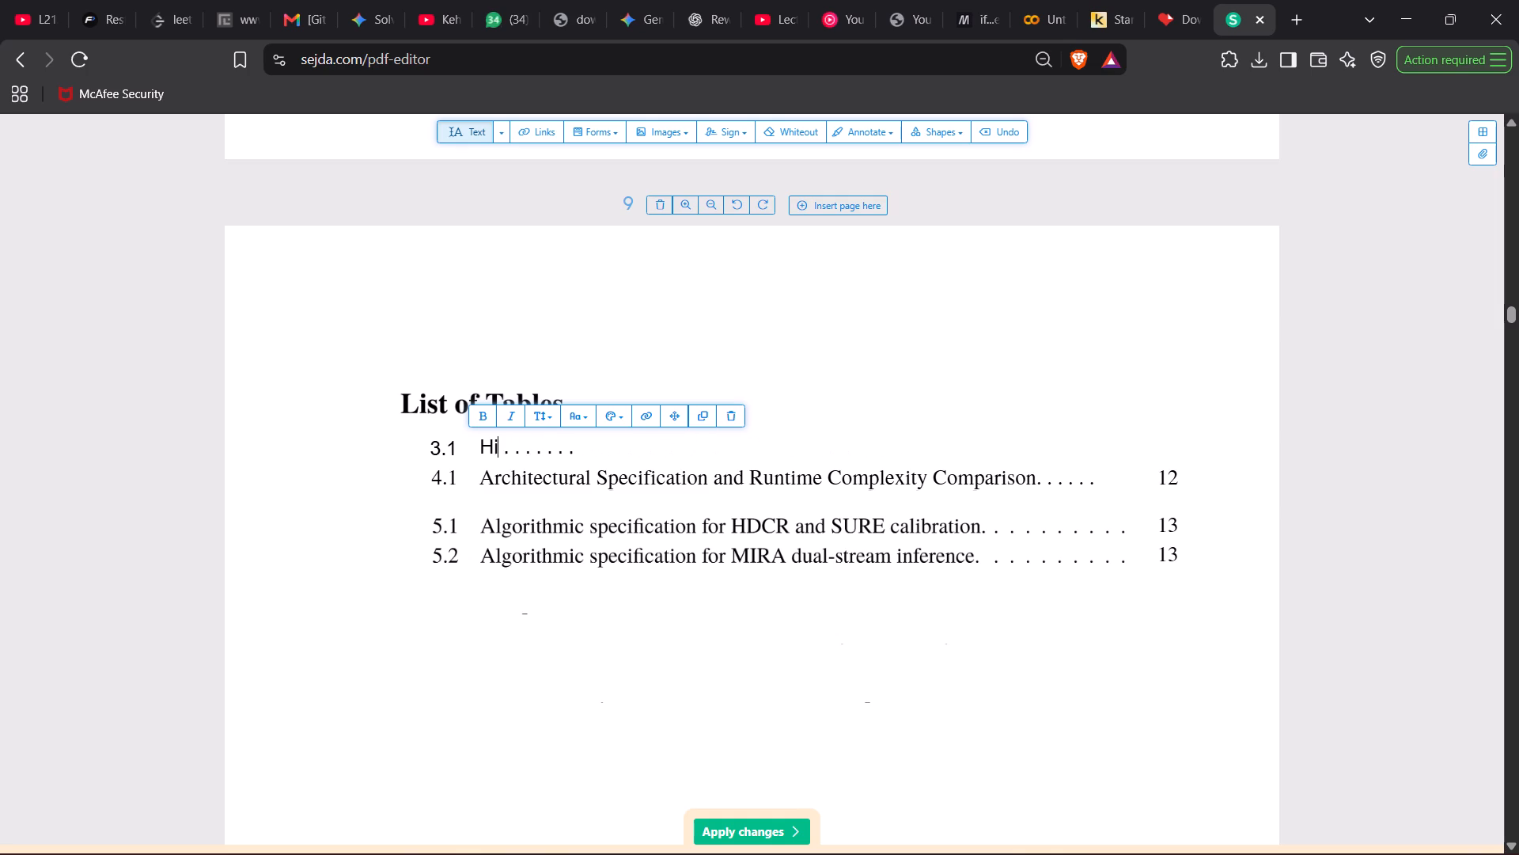
{"action": "key", "text": "BackSpace"}
{"action": "key", "text": "BackSpace"}
Enter "Target operational criteria and benchmarking criteria across" as the title of row 3.1, in front of the leader dots.
{"action": "type", "text": "Target operationa;"}
{"action": "key", "text": "BackSpace"}
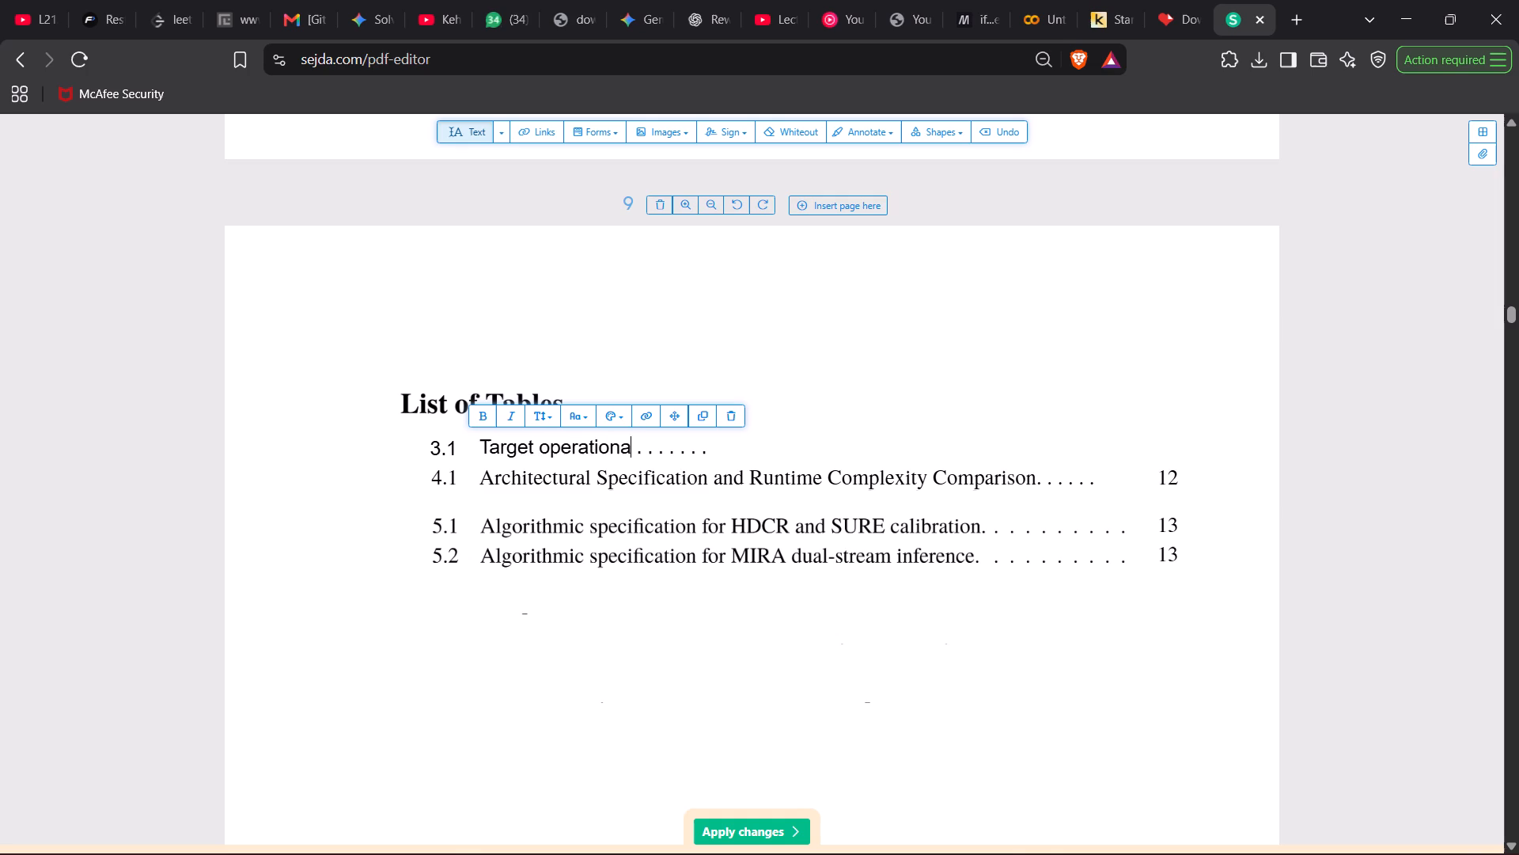
{"action": "type", "text": "l criteria"}
{"action": "key", "text": "space"}
{"action": "type", "text": "ad"}
{"action": "key", "text": "BackSpace"}
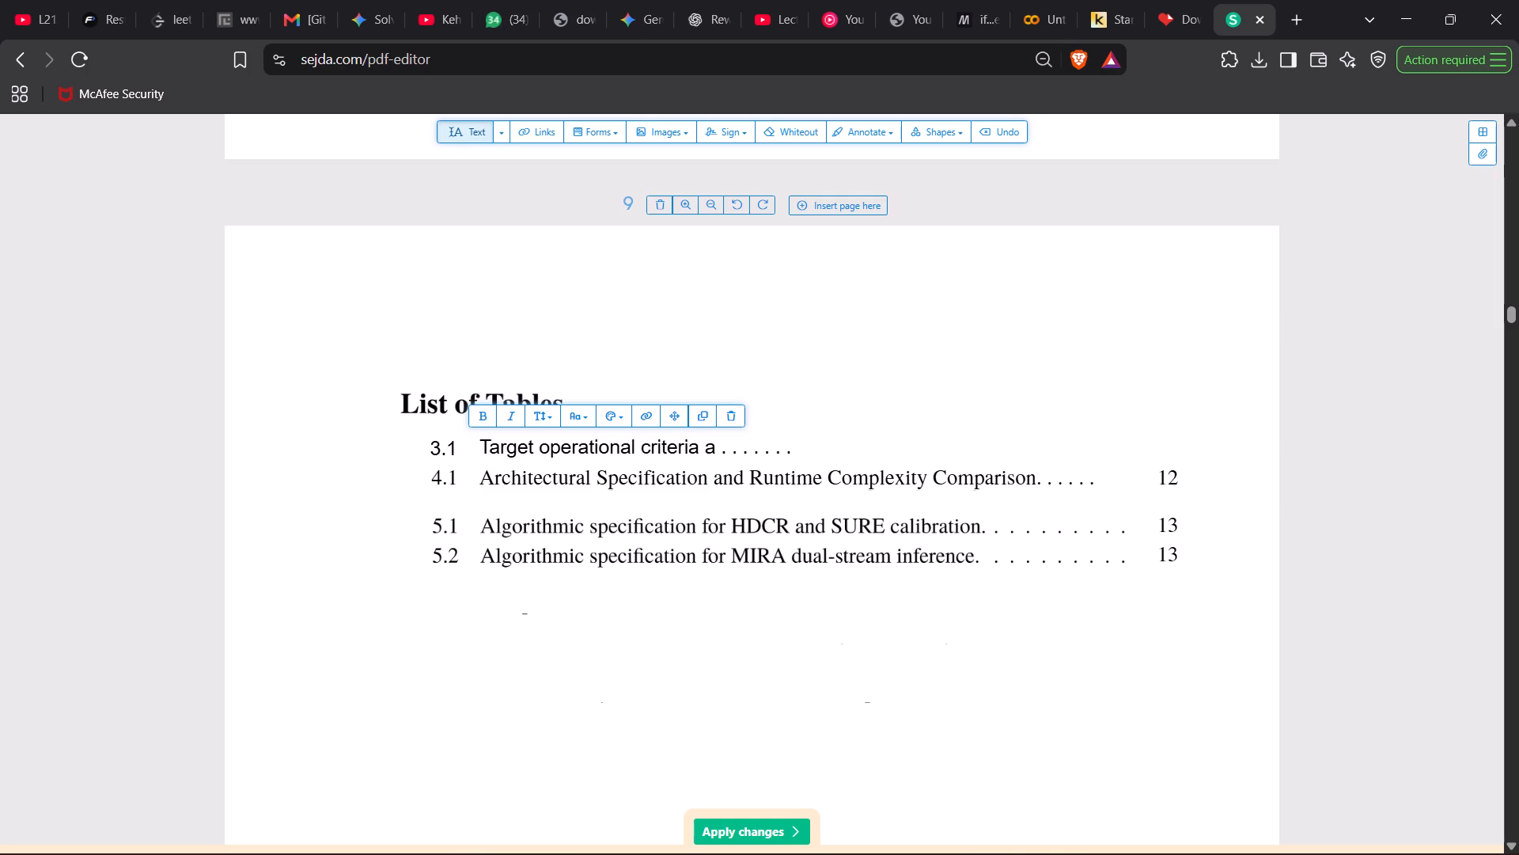
{"action": "type", "text": "nd"}
{"action": "key", "text": "space"}
{"action": "type", "text": "benchmarking"}
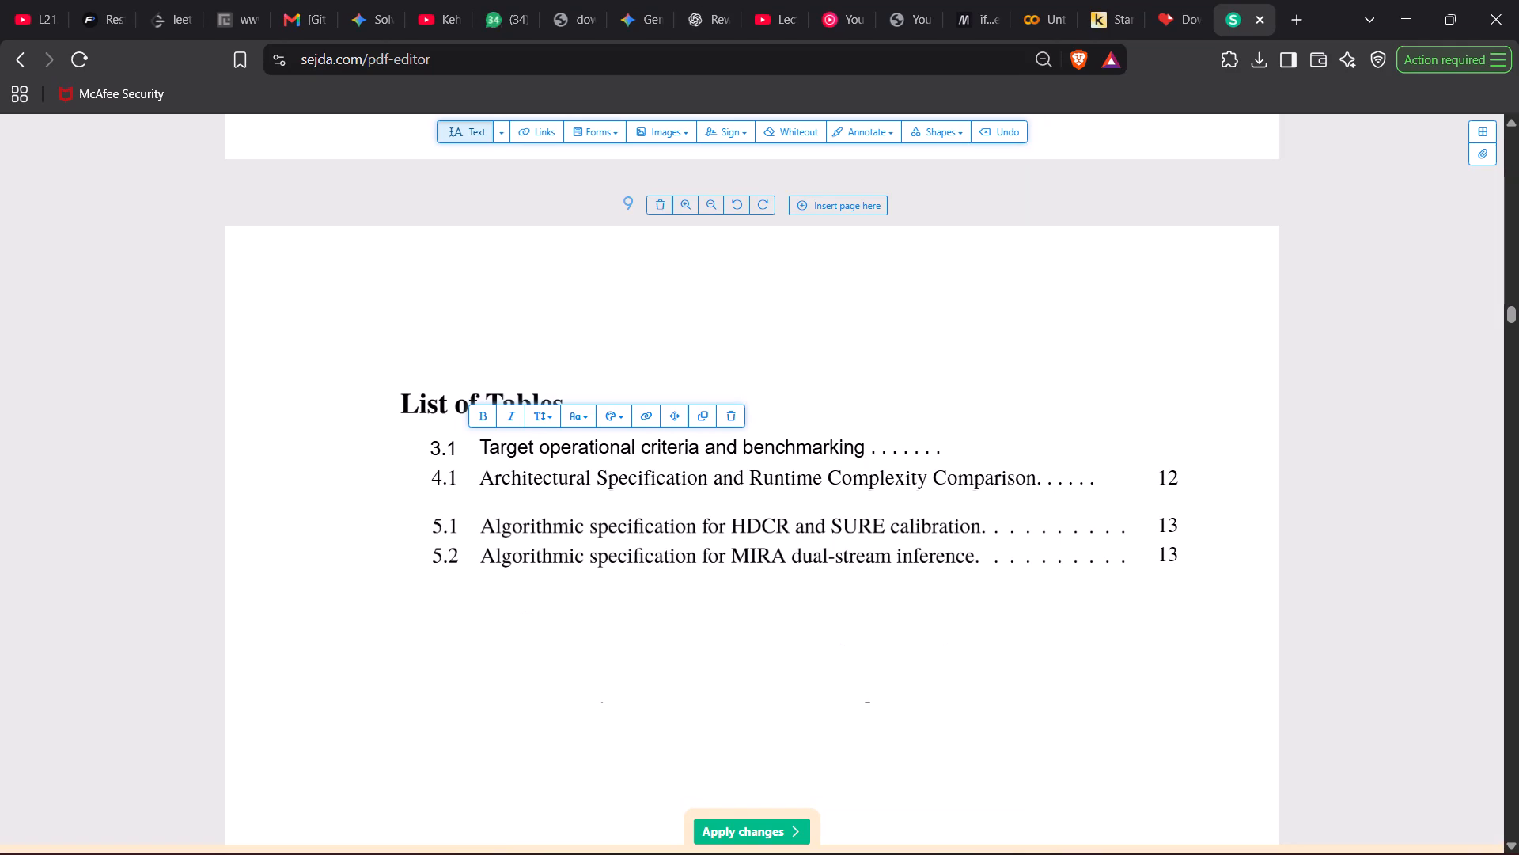
{"action": "key", "text": "space"}
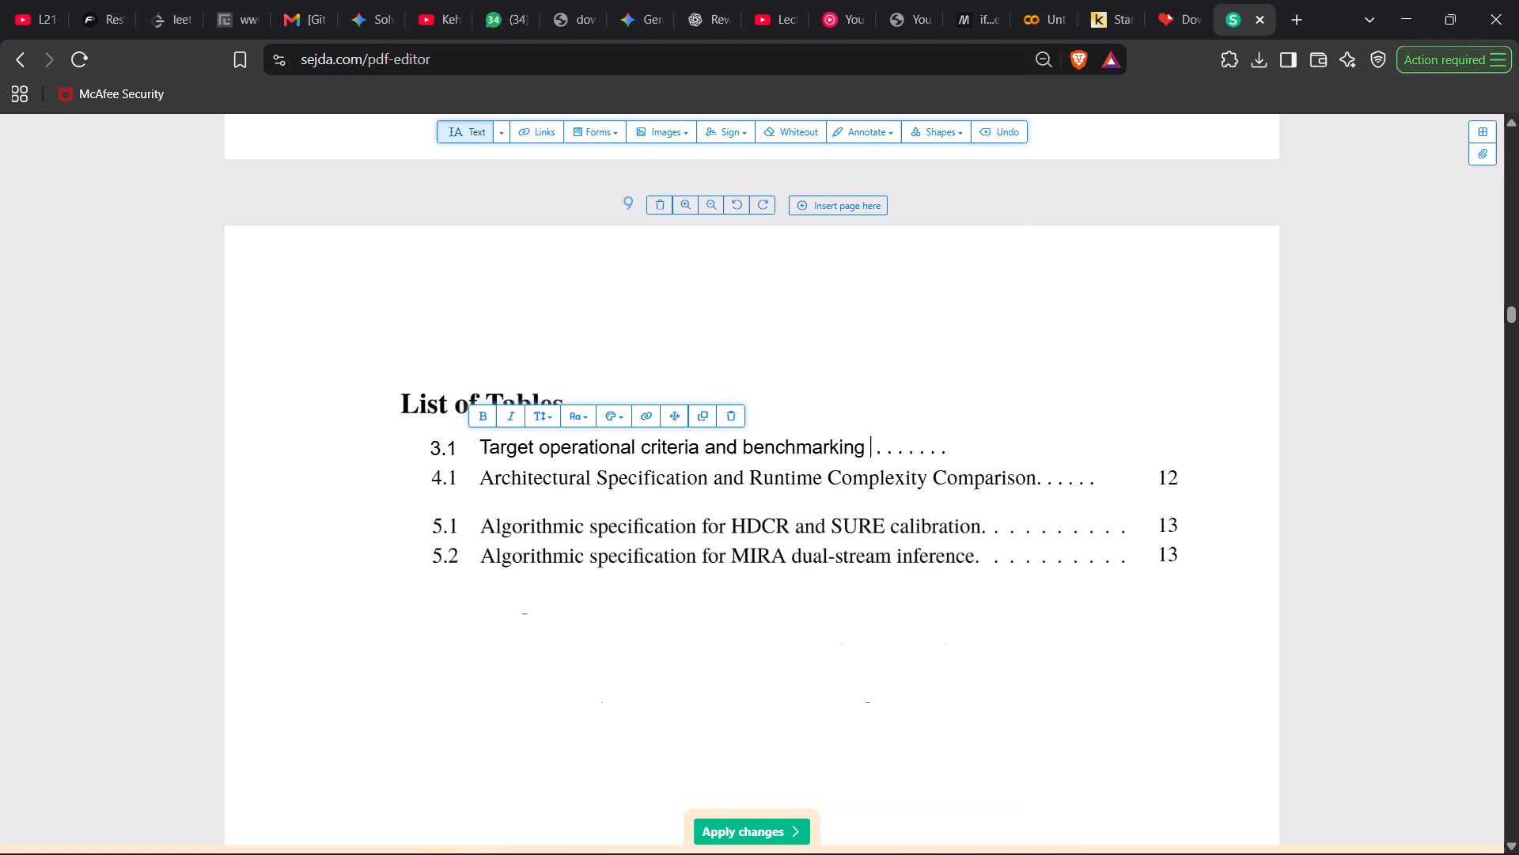
{"action": "type", "text": "critero"}
{"action": "key", "text": "BackSpace"}
{"action": "type", "text": "ia acro"}
{"action": "type", "text": "ss"}
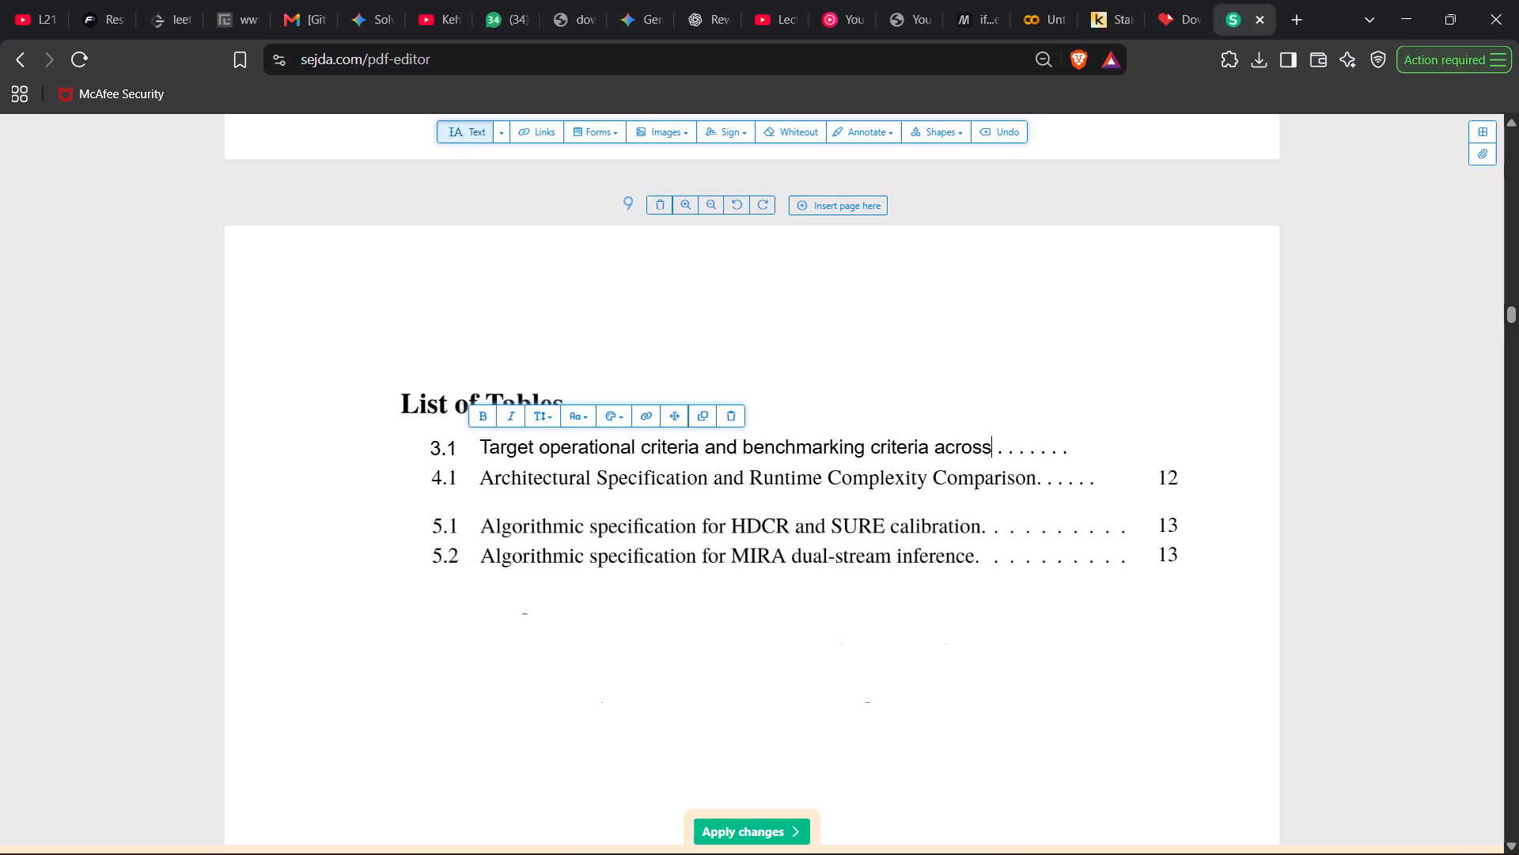
{"action": "key", "text": "space"}
Format the row 3.1 title and its leader dots in TimesNewRomanPSMT at size 12.
{"action": "left_click", "coordinate": [588, 419]}
{"action": "scroll", "coordinate": [635, 554], "scroll_direction": "down", "scroll_amount": 1}
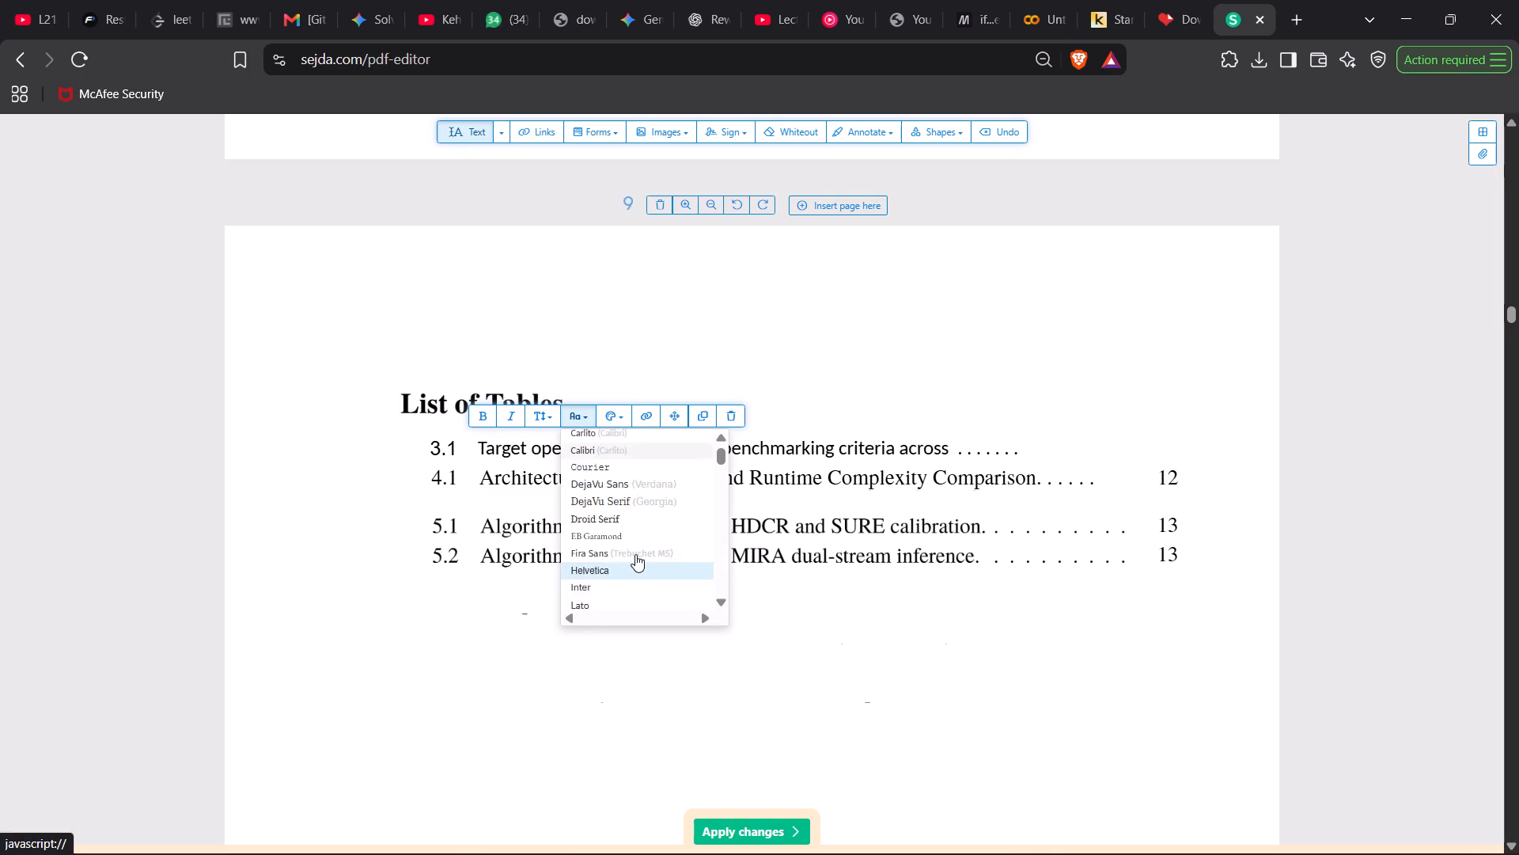
{"action": "scroll", "coordinate": [635, 554], "scroll_direction": "down", "scroll_amount": 4}
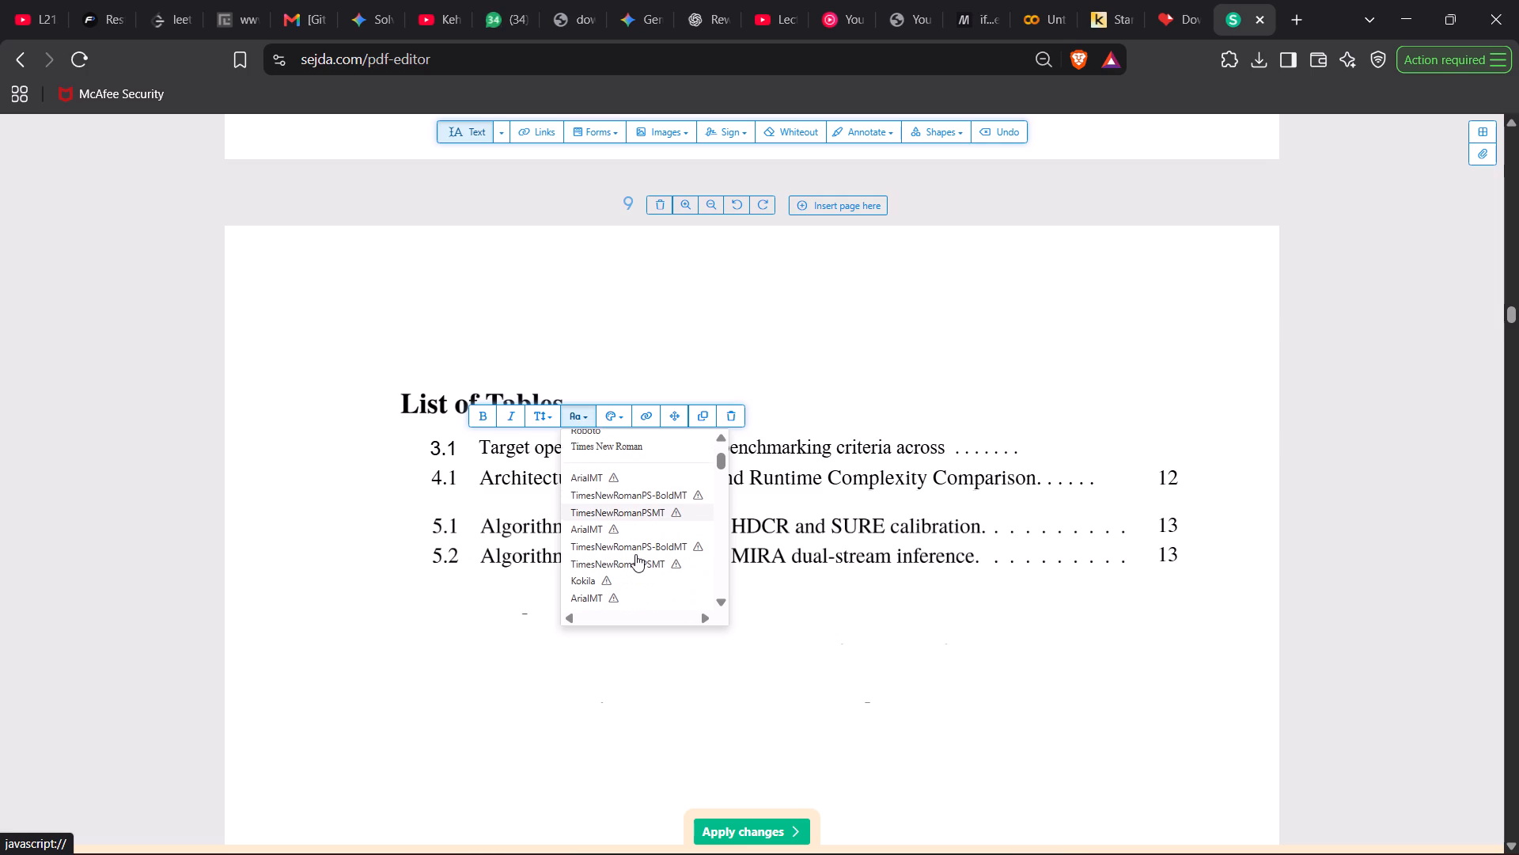
{"action": "scroll", "coordinate": [635, 554], "scroll_direction": "down", "scroll_amount": 1}
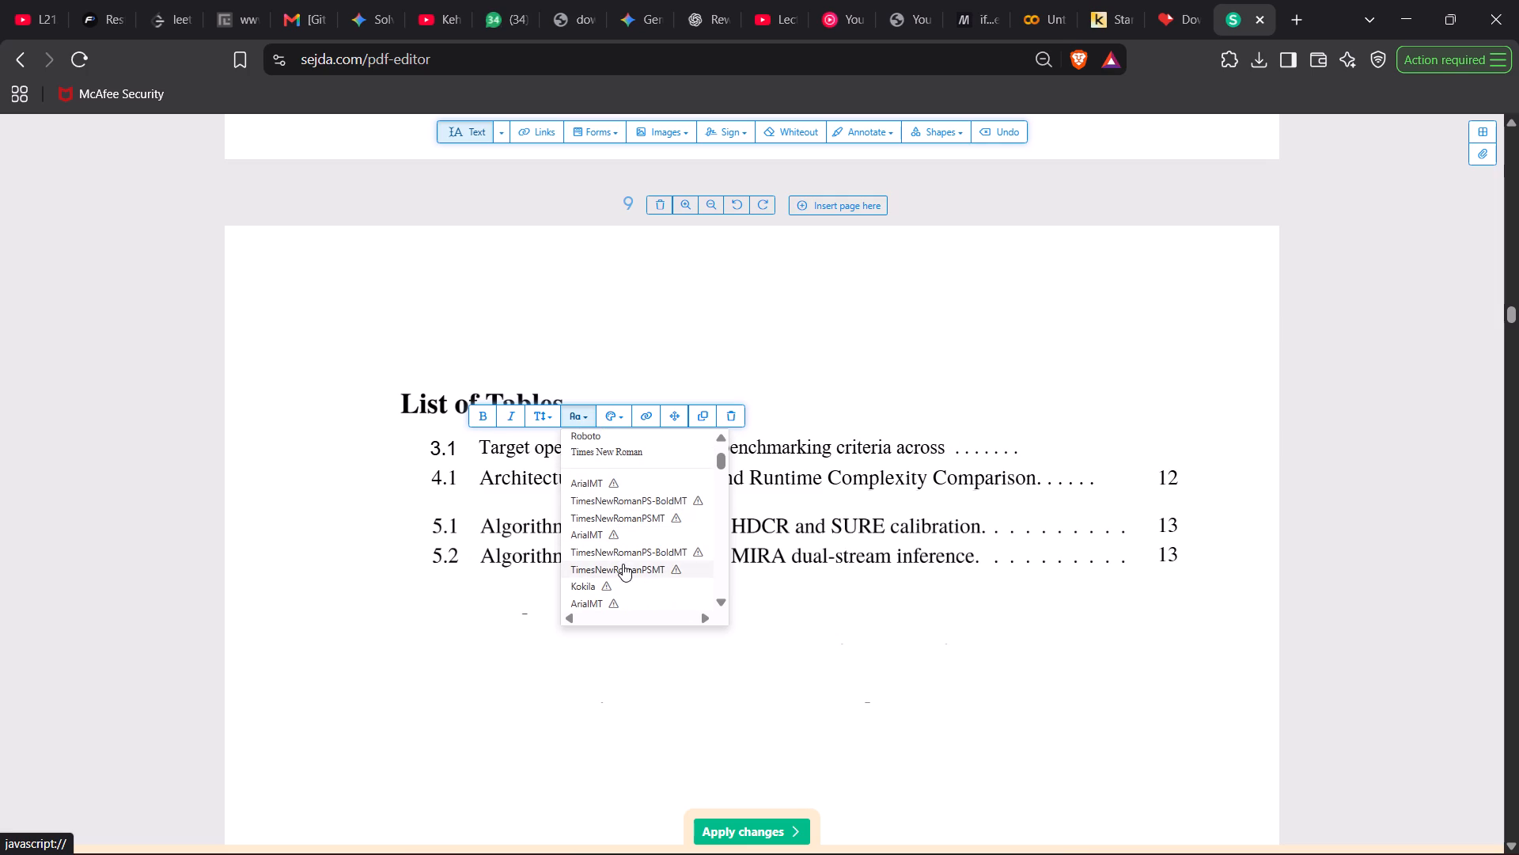
{"action": "left_click", "coordinate": [630, 523]}
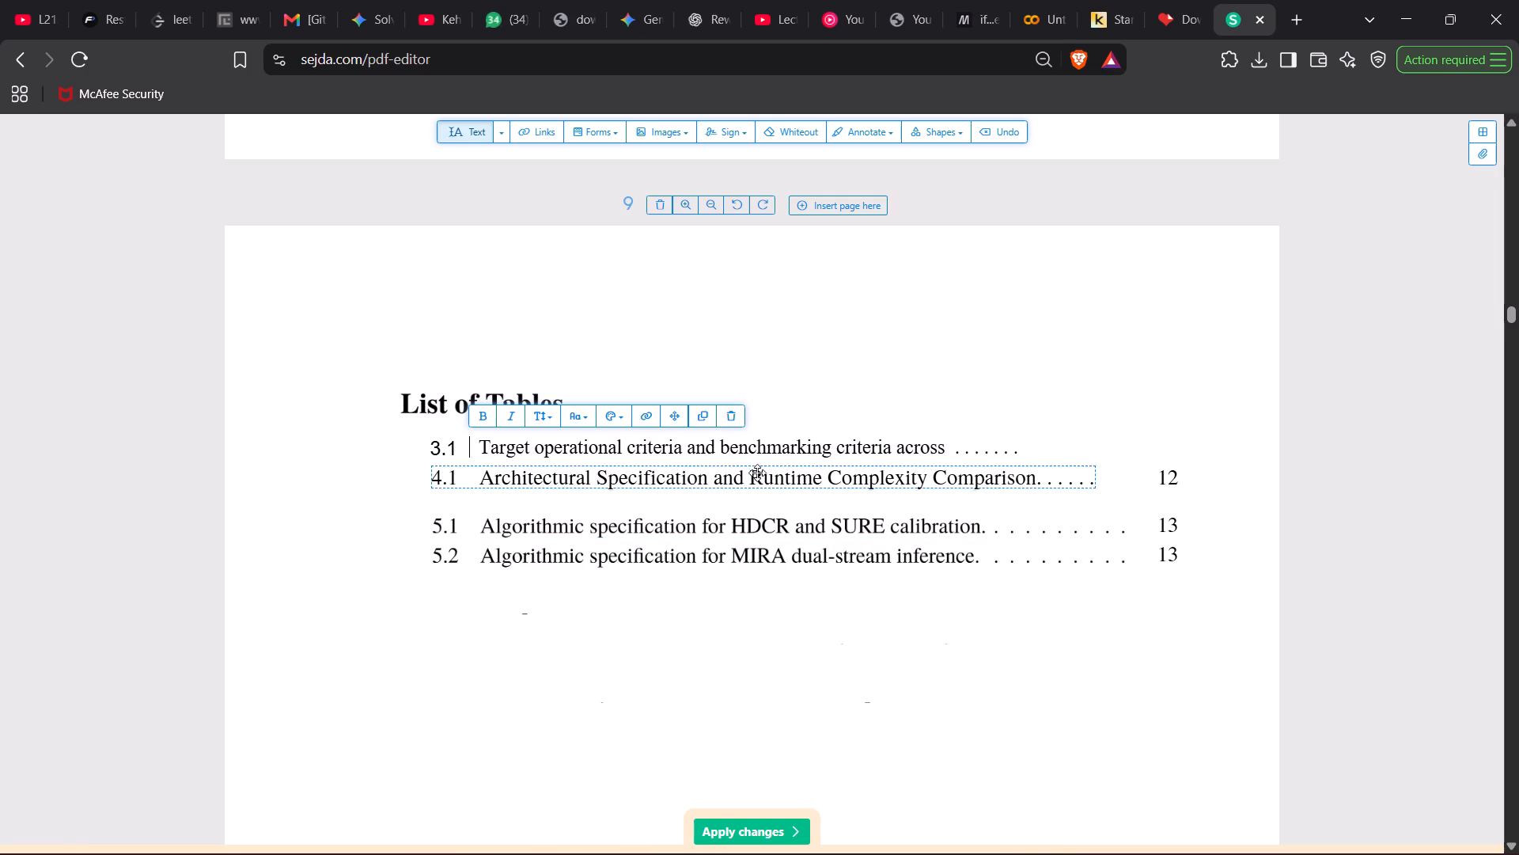
{"action": "left_click", "coordinate": [550, 416]}
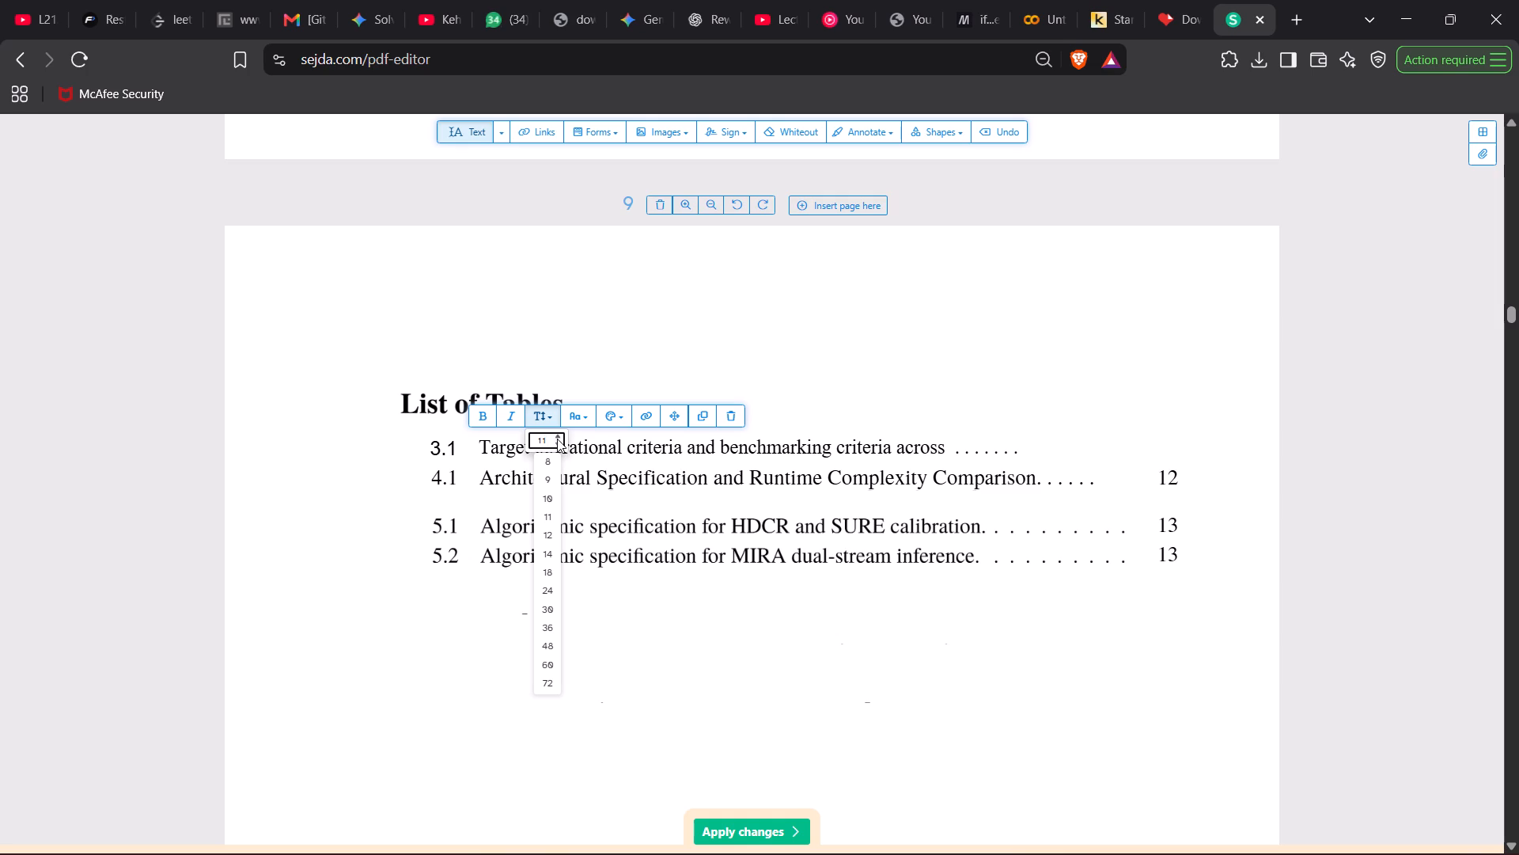
{"action": "left_click", "coordinate": [557, 436]}
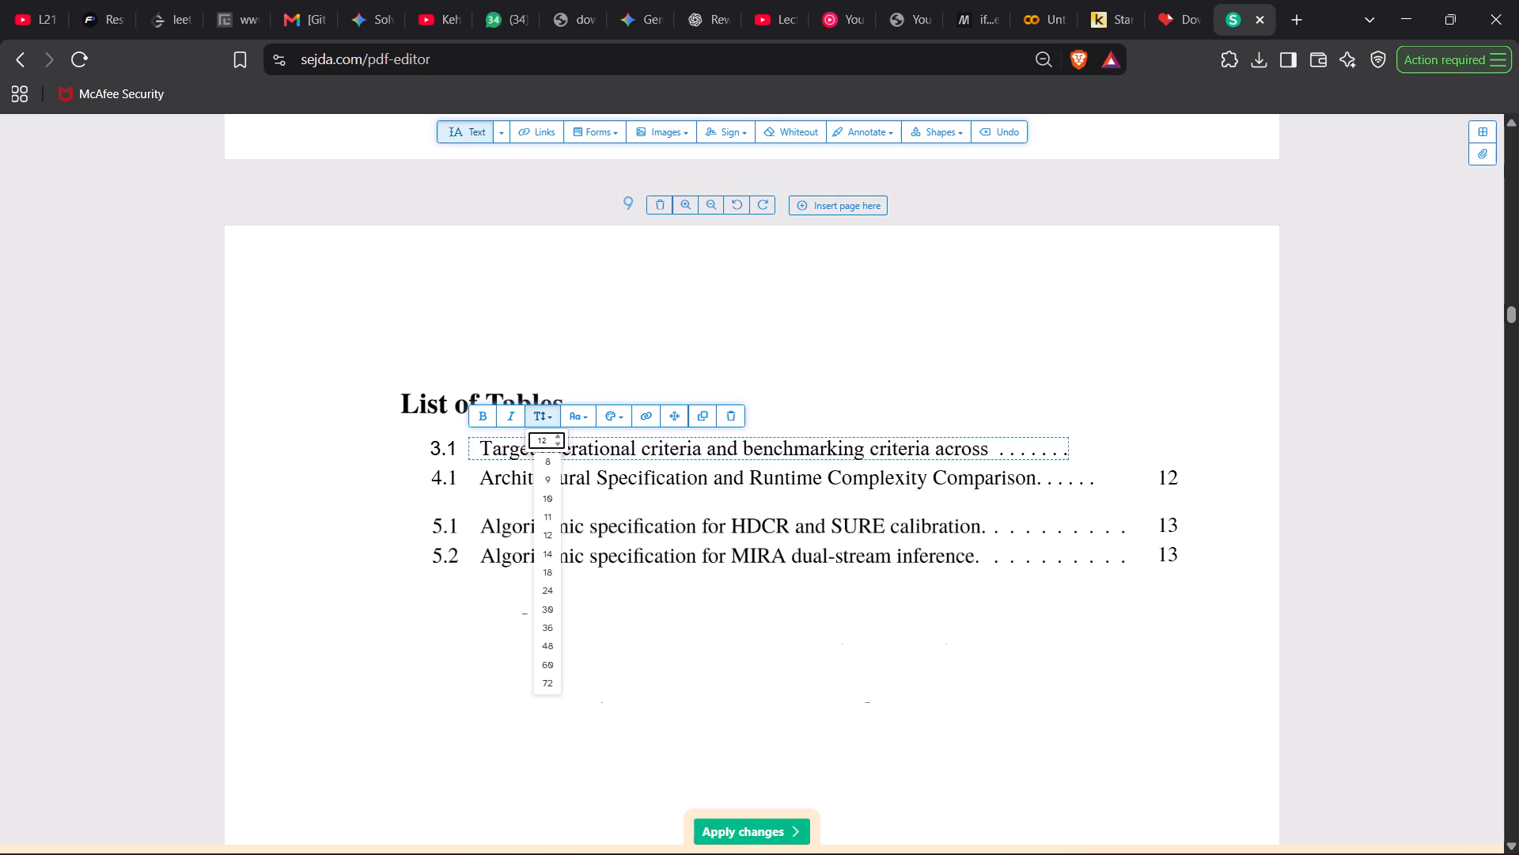
Add page number 5 at the end of row 3.1, above the 12 of row 4.1.
{"action": "left_click", "coordinate": [1157, 437]}
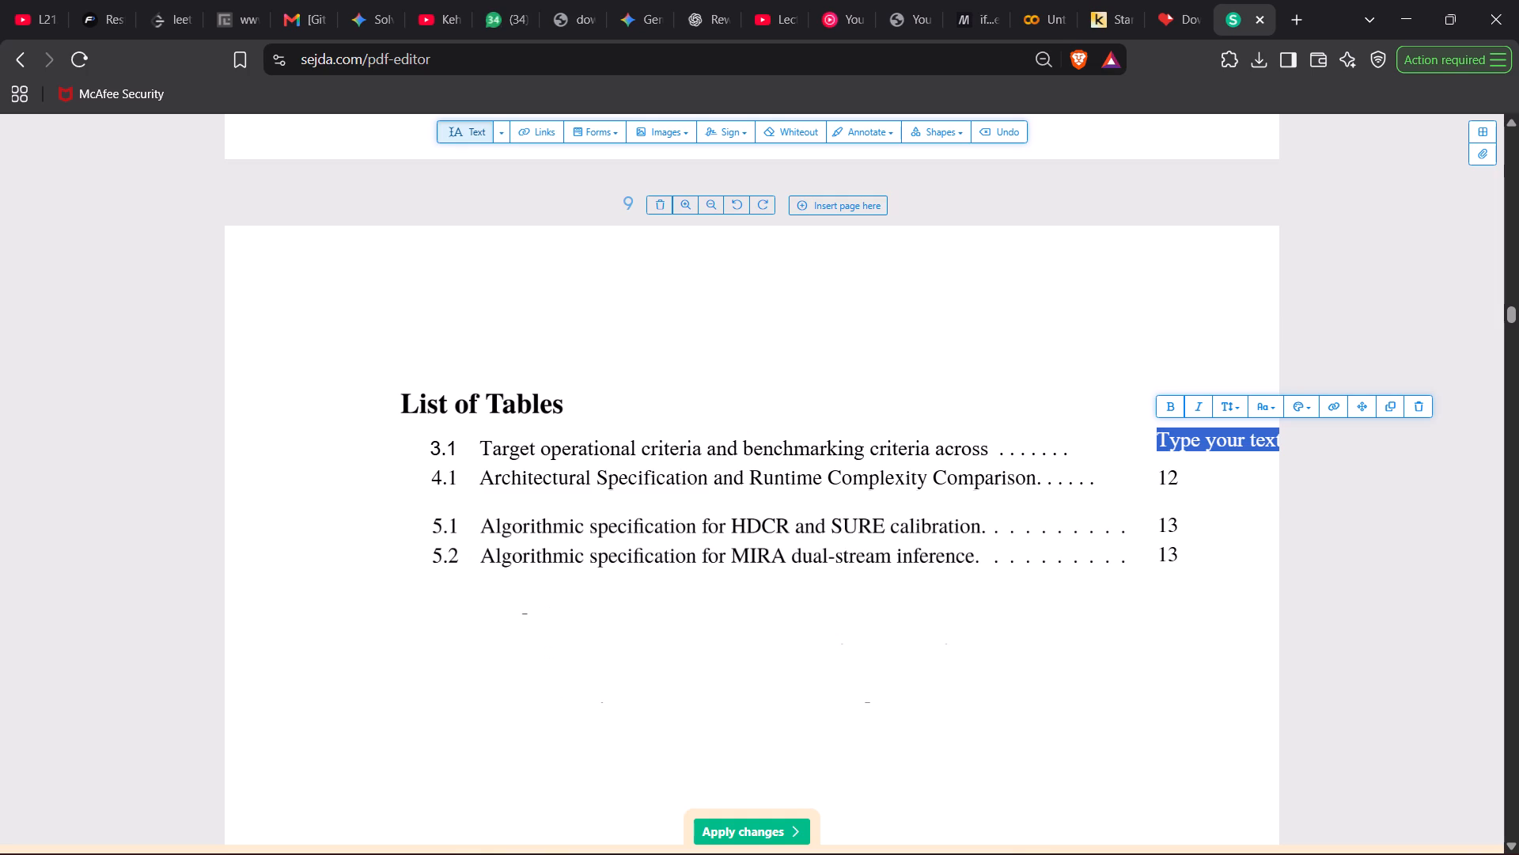
{"action": "key", "text": "5"}
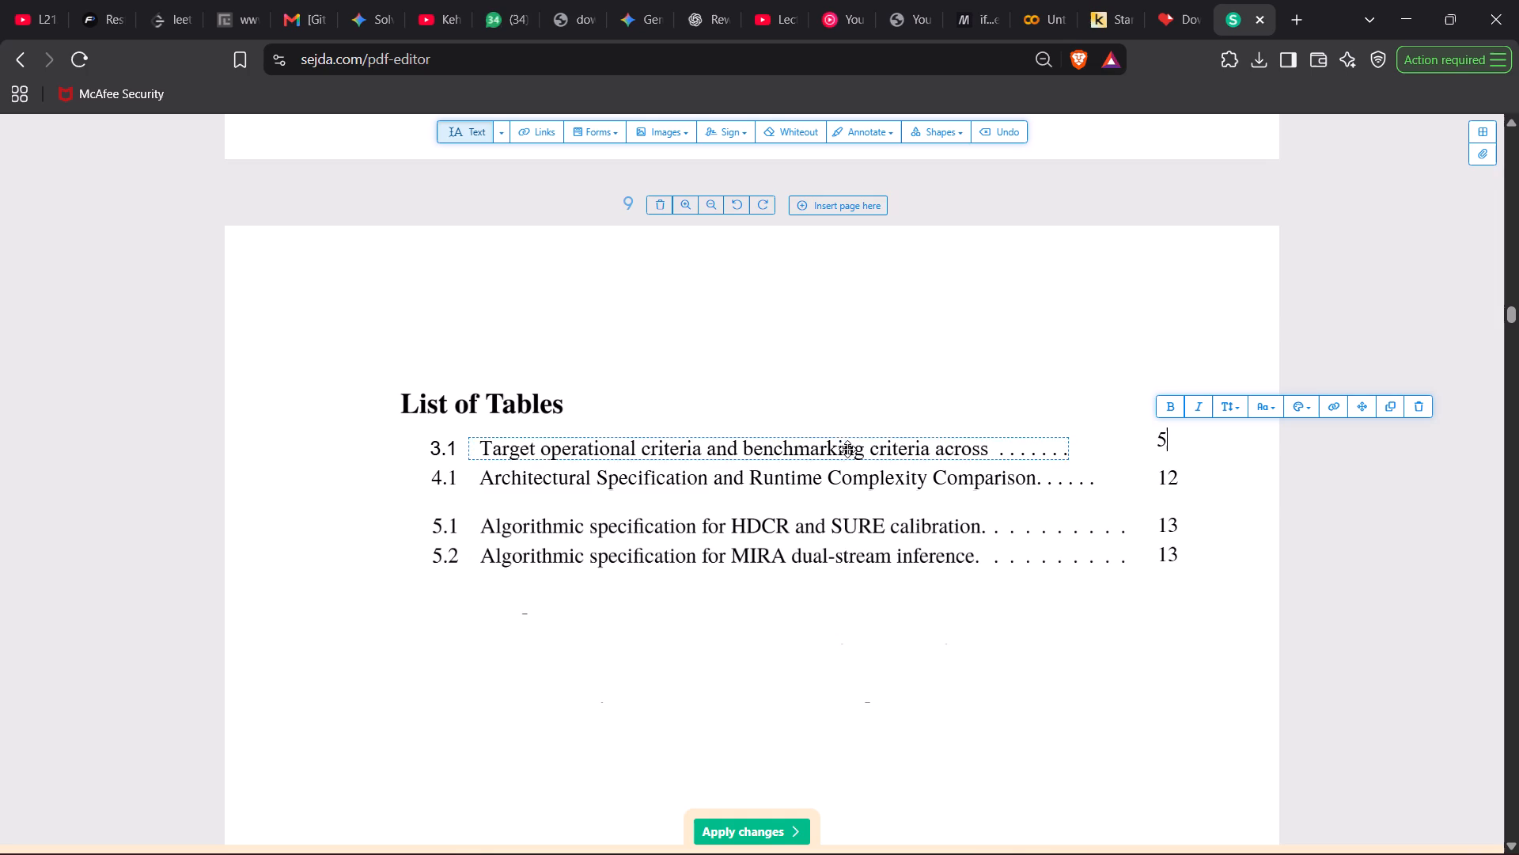
Set the row number 3.1 to size 12 and a Times-style serif font matching its title.
{"action": "left_click", "coordinate": [445, 447]}
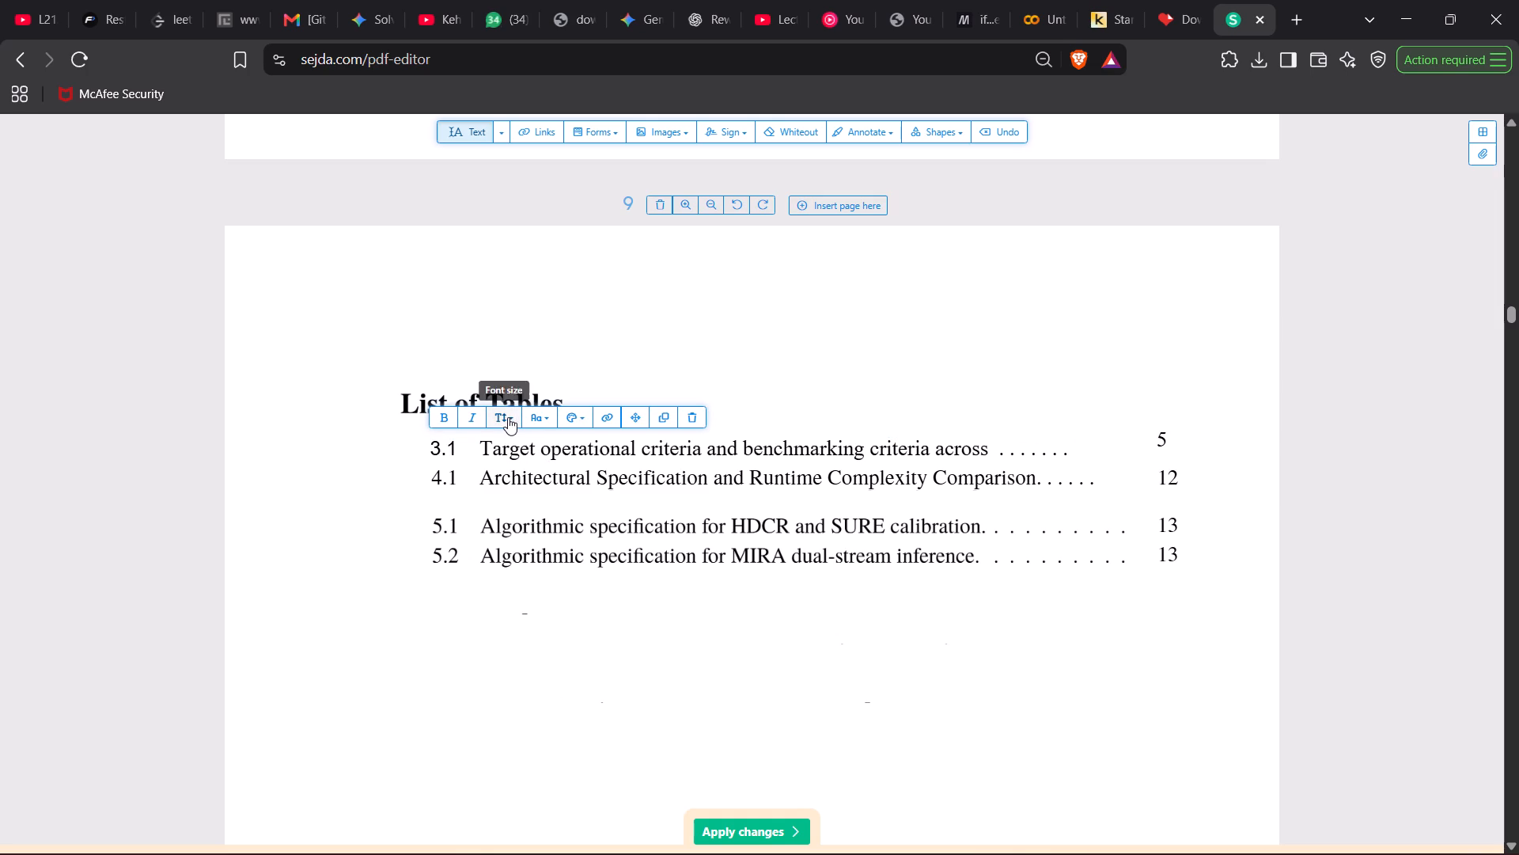
{"action": "left_click", "coordinate": [508, 417]}
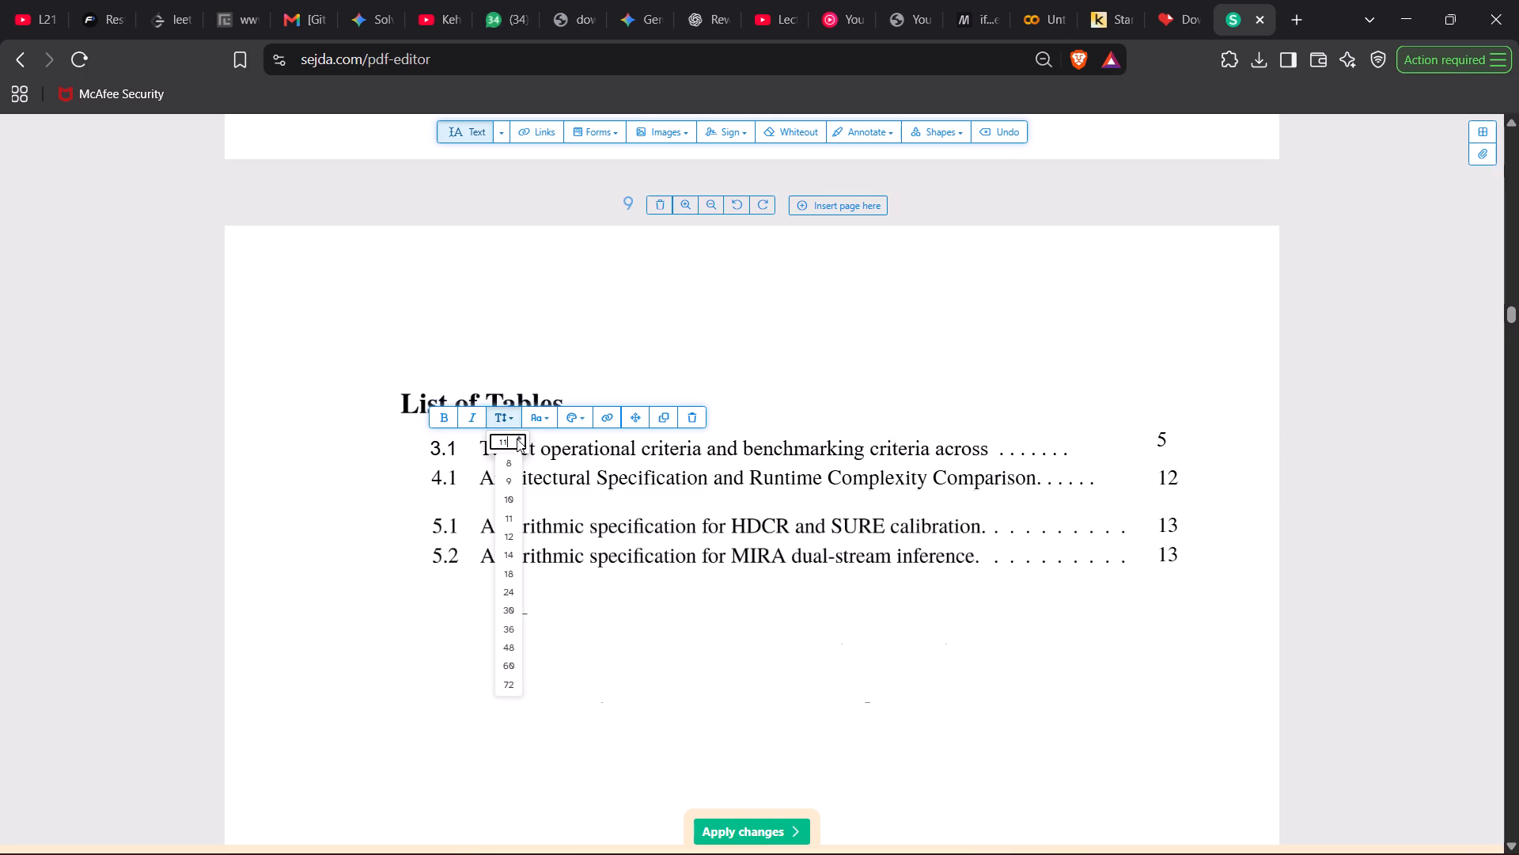
{"action": "left_click", "coordinate": [517, 439]}
{"action": "left_click", "coordinate": [546, 420]}
{"action": "left_click", "coordinate": [581, 450]}
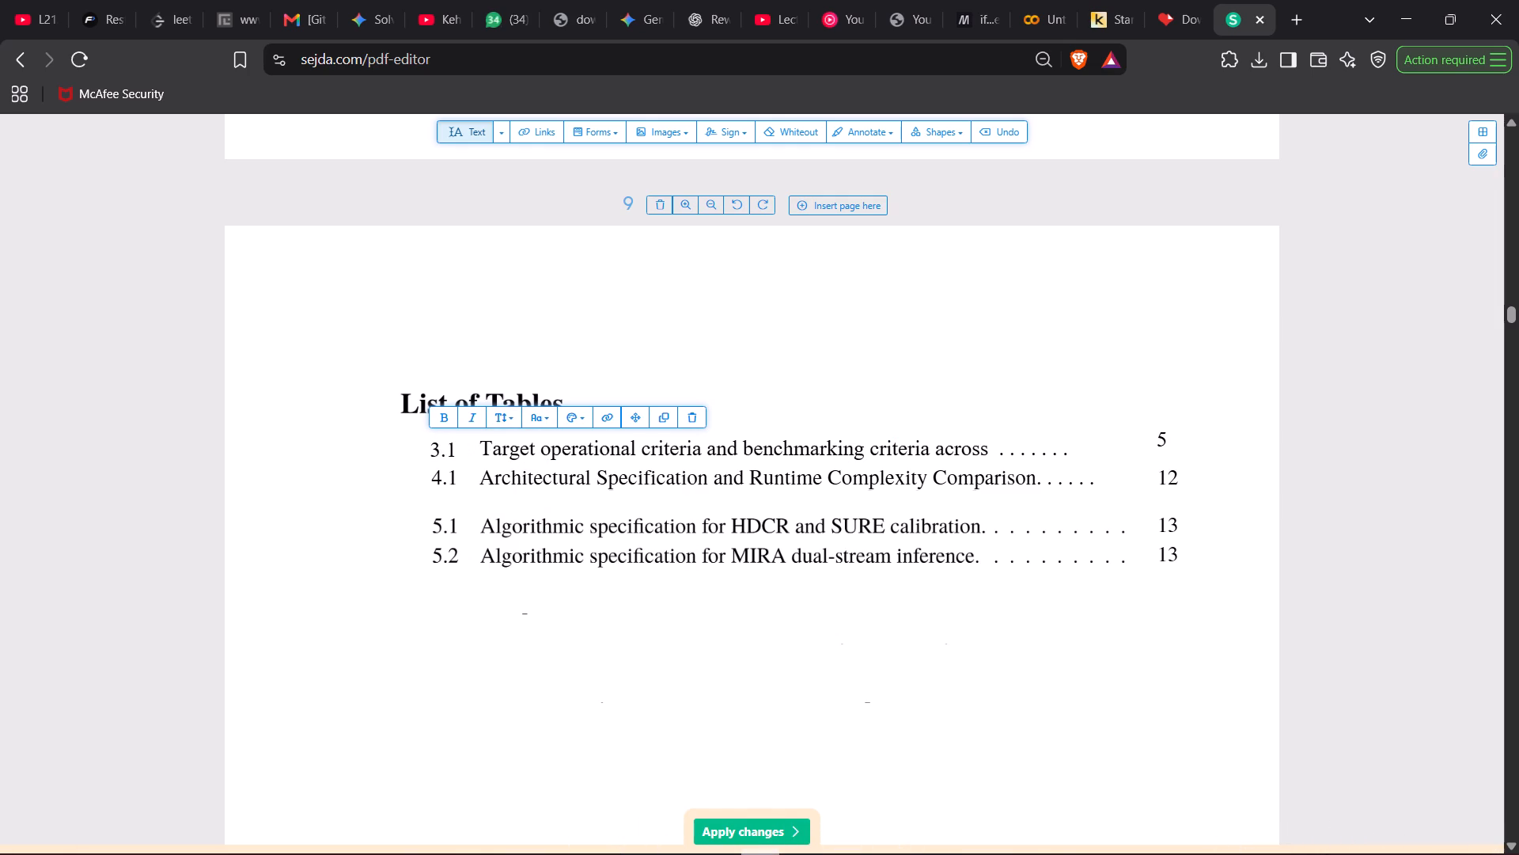
Apply the changes and download the edited PDF to the Desktop as Final FLast (1).
{"action": "left_click", "coordinate": [737, 823]}
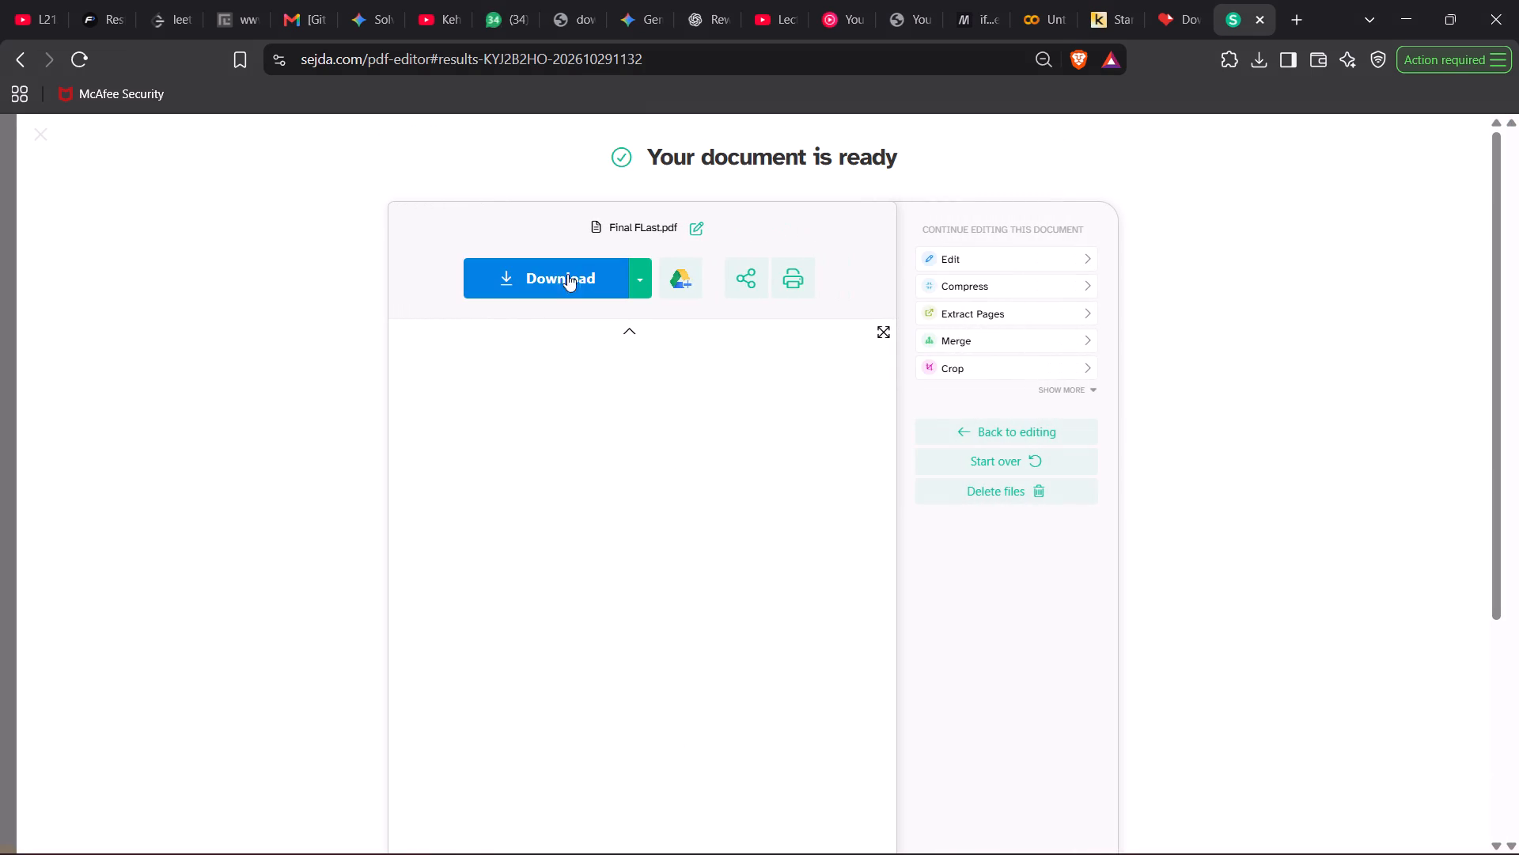
{"action": "left_click", "coordinate": [563, 268]}
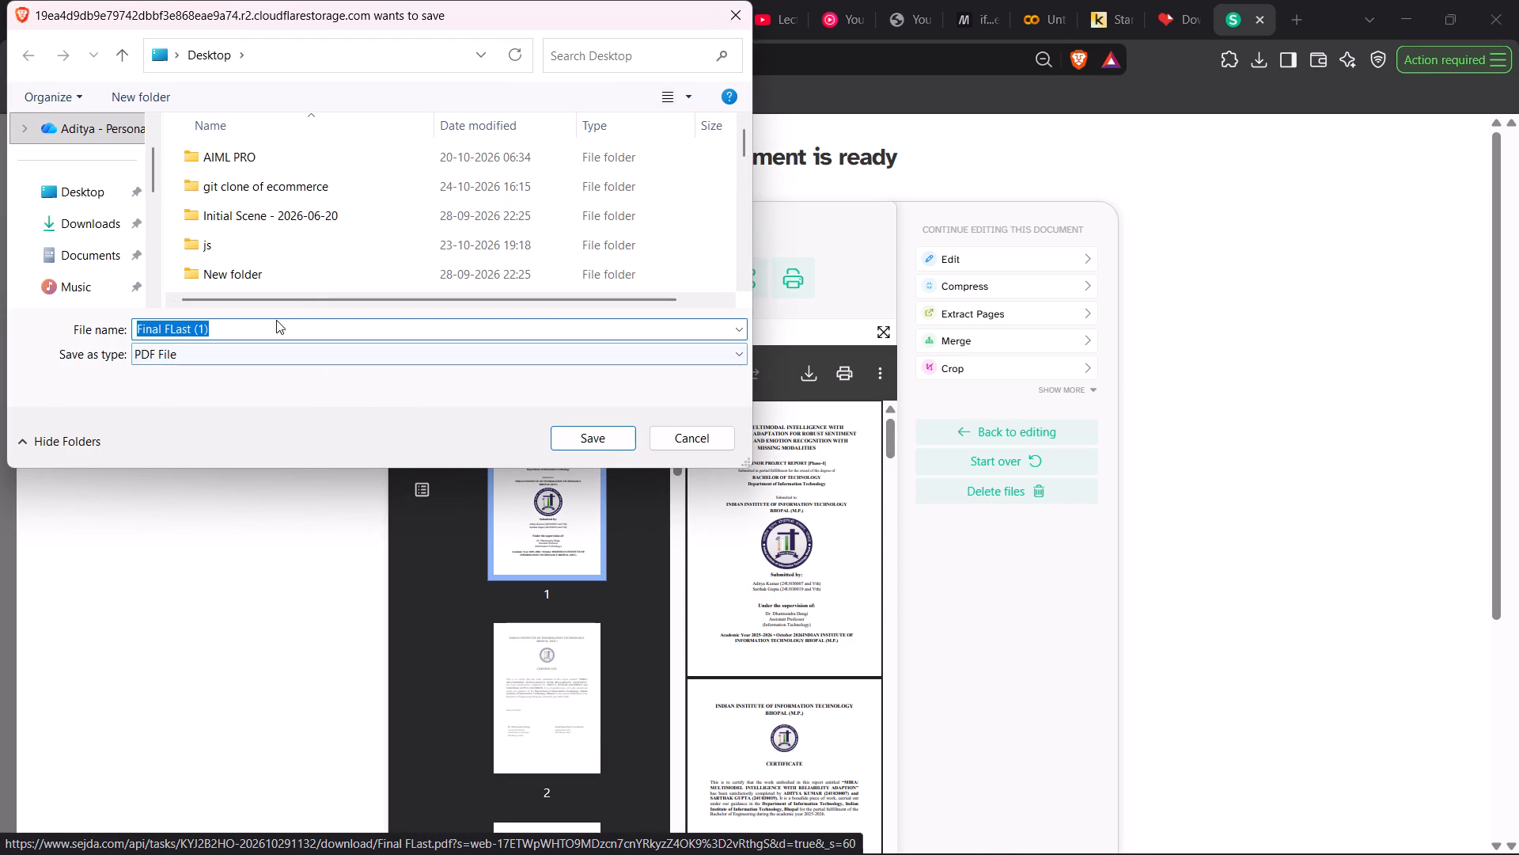
{"action": "left_click", "coordinate": [587, 443]}
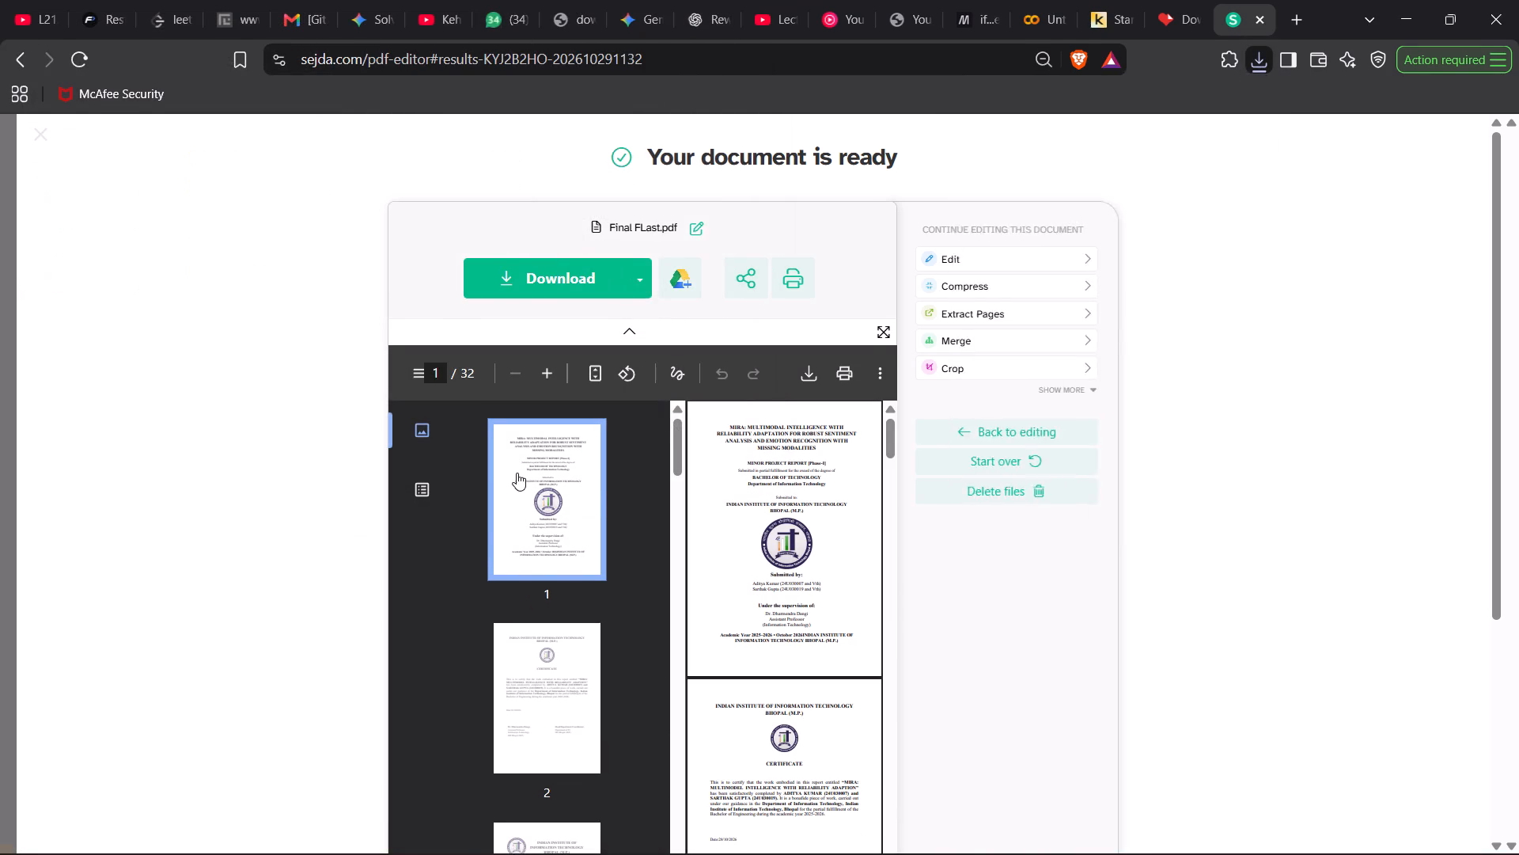
Open Final FLast (1).pdf from the desktop in Edge and review the contents, List of Tables and chapter pages through to the end.
{"action": "double_click", "coordinate": [564, 445]}
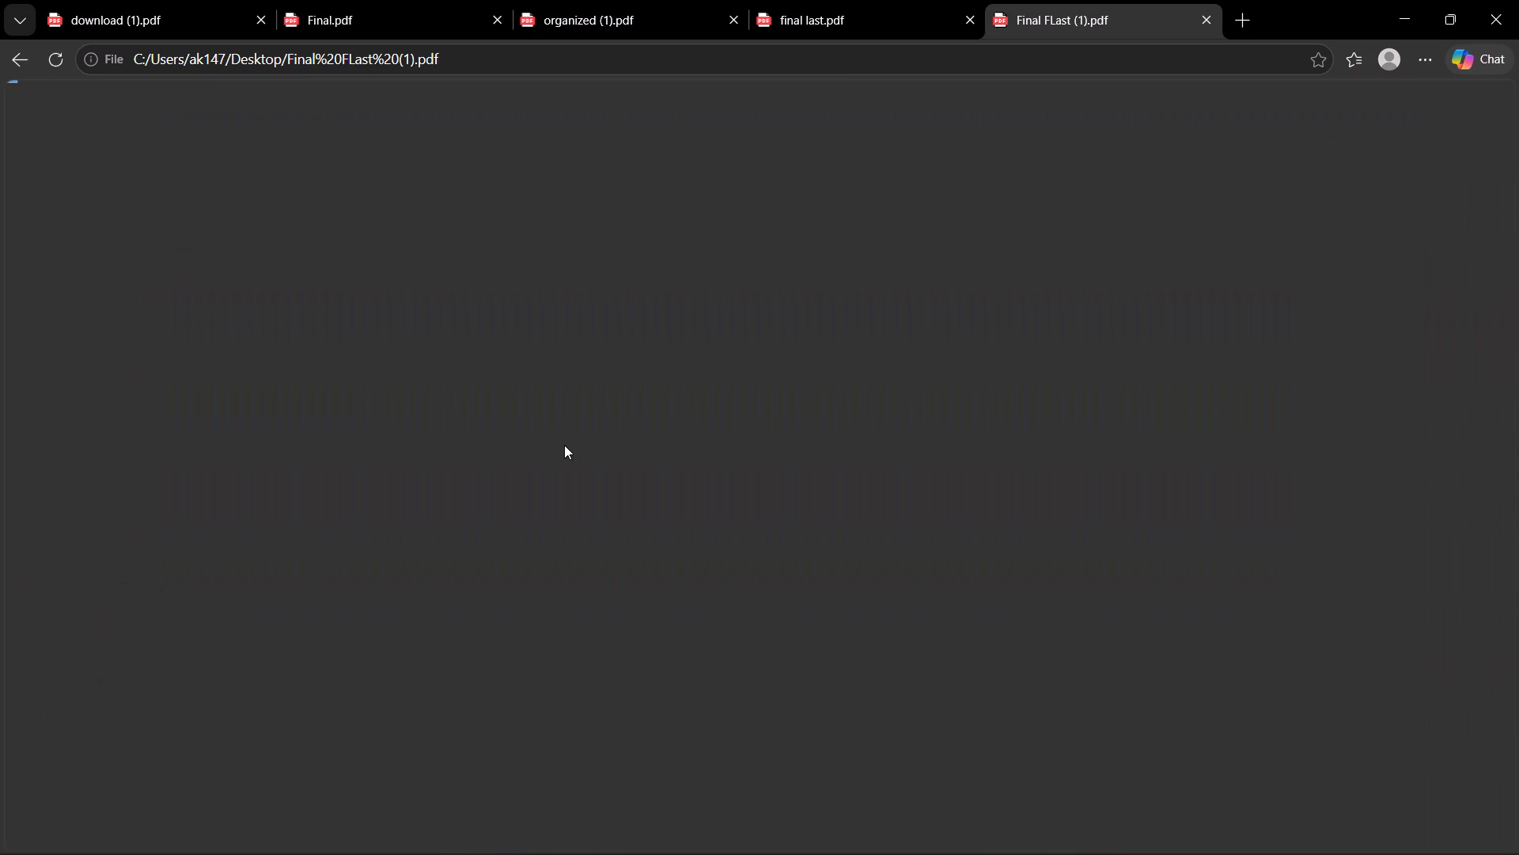
{"action": "scroll", "coordinate": [783, 526], "scroll_direction": "down", "scroll_amount": 7}
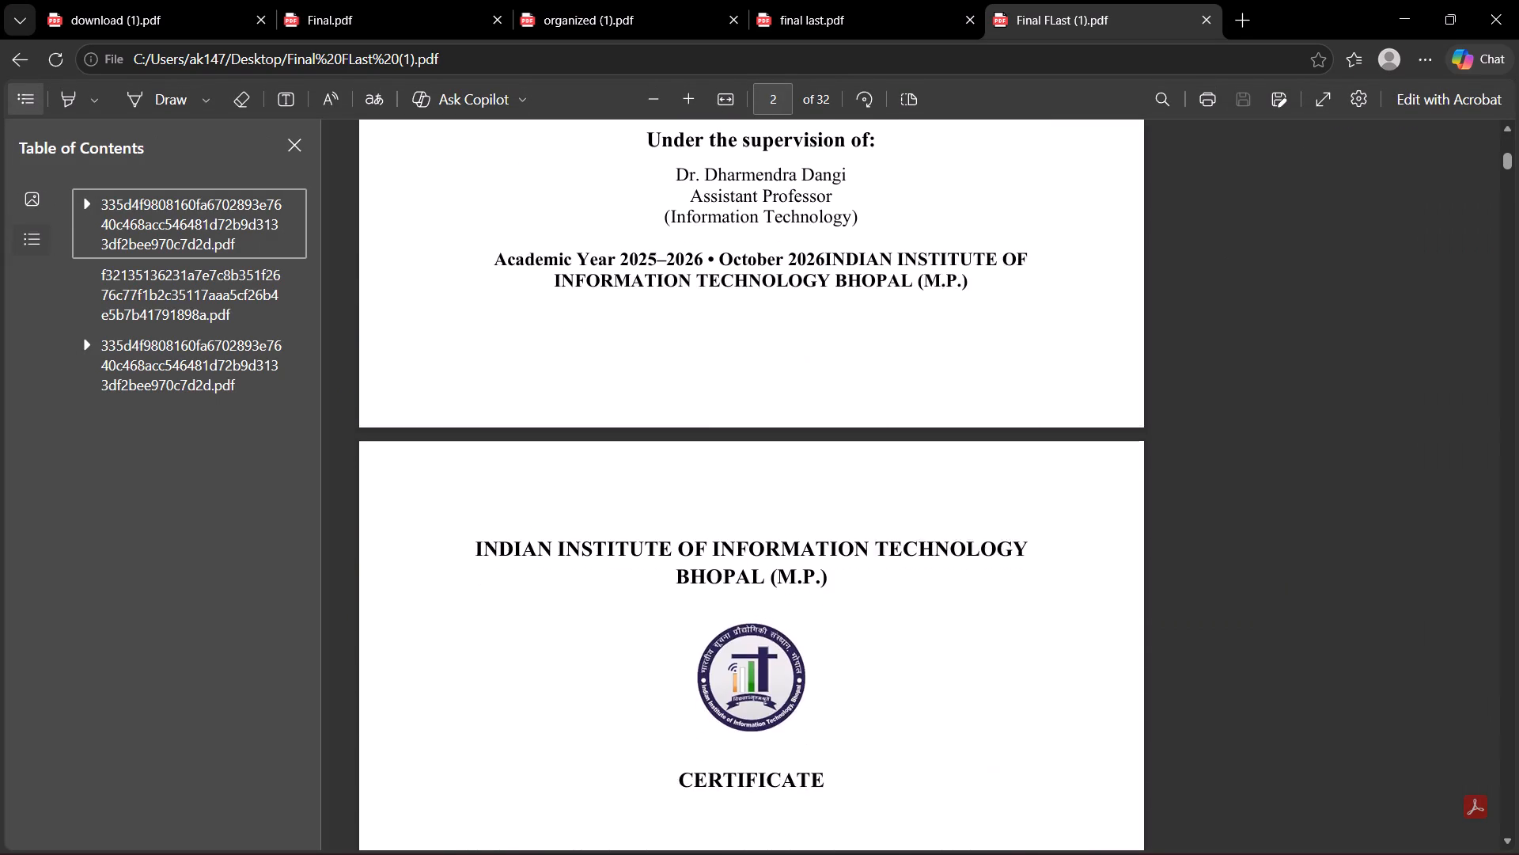
{"action": "scroll", "coordinate": [783, 526], "scroll_direction": "down", "scroll_amount": 11}
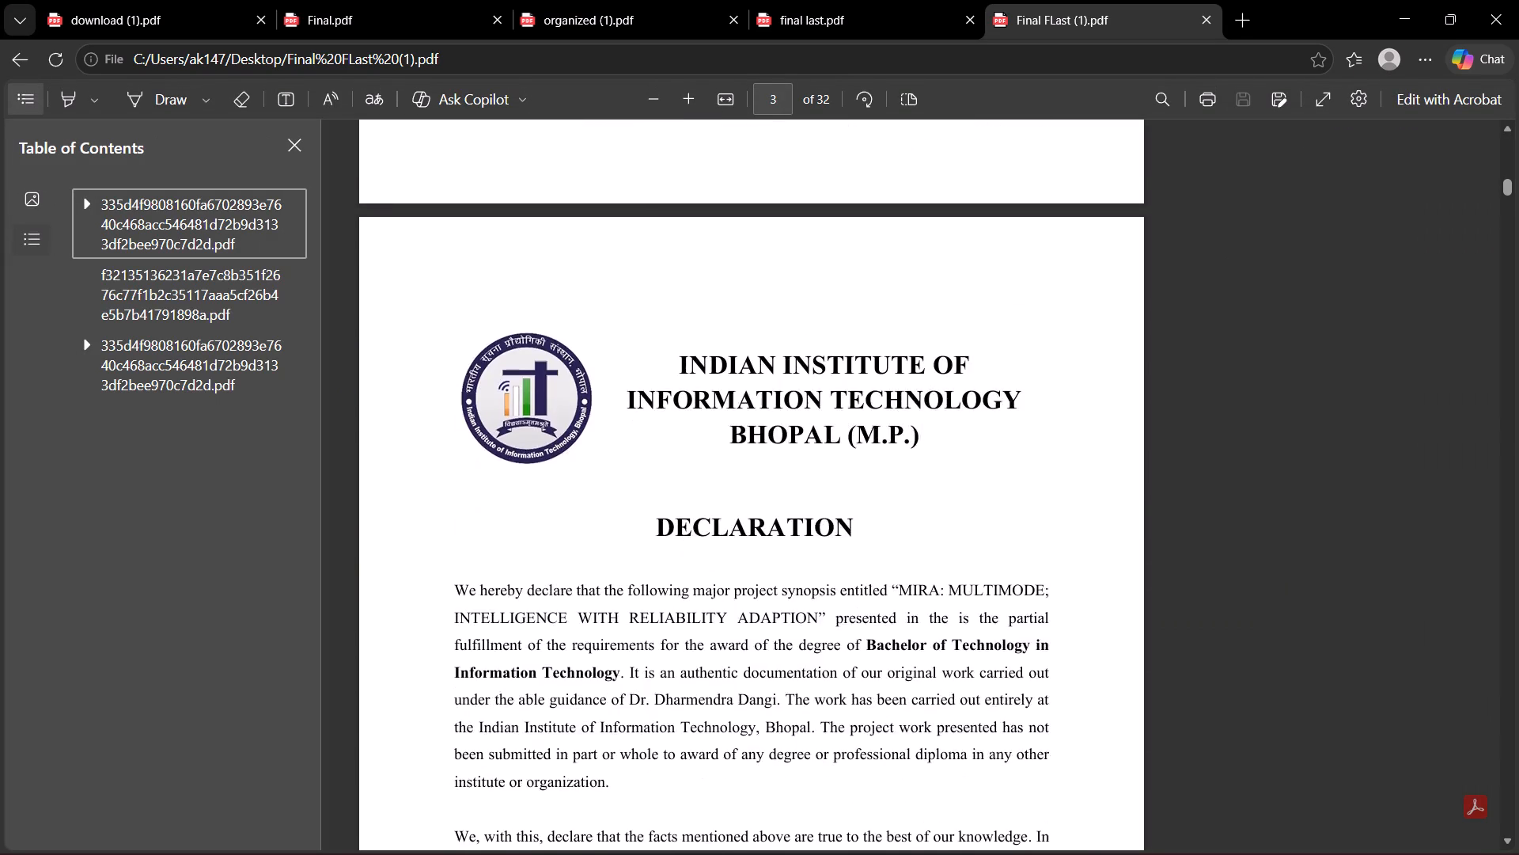
{"action": "scroll", "coordinate": [783, 526], "scroll_direction": "down", "scroll_amount": 11}
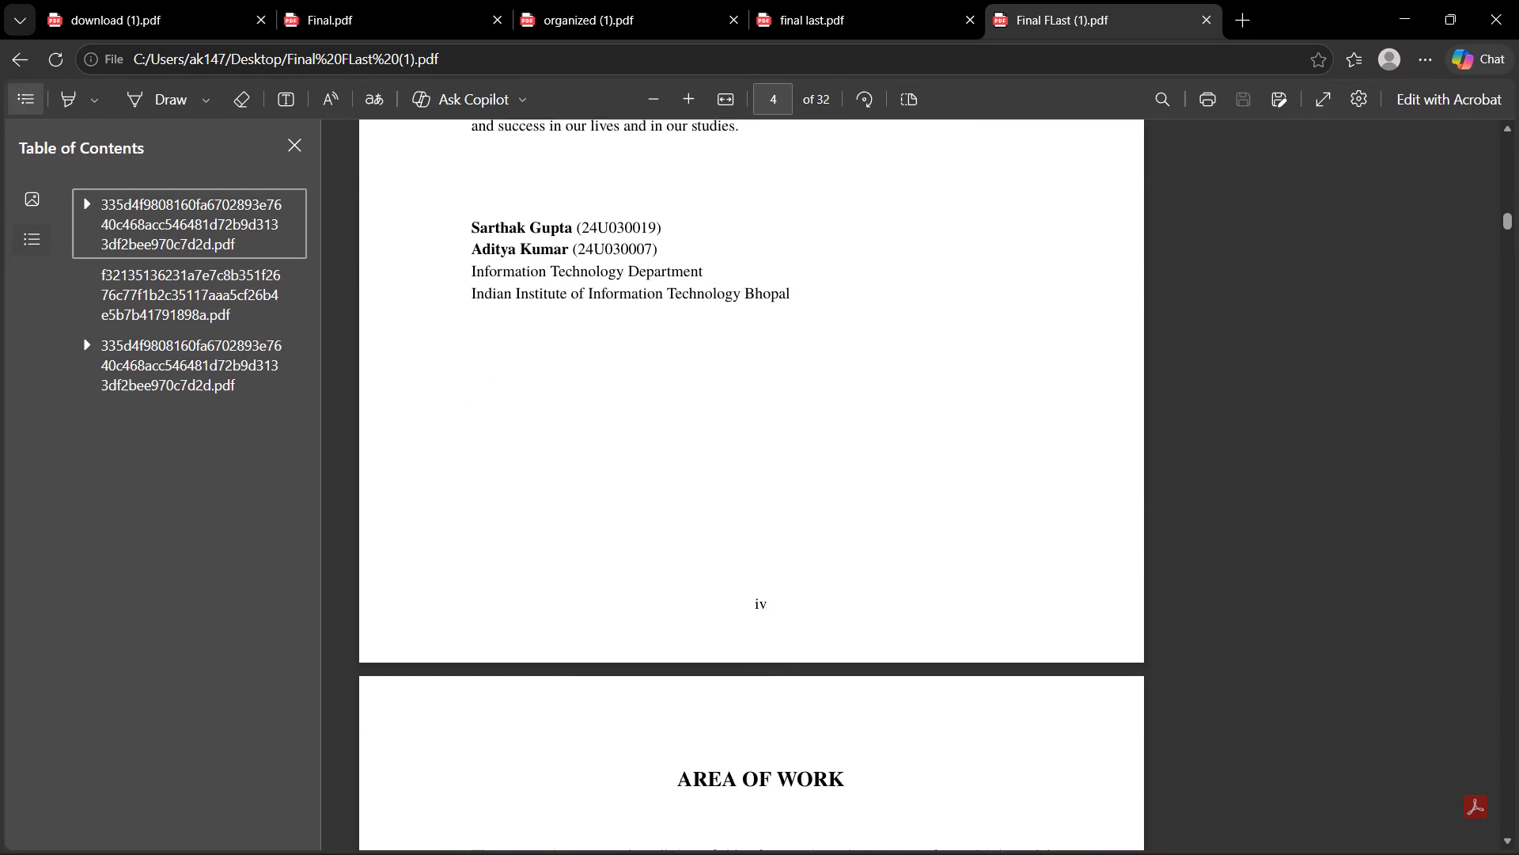
{"action": "scroll", "coordinate": [783, 526], "scroll_direction": "down", "scroll_amount": 11}
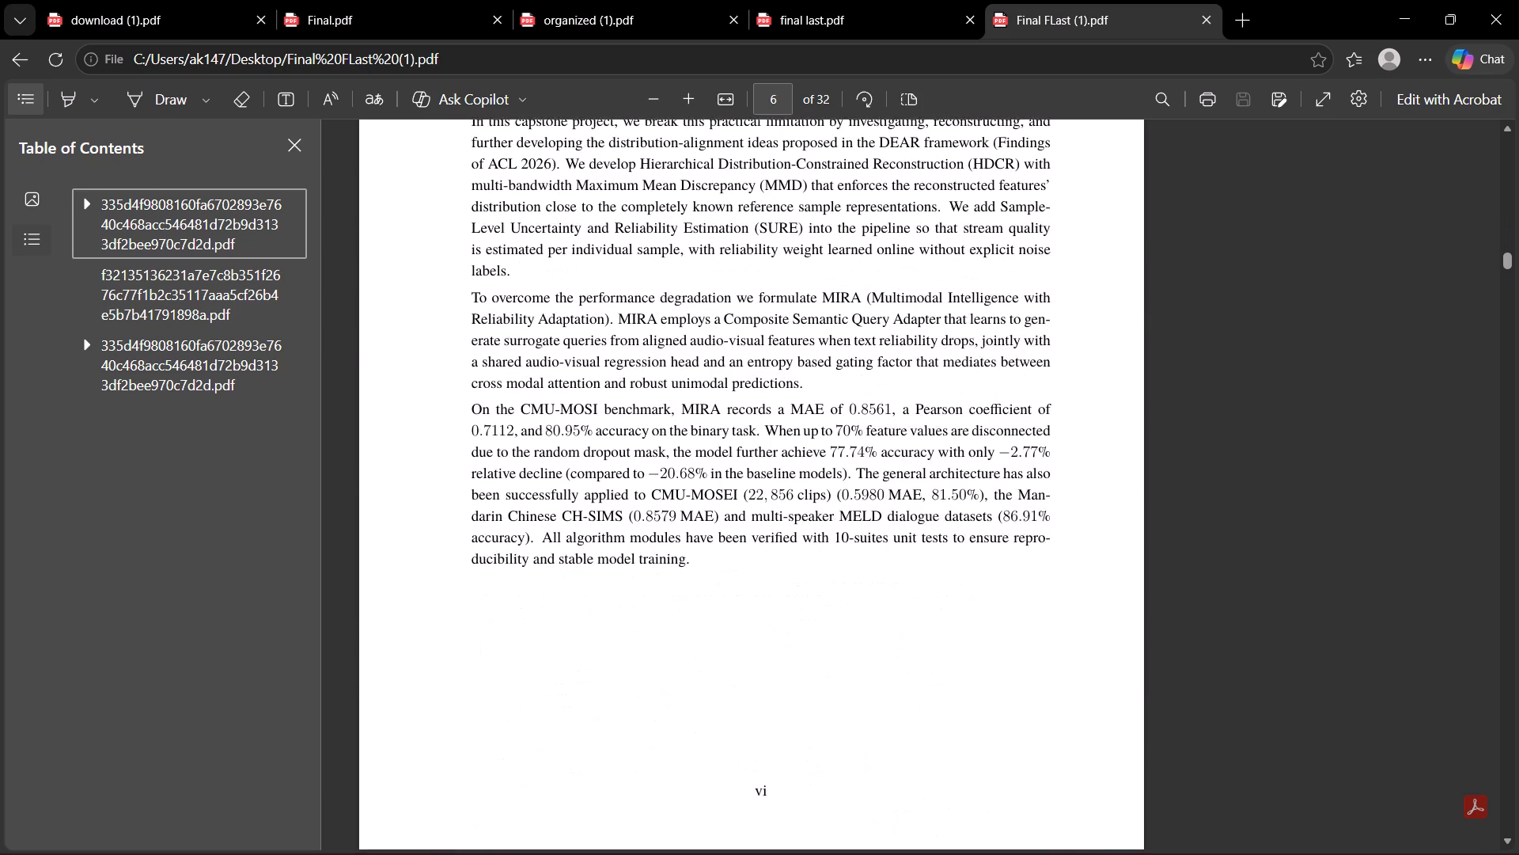
{"action": "scroll", "coordinate": [783, 526], "scroll_direction": "down", "scroll_amount": 11}
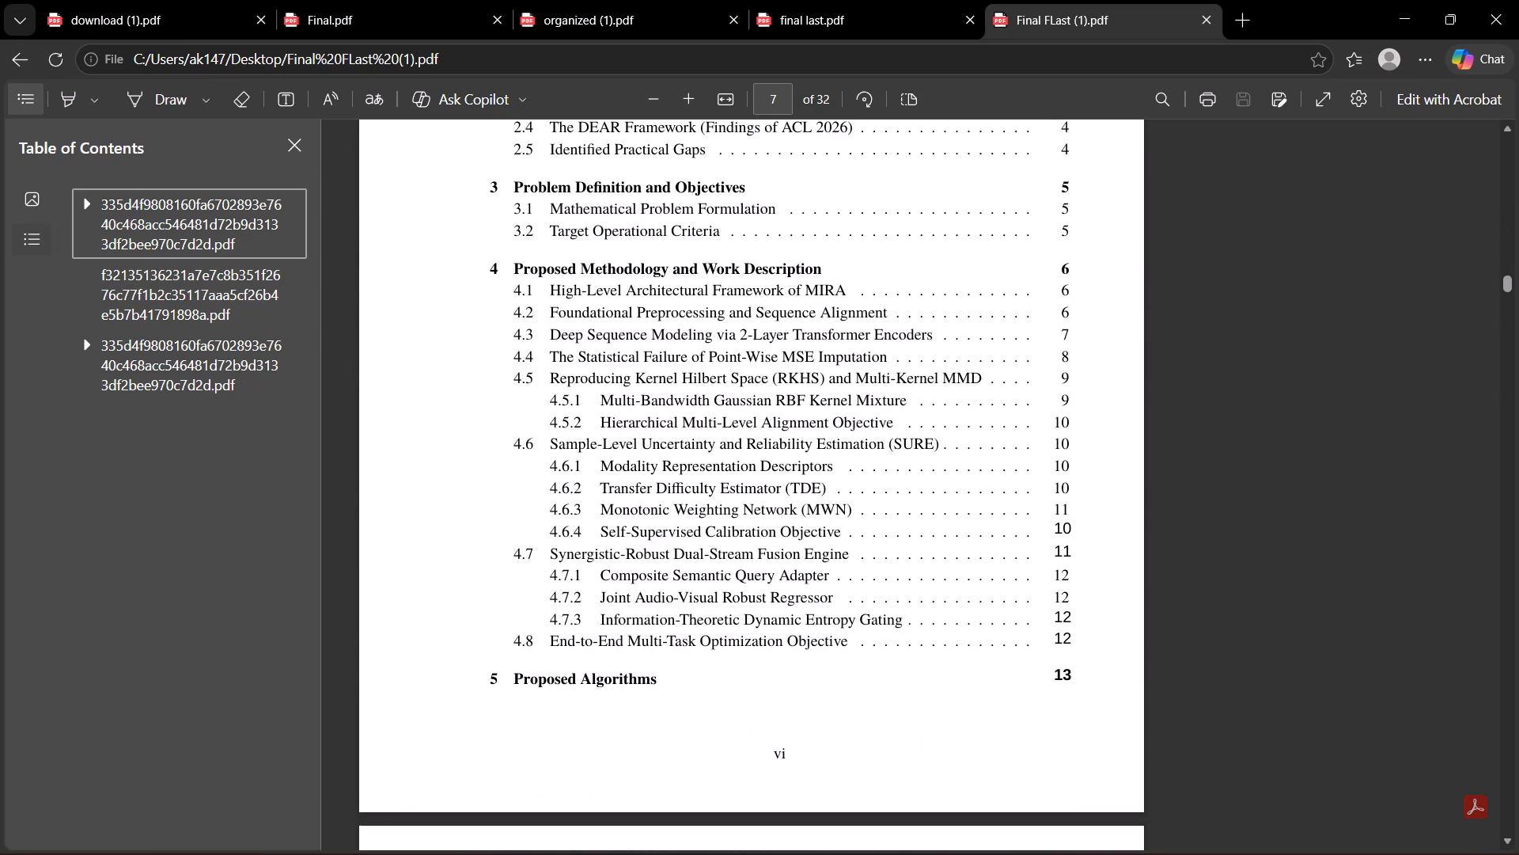
{"action": "scroll", "coordinate": [783, 526], "scroll_direction": "down", "scroll_amount": 8}
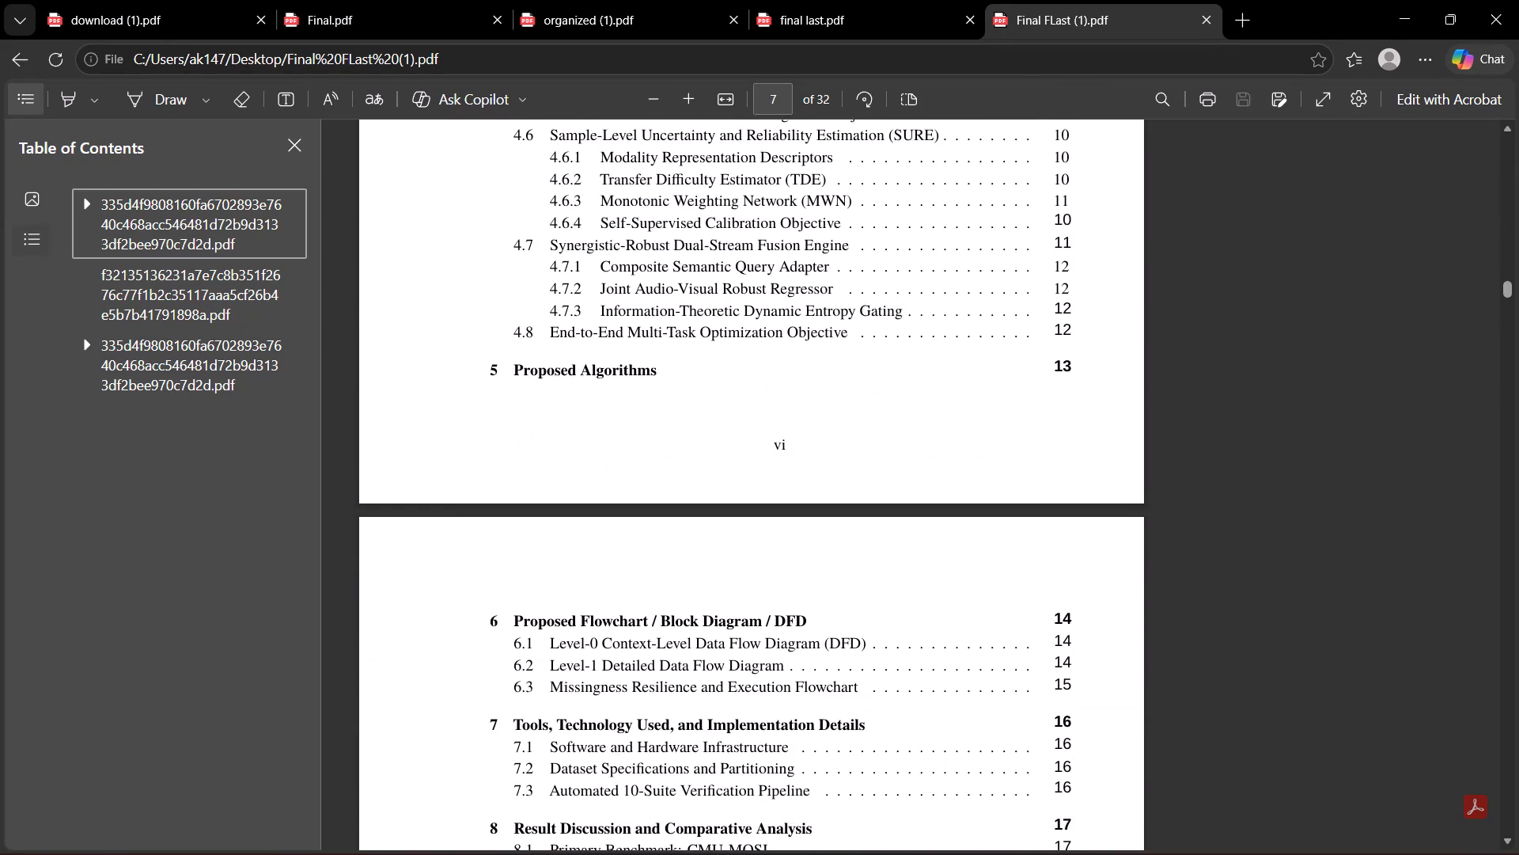
{"action": "scroll", "coordinate": [783, 526], "scroll_direction": "down", "scroll_amount": 6}
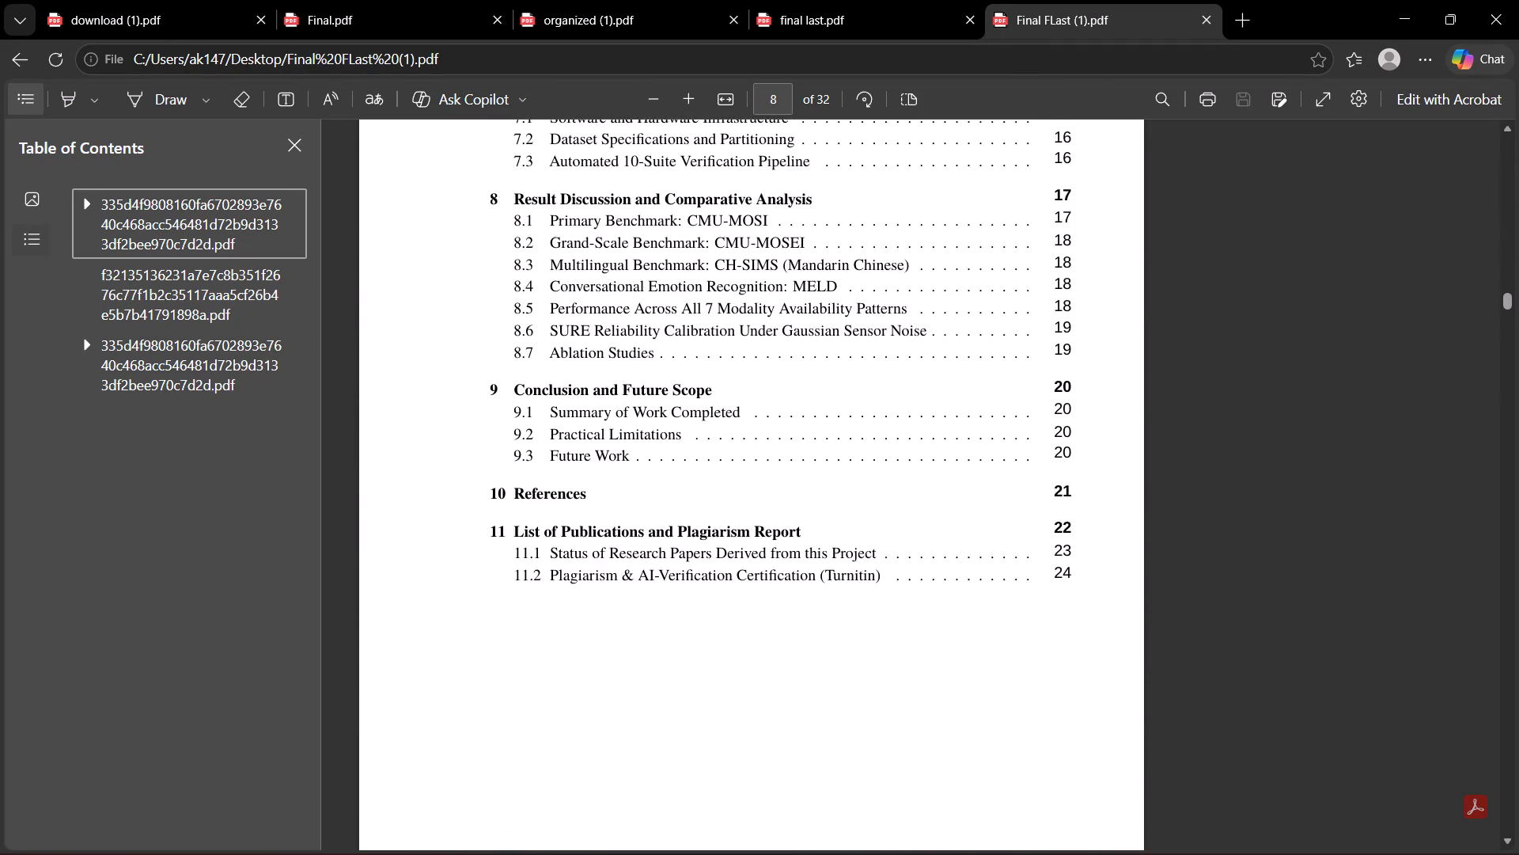
{"action": "scroll", "coordinate": [783, 526], "scroll_direction": "down", "scroll_amount": 6}
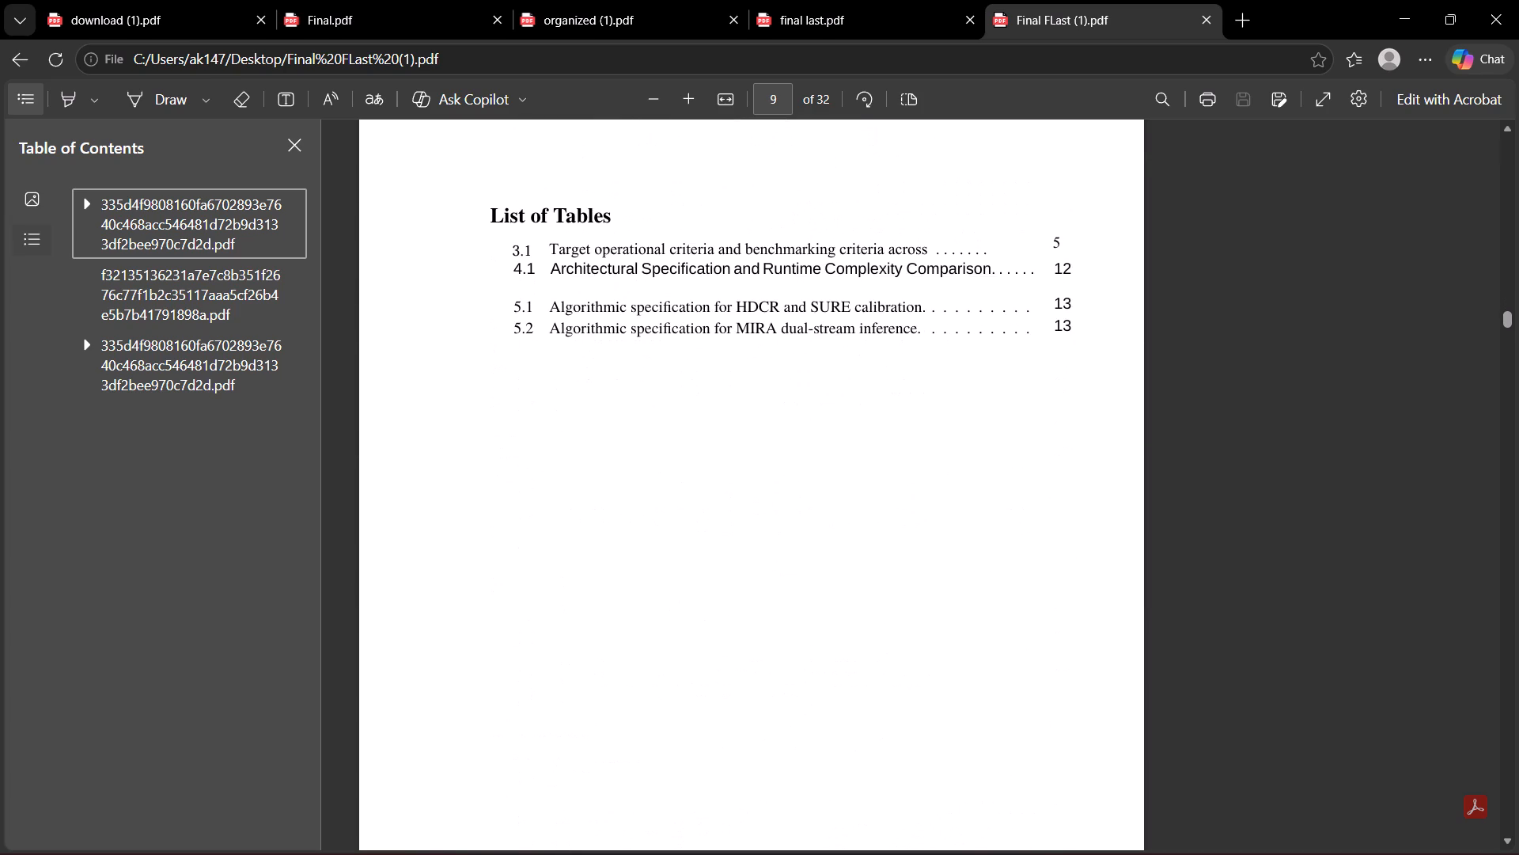
{"action": "scroll", "coordinate": [783, 526], "scroll_direction": "down", "scroll_amount": 7}
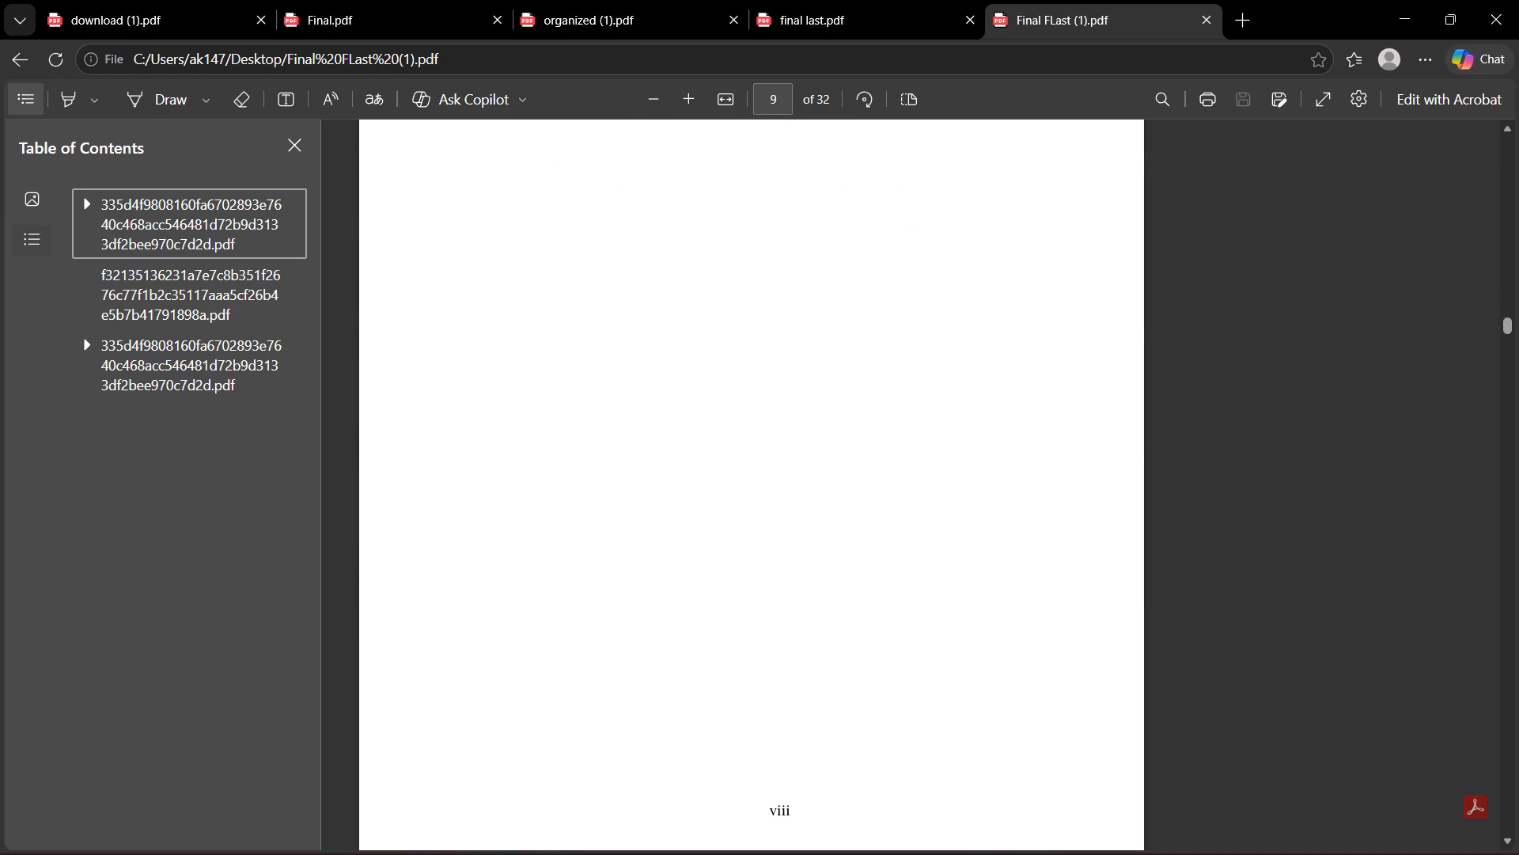
{"action": "scroll", "coordinate": [783, 526], "scroll_direction": "down", "scroll_amount": 4}
{"action": "scroll", "coordinate": [783, 526], "scroll_direction": "up", "scroll_amount": 2}
{"action": "scroll", "coordinate": [783, 526], "scroll_direction": "down", "scroll_amount": 8}
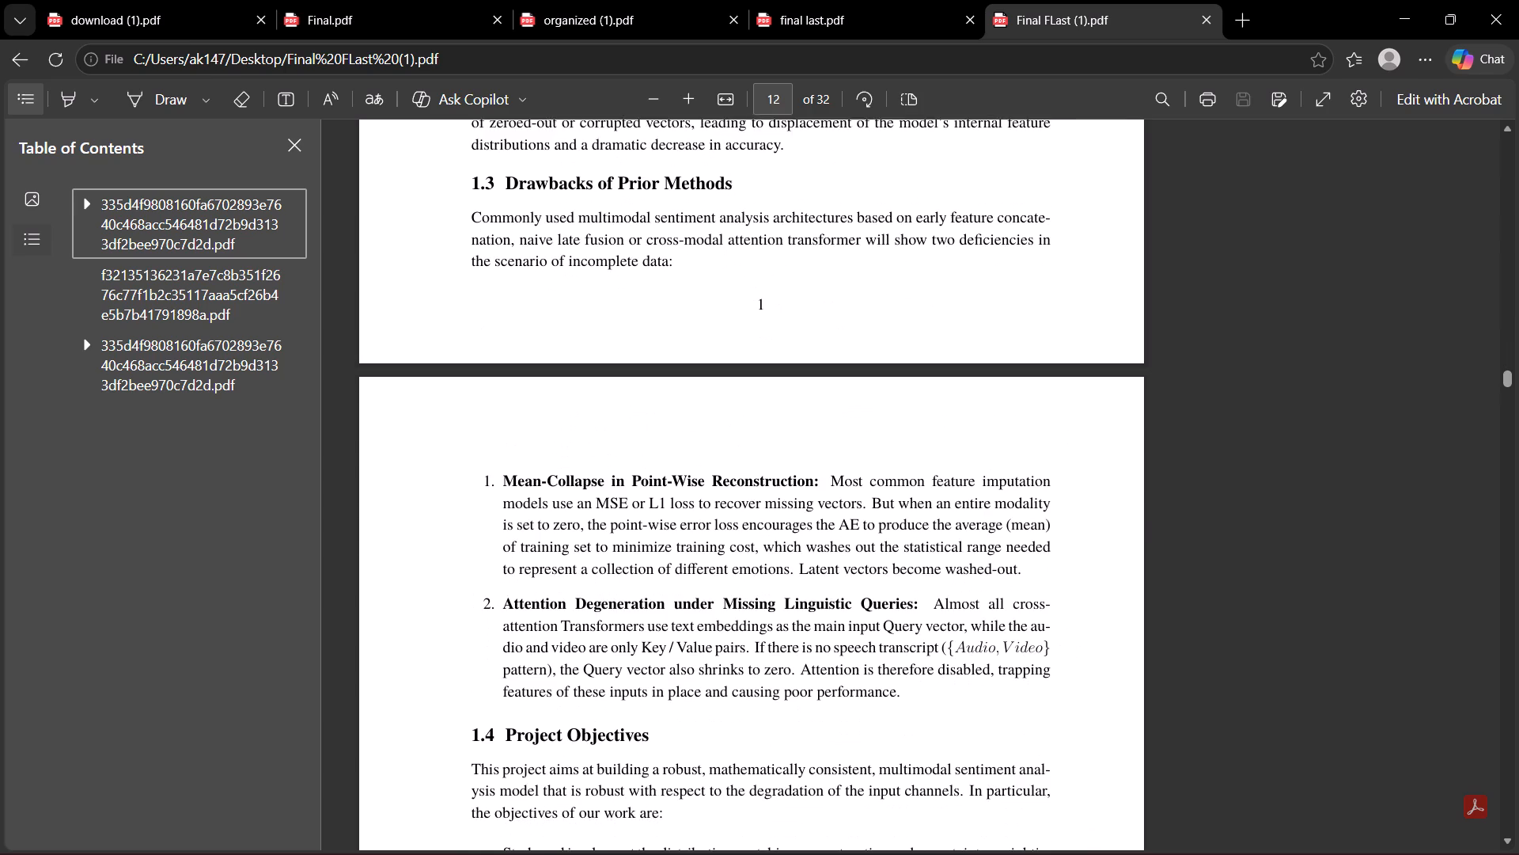
{"action": "scroll", "coordinate": [783, 526], "scroll_direction": "down", "scroll_amount": 18}
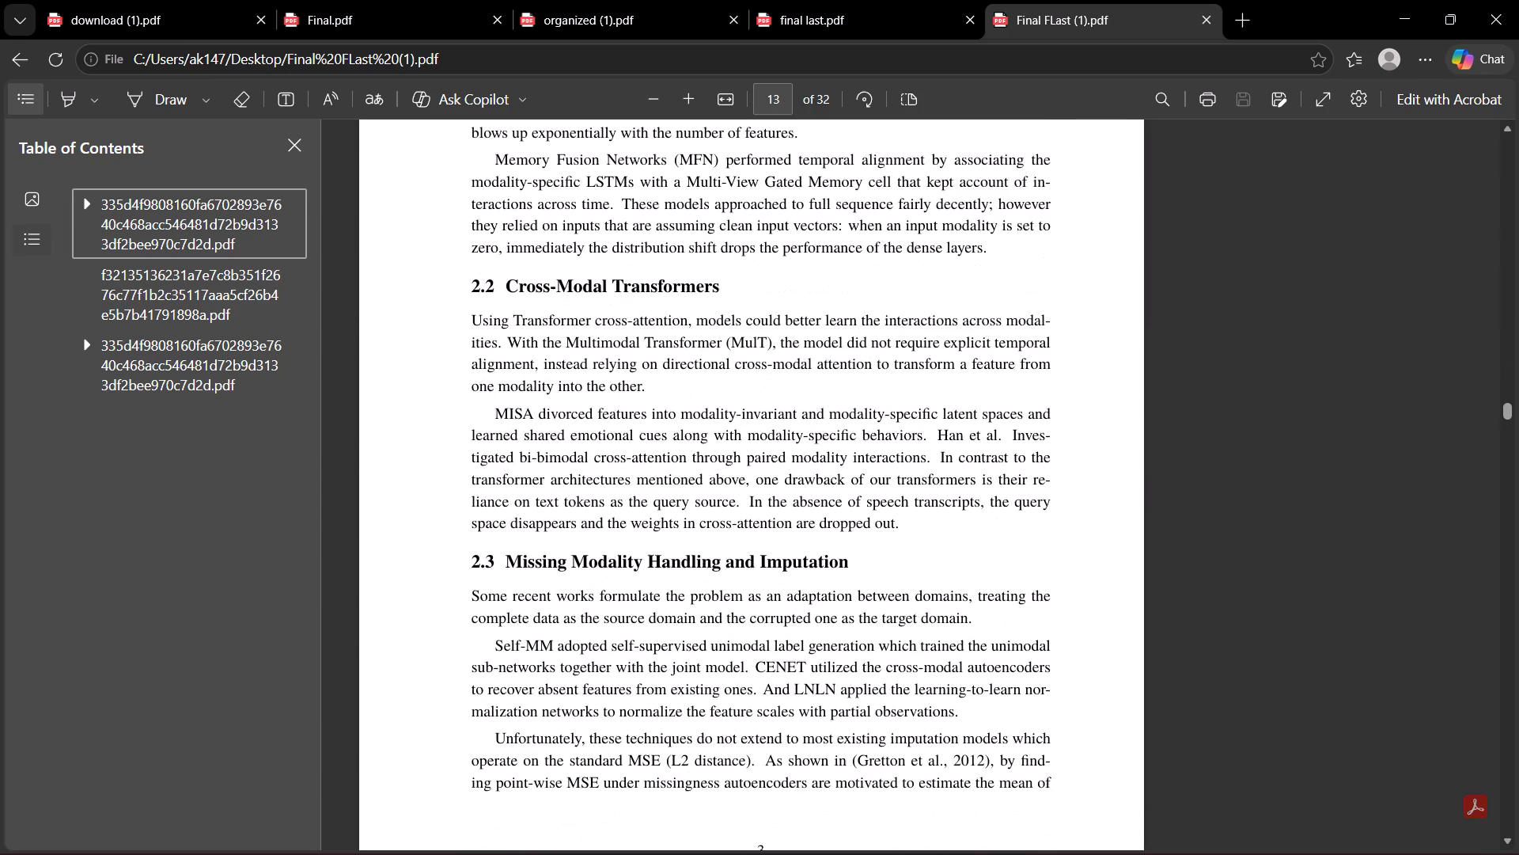
{"action": "scroll", "coordinate": [783, 526], "scroll_direction": "down", "scroll_amount": 18}
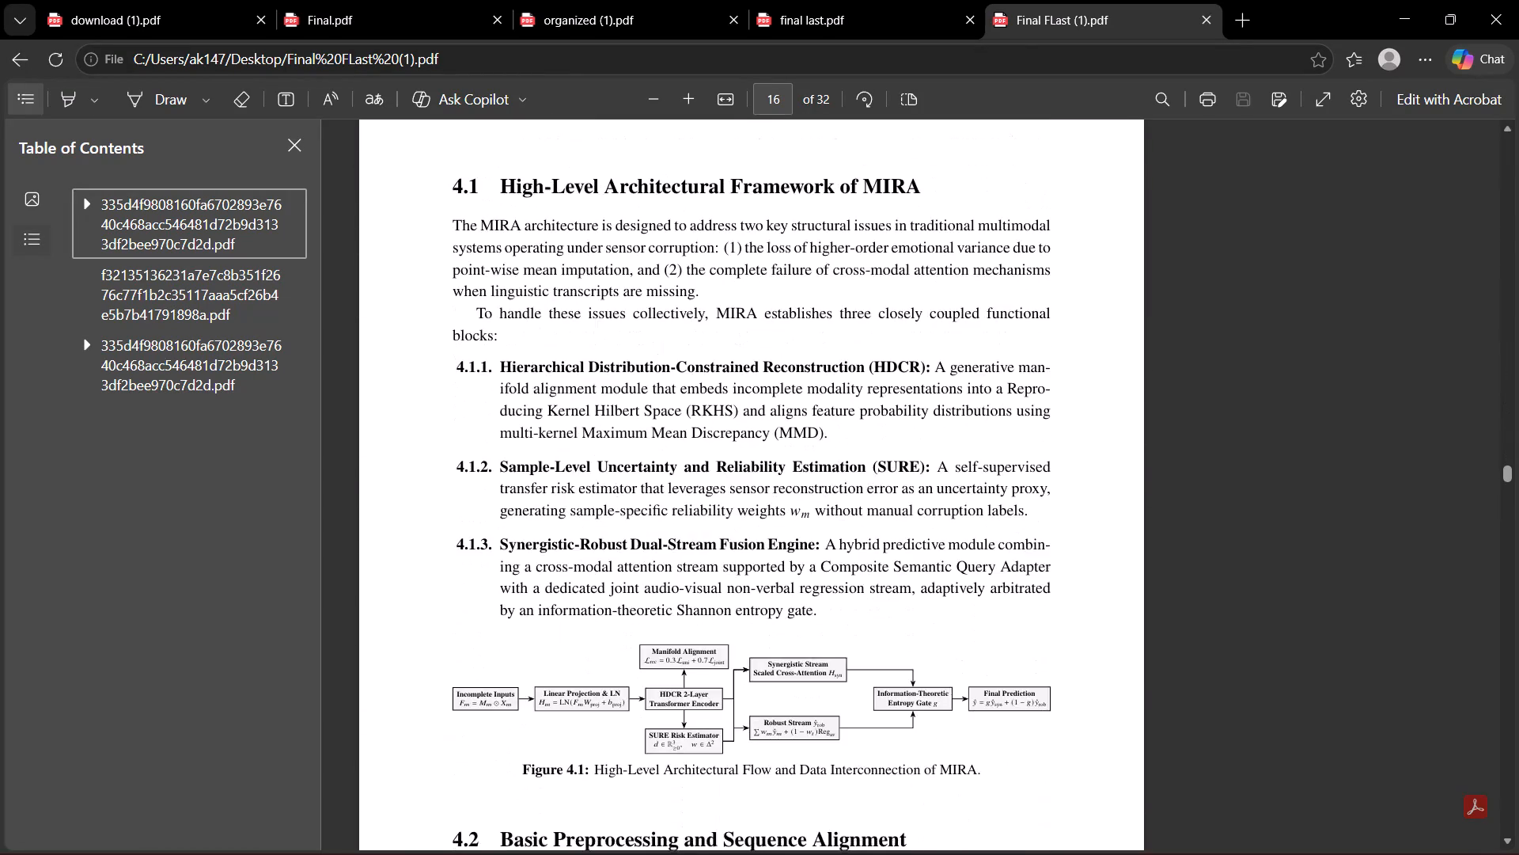
{"action": "scroll", "coordinate": [783, 526], "scroll_direction": "down", "scroll_amount": 18}
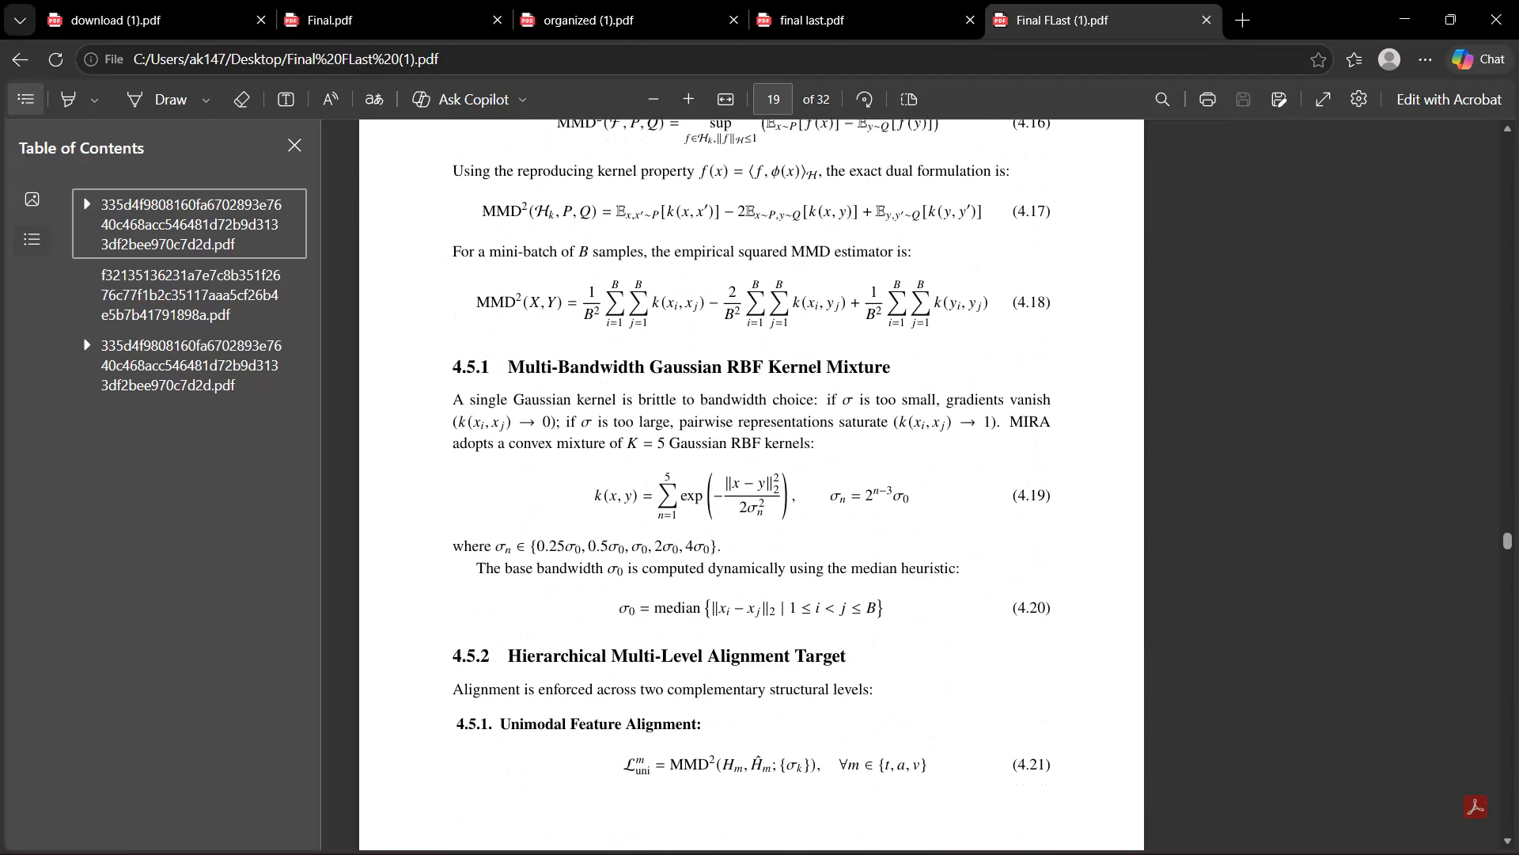
{"action": "scroll", "coordinate": [783, 526], "scroll_direction": "down", "scroll_amount": 18}
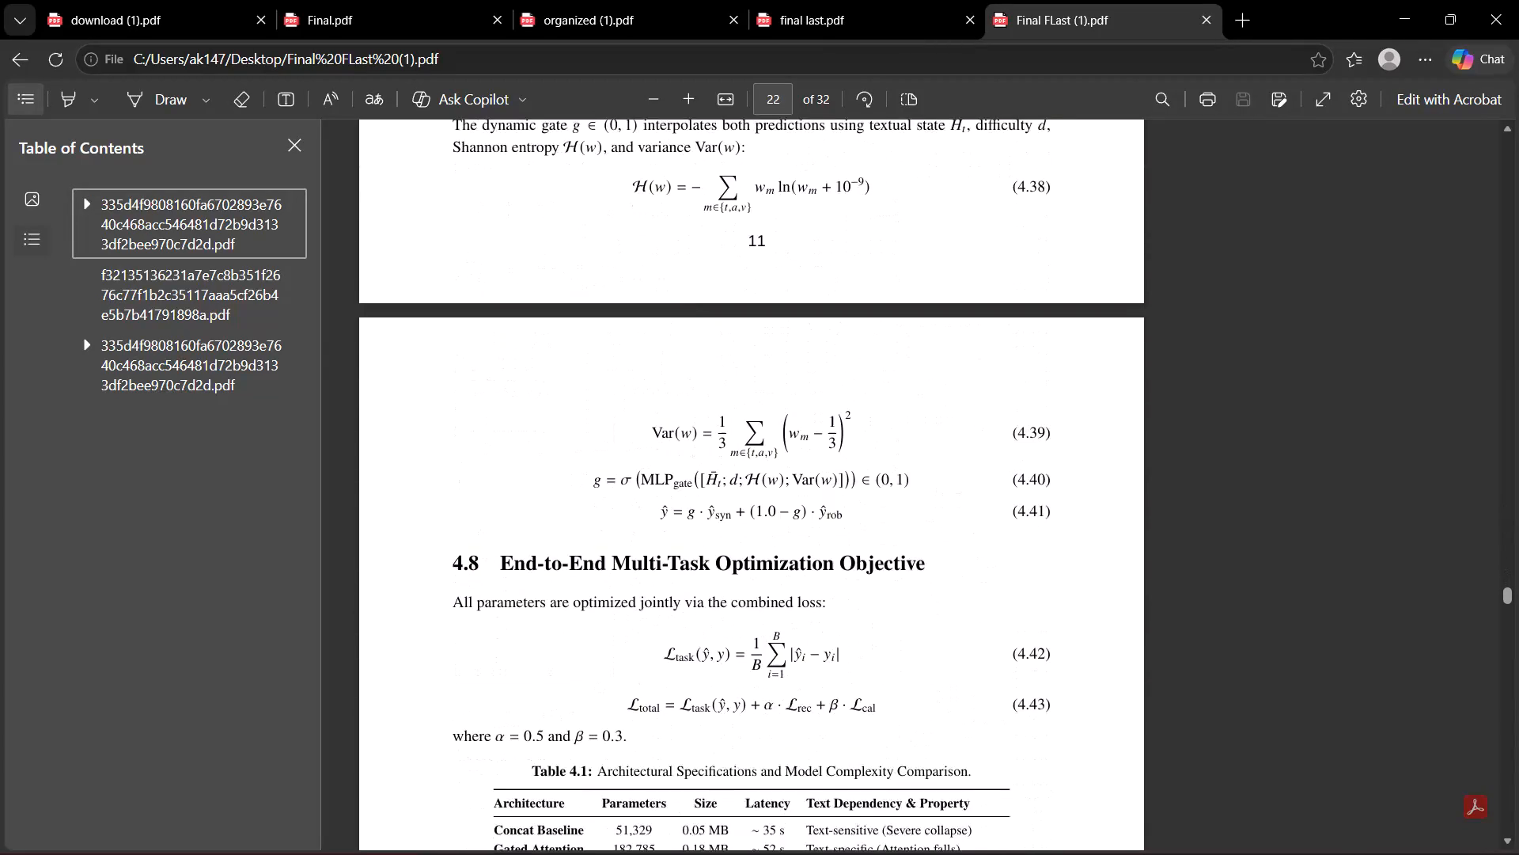
{"action": "scroll", "coordinate": [783, 526], "scroll_direction": "down", "scroll_amount": 18}
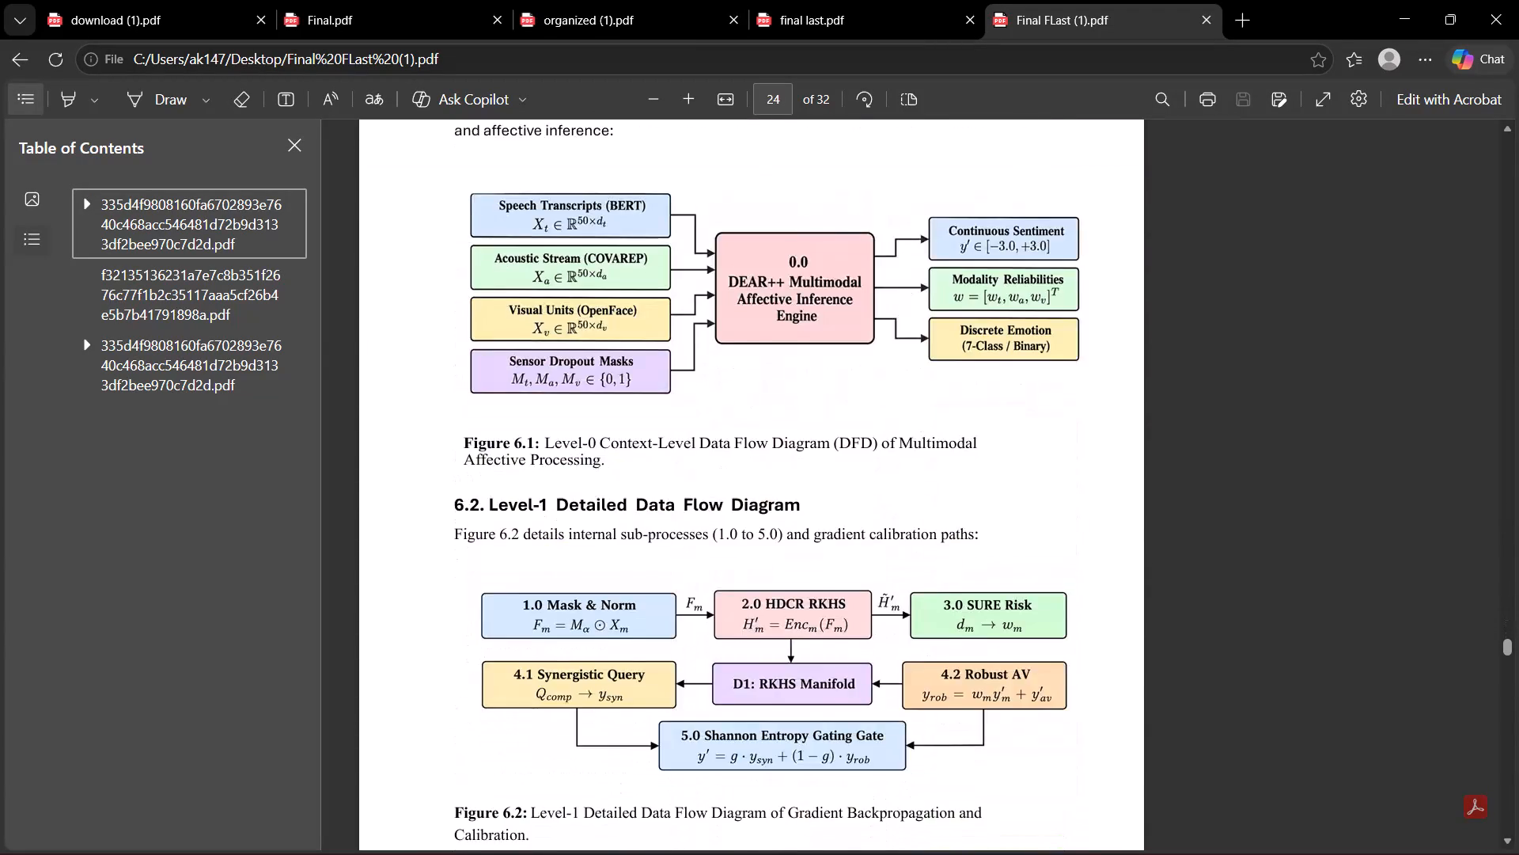
{"action": "scroll", "coordinate": [783, 526], "scroll_direction": "down", "scroll_amount": 17}
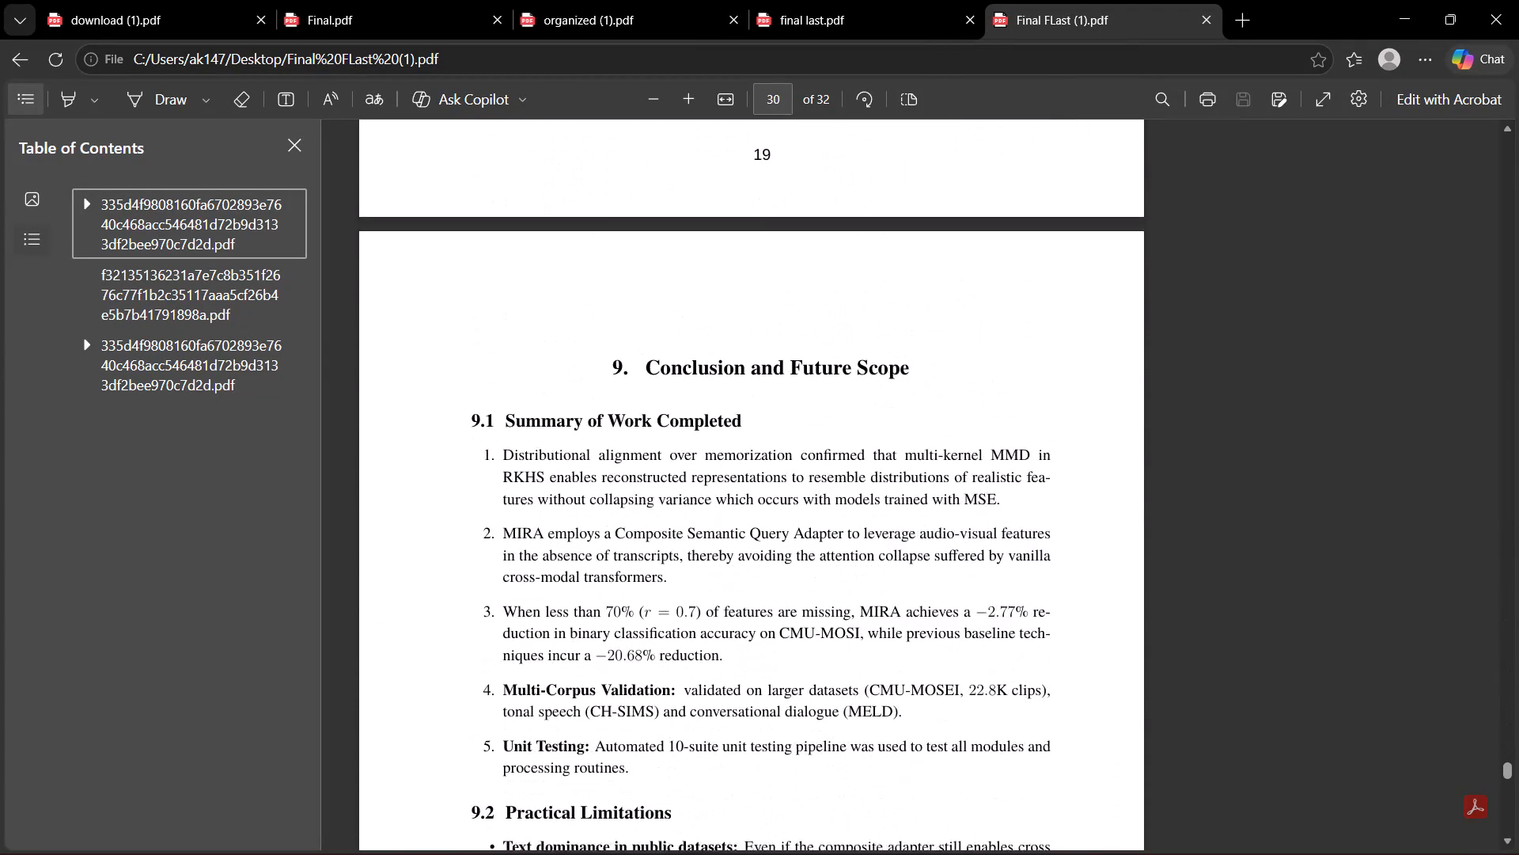
{"action": "scroll", "coordinate": [783, 526], "scroll_direction": "down", "scroll_amount": 7}
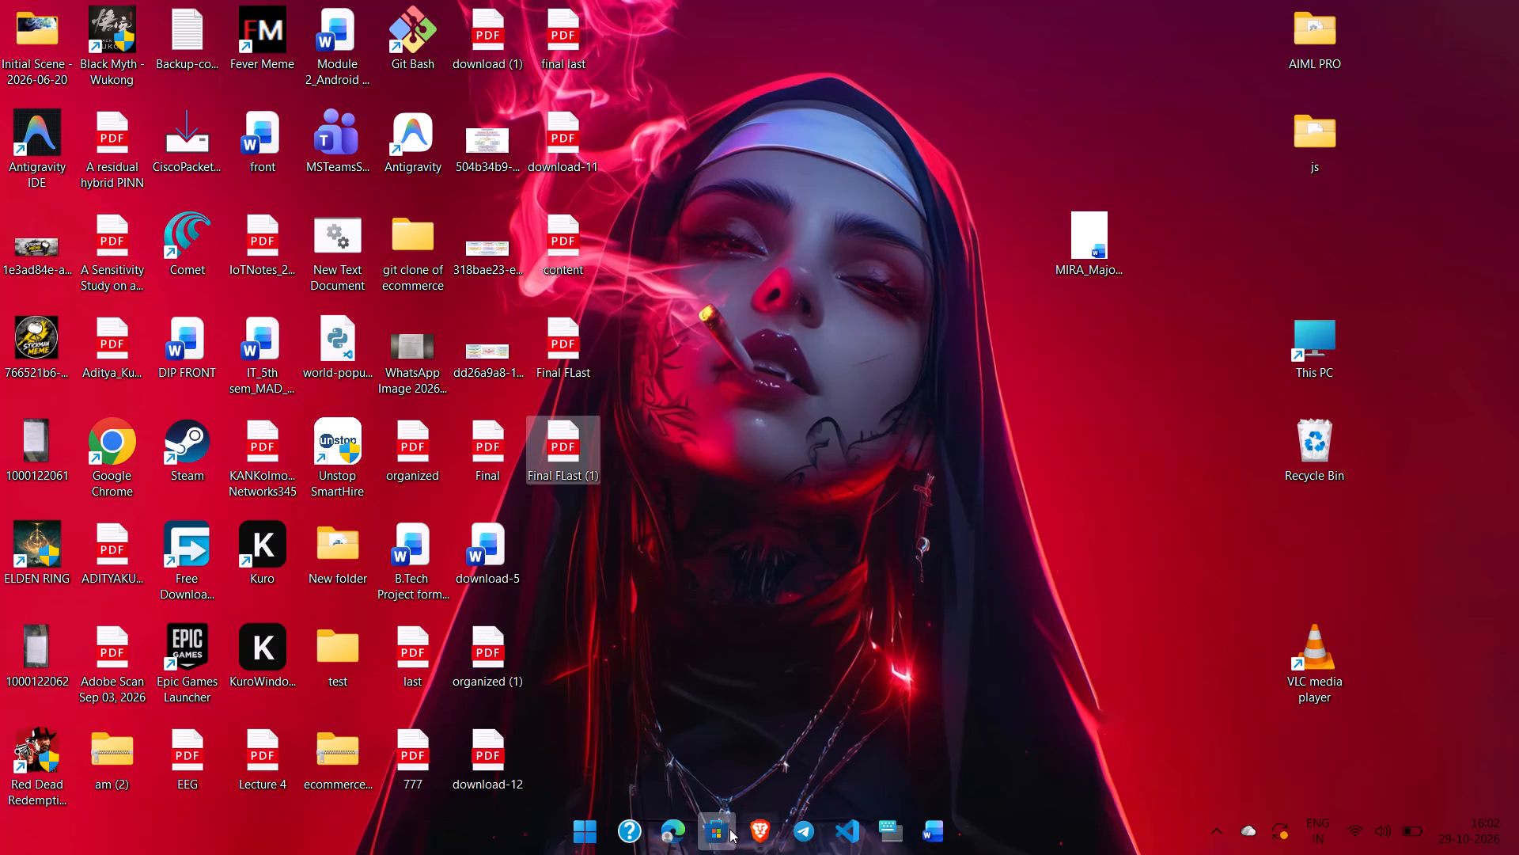
Switch back to the Brave browser.
{"action": "left_click", "coordinate": [759, 840]}
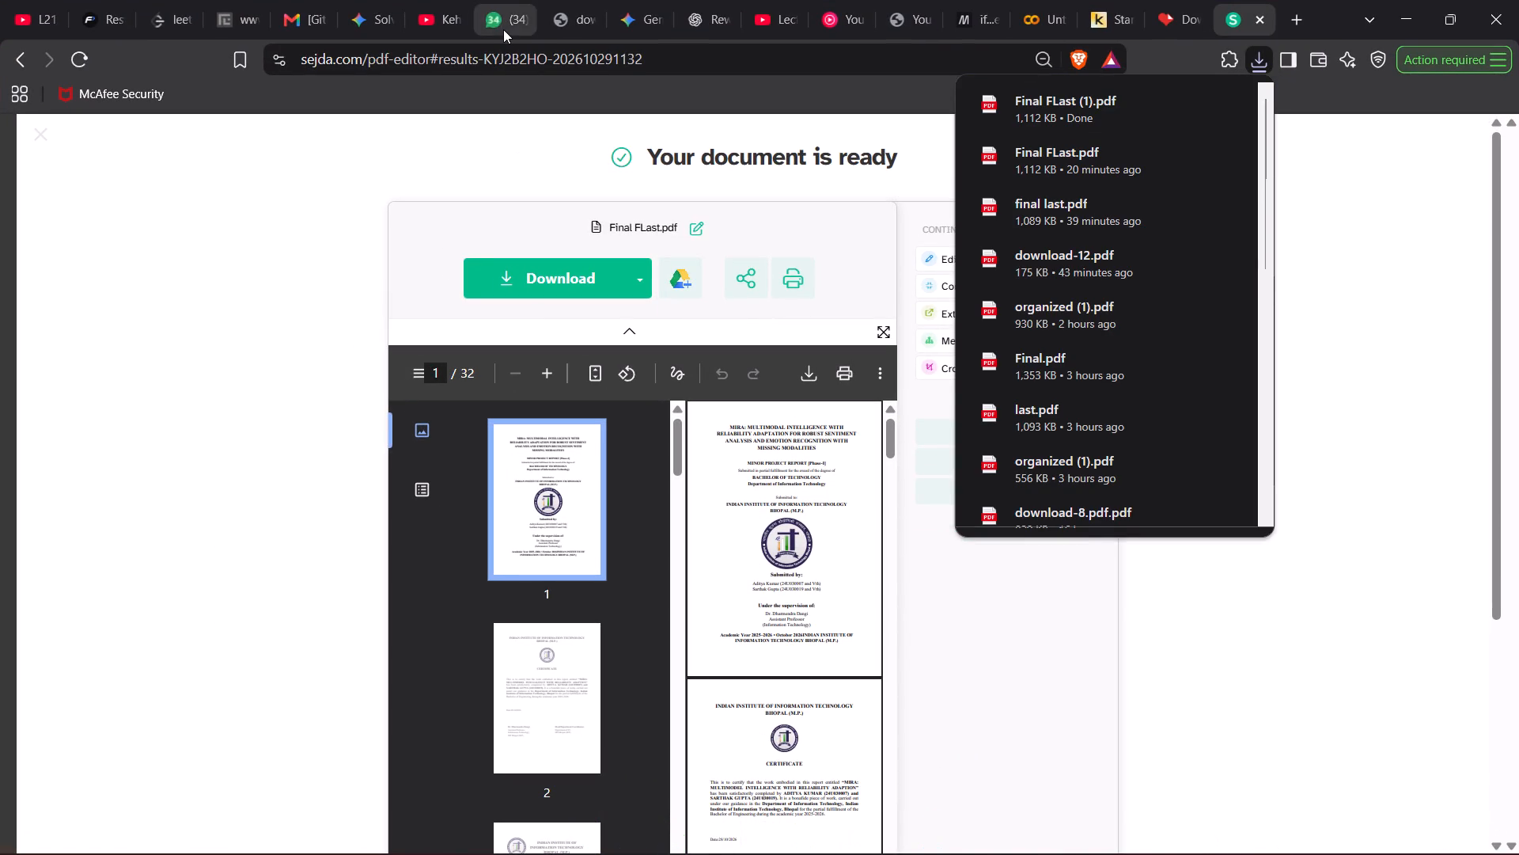